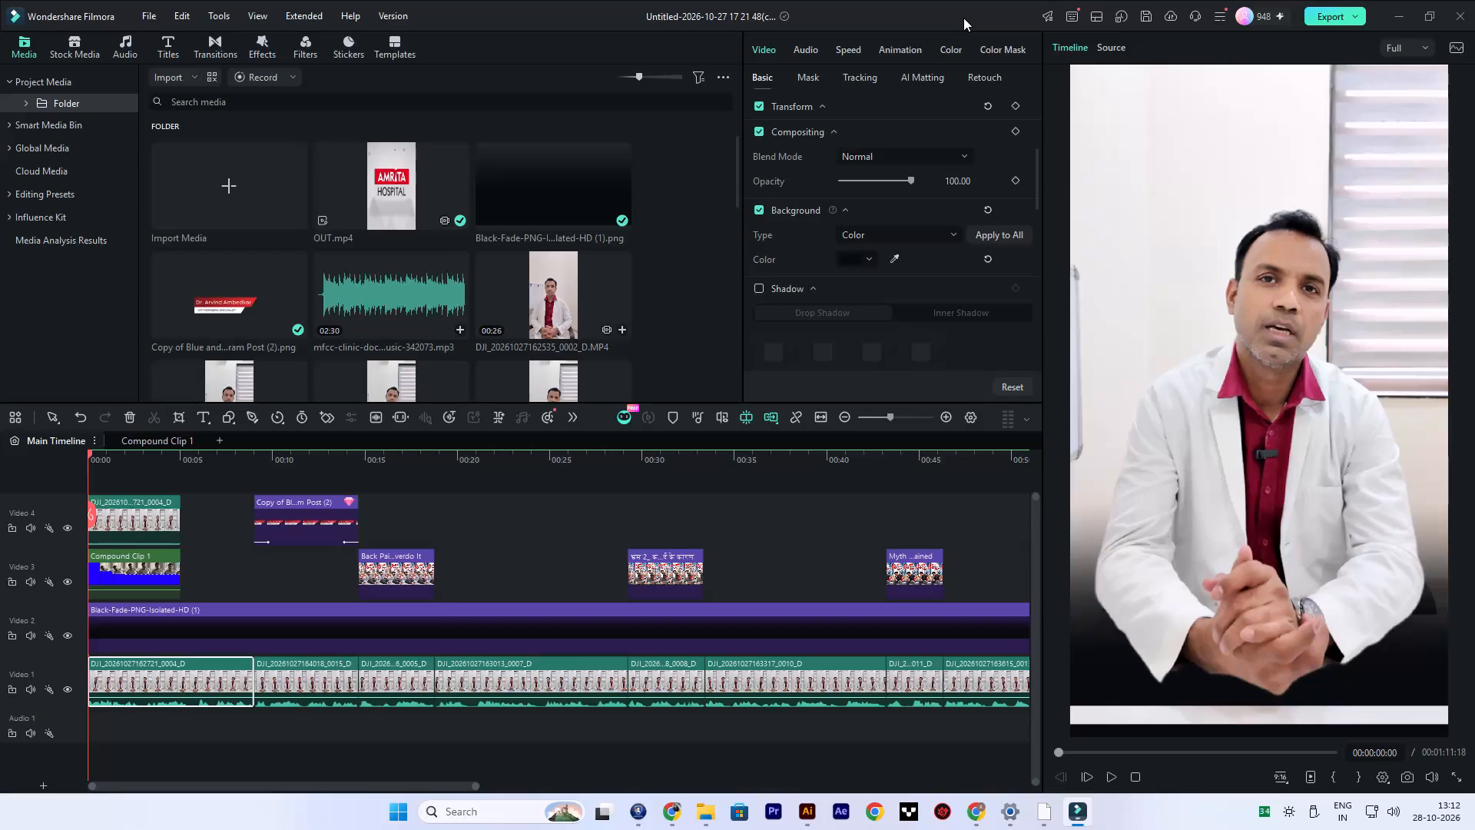
Examine the black fade overlay and the speaker's name banner at points between about 8 and 20 seconds.
left_click_drag(191, 627, 186, 568)
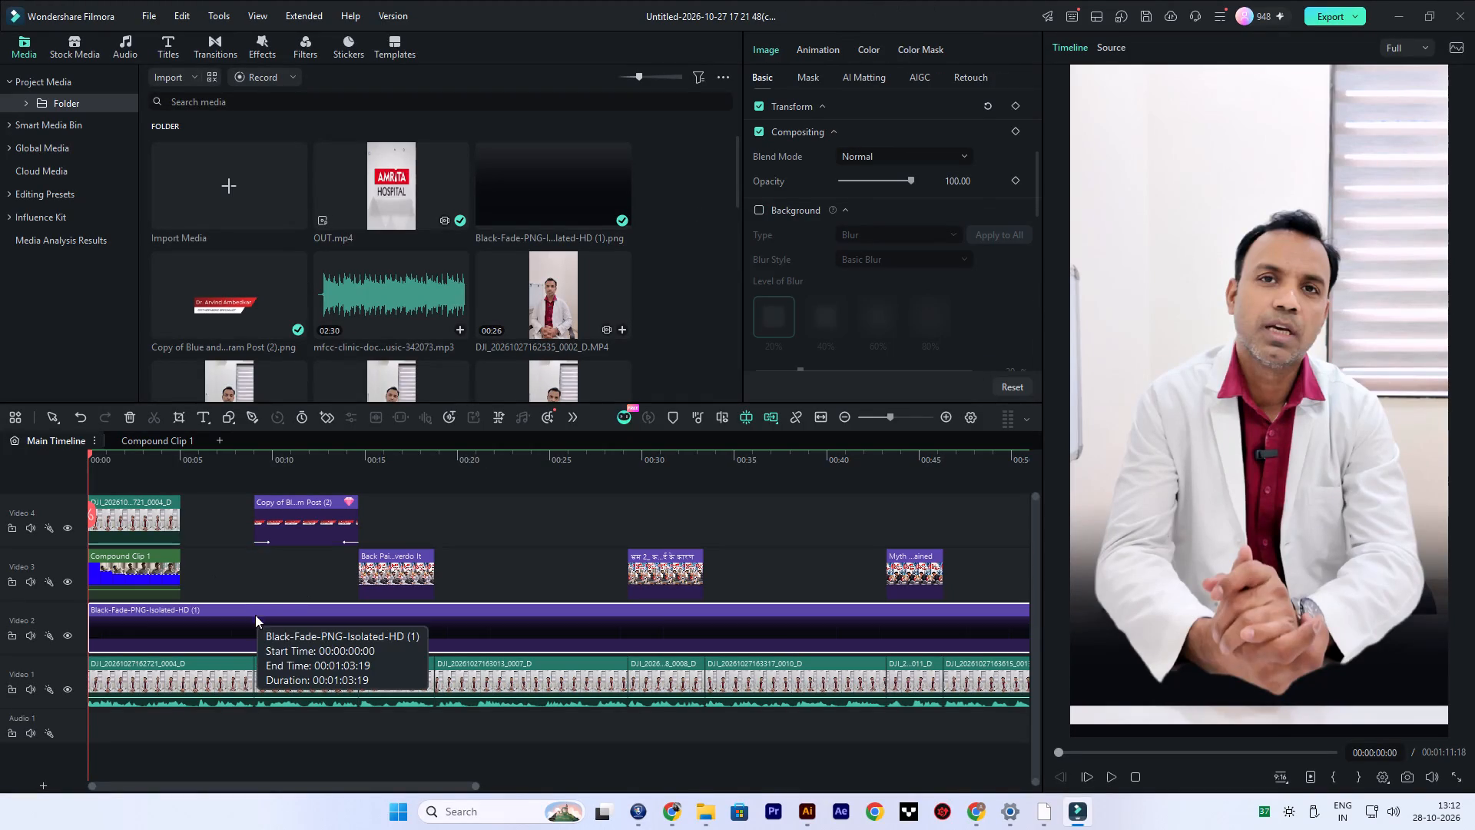
left_click(456, 450)
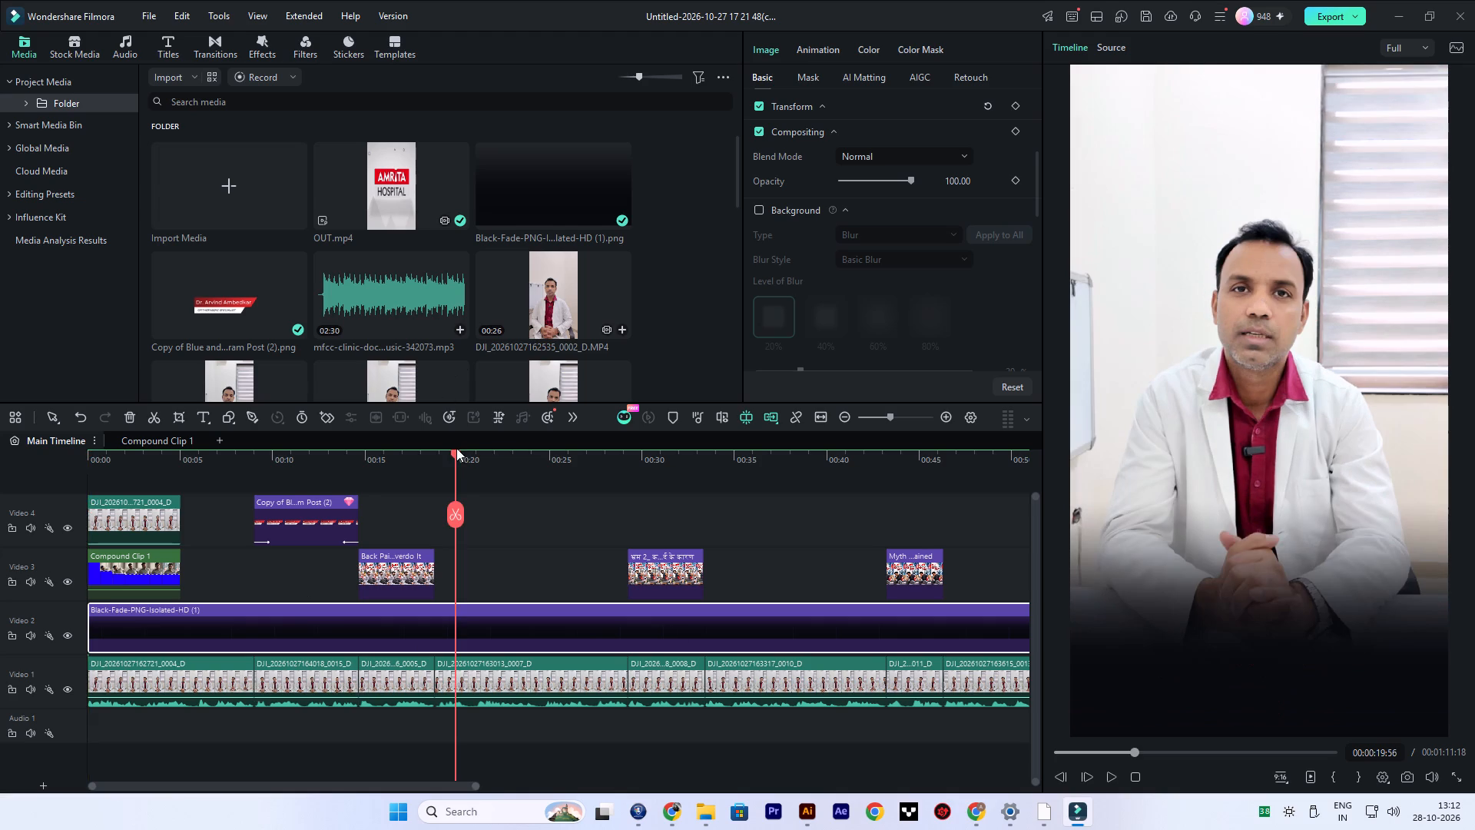
left_click_drag(456, 453, 273, 458)
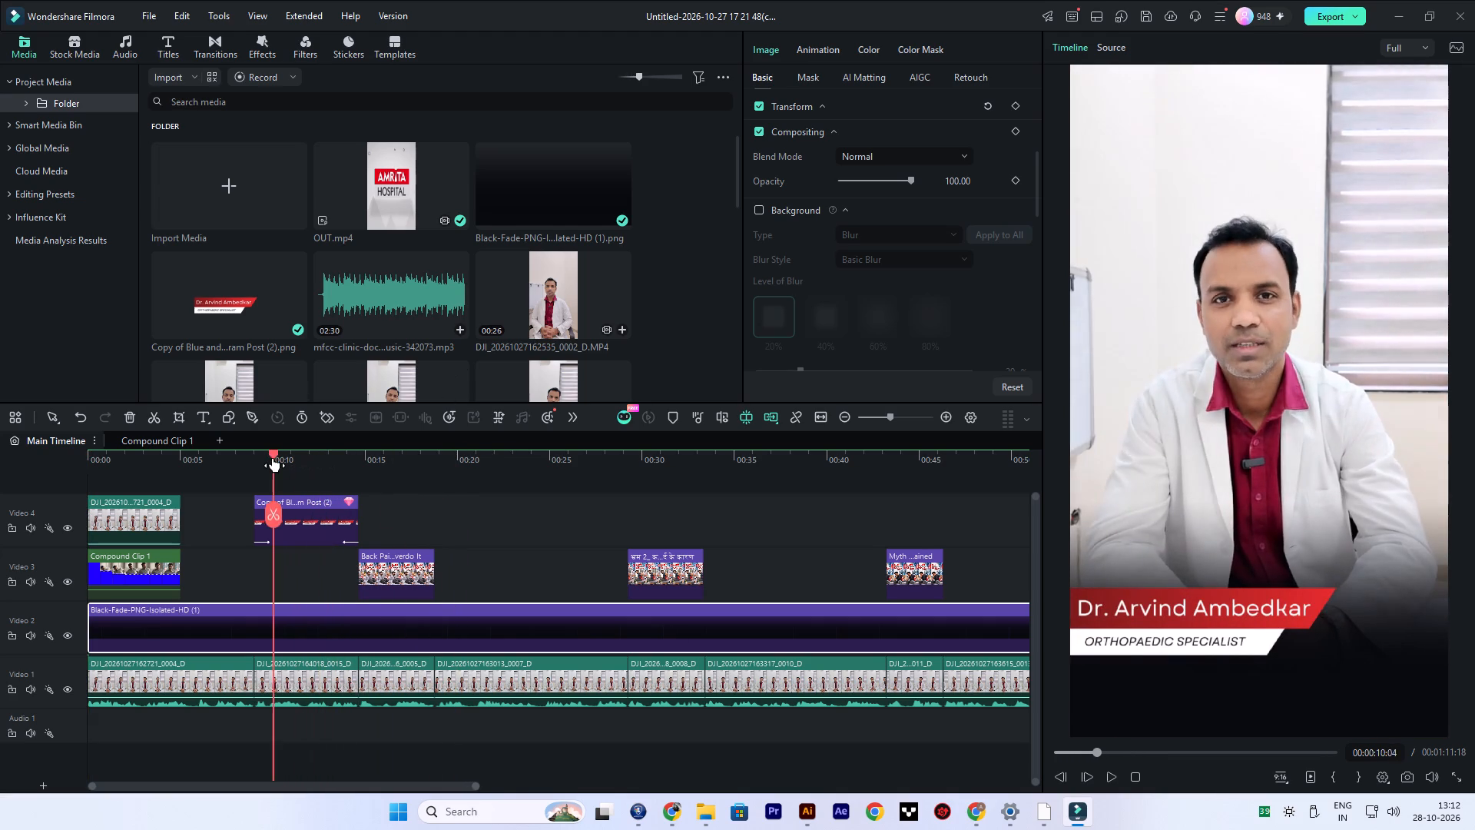
left_click_drag(273, 458, 244, 456)
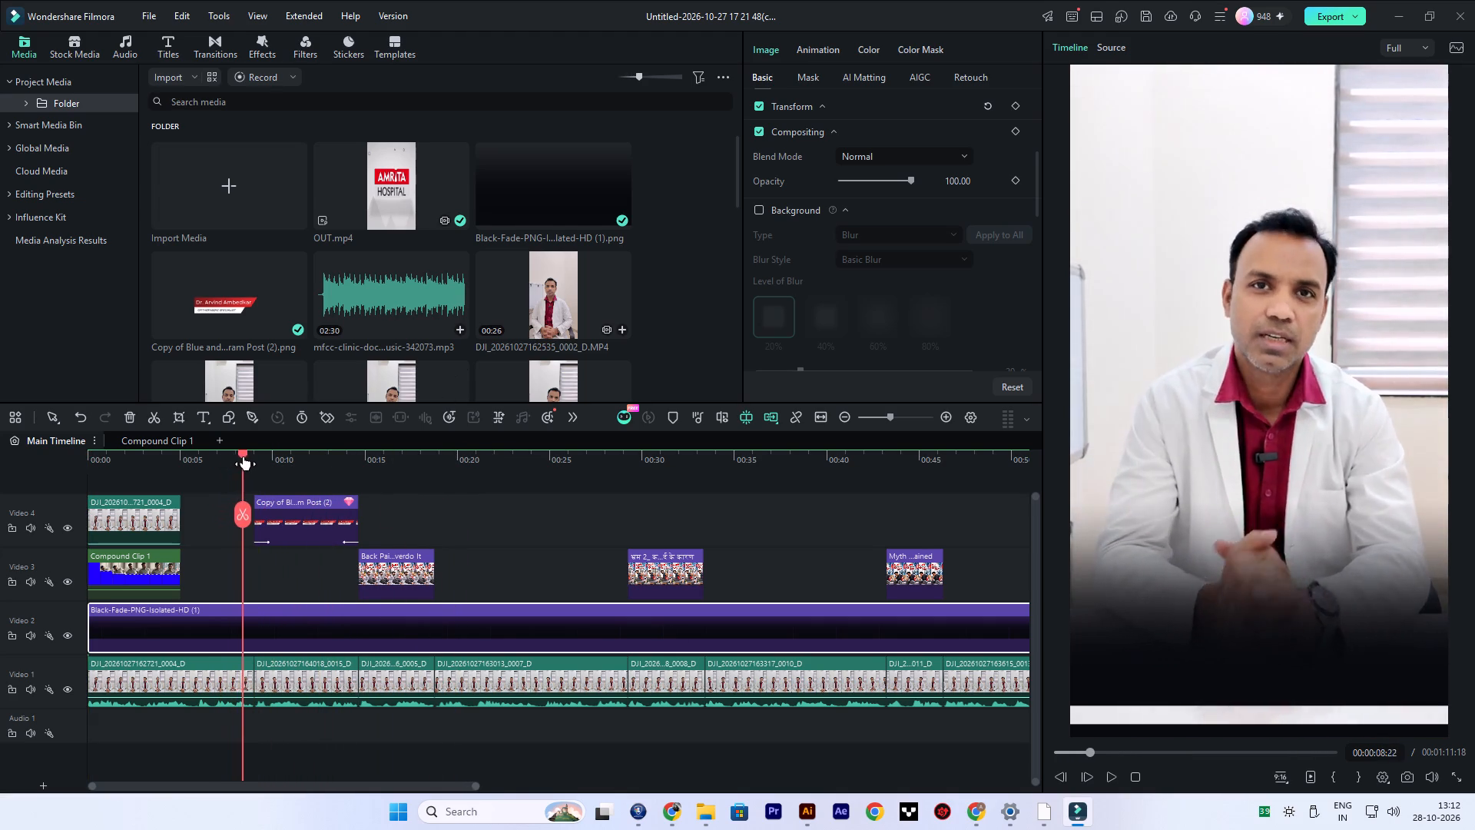
left_click_drag(244, 456, 254, 457)
left_click(1235, 702)
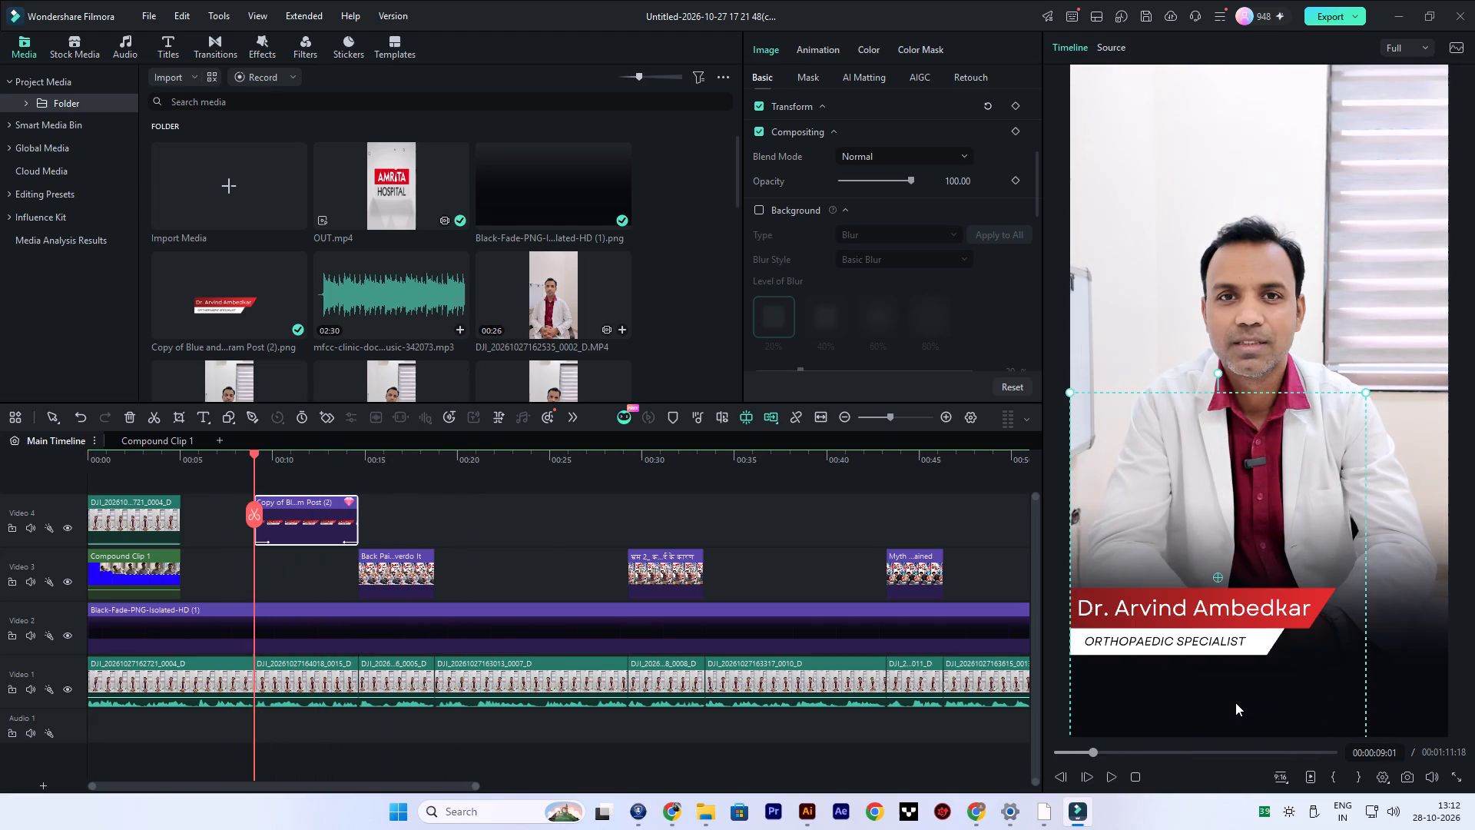
left_click(1415, 692)
left_click(1432, 715)
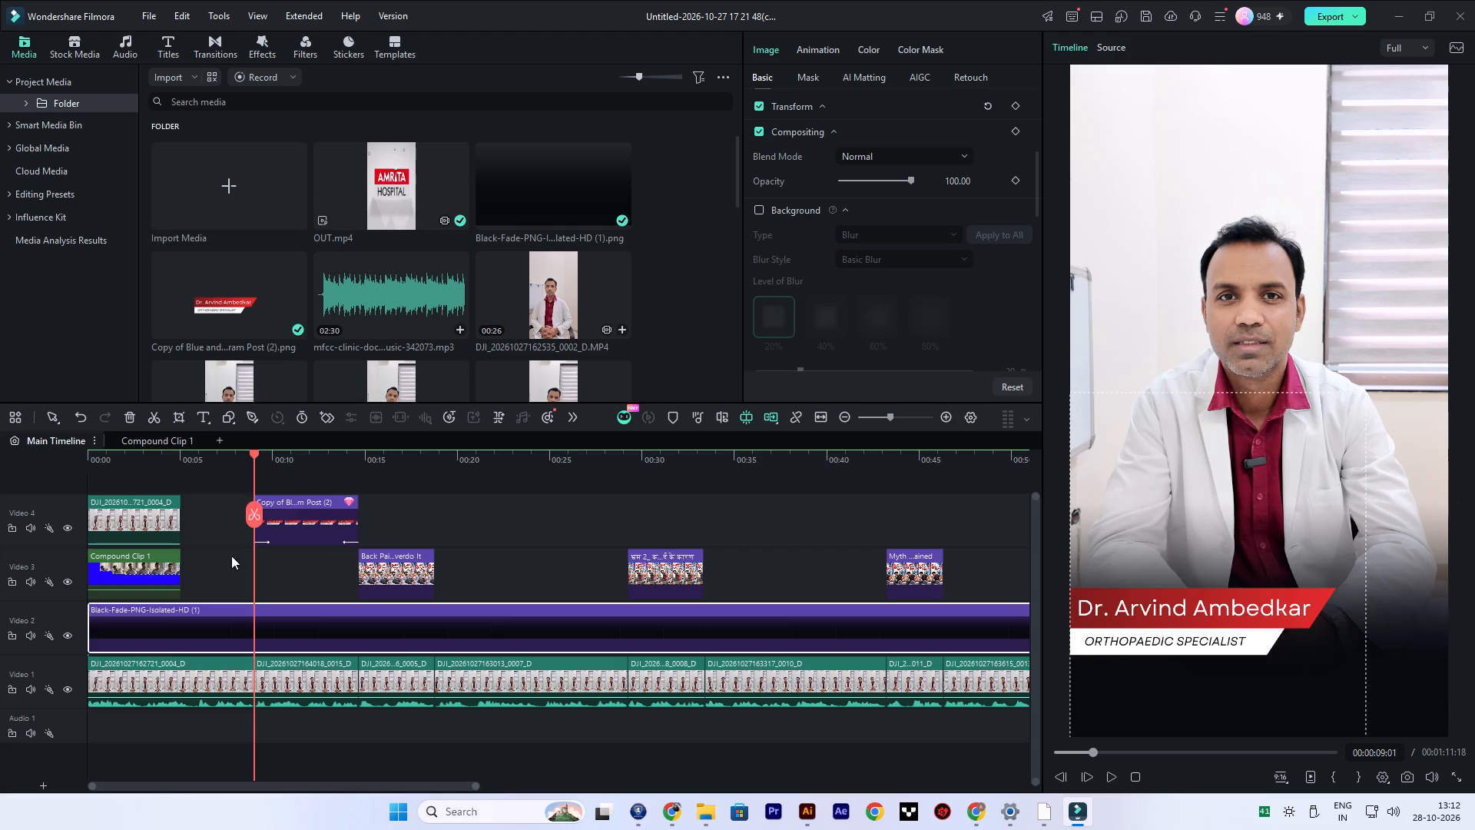
left_click(235, 453)
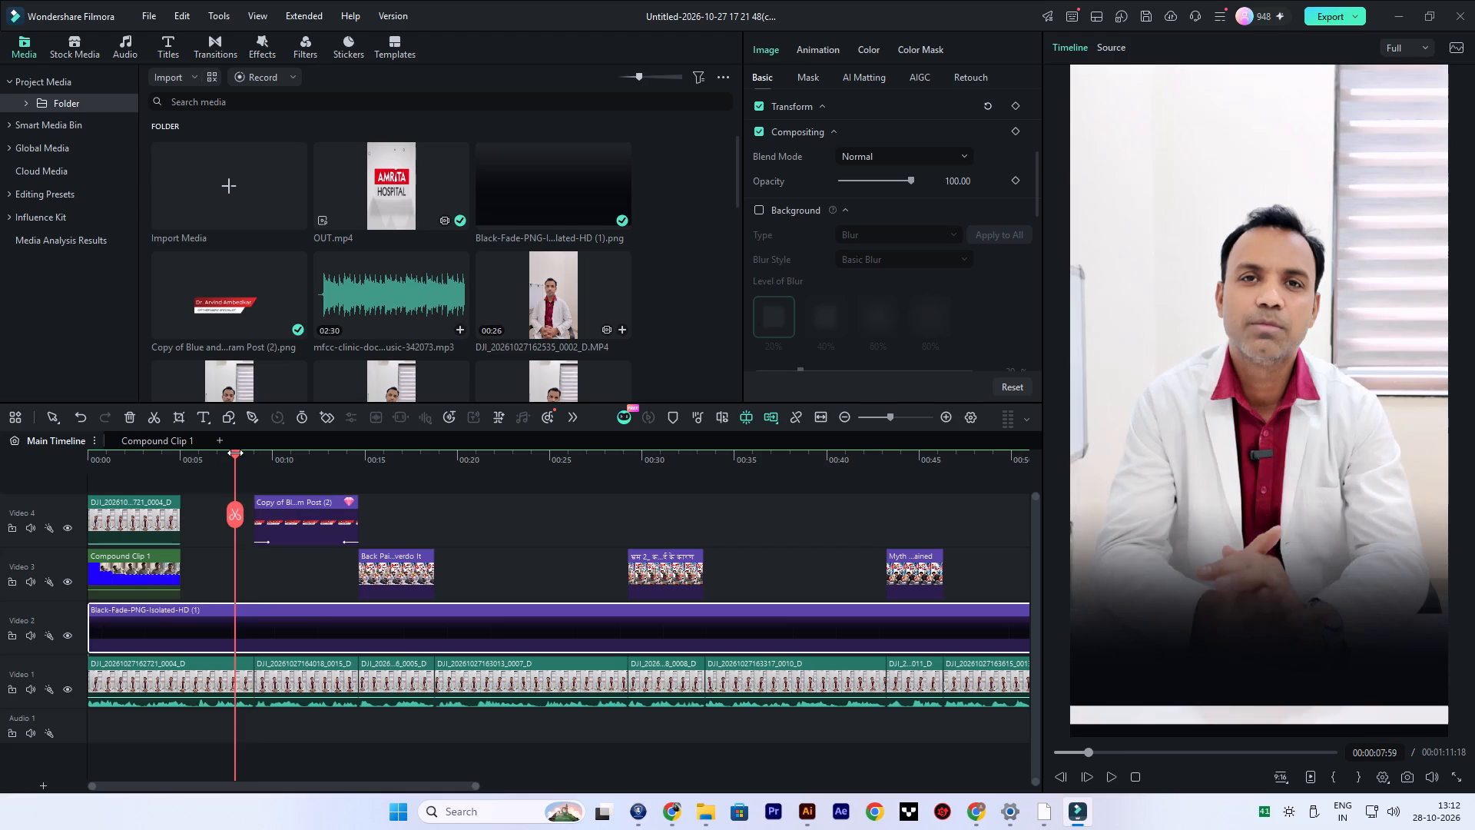
Move the Black-Fade-PNG overlay onto its own track above the name banner, cut-out clip and compound clip.
left_click(234, 630)
left_click_drag(230, 629, 230, 624)
left_click_drag(230, 624, 234, 519)
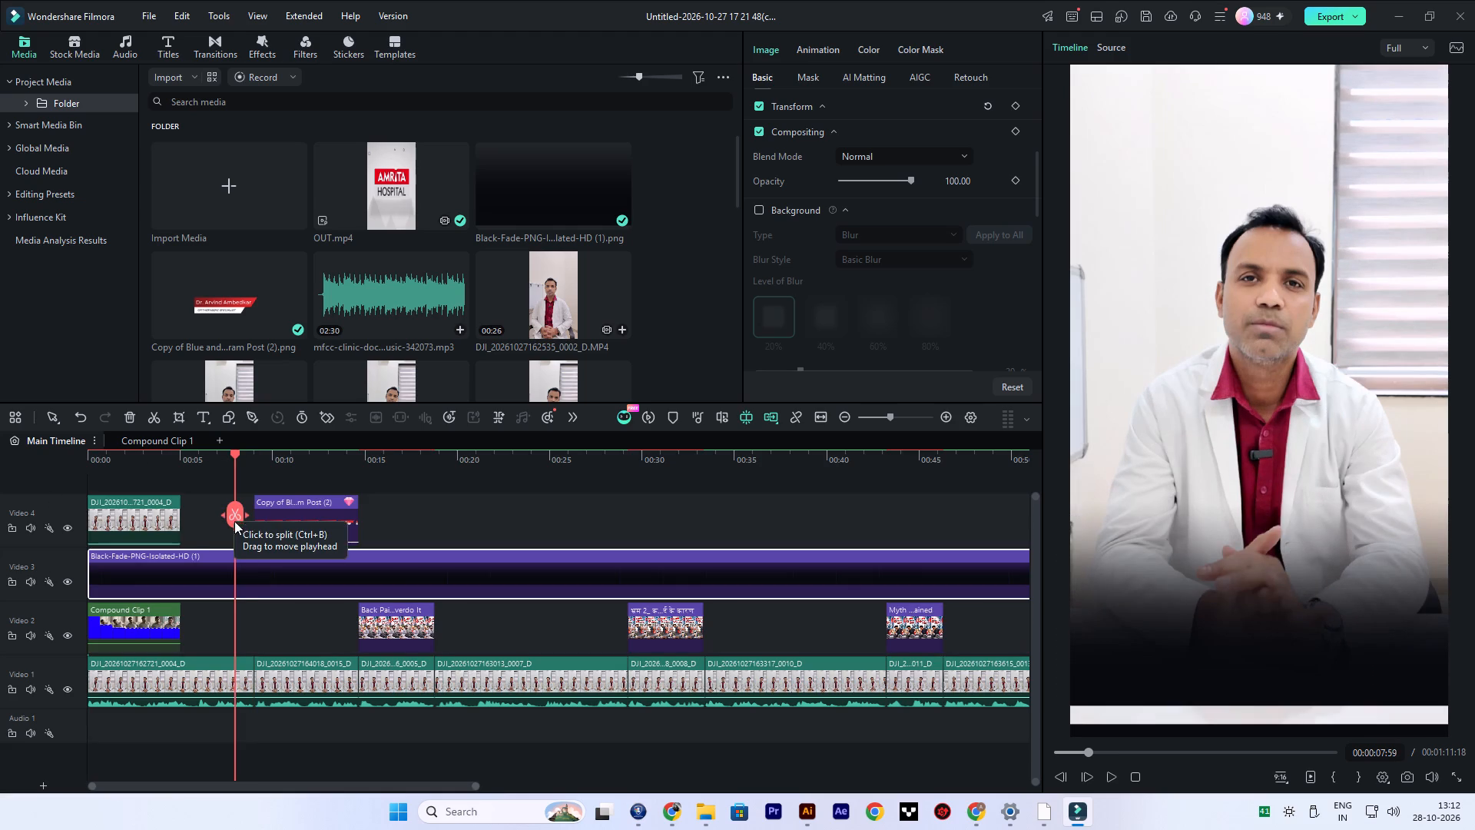
left_click_drag(233, 581, 237, 532)
left_click_drag(141, 514, 141, 569)
left_click_drag(309, 520, 310, 572)
left_click(335, 526)
scroll(341, 533, "up", 4)
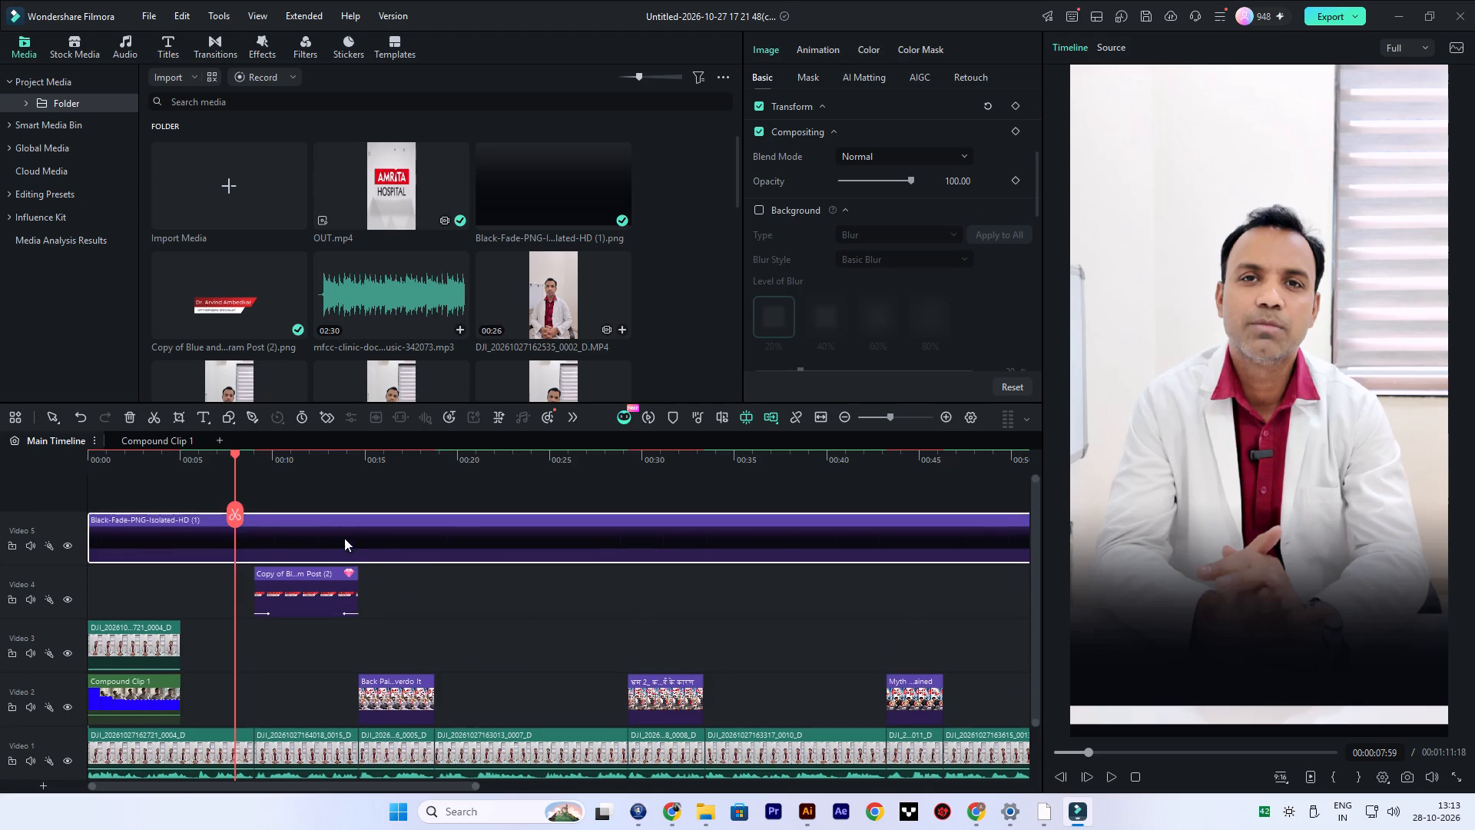
scroll(344, 538, "up", 4)
scroll(608, 610, "down", 4)
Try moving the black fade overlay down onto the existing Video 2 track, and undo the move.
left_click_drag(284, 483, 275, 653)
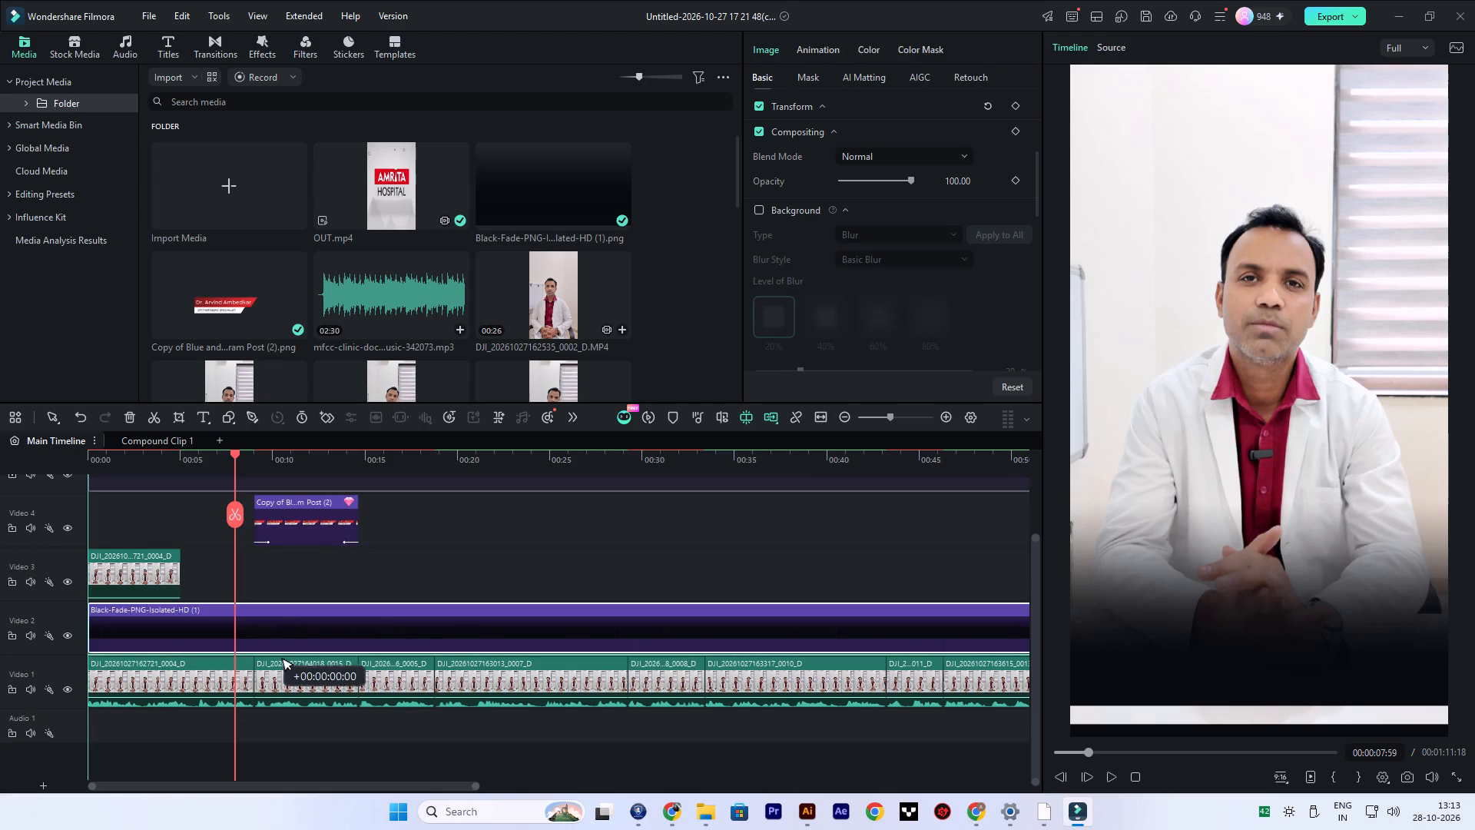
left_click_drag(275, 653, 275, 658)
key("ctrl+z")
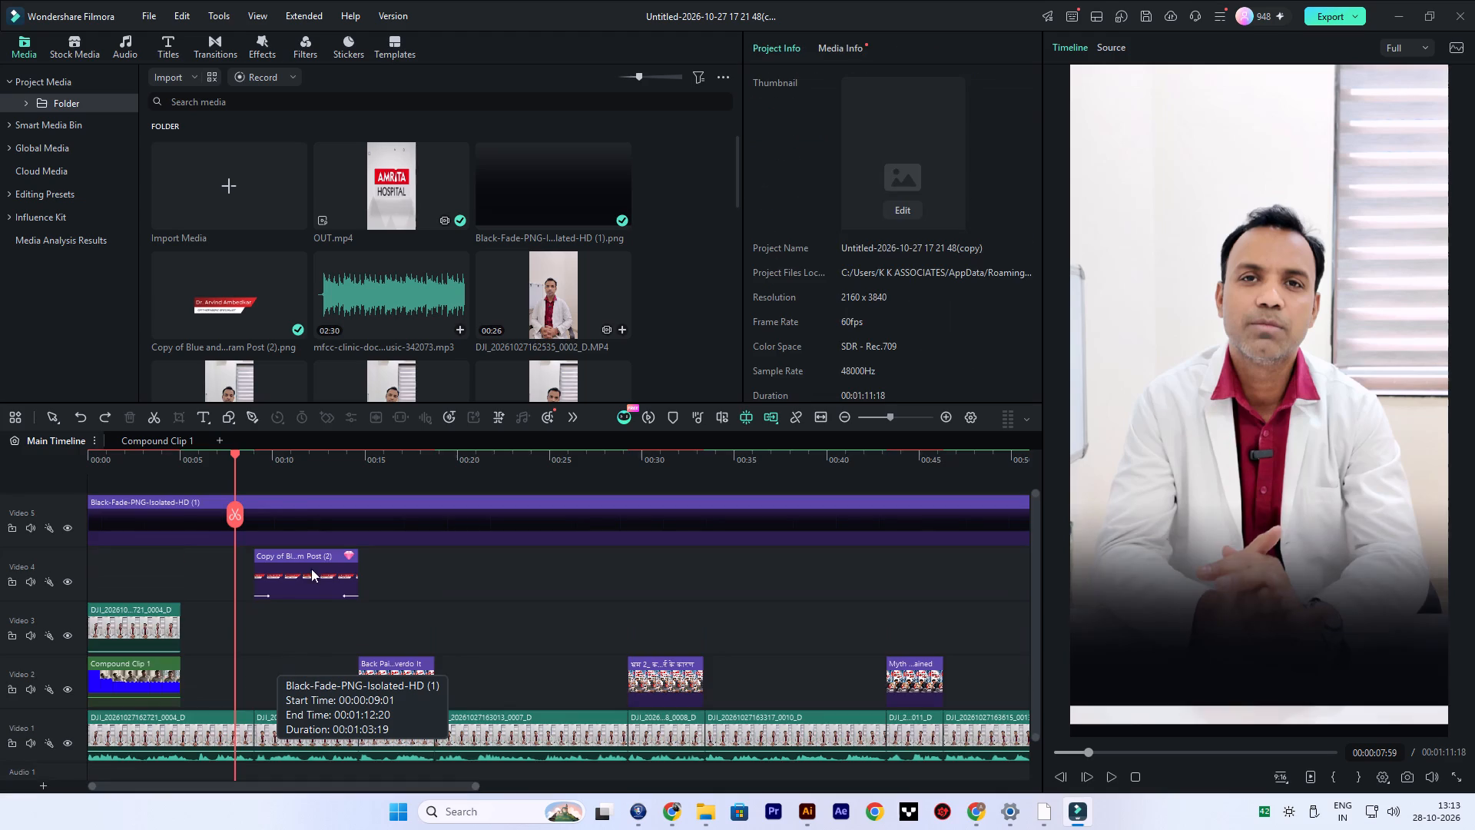
Move the black fade overlay to a track directly above the main footage, beneath the compound clip.
left_click_drag(289, 508, 276, 676)
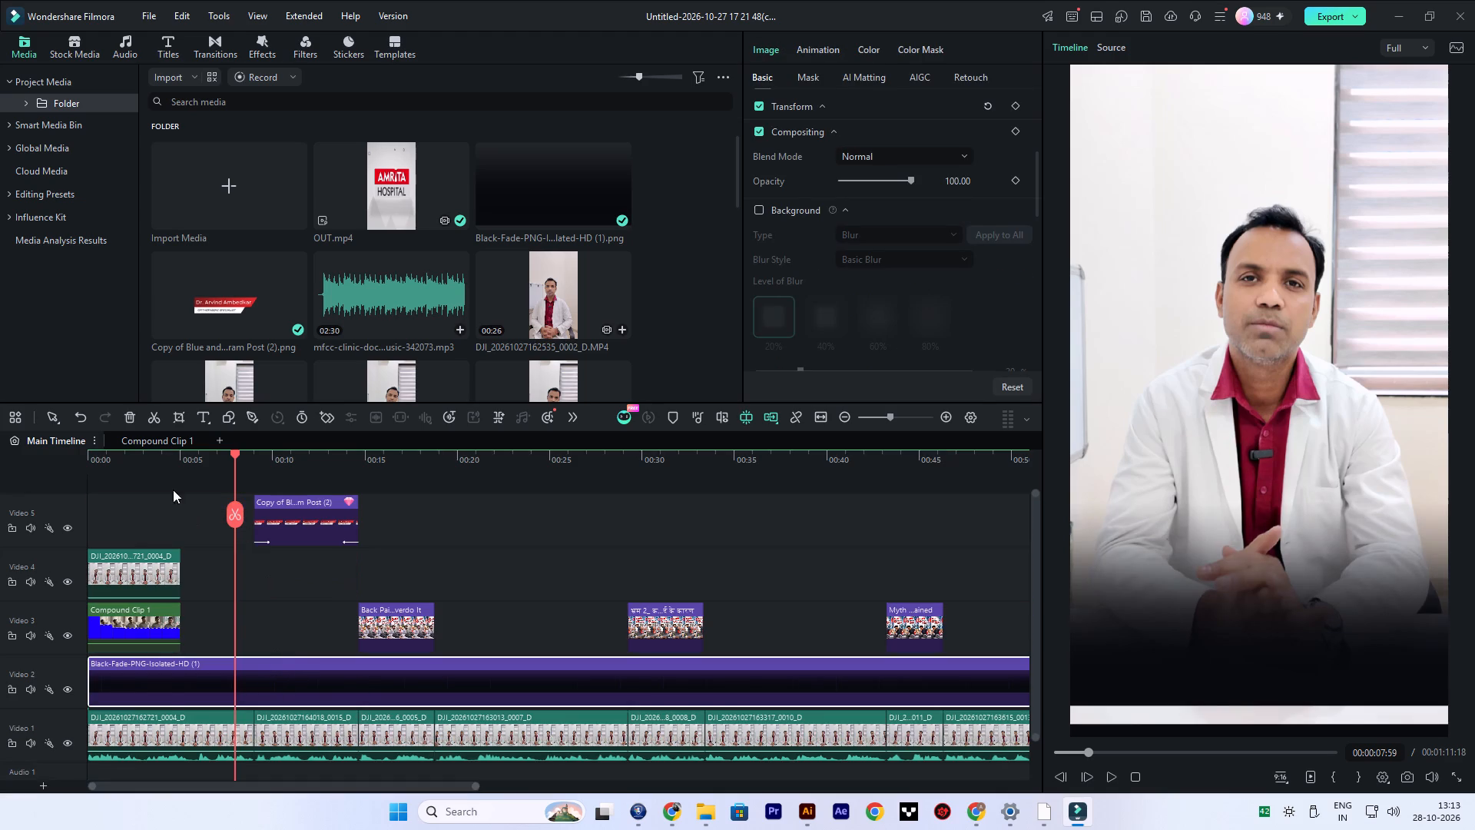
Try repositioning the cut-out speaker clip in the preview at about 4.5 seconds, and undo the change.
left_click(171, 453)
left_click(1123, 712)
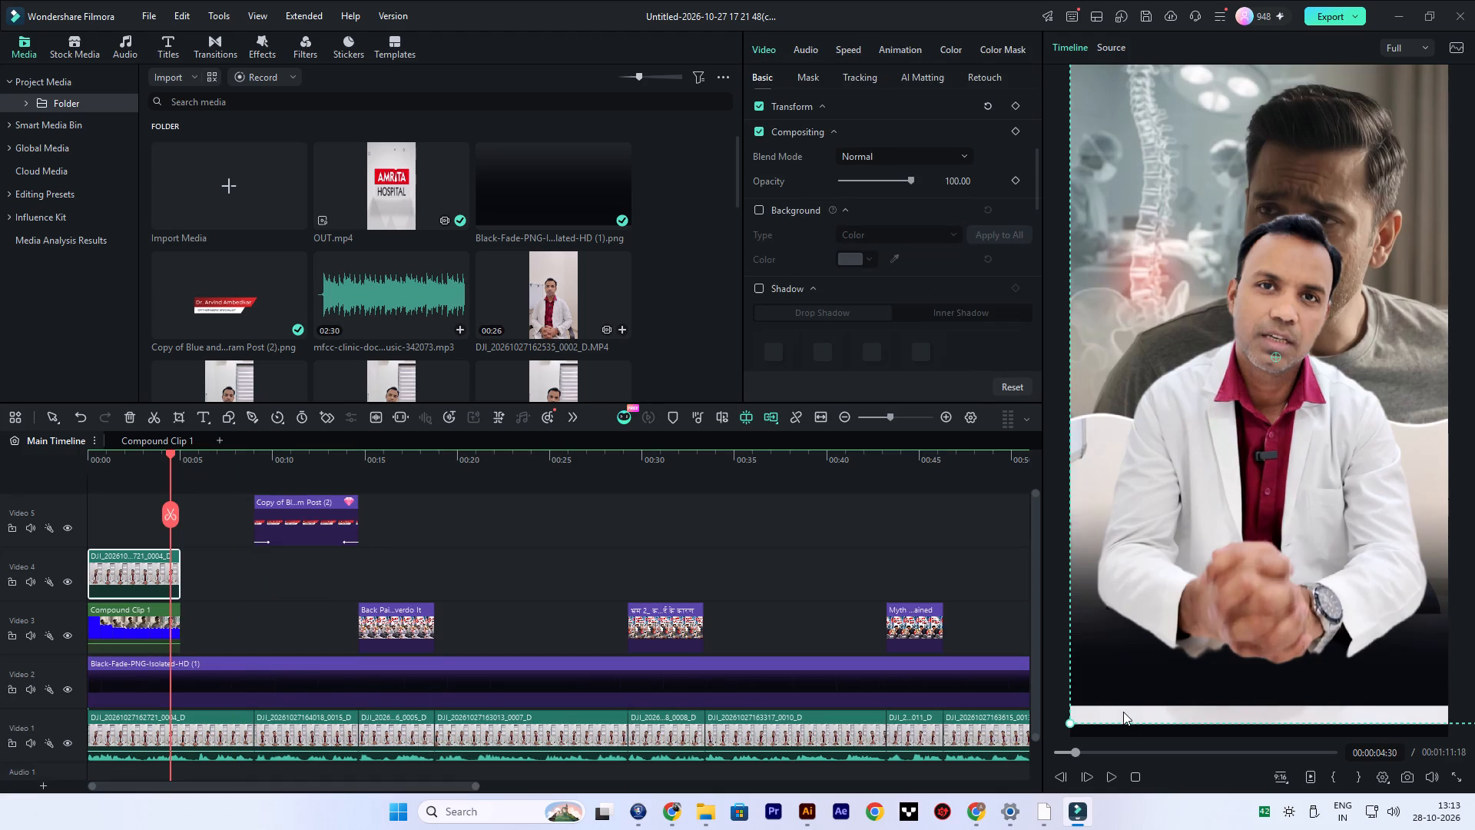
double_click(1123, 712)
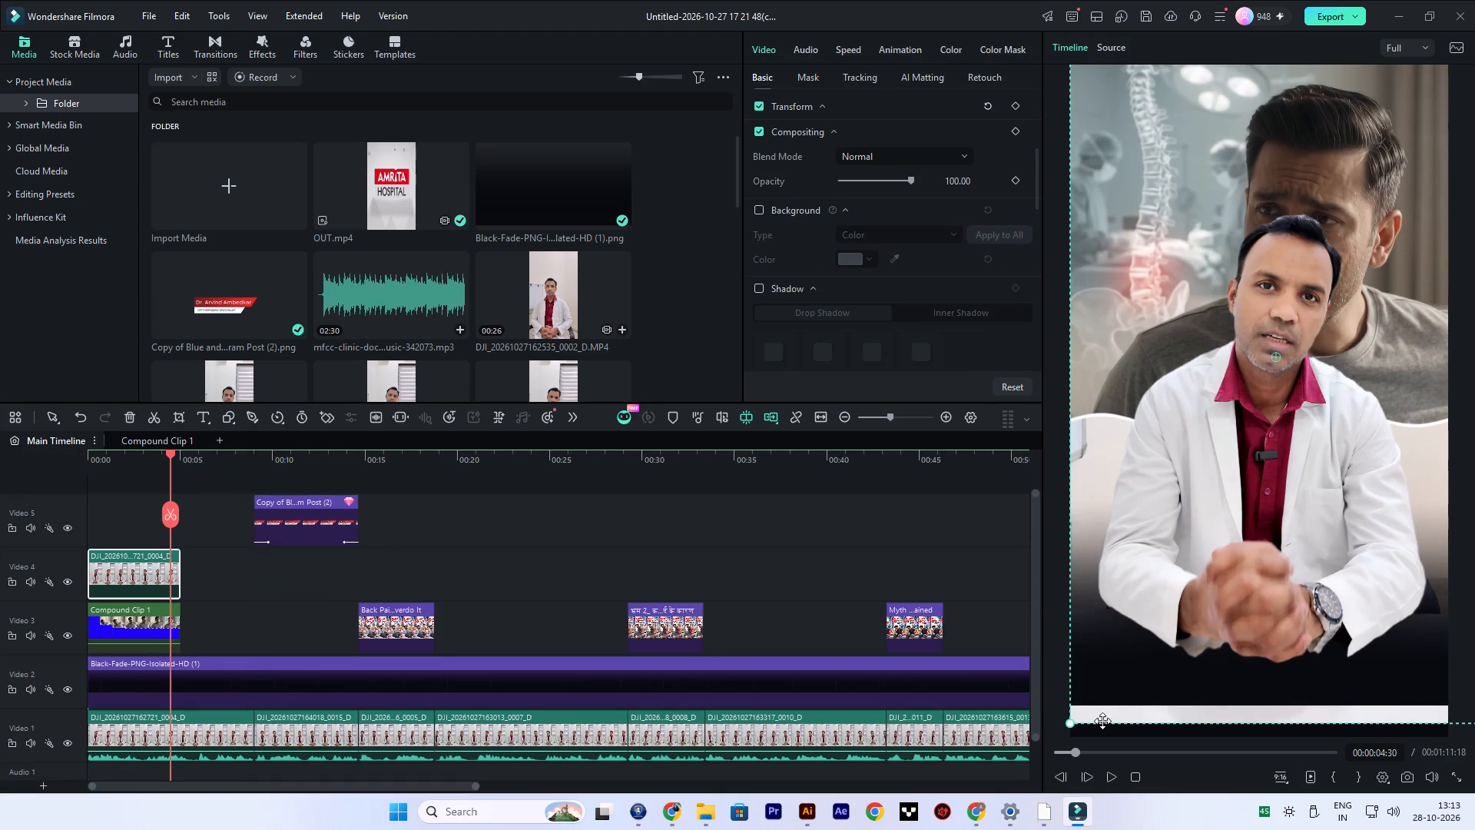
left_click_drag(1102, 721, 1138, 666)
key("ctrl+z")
Undo and redo the overlay's track move to compare the intro, and play it from about 1.5 seconds.
left_click(118, 453)
key("ctrl+z")
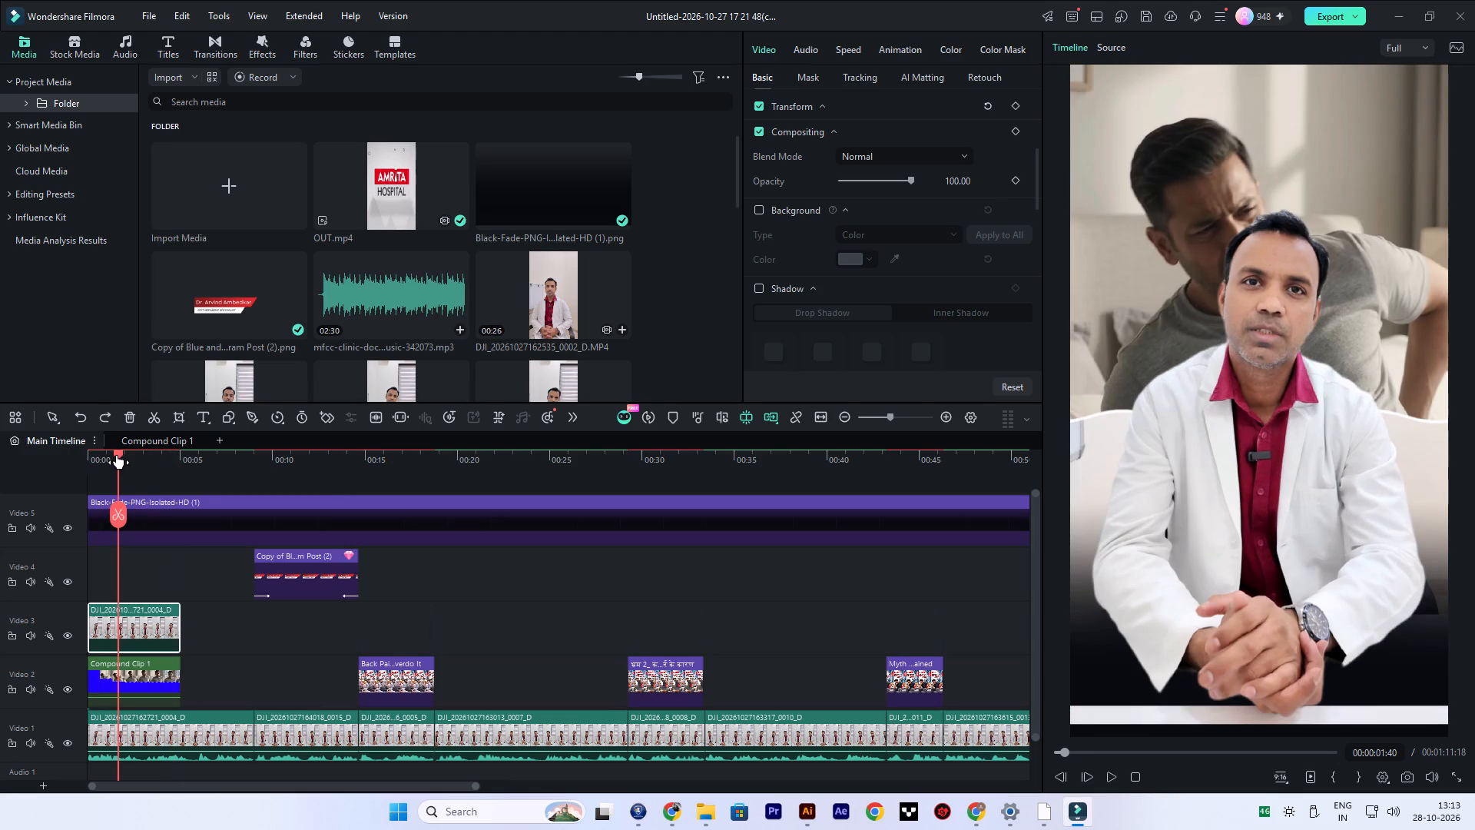
key("ctrl+y")
key("space")
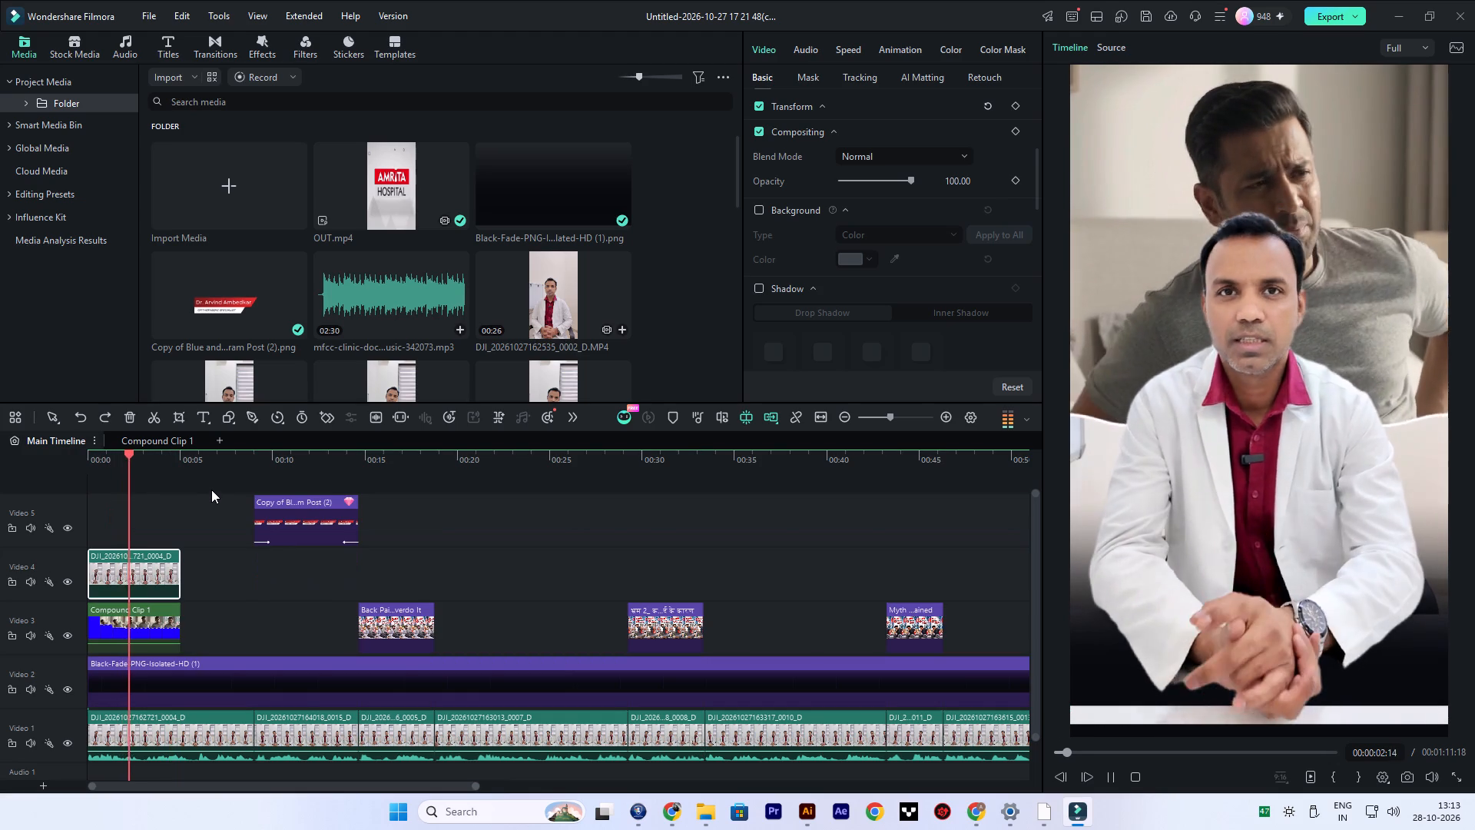
key("space")
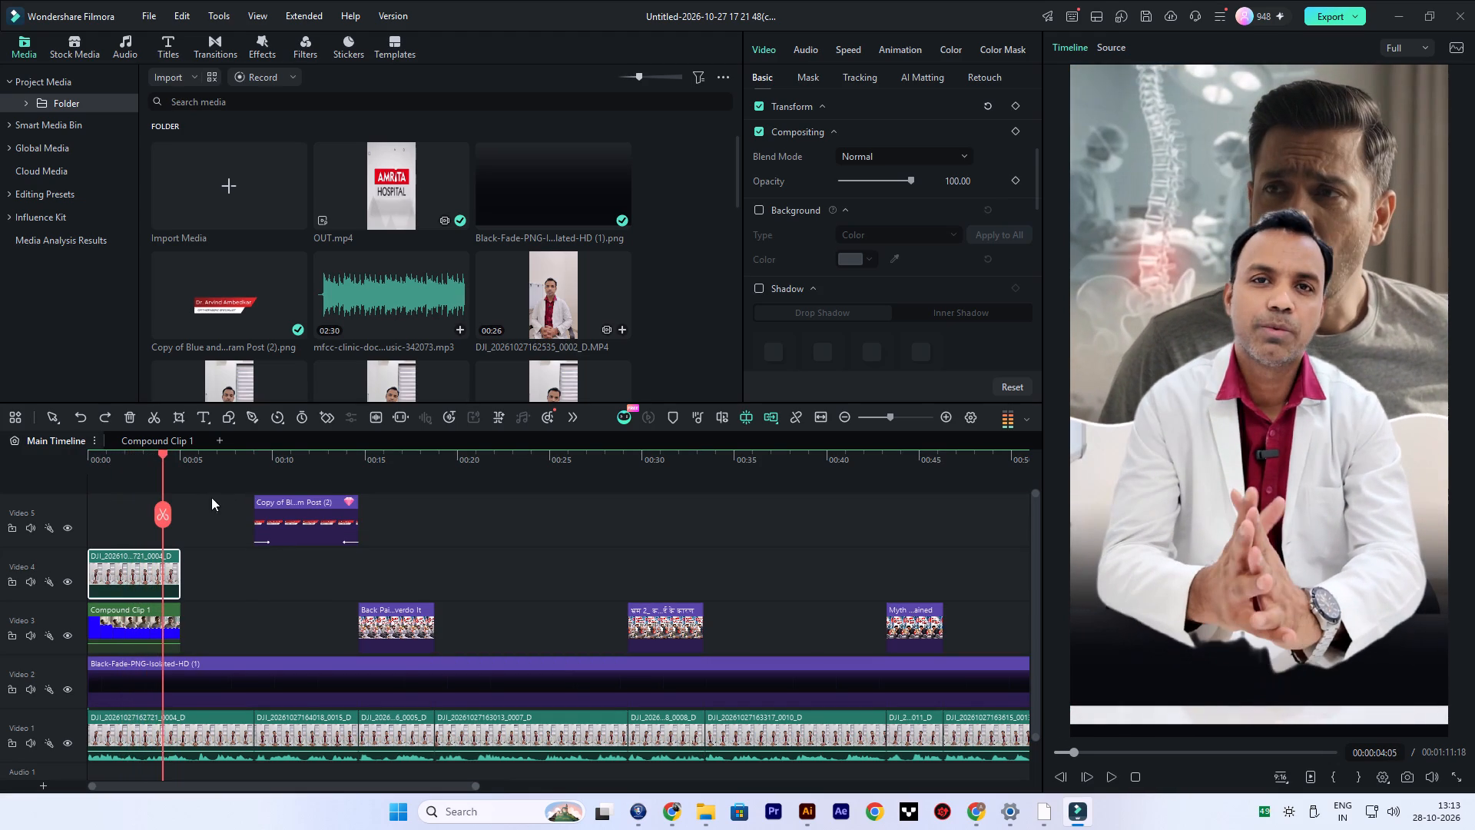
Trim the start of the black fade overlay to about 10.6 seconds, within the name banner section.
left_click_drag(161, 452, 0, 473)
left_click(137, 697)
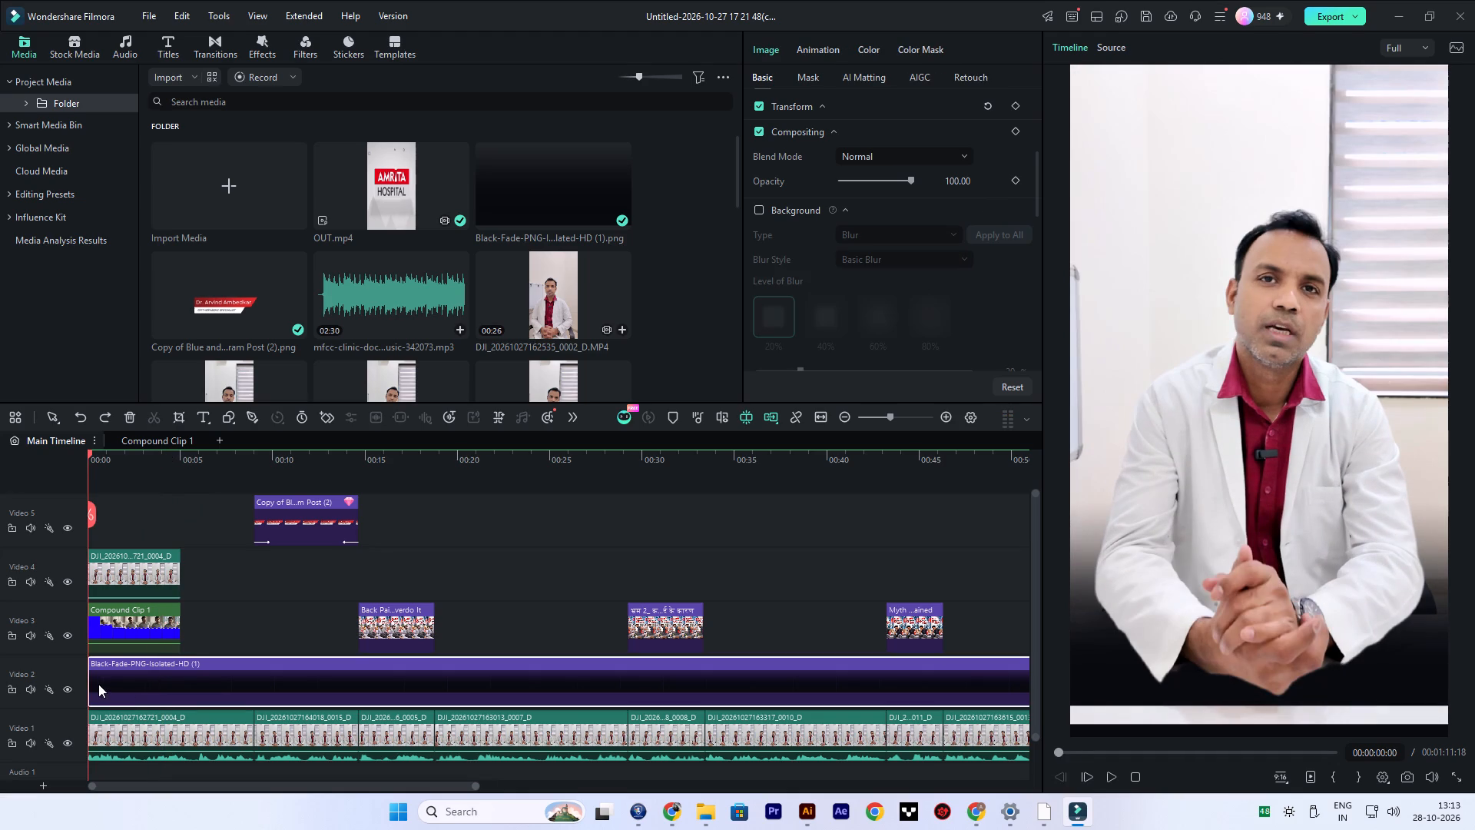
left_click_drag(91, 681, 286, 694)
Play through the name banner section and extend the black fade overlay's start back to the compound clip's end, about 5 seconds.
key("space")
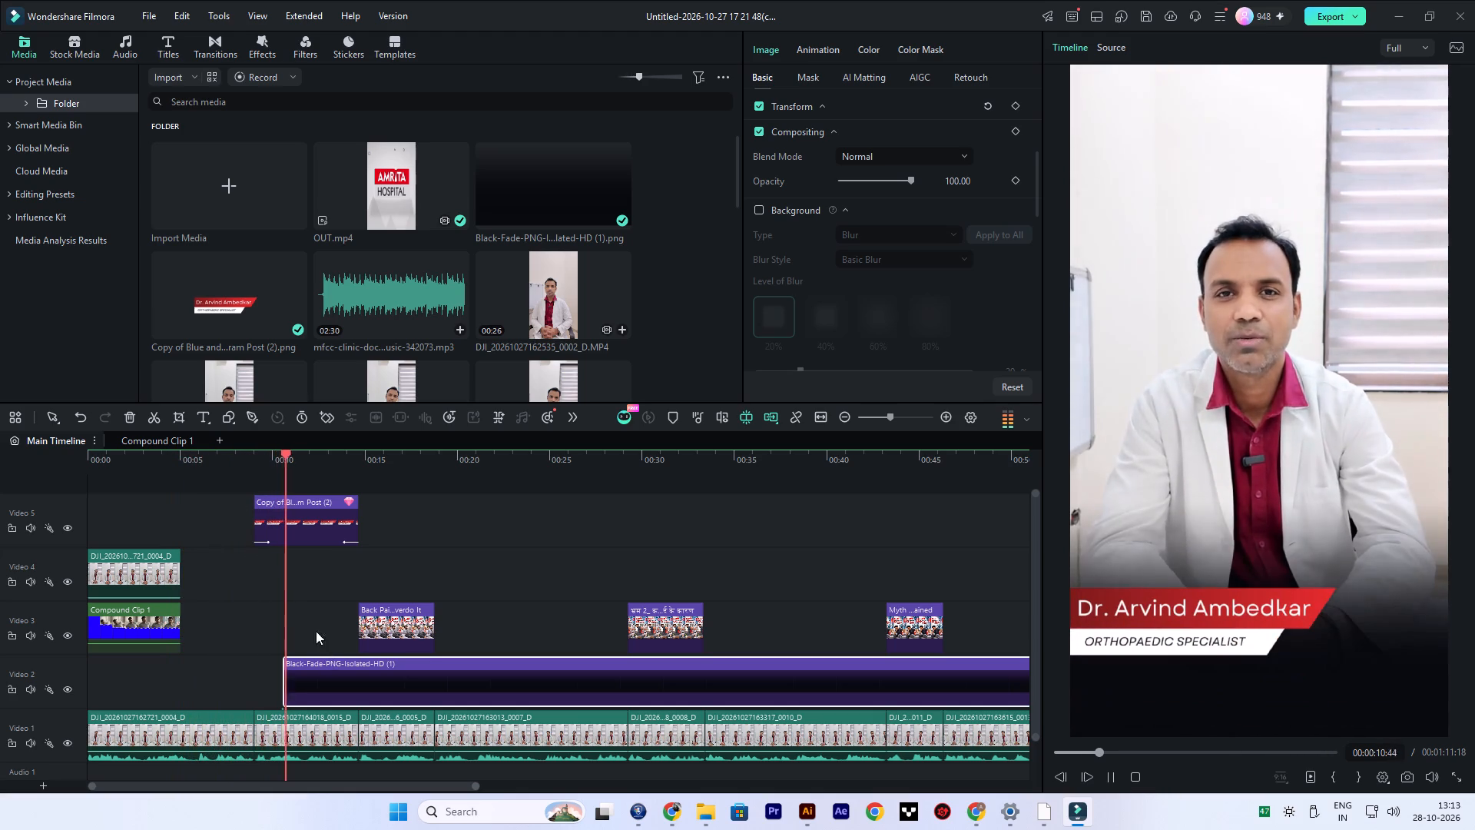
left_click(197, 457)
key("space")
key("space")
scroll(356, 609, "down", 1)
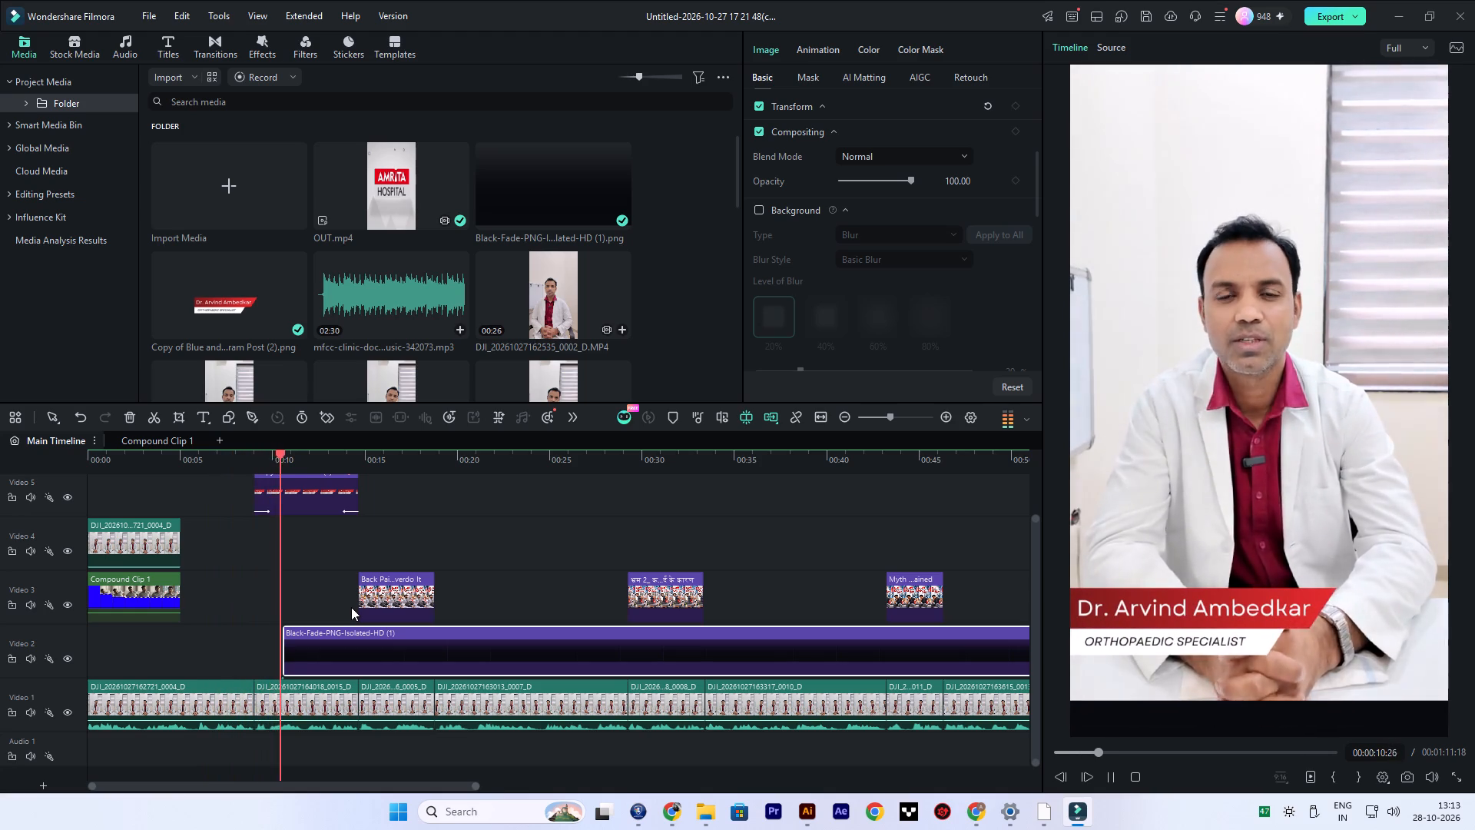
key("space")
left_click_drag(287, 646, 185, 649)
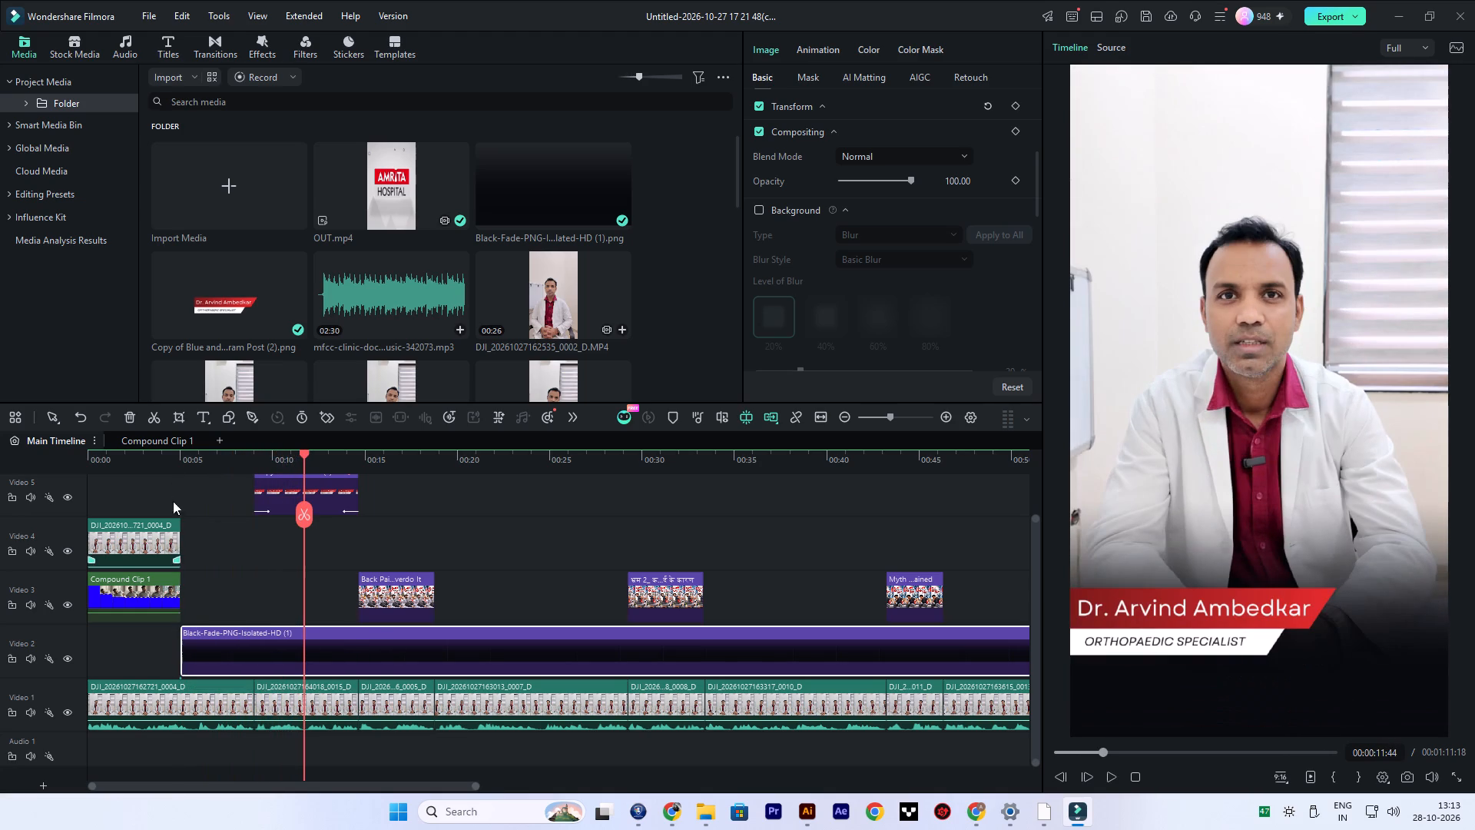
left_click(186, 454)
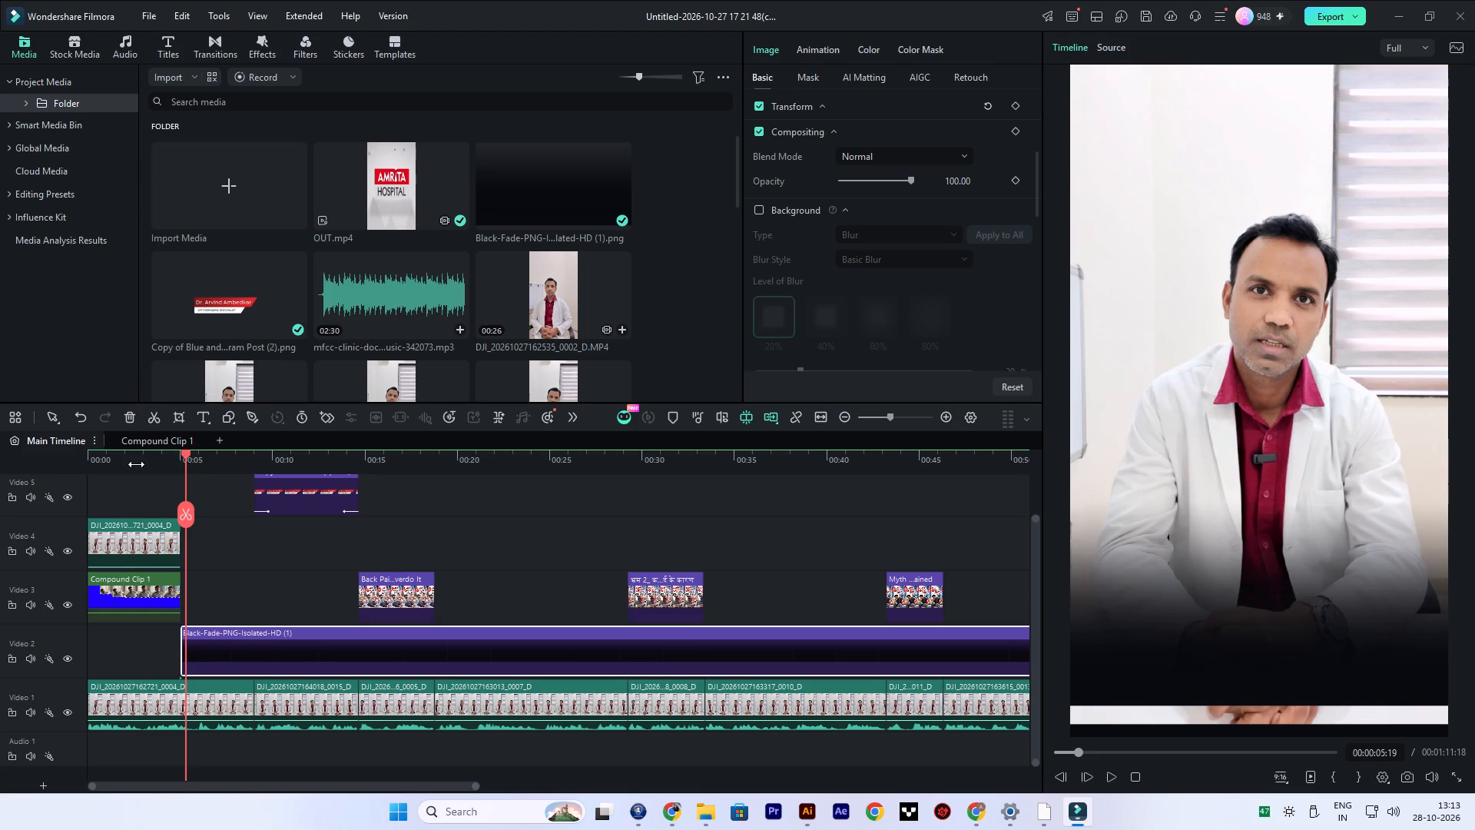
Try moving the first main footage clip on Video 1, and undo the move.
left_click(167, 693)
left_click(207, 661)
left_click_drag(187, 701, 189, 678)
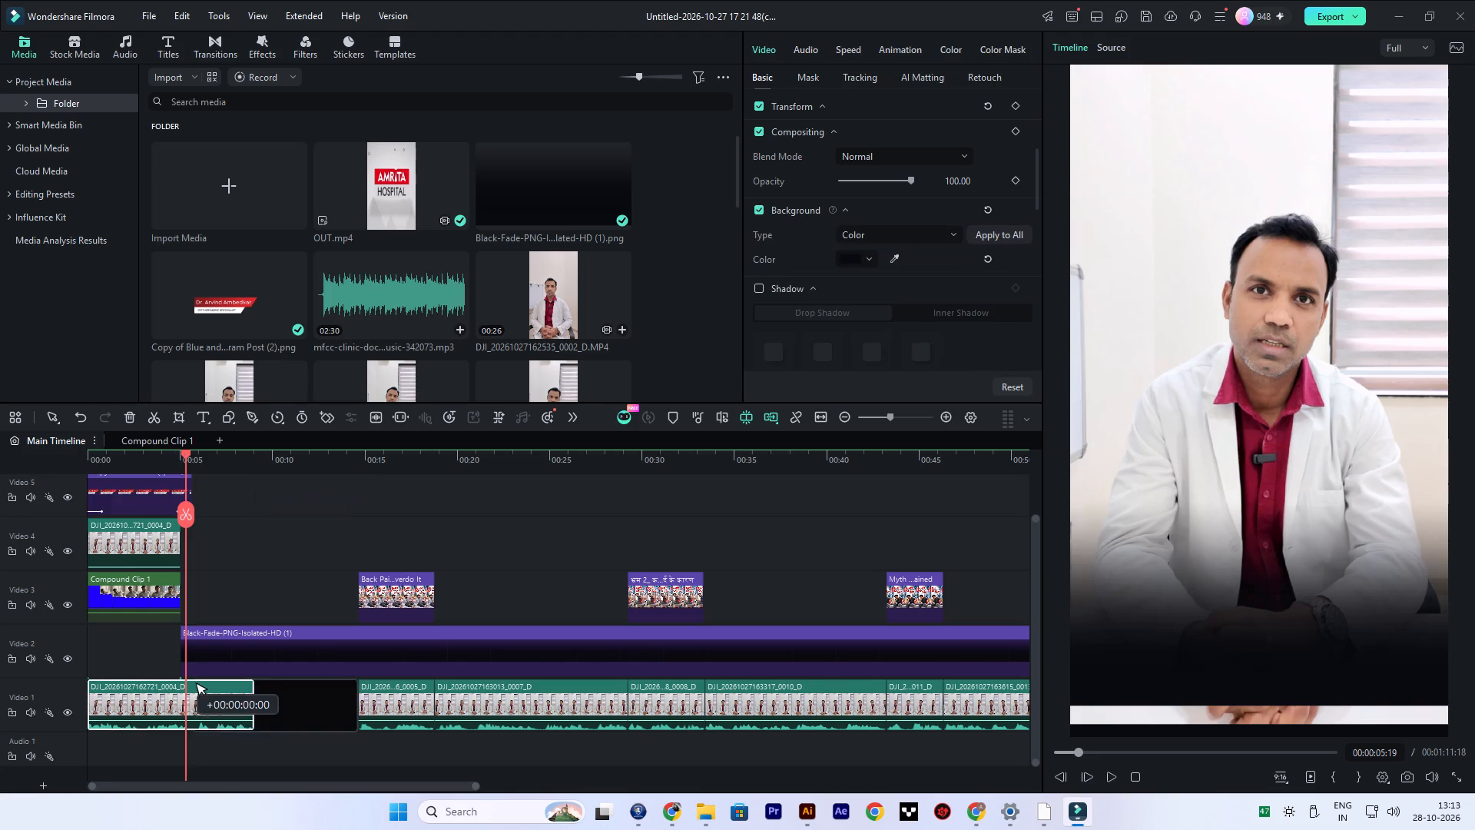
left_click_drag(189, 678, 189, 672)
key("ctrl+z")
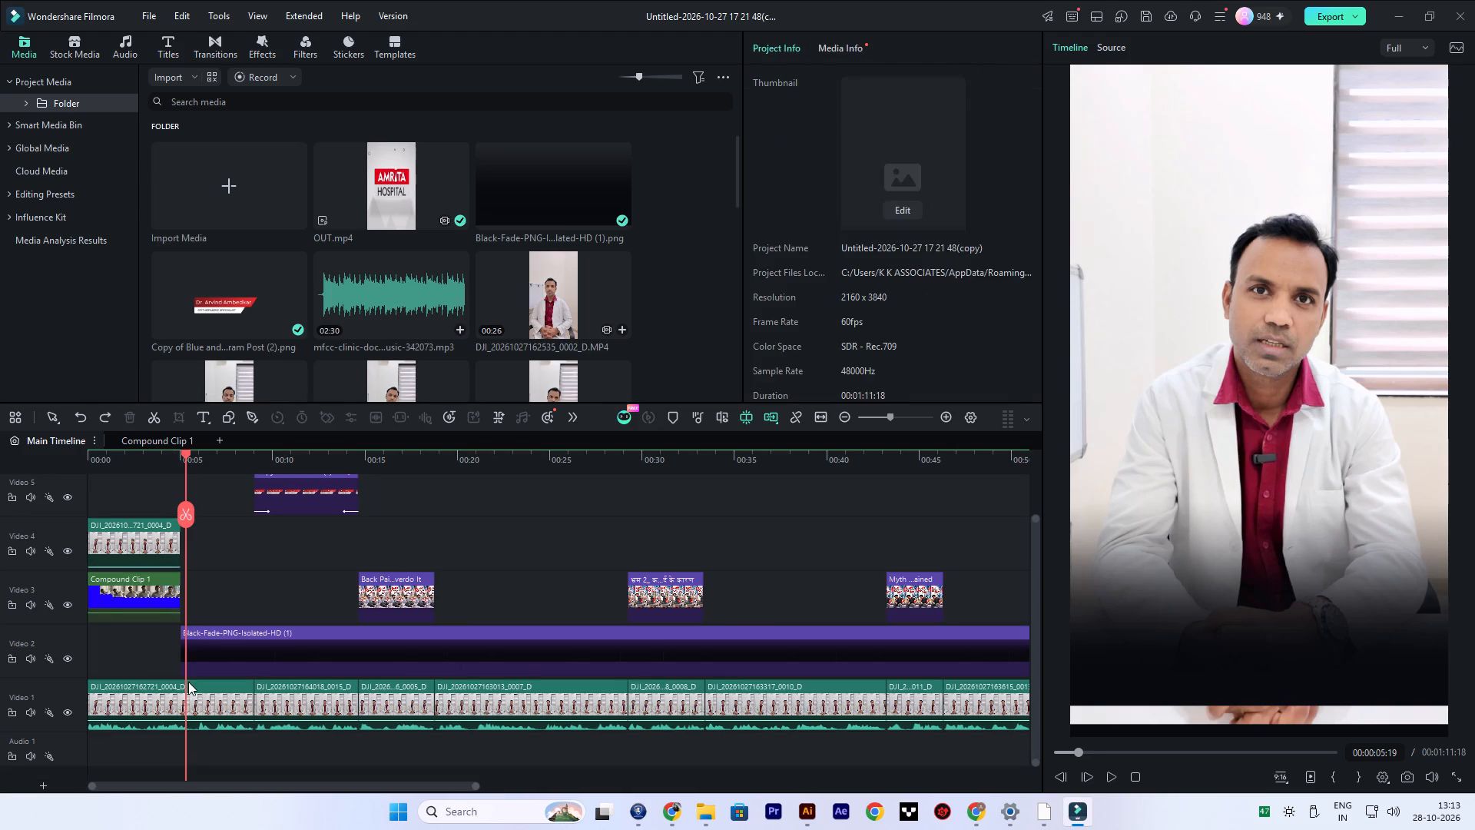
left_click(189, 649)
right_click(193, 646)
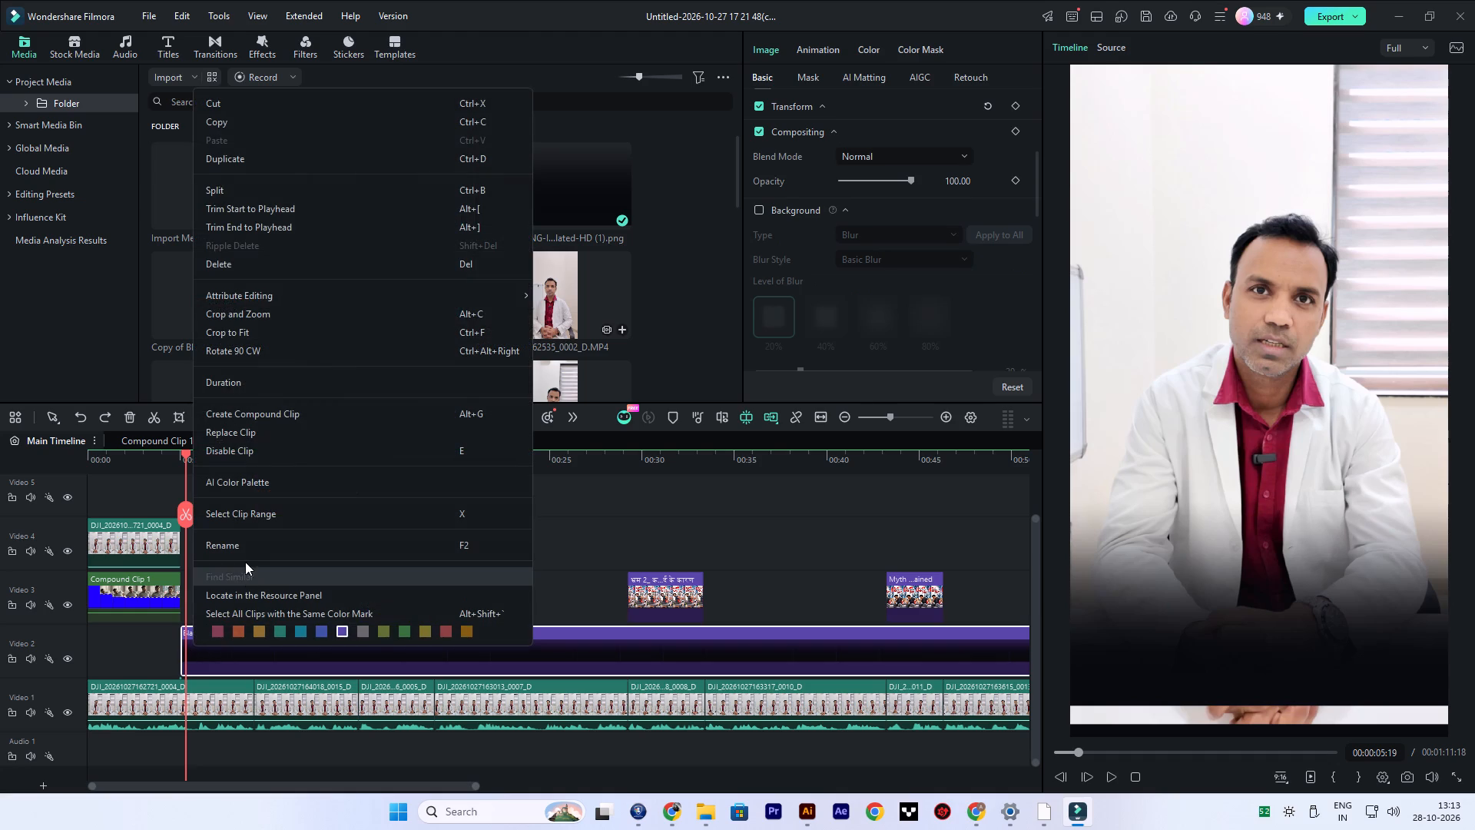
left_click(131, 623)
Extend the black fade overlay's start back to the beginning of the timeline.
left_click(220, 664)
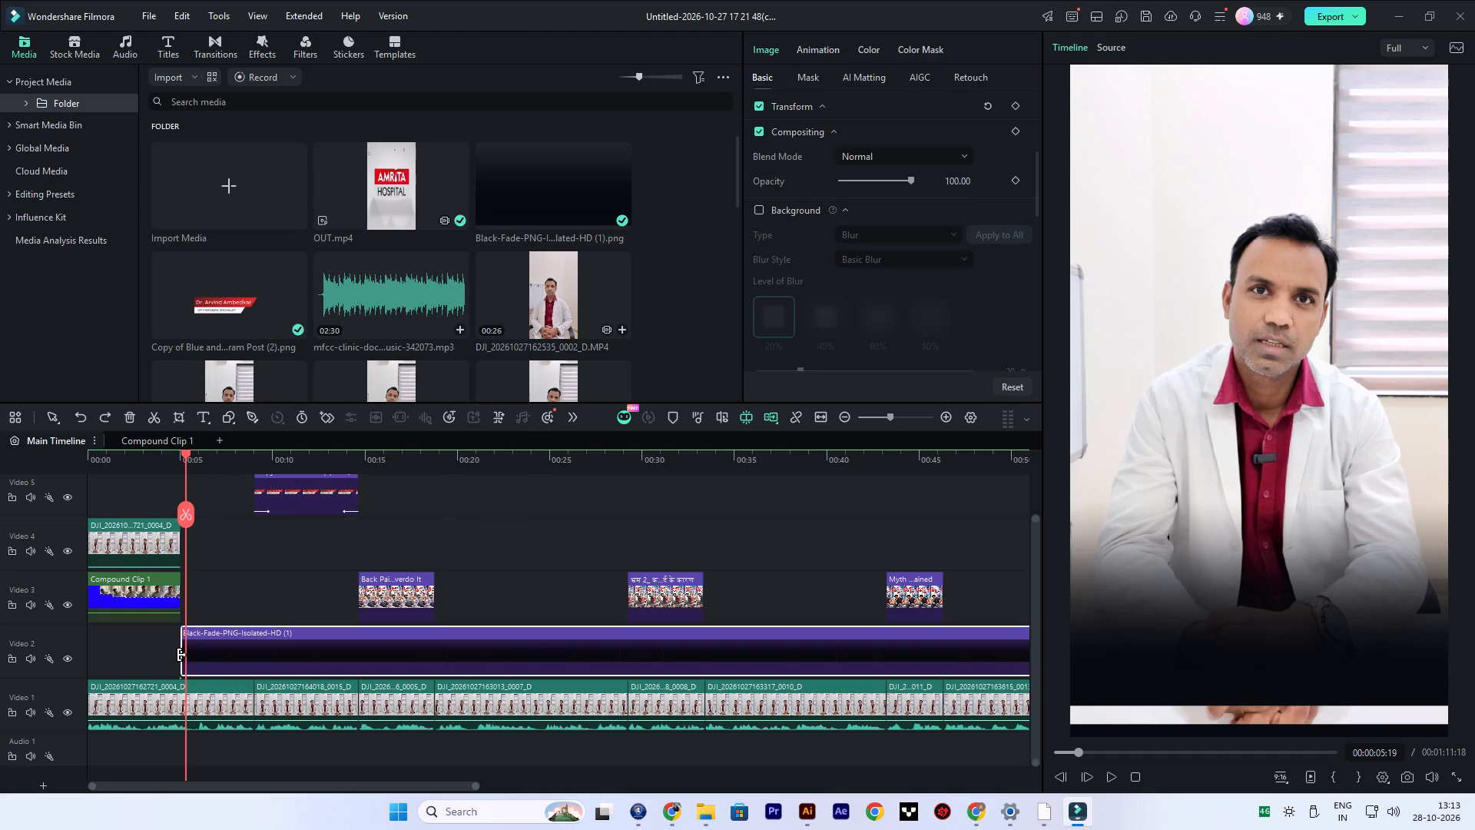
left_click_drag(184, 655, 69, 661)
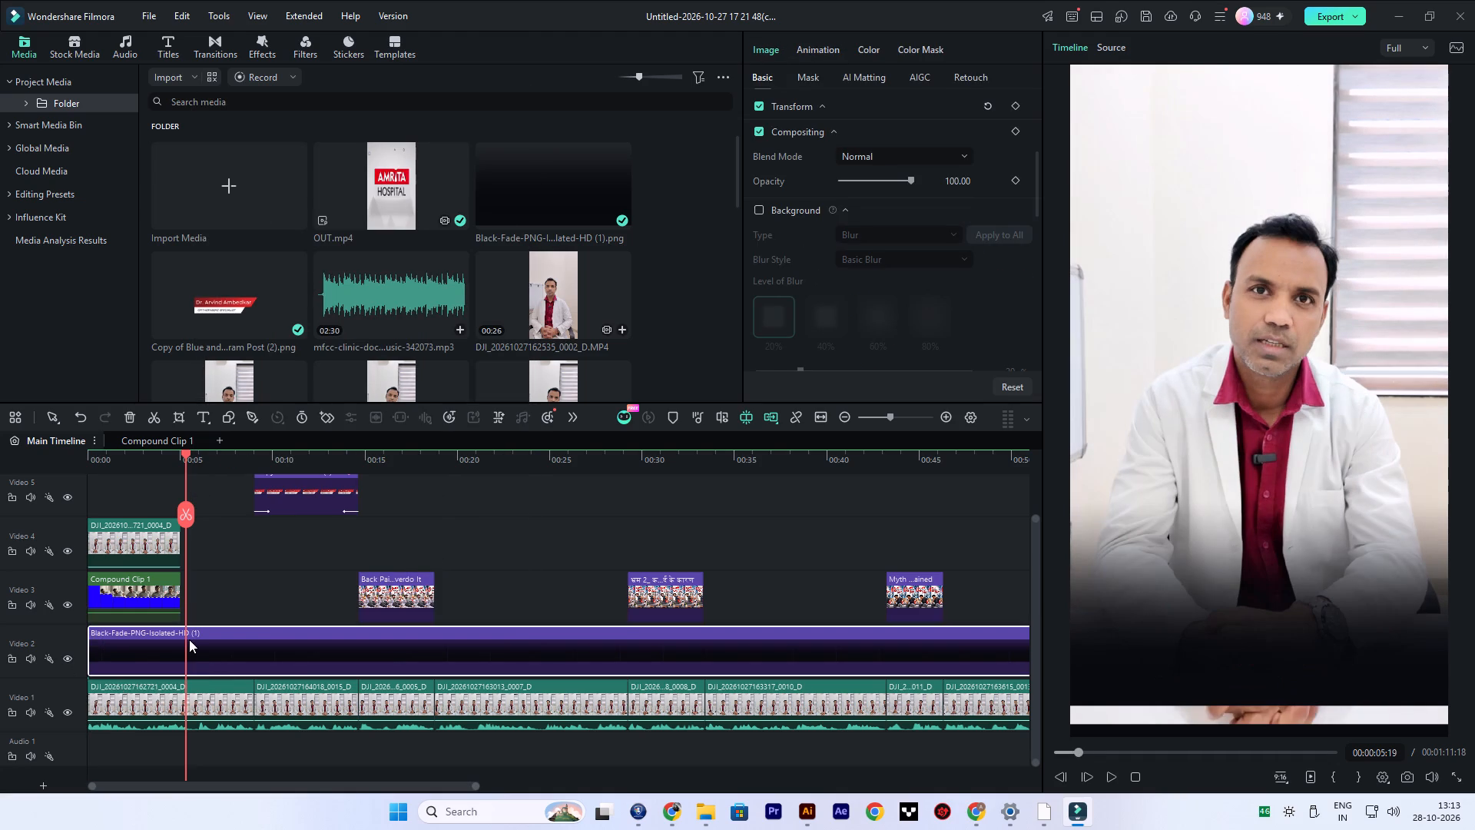
Play back the transition from the compound clip intro to the main footage at about 5 seconds.
left_click(189, 639)
left_click(203, 694)
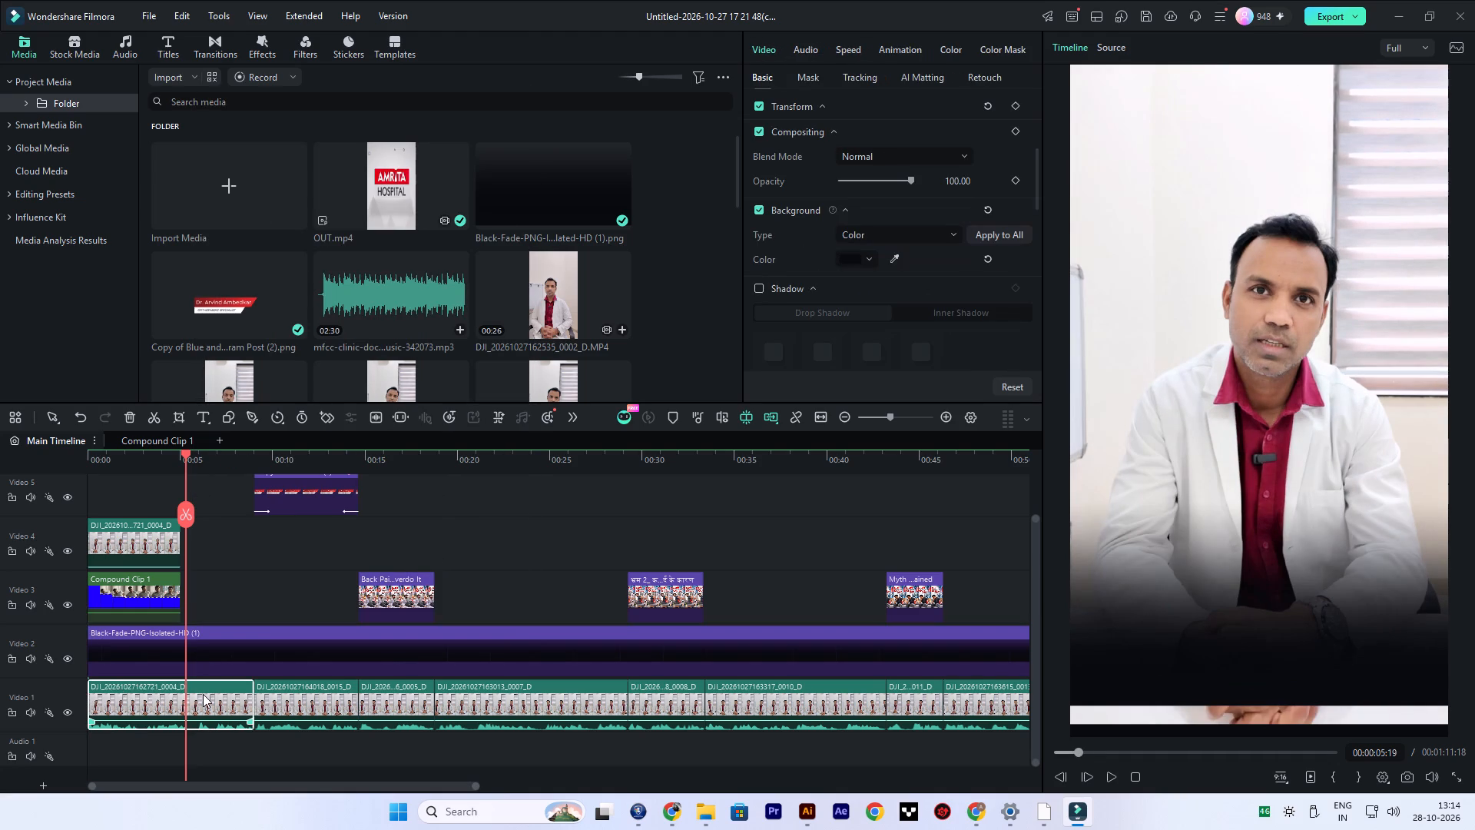
left_click(174, 453)
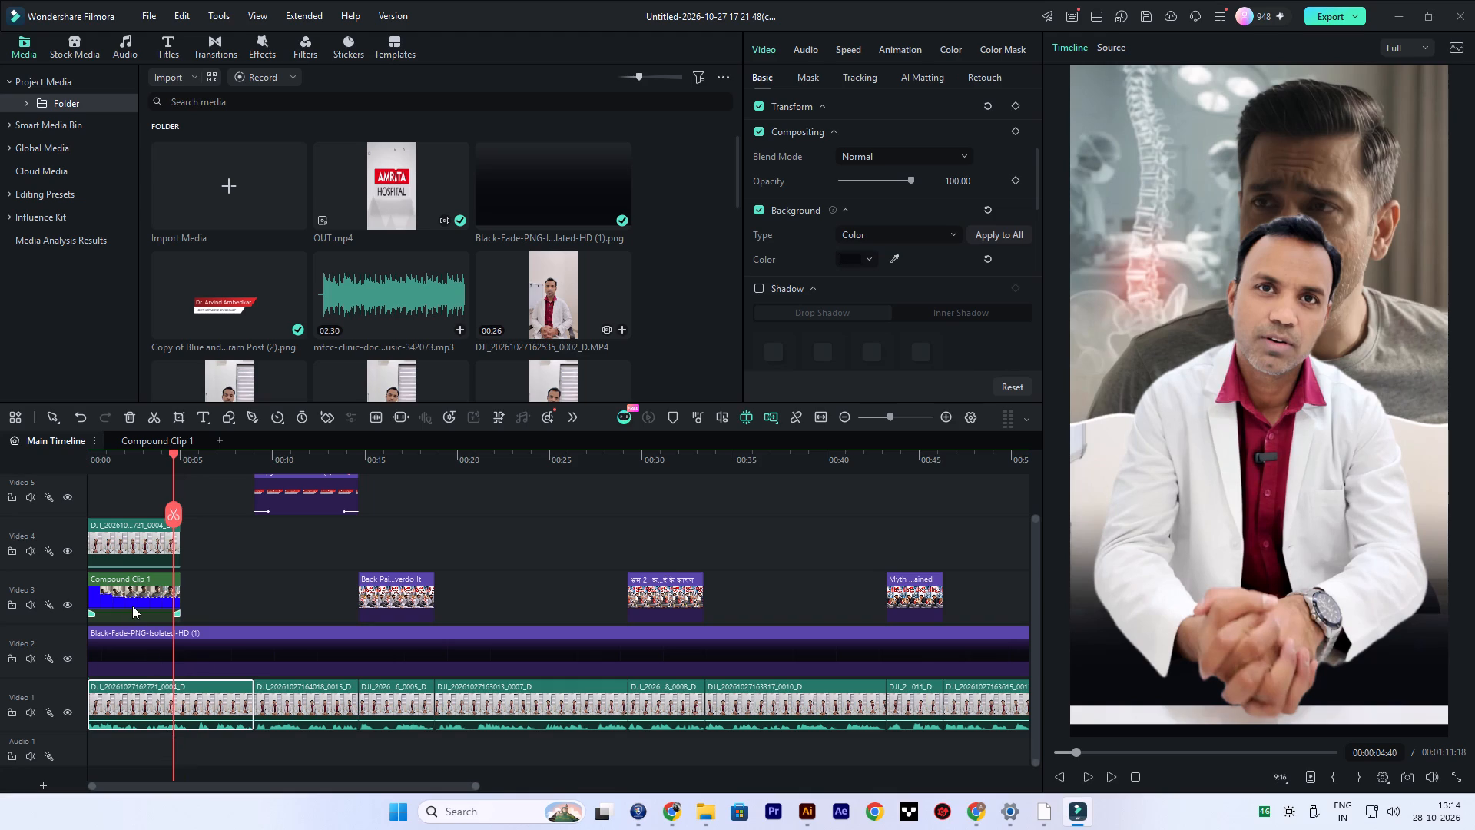
left_click(145, 453)
key("space")
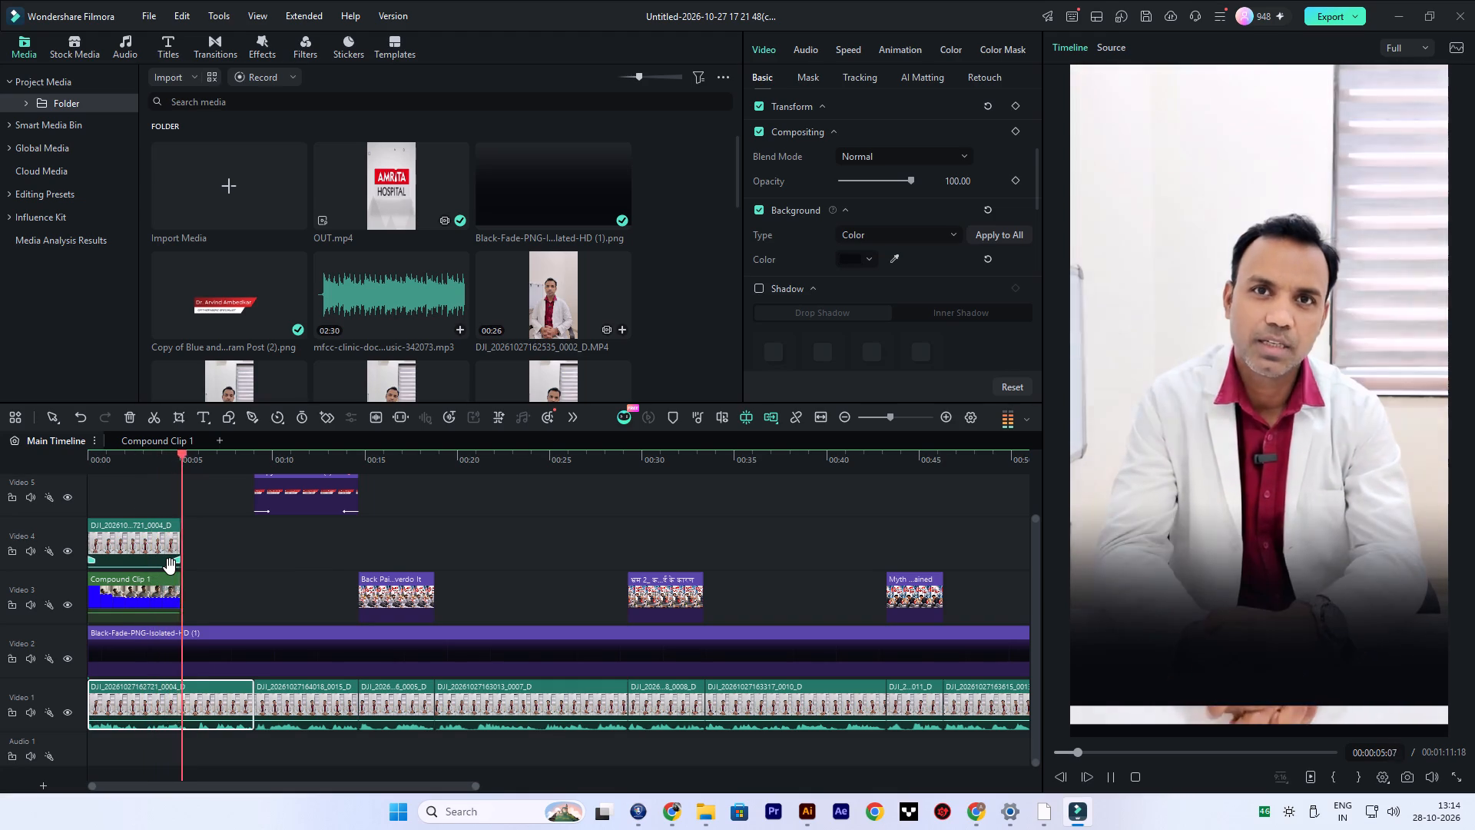
key("space")
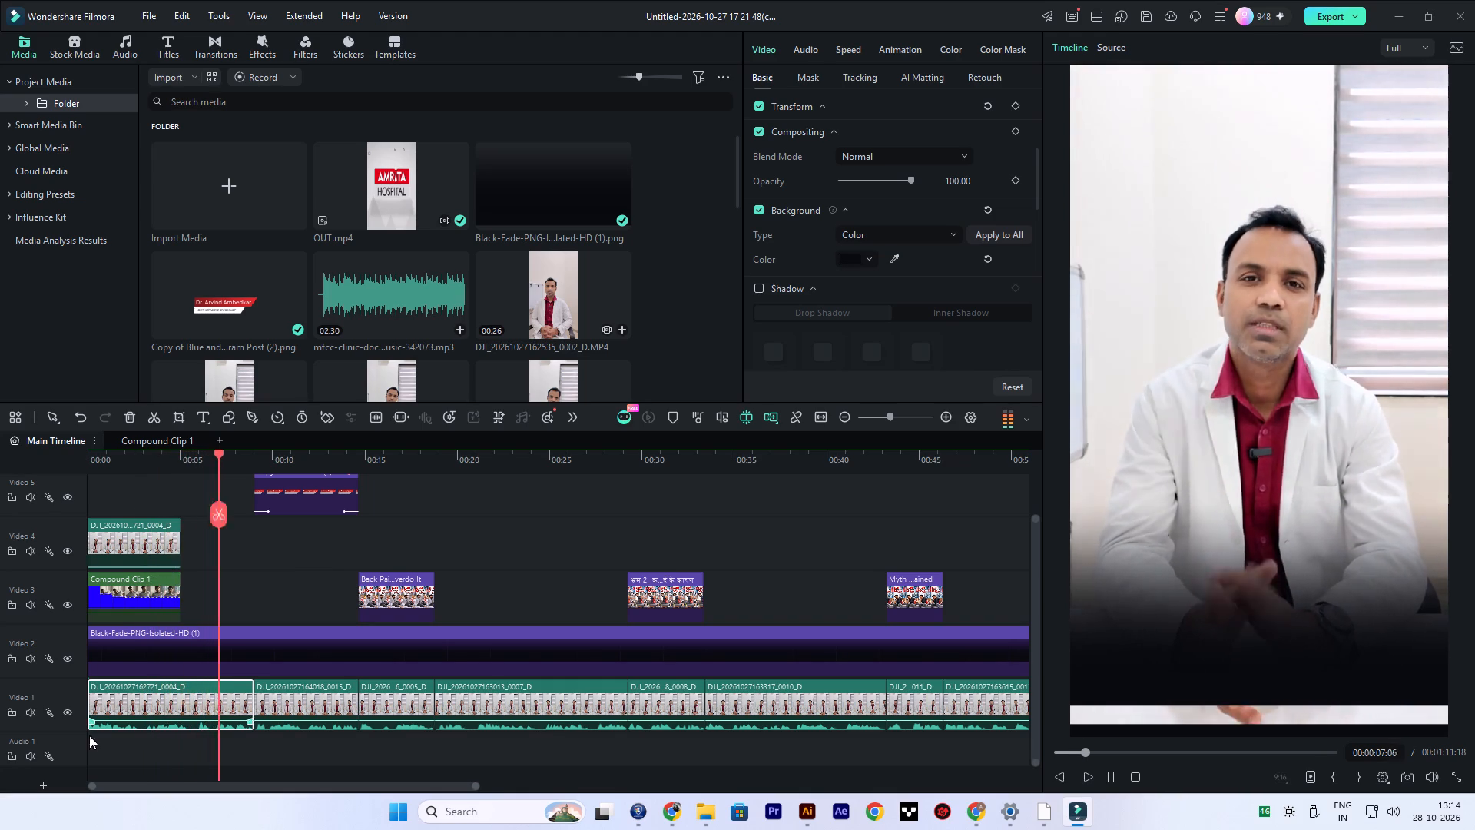
Trim the black fade overlay's start on Video 2 to the end of the first main footage clip, at about 9 seconds.
left_click(101, 651)
left_click_drag(93, 649, 251, 682)
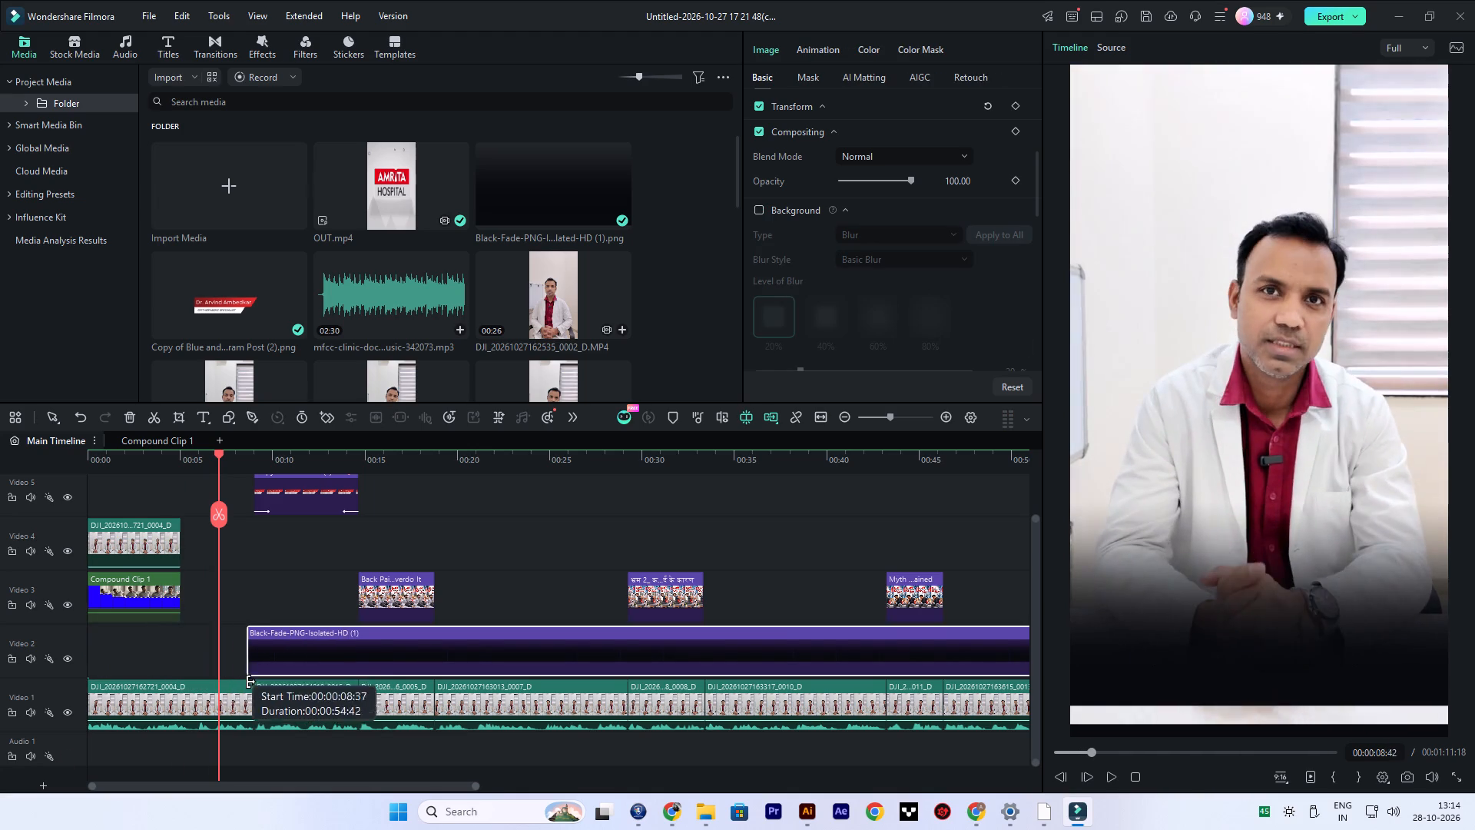
left_click_drag(251, 682, 258, 700)
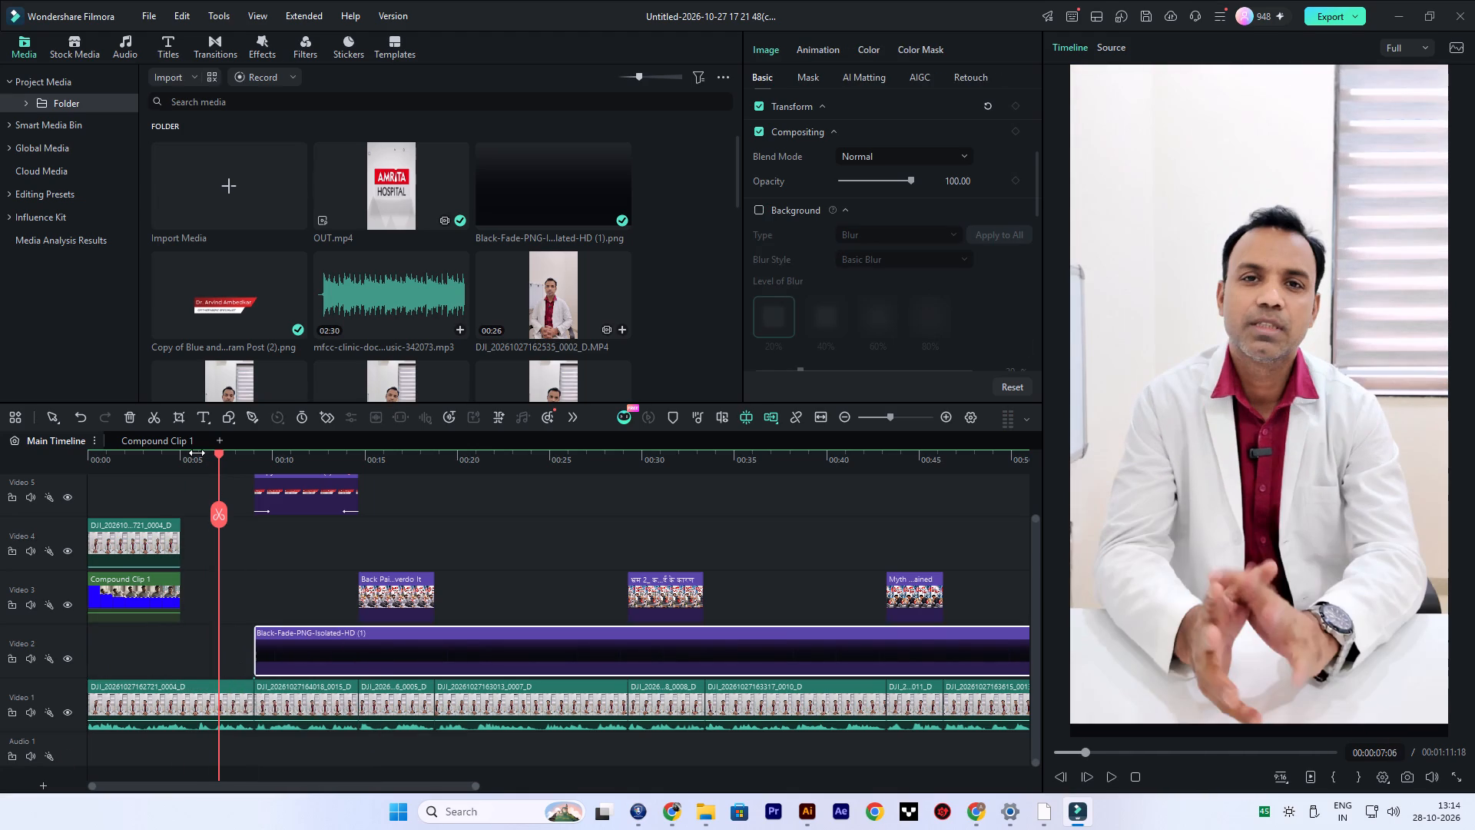
Play back the section leading into the name banner to check where the black fade overlay starts.
left_click(197, 453)
key("space")
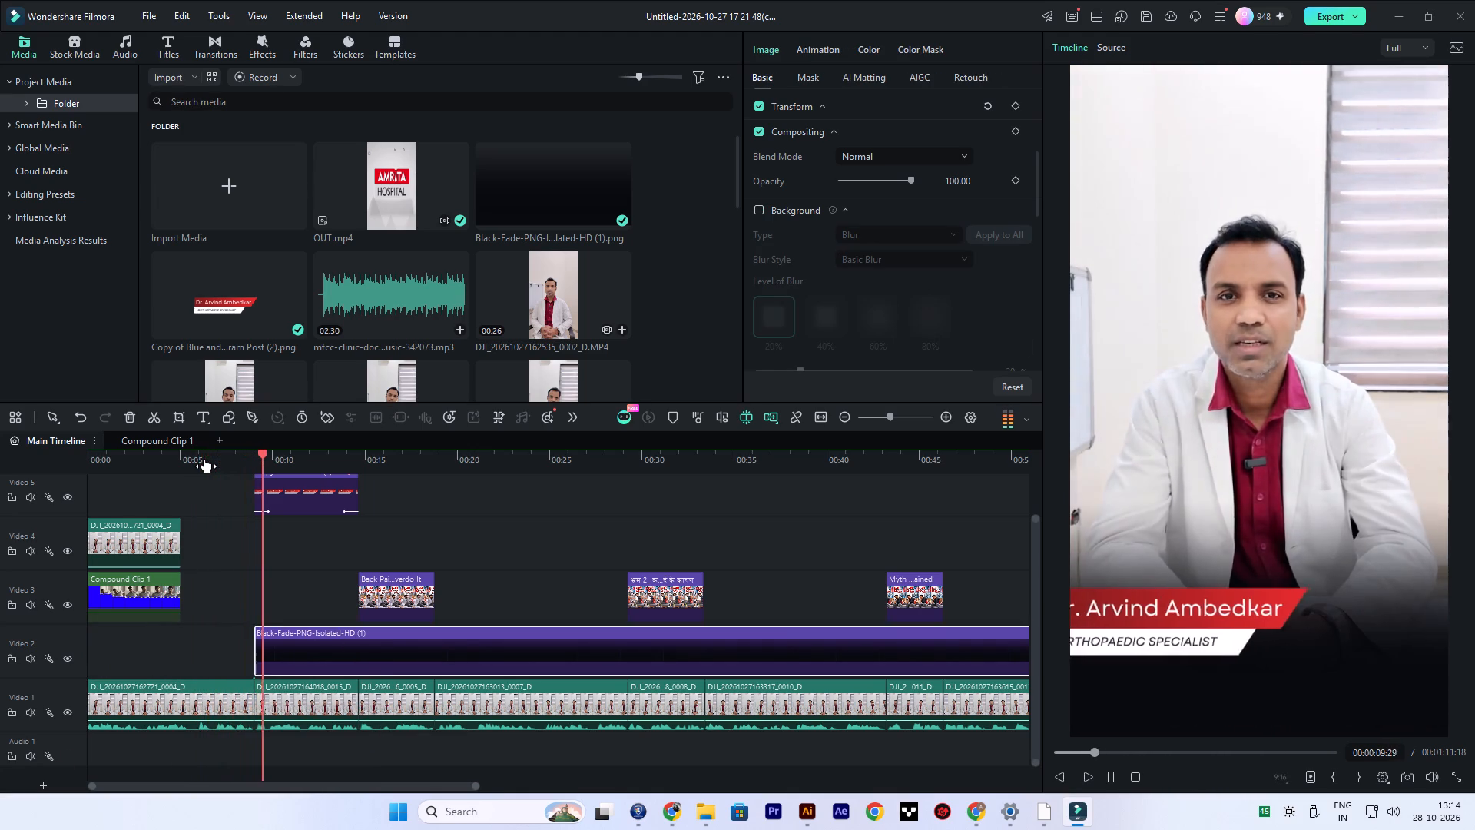
key("space")
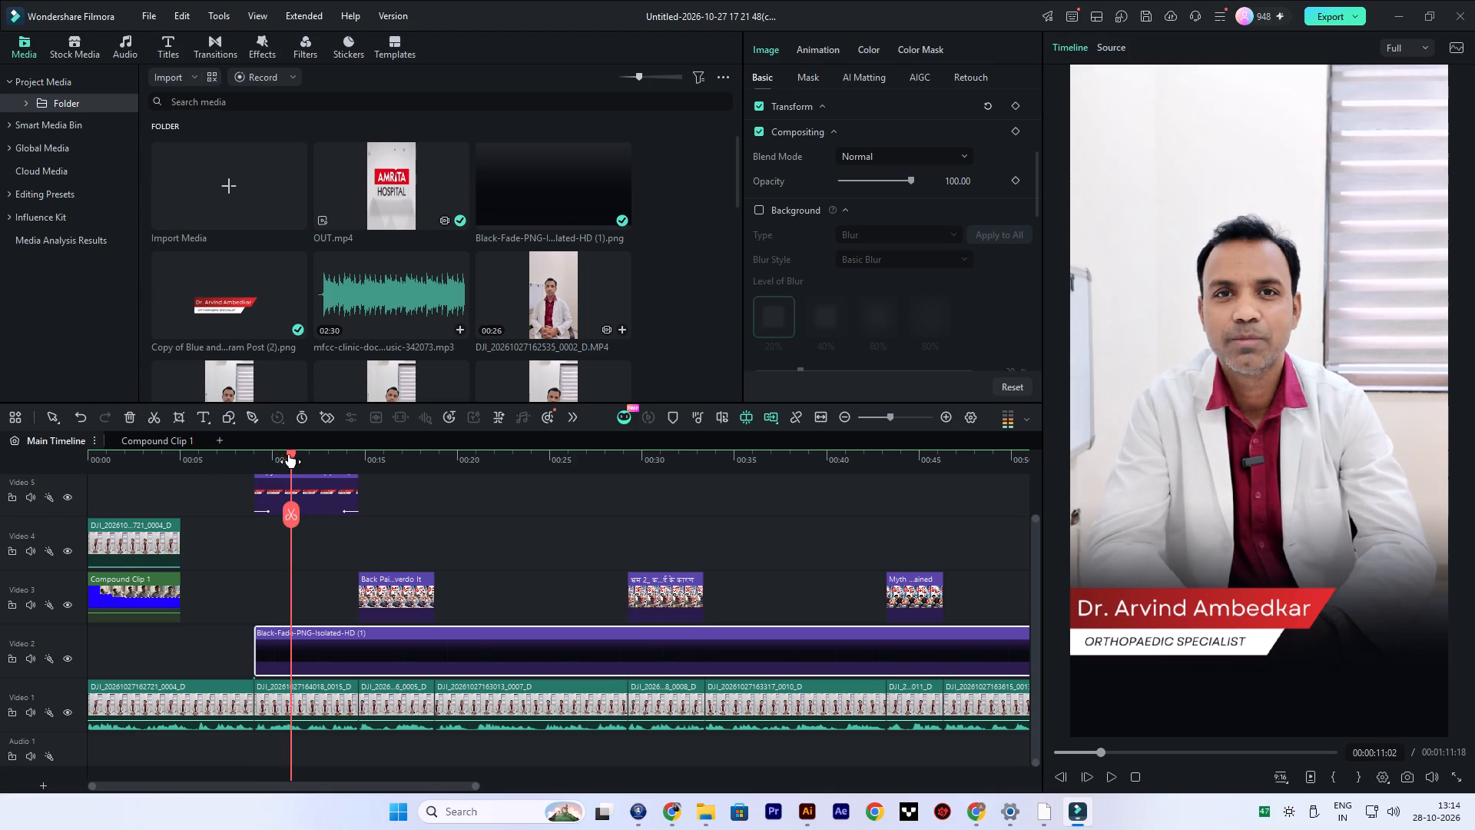
left_click_drag(290, 453, 229, 467)
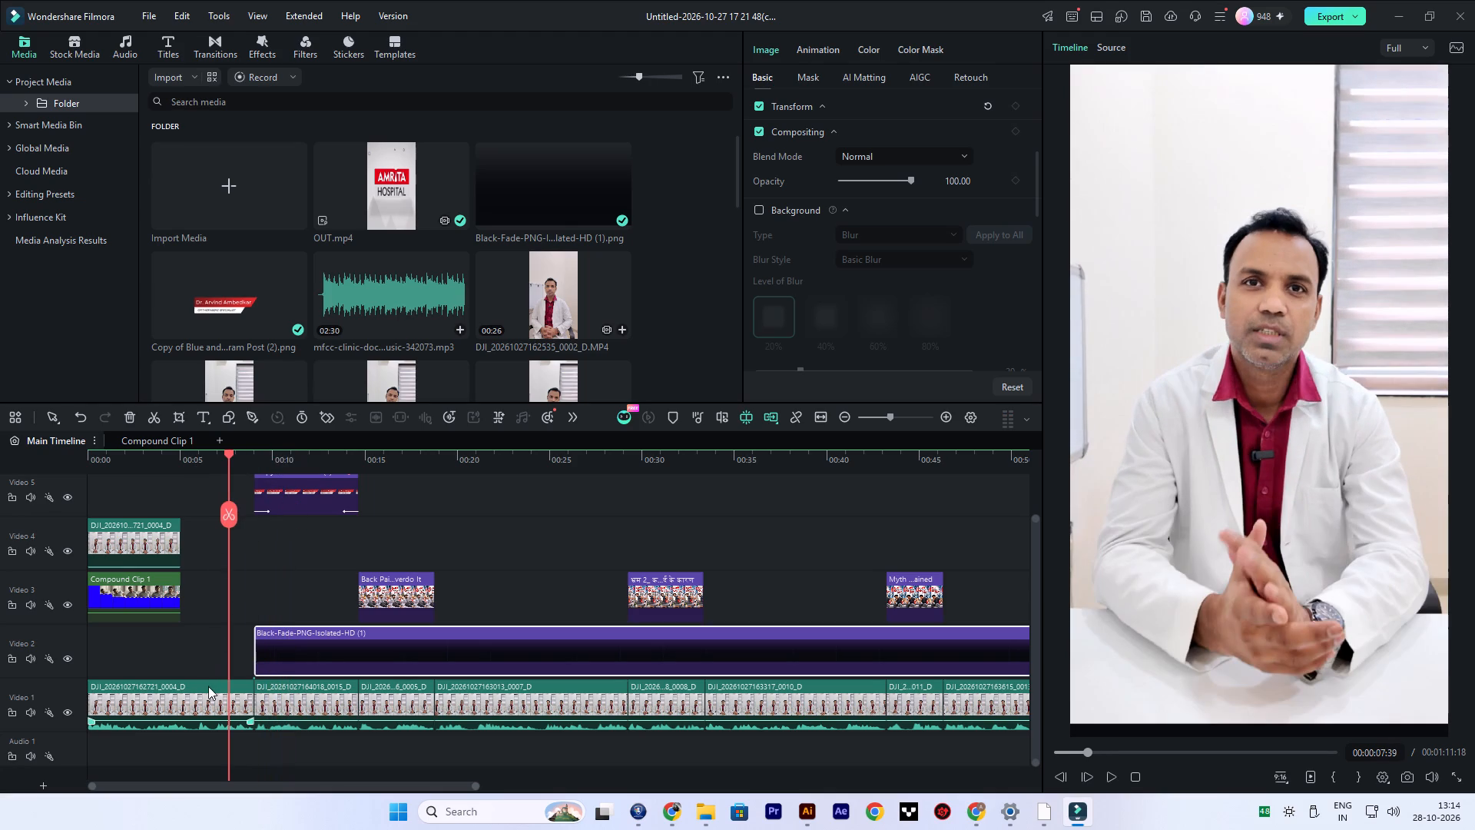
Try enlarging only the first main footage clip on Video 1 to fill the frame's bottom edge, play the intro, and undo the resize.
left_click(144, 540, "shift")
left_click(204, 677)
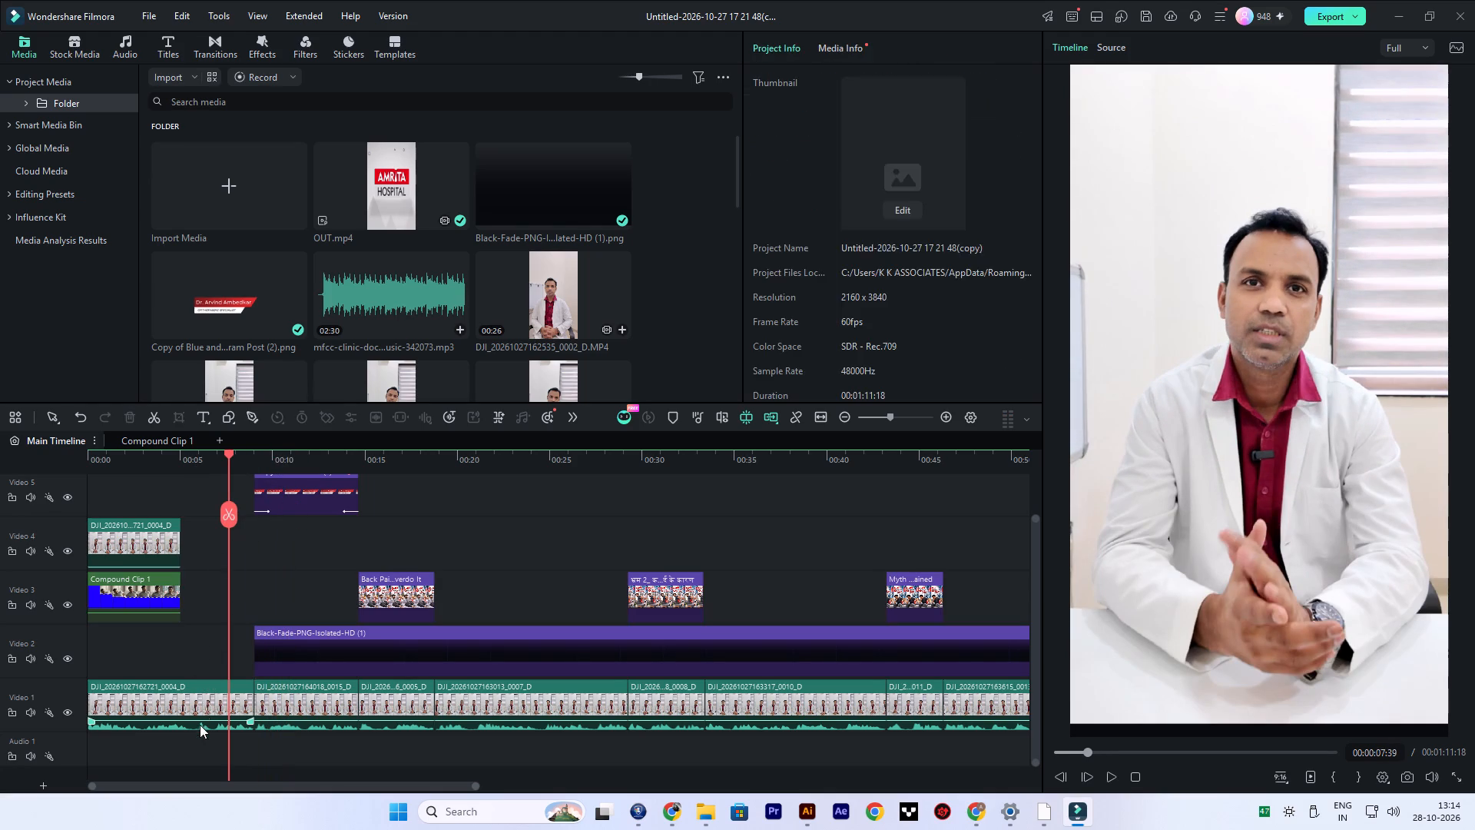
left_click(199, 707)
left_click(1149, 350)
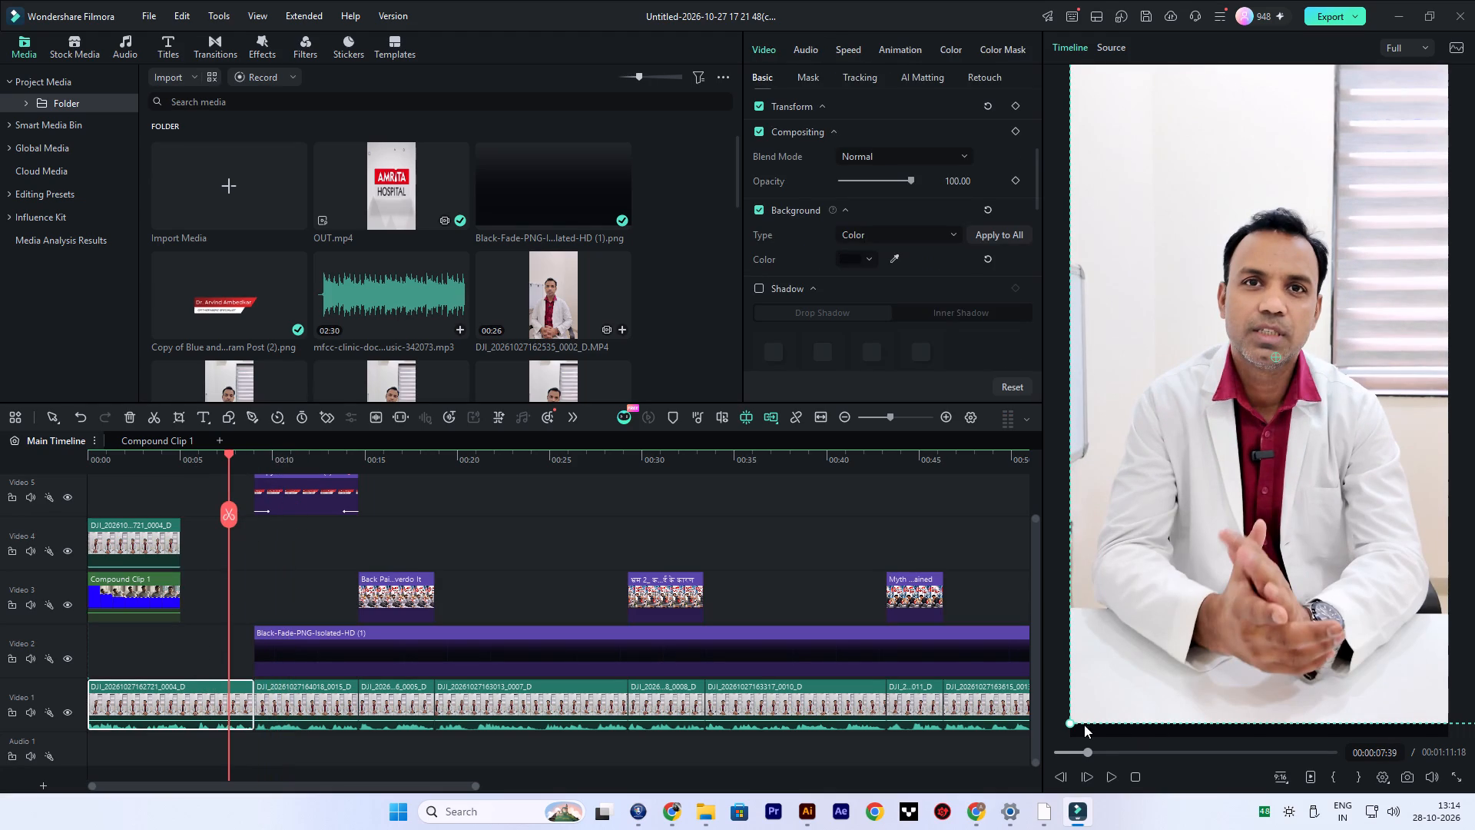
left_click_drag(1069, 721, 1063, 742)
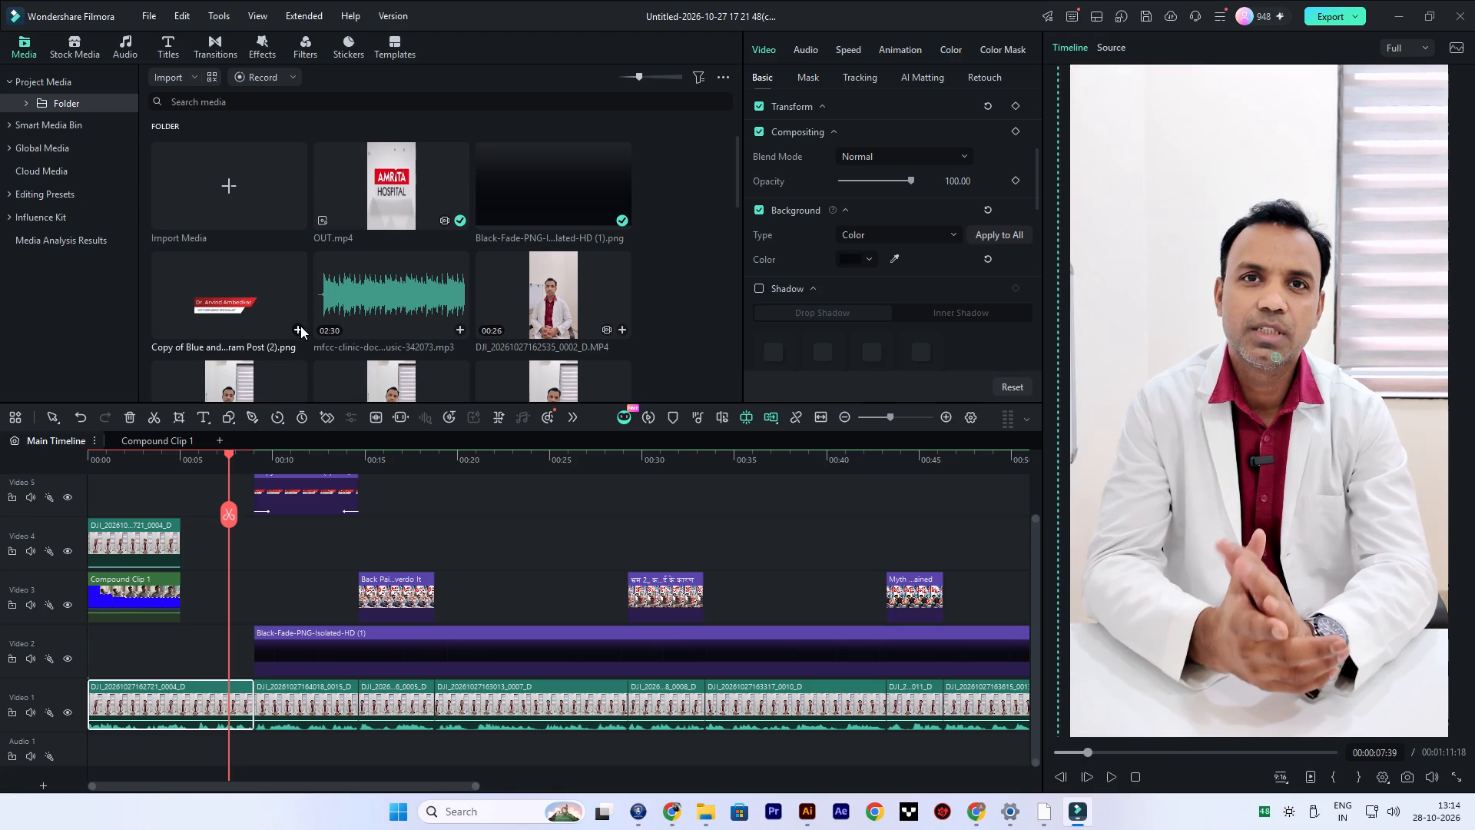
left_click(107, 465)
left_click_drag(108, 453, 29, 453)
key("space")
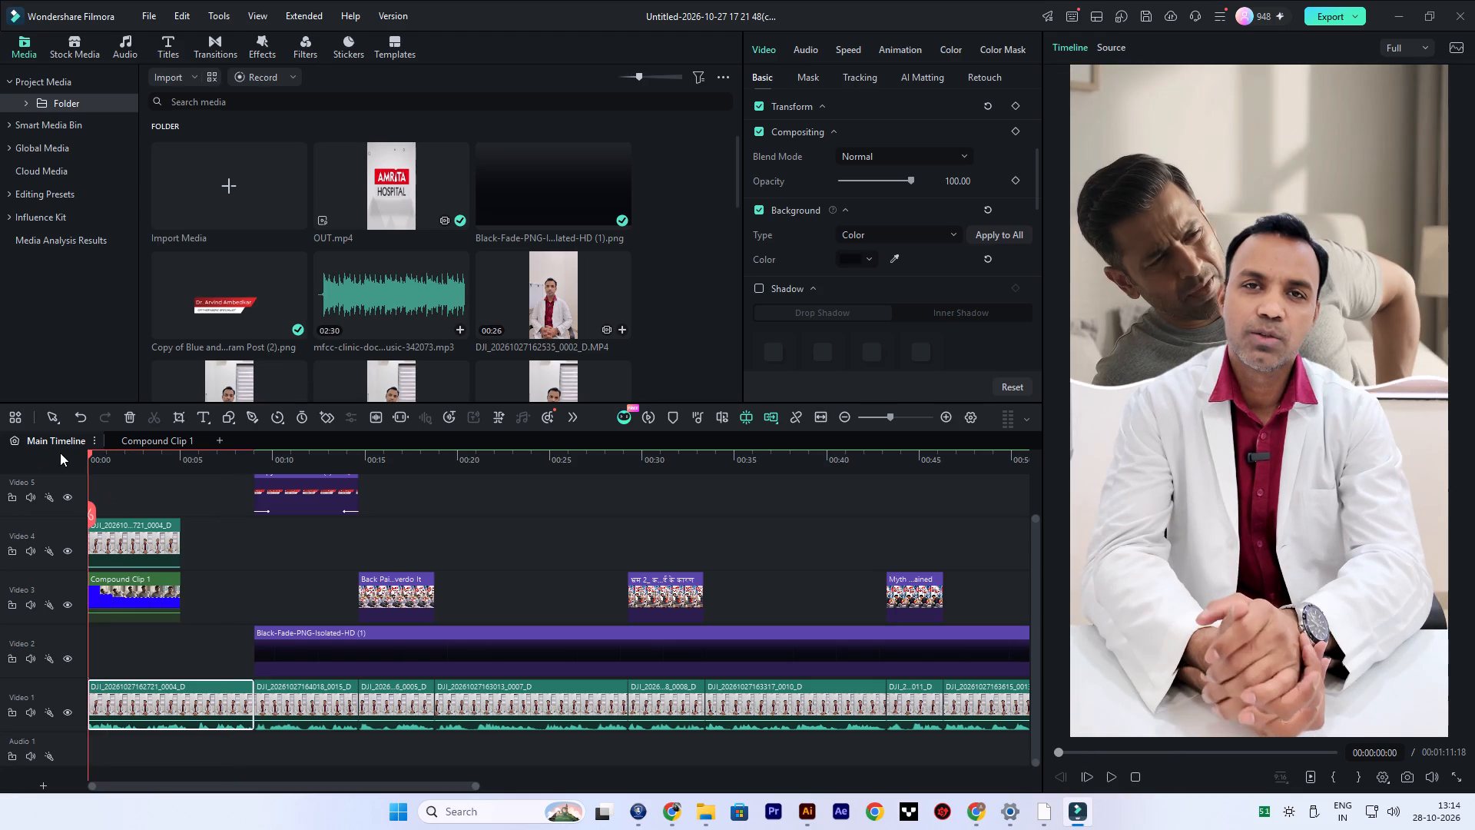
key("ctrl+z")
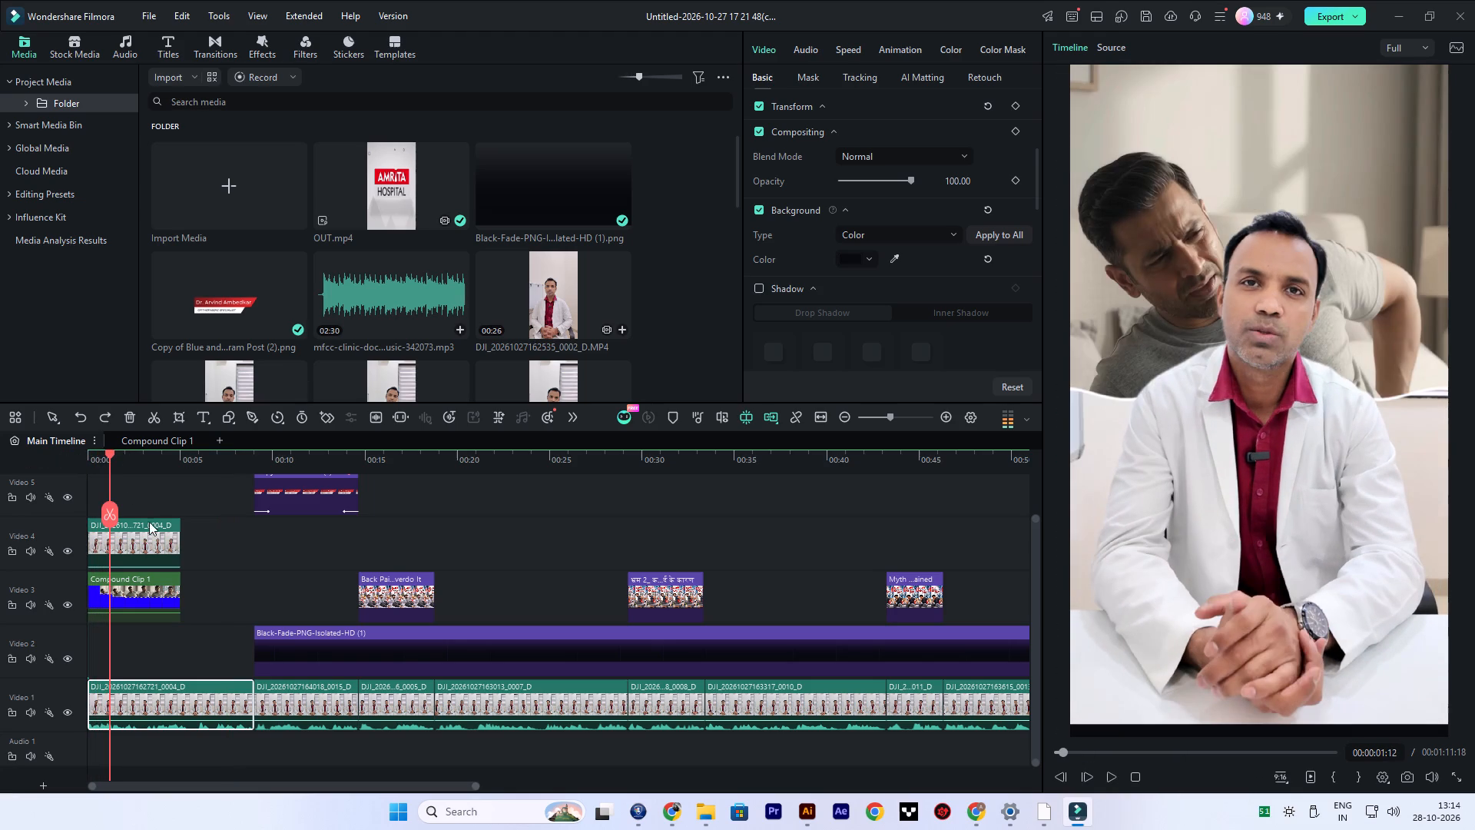
Enlarge the Video 4 intro clip and the first Video 1 clip together to cover the frame's bottom edge, and shift both slightly up and right.
key("space")
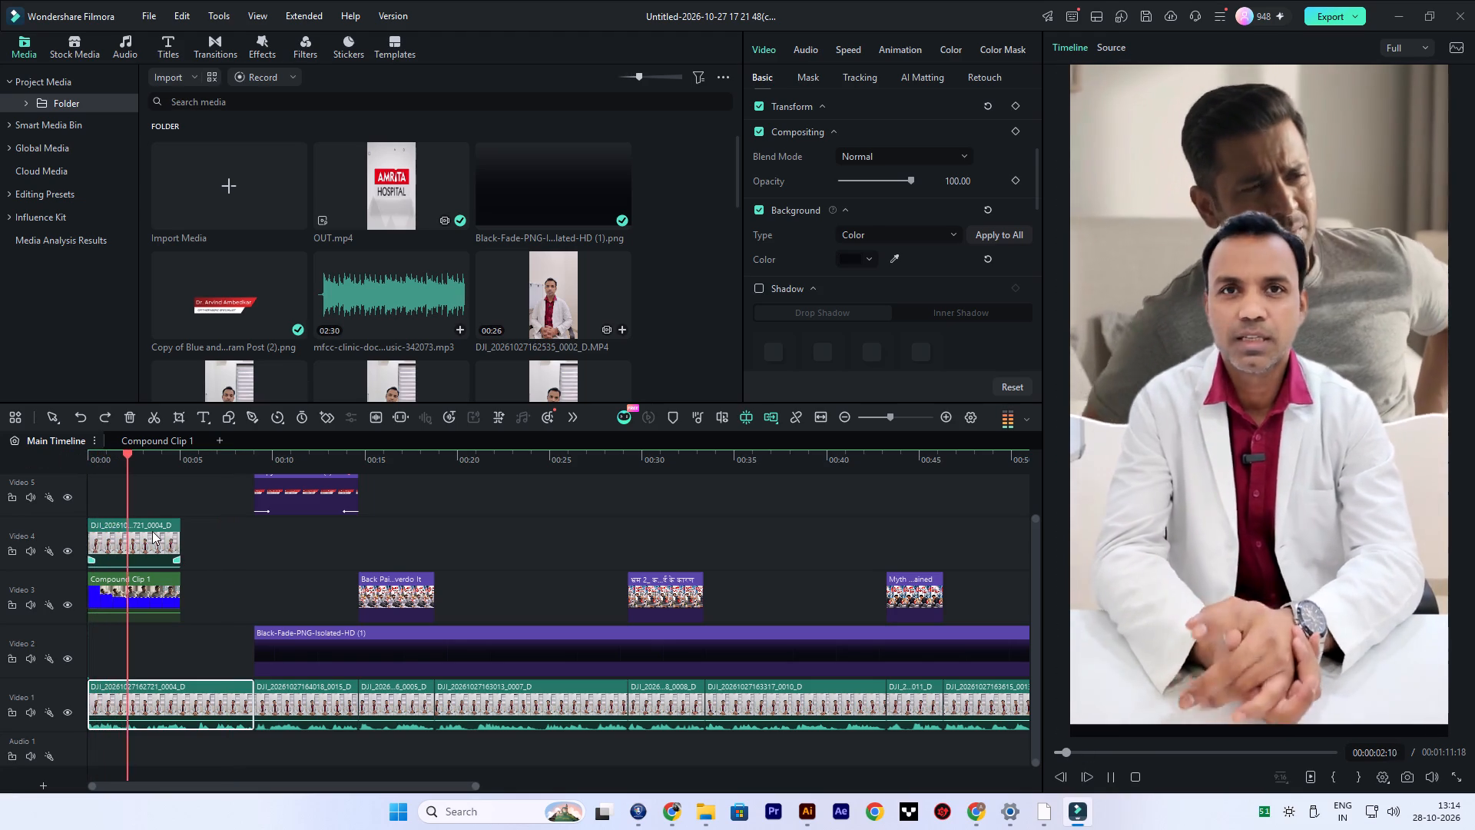
left_click(152, 531)
left_click(206, 701, "ctrl")
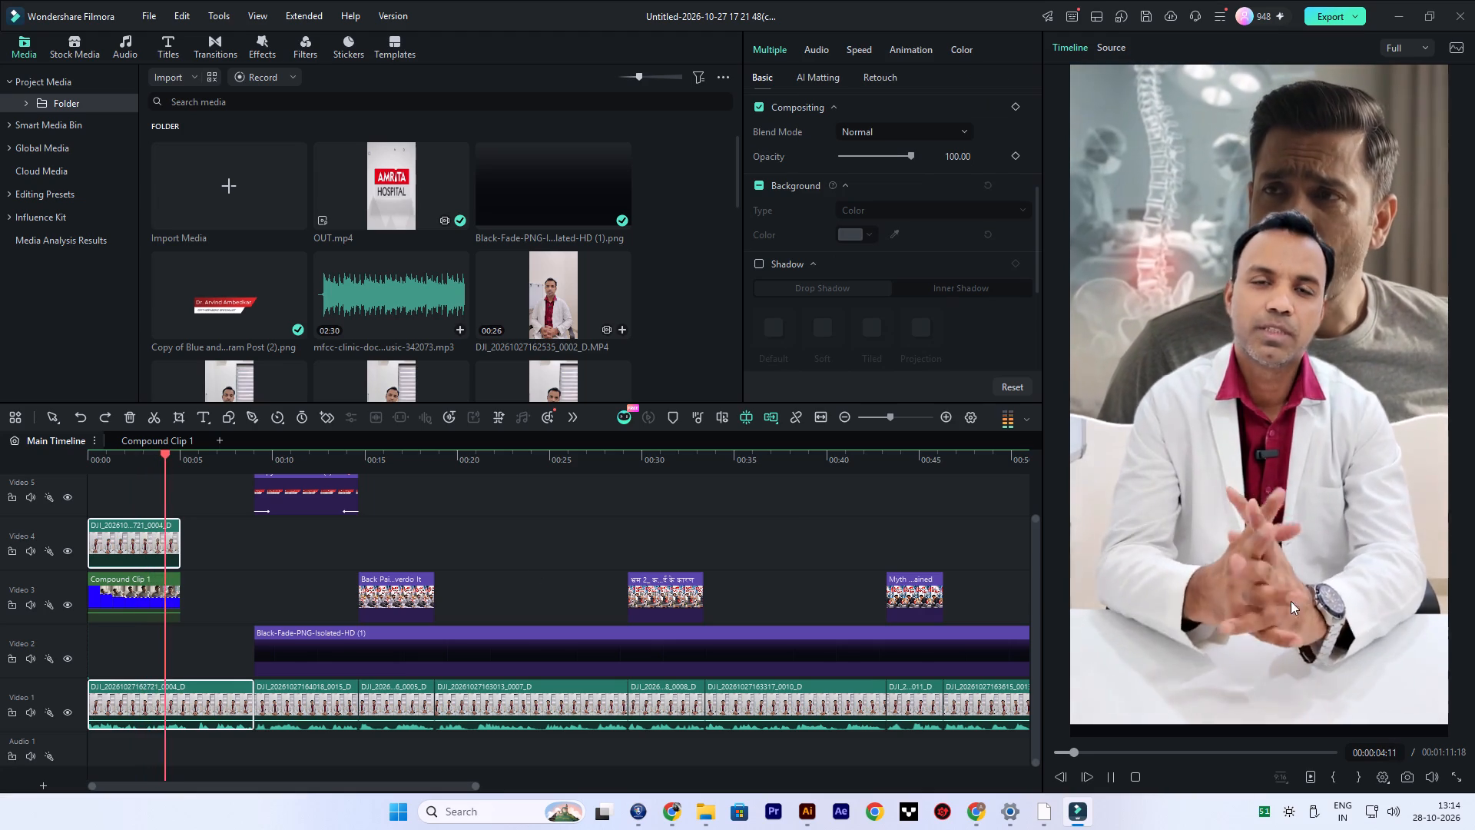
key("space")
left_click(1120, 699)
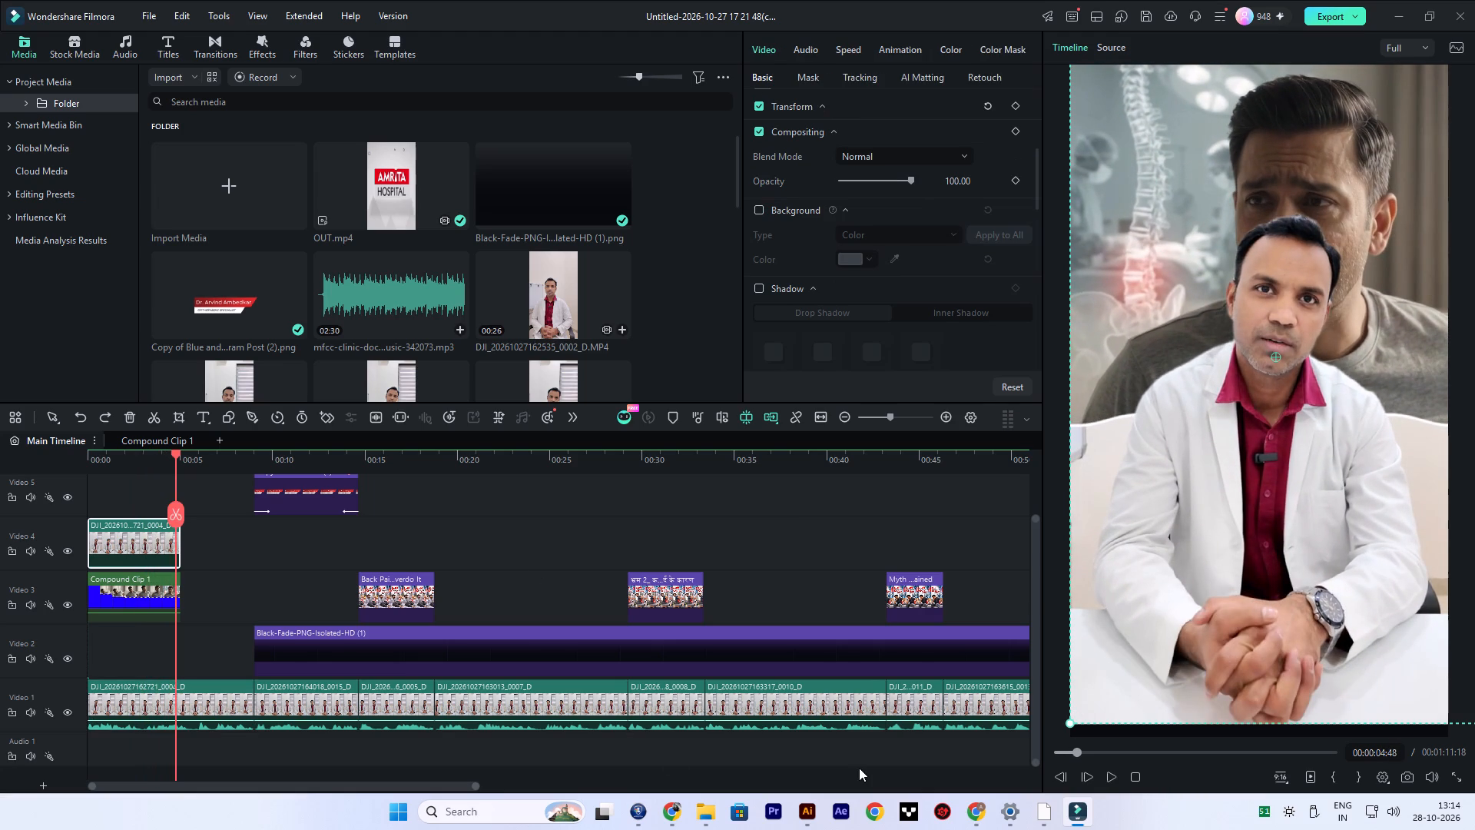
left_click(200, 695, "shift")
left_click(155, 545, "ctrl")
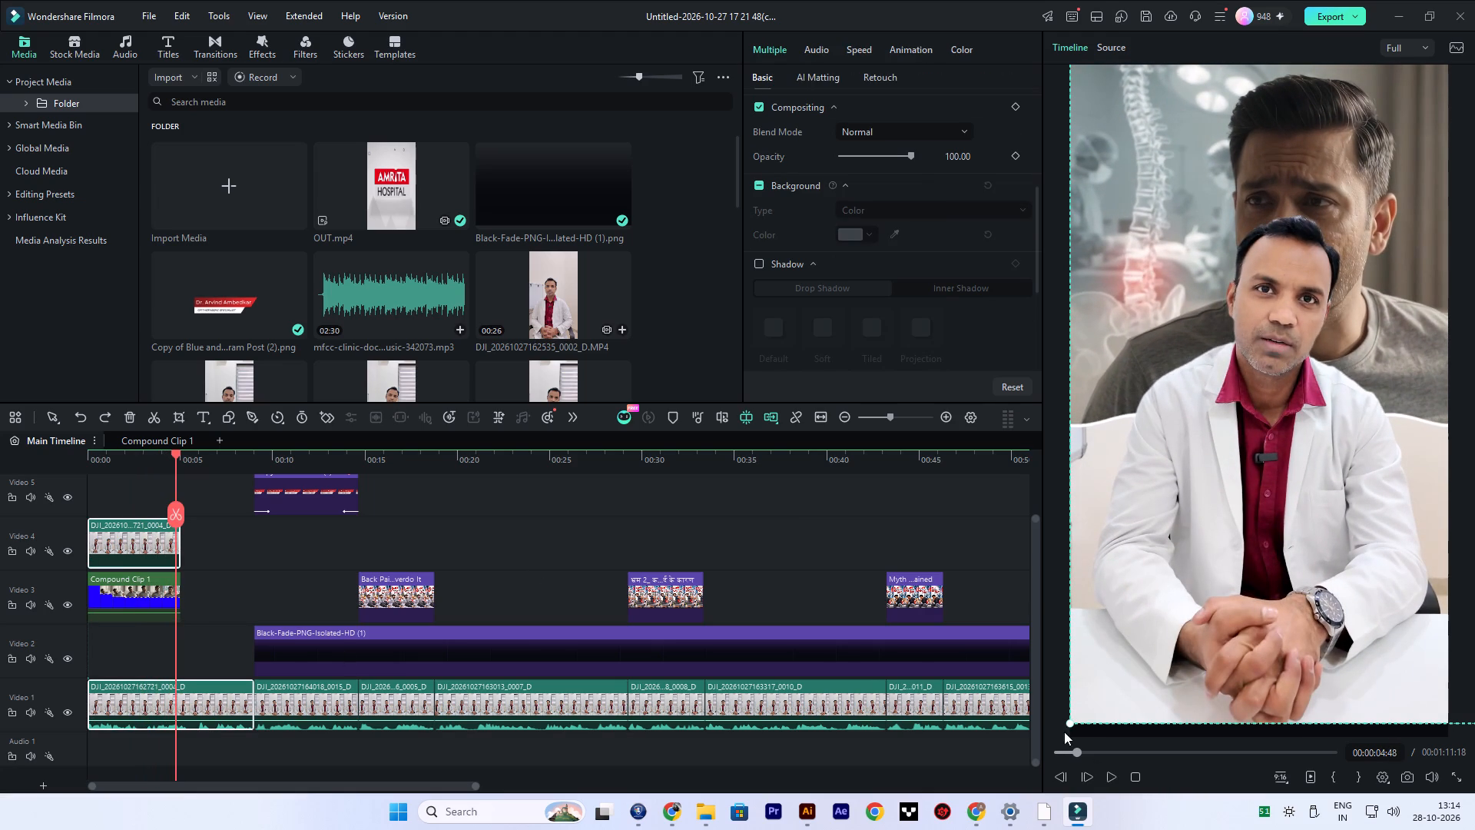
left_click_drag(1069, 723, 1059, 752)
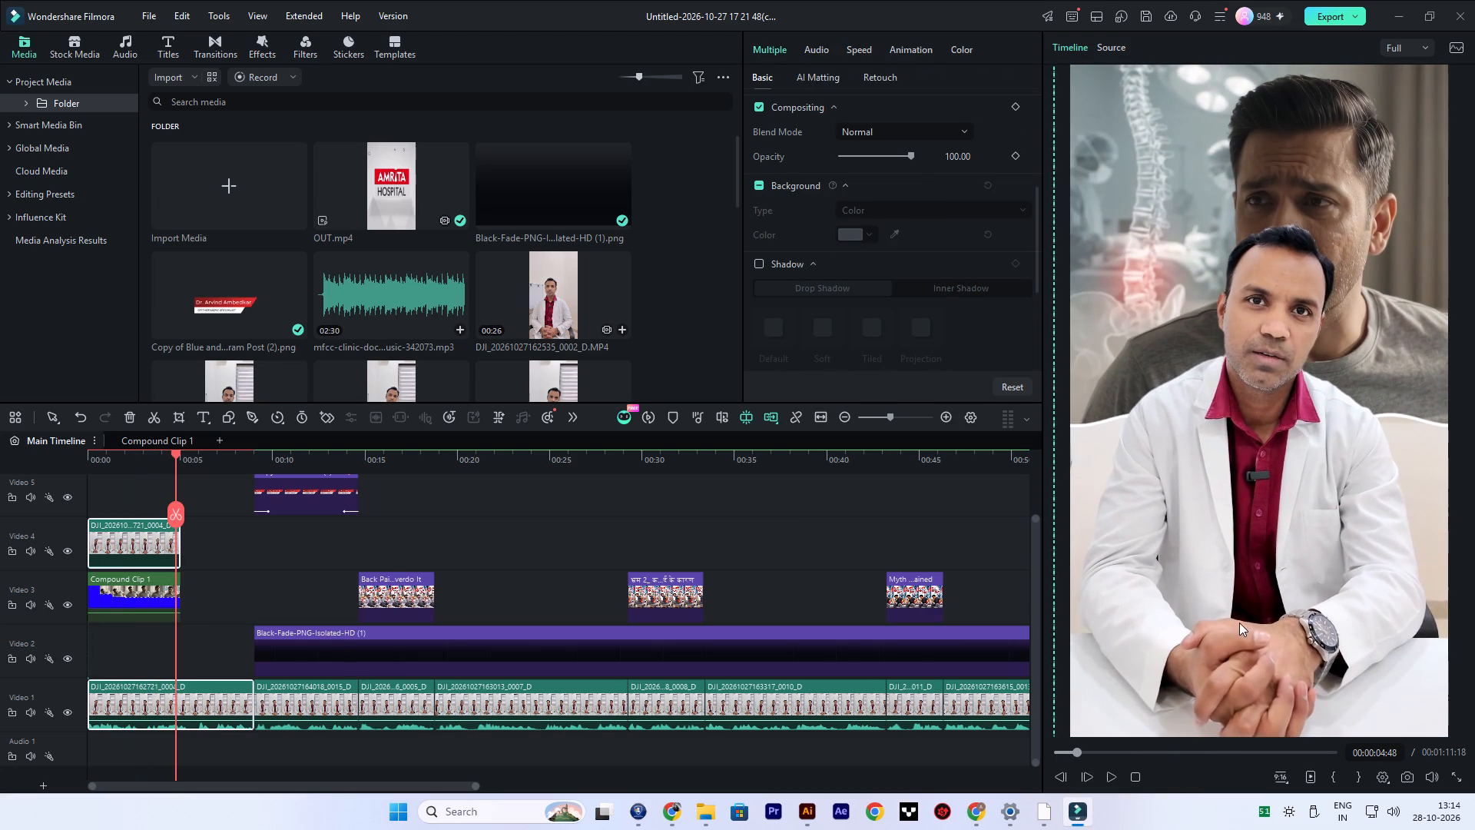
left_click_drag(1239, 622, 1247, 612)
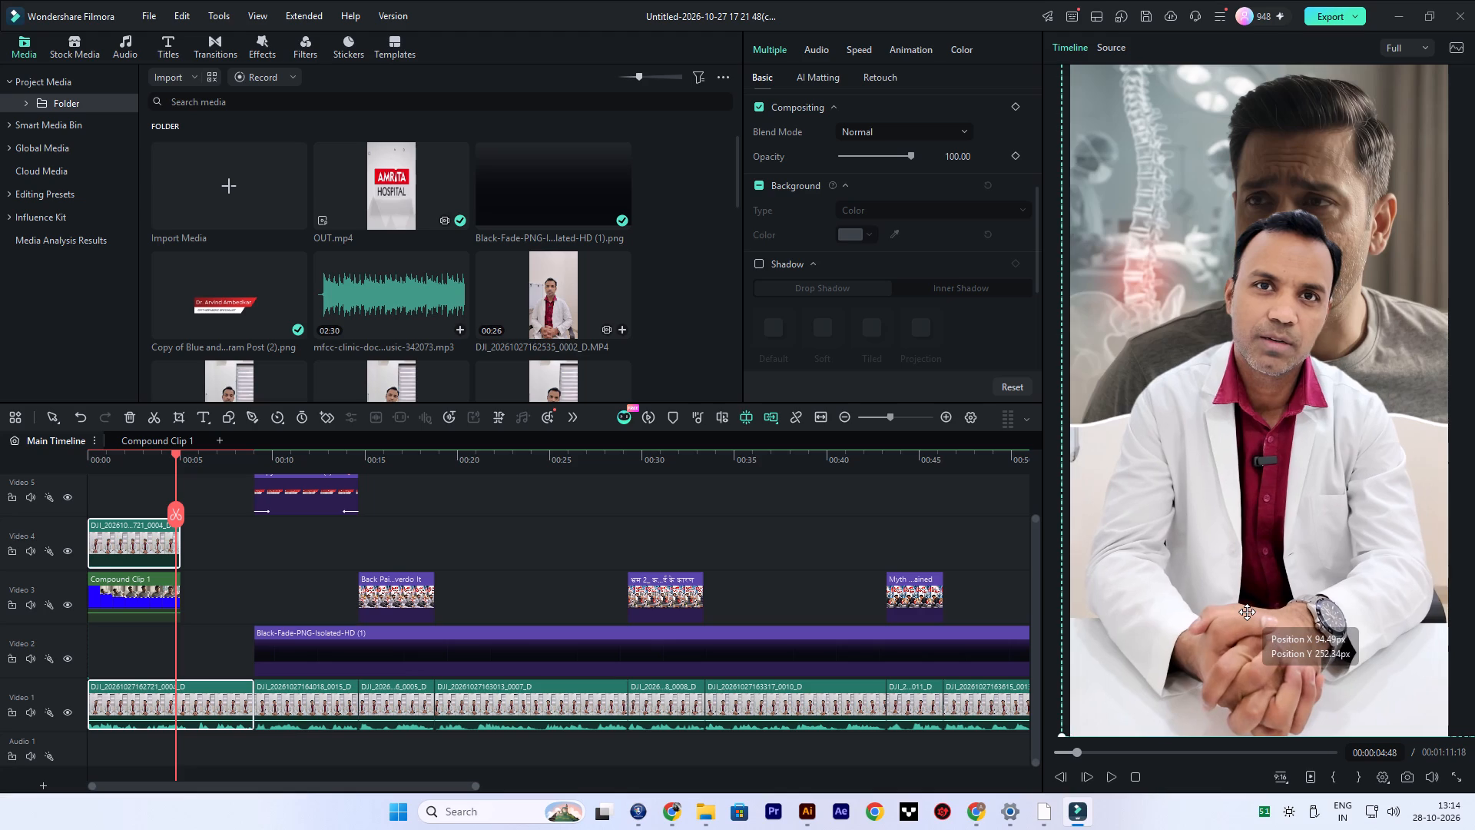
left_click_drag(1247, 612, 1247, 609)
Play back the main timeline from its beginning to check the wave reveal intro with the two enlarged clips.
left_click(150, 449)
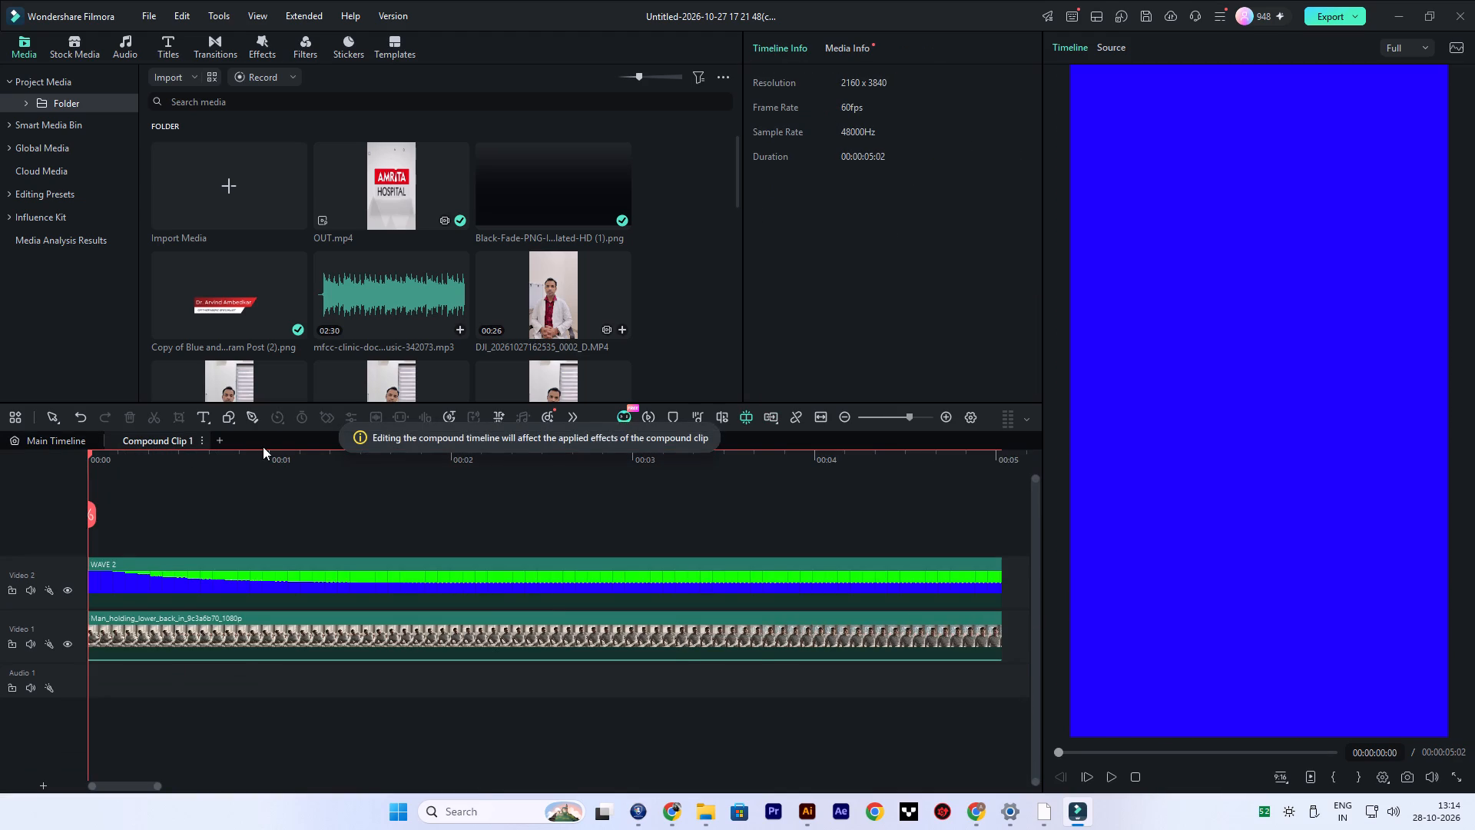
left_click(264, 447)
left_click(35, 445)
left_click(149, 461)
left_click_drag(148, 453, 0, 470)
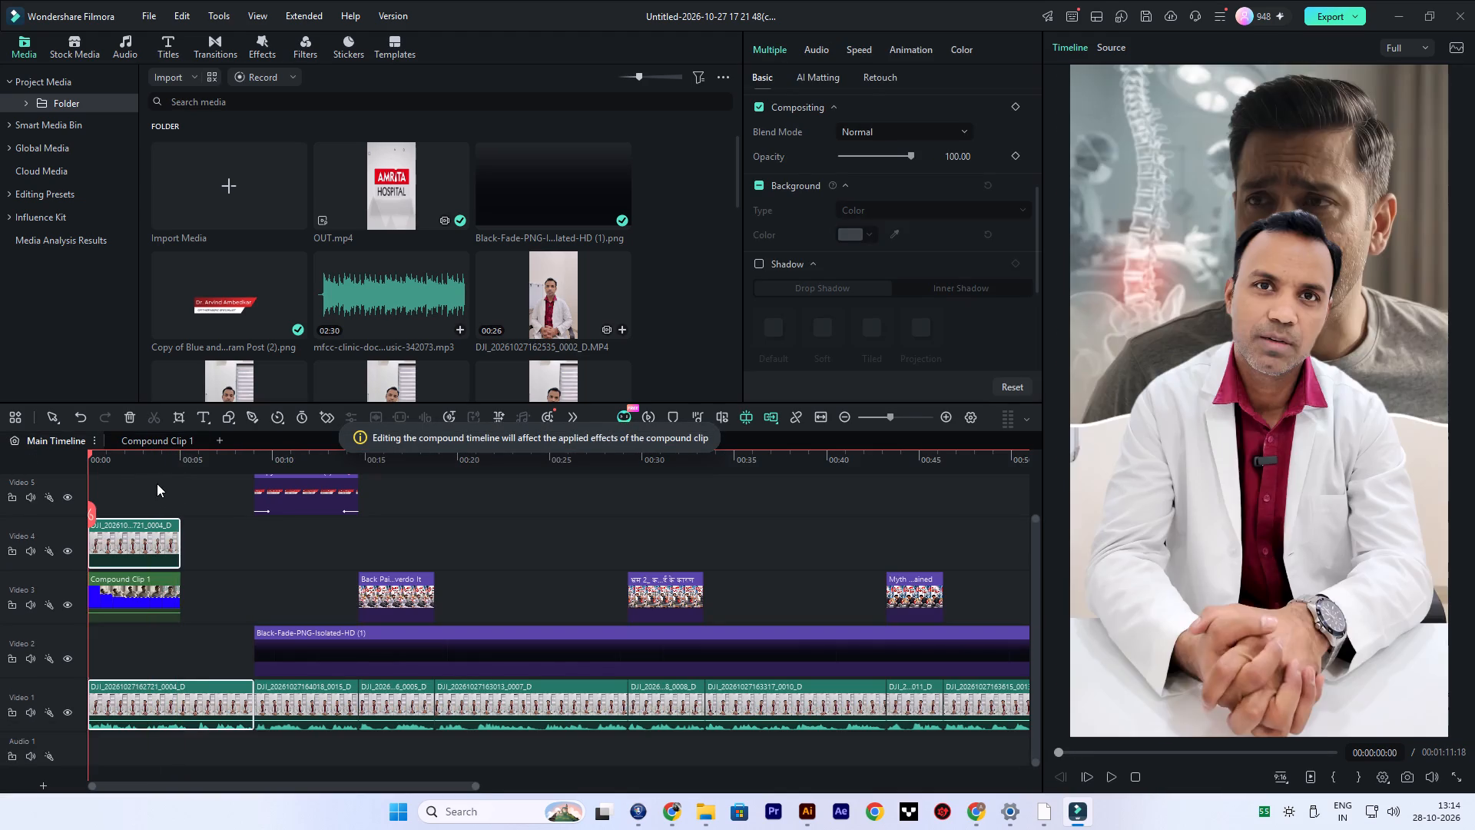
key("space")
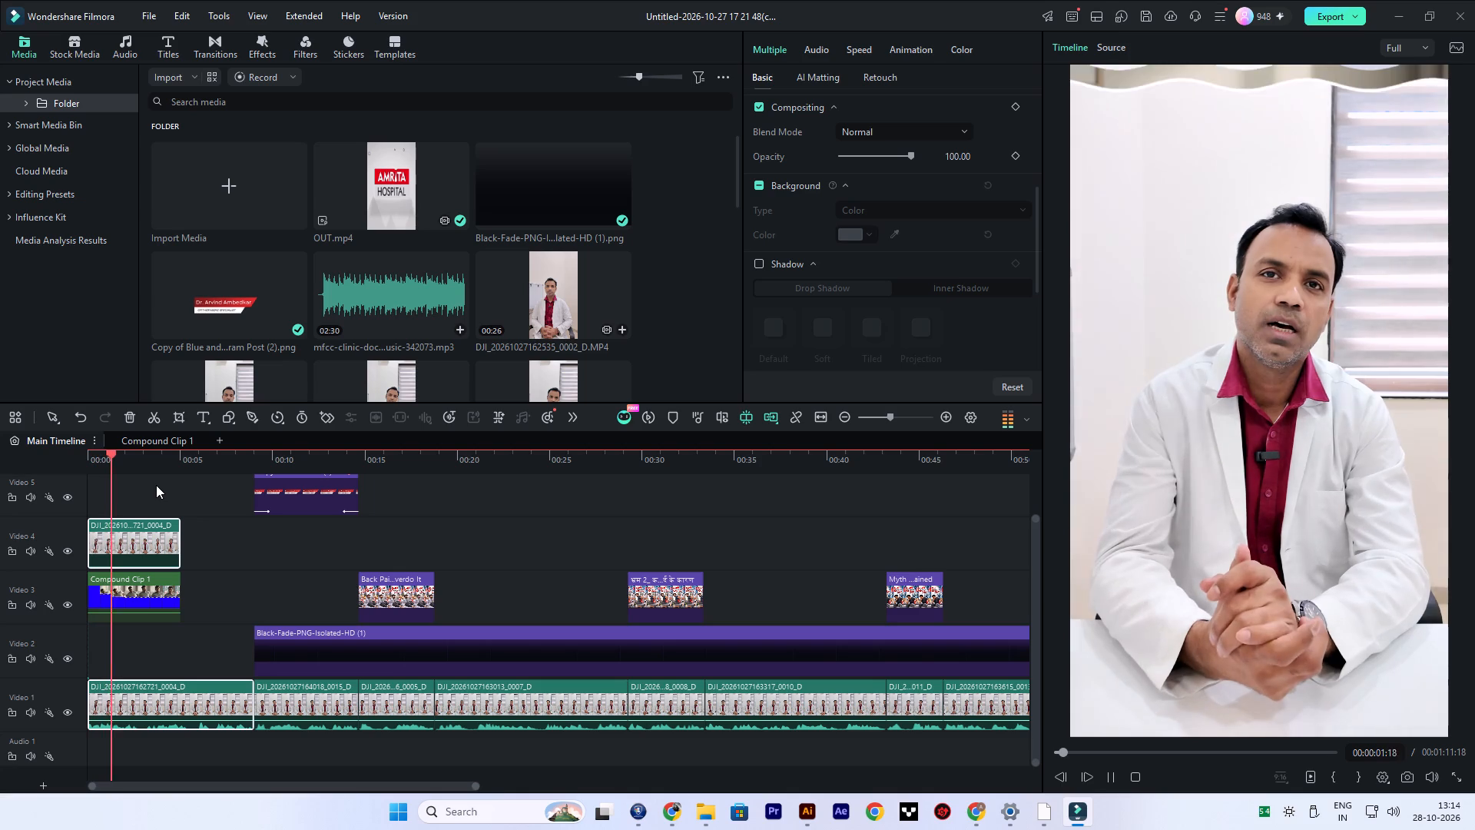
key("space")
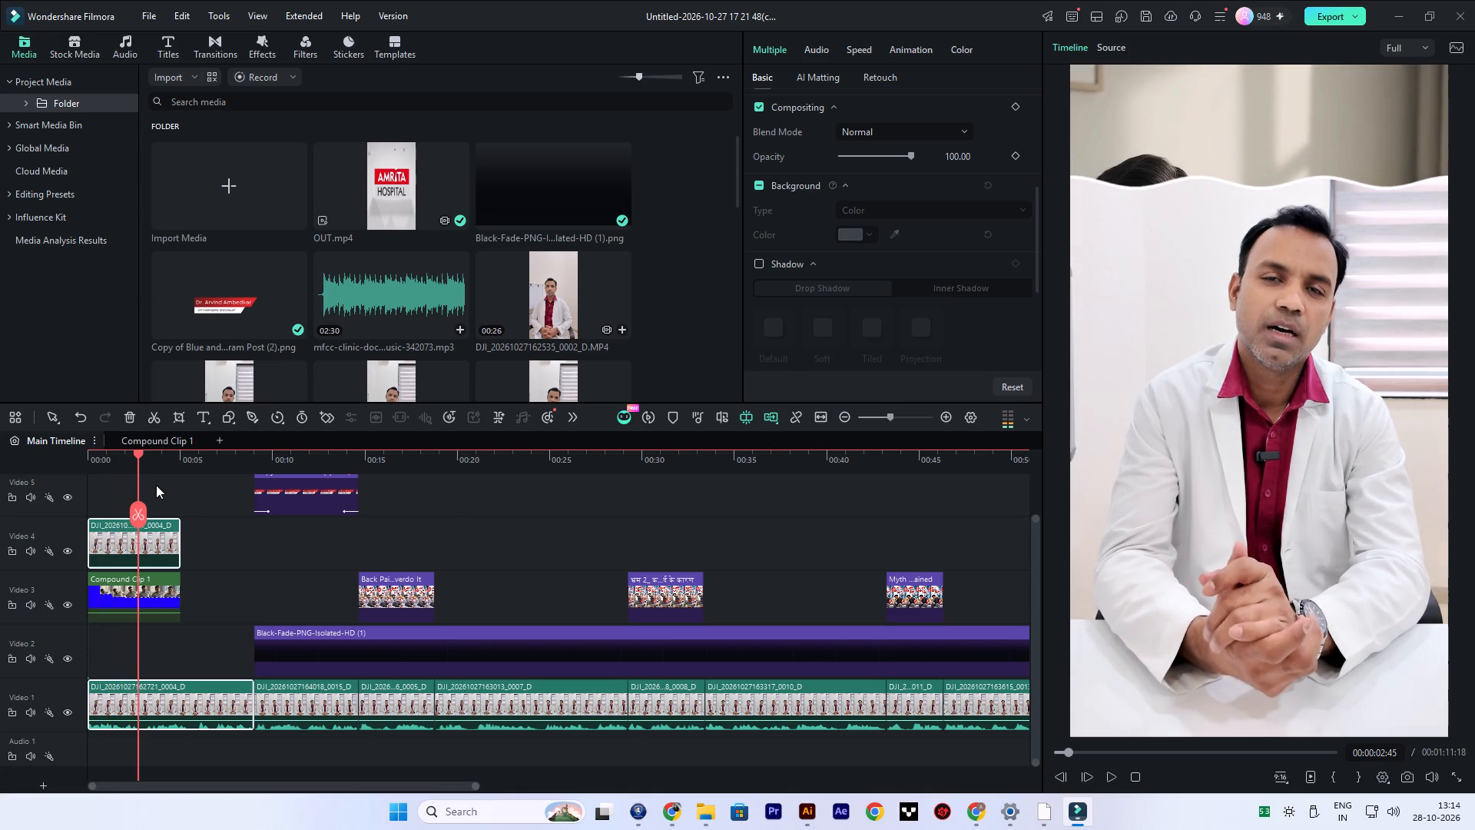
Render a preview of the timeline for smooth playback.
key("Return")
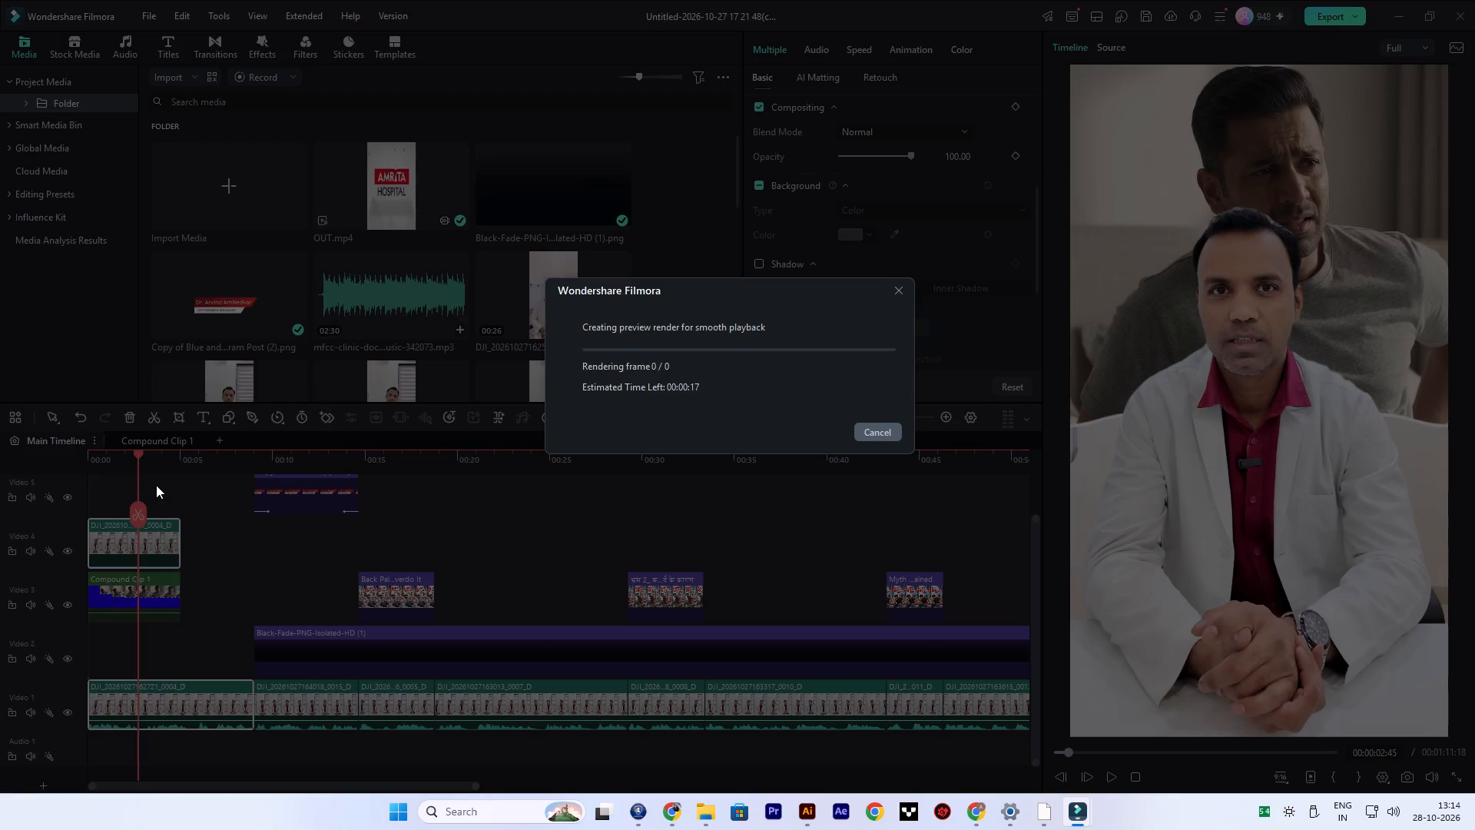
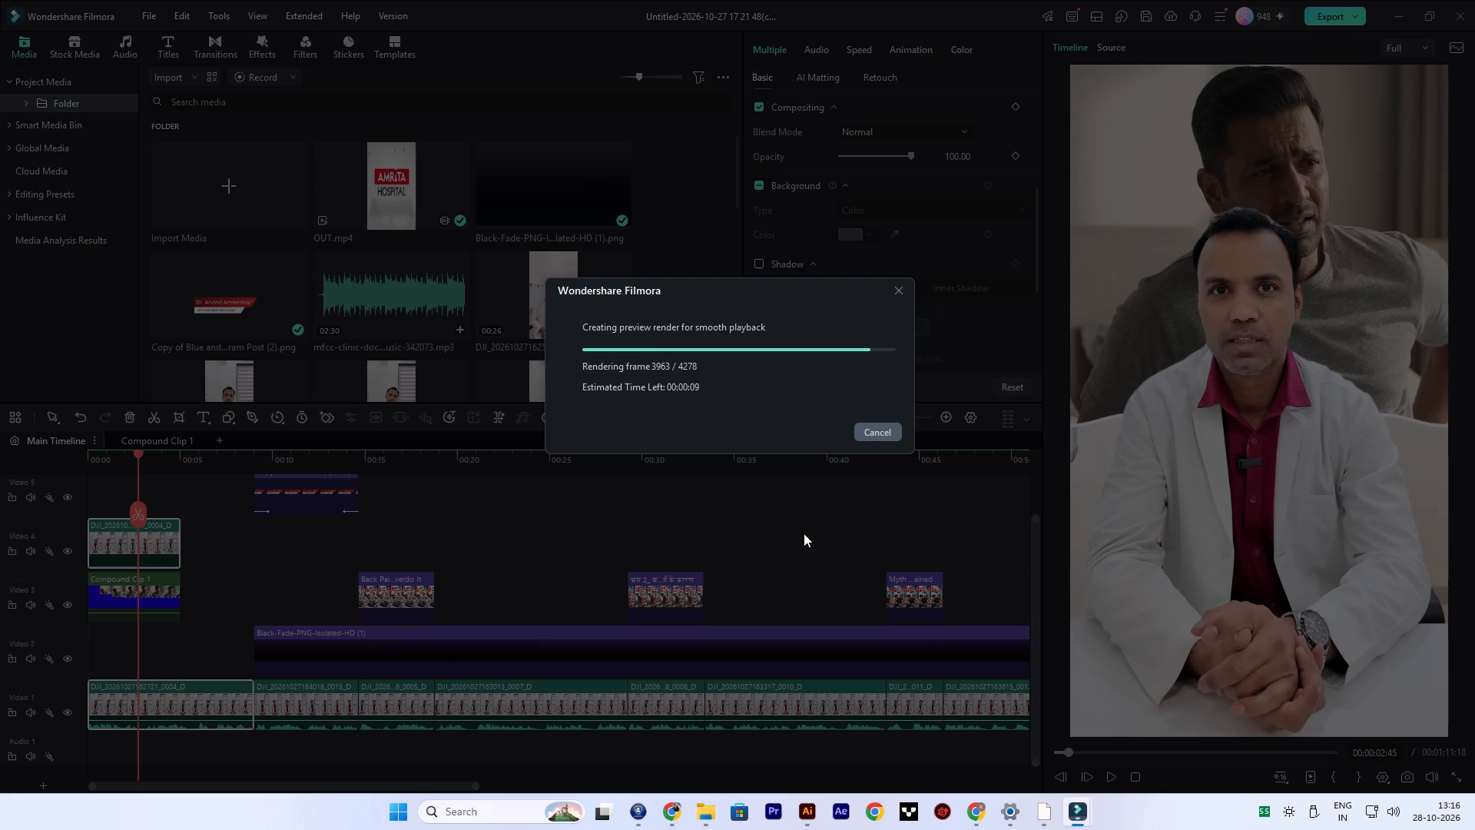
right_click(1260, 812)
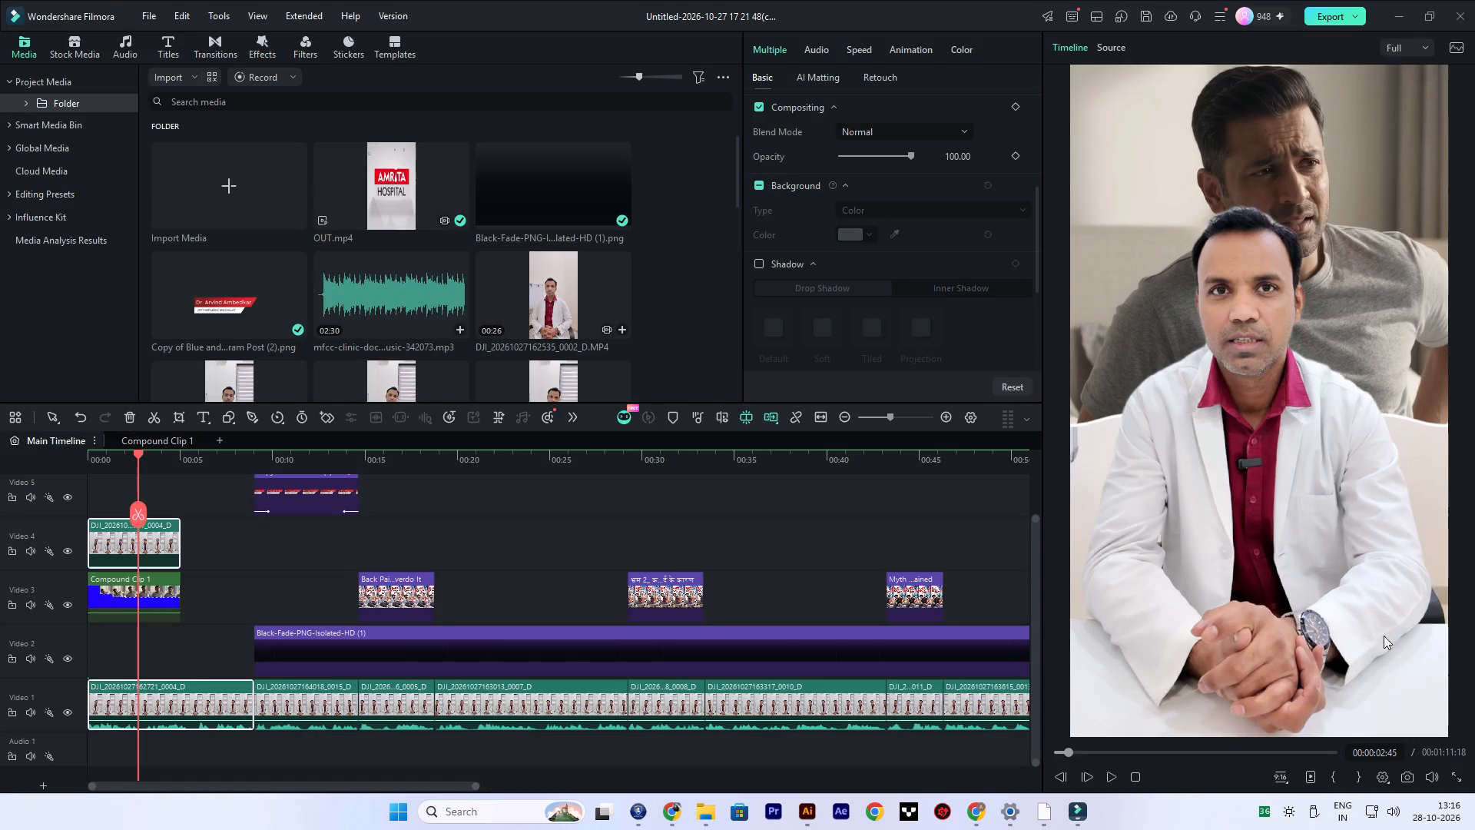
Play back the rendered main timeline from its beginning to check the wave reveal intro, black fade and doctor's name banner.
left_click_drag(137, 453, 39, 456)
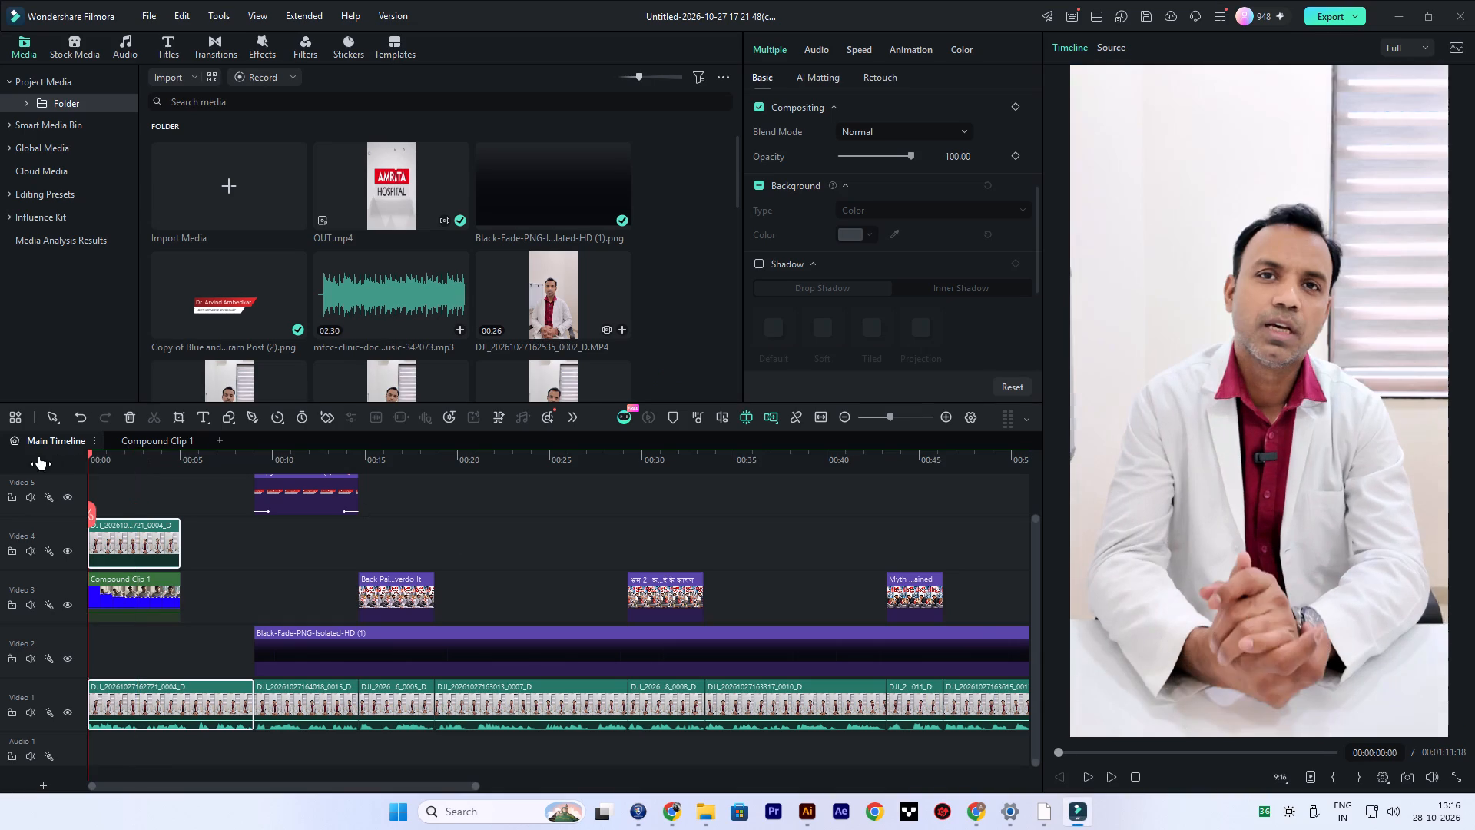
left_click_drag(39, 456, 36, 457)
key("space")
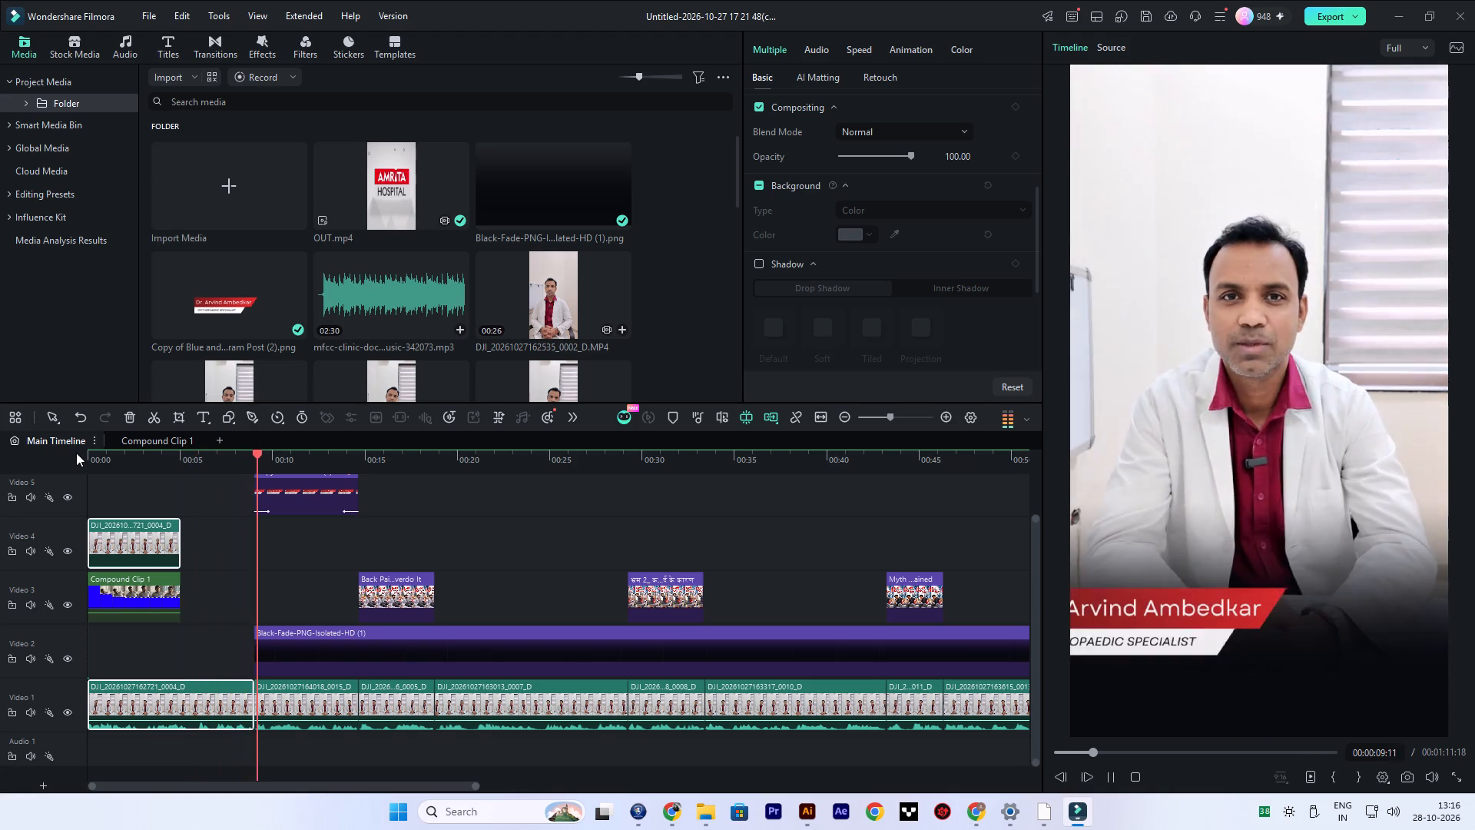
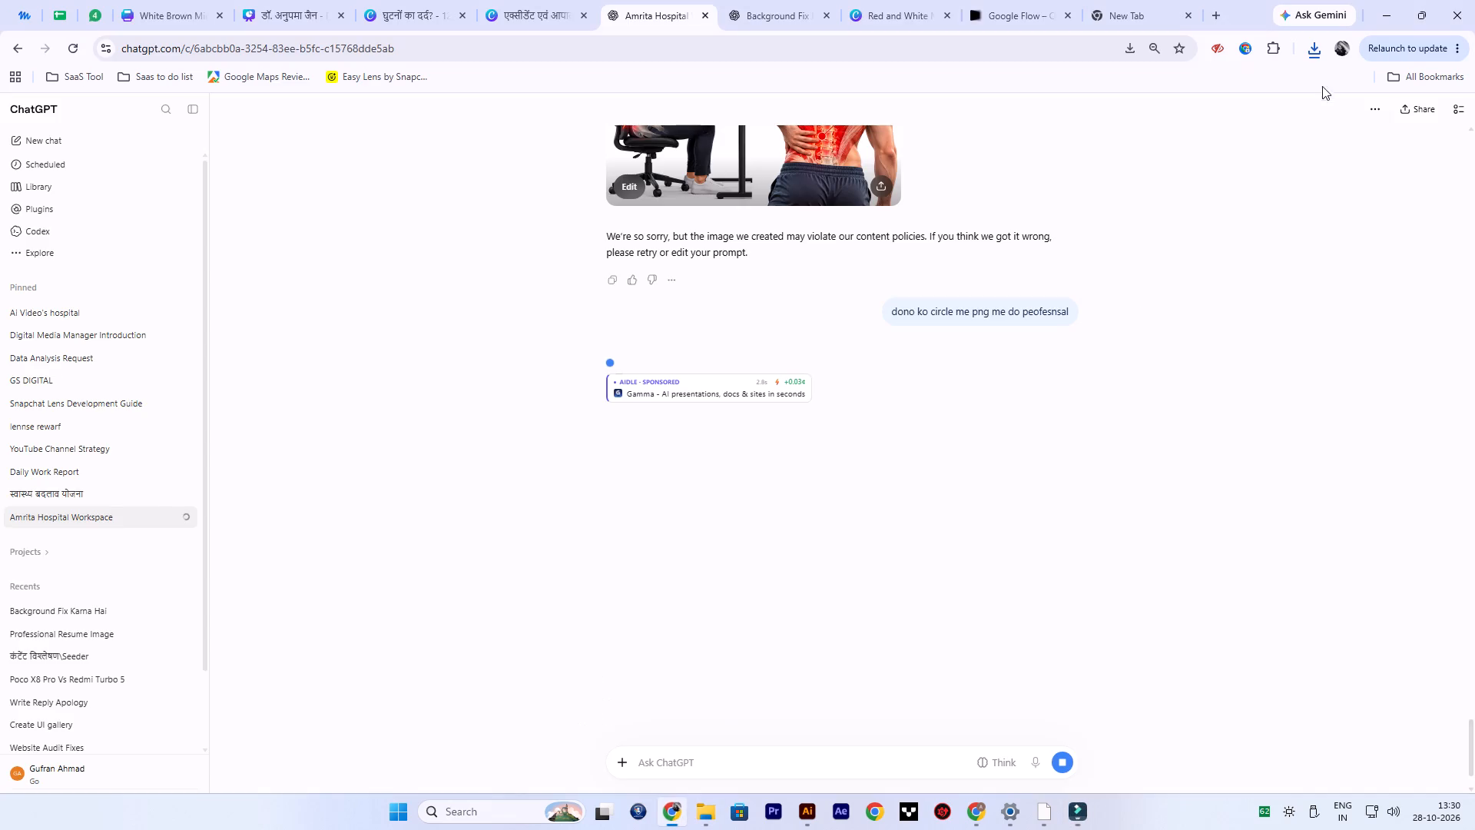
left_click(1304, 48)
left_click_drag(1177, 121, 1071, 802)
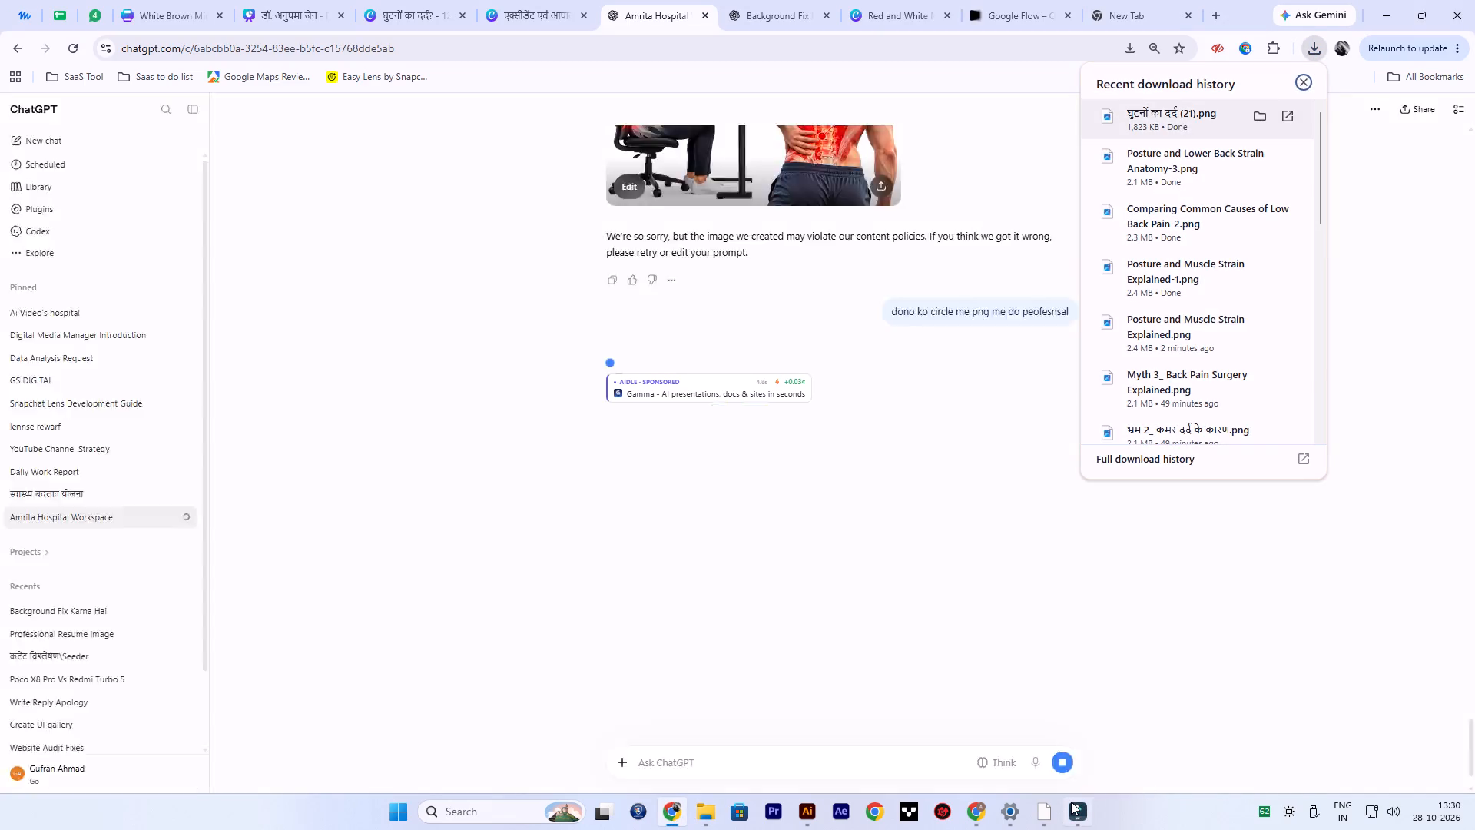
left_click_drag(1071, 802, 533, 543)
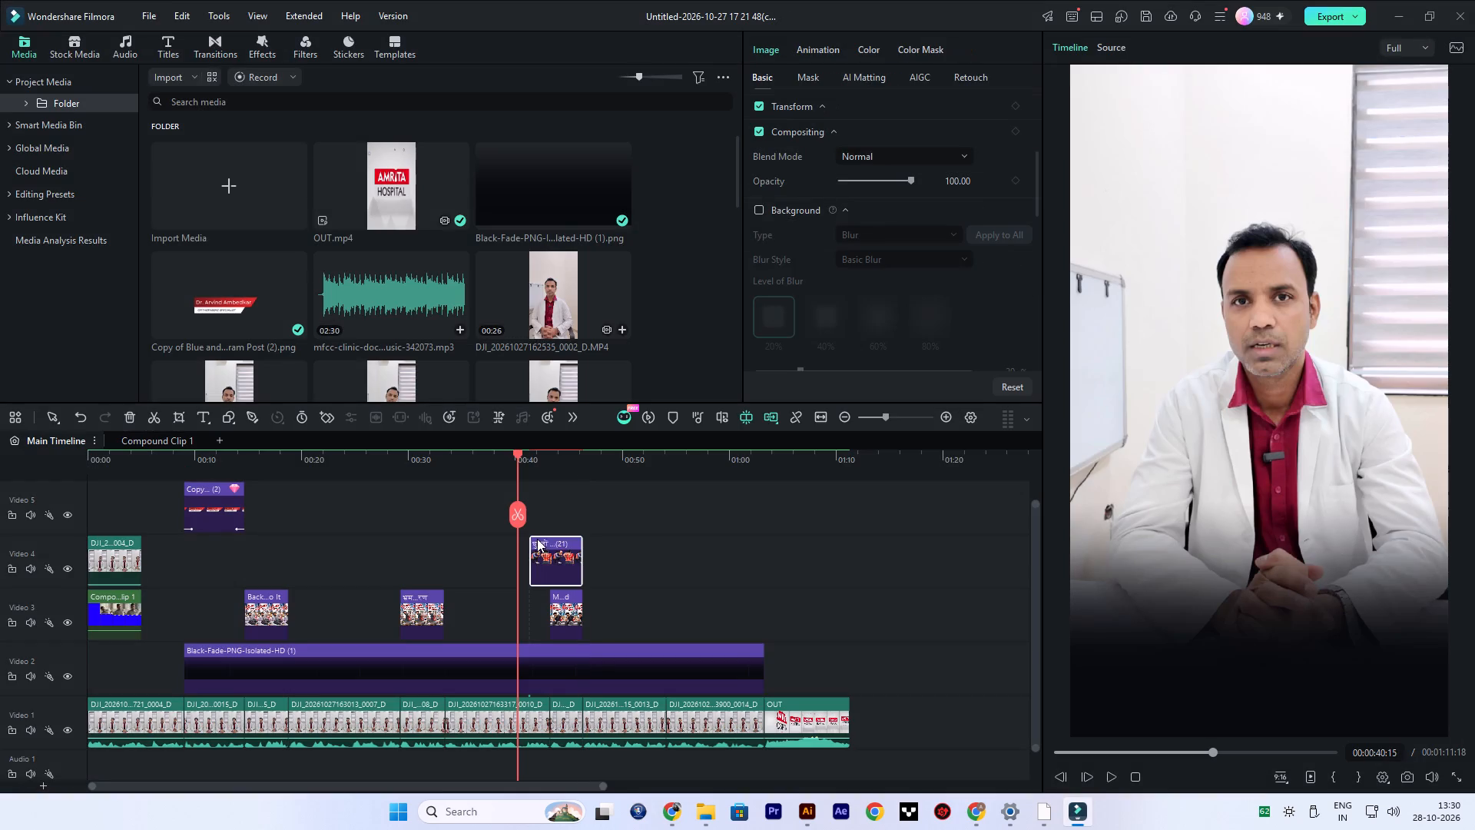
left_click(550, 453)
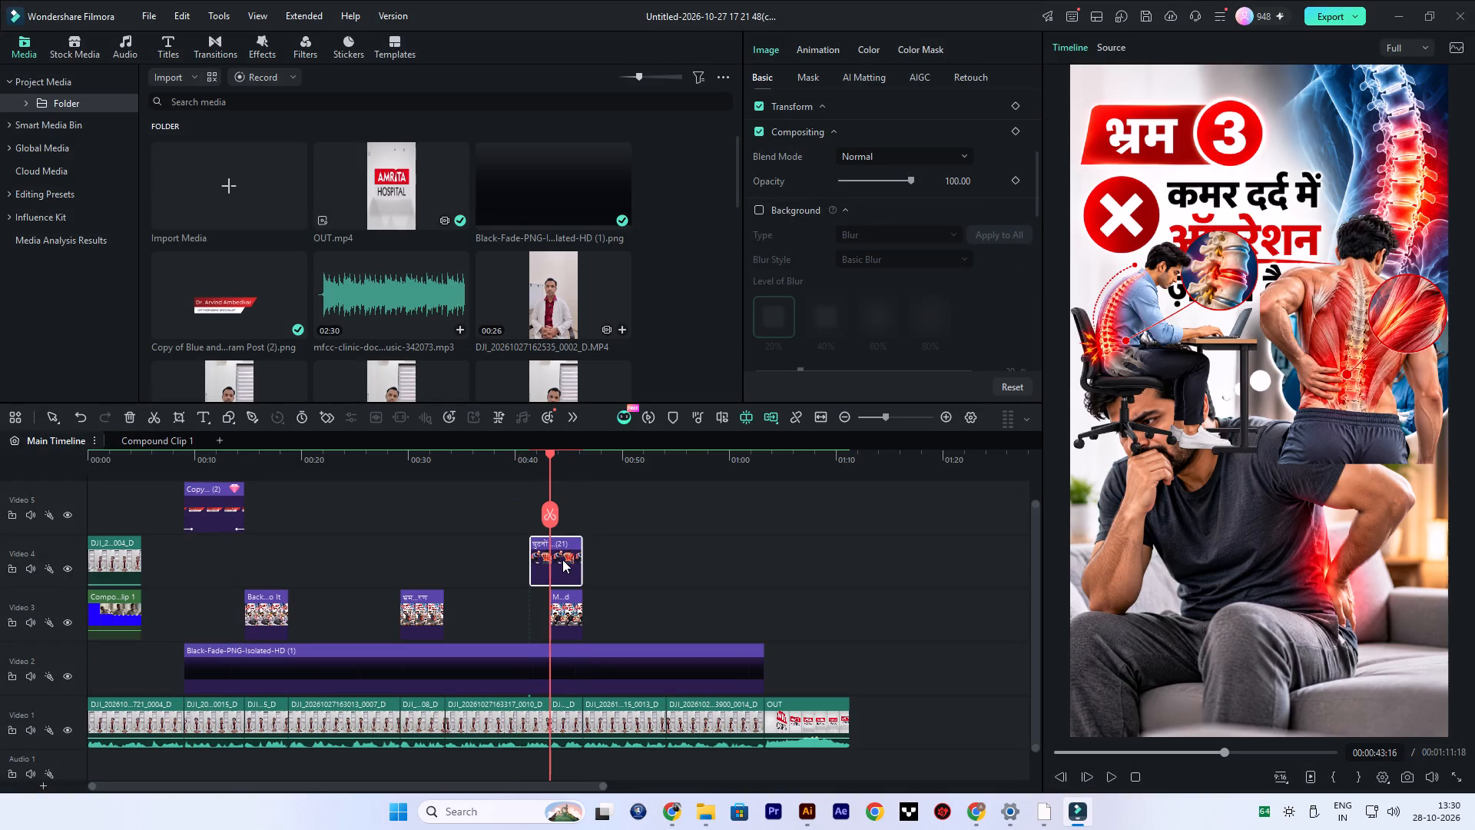
left_click_drag(563, 556, 497, 544)
left_click(458, 452)
key("space")
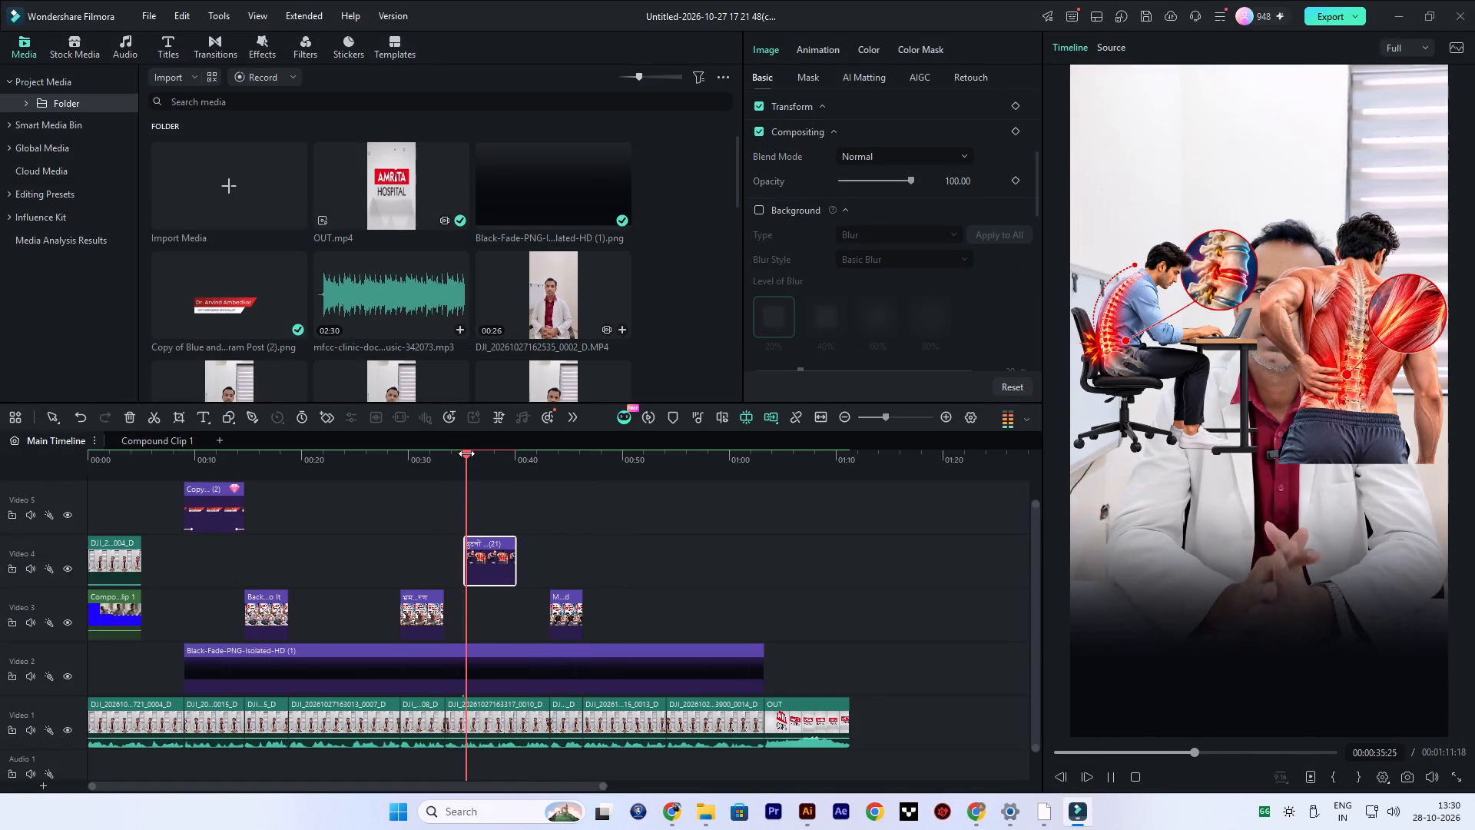
key("space")
Crop the overlay image with a Custom ratio to 630 x 812, keeping only the man seated at the desk.
left_click(1288, 338)
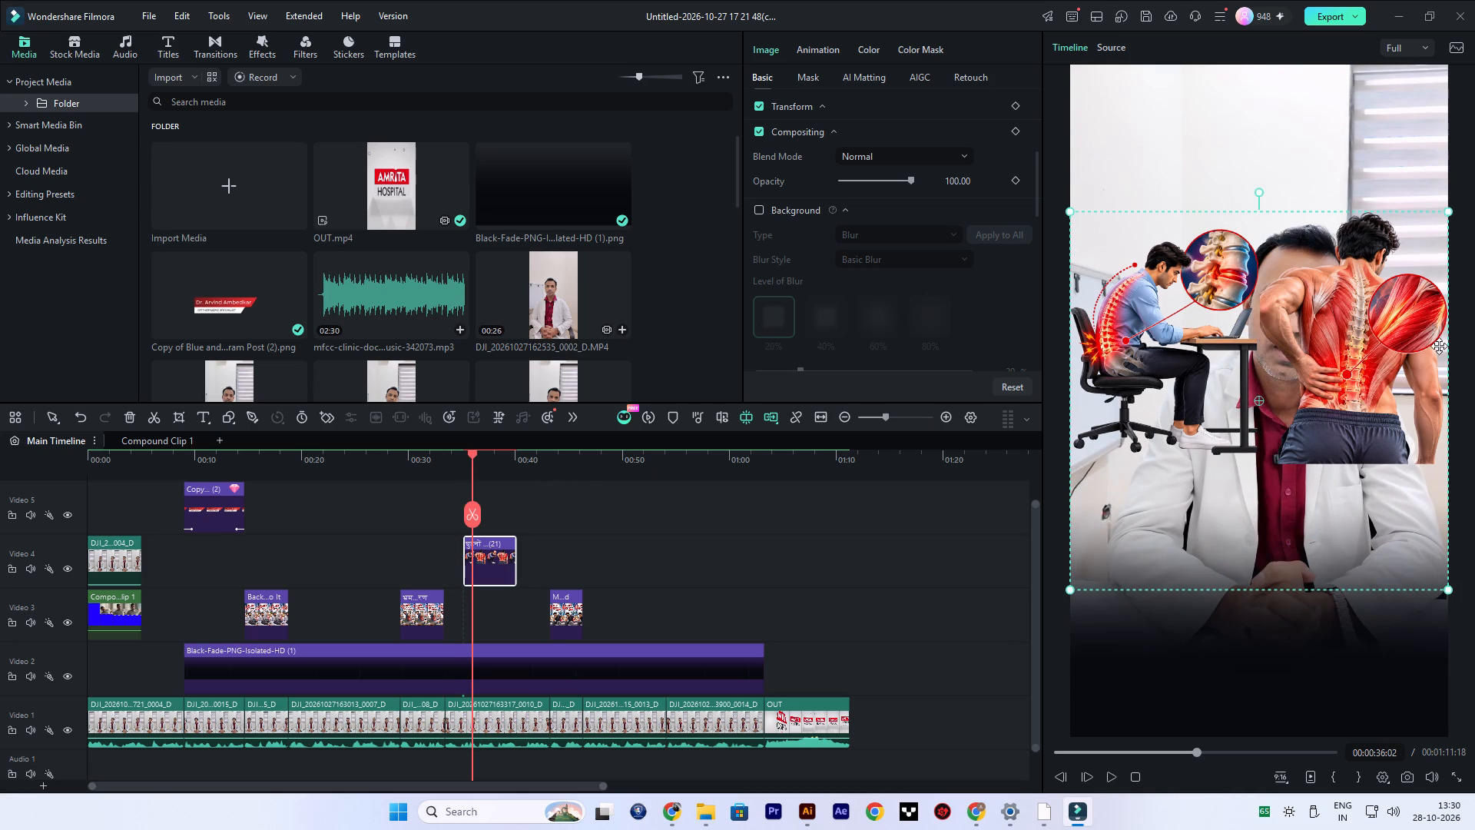
left_click(180, 420)
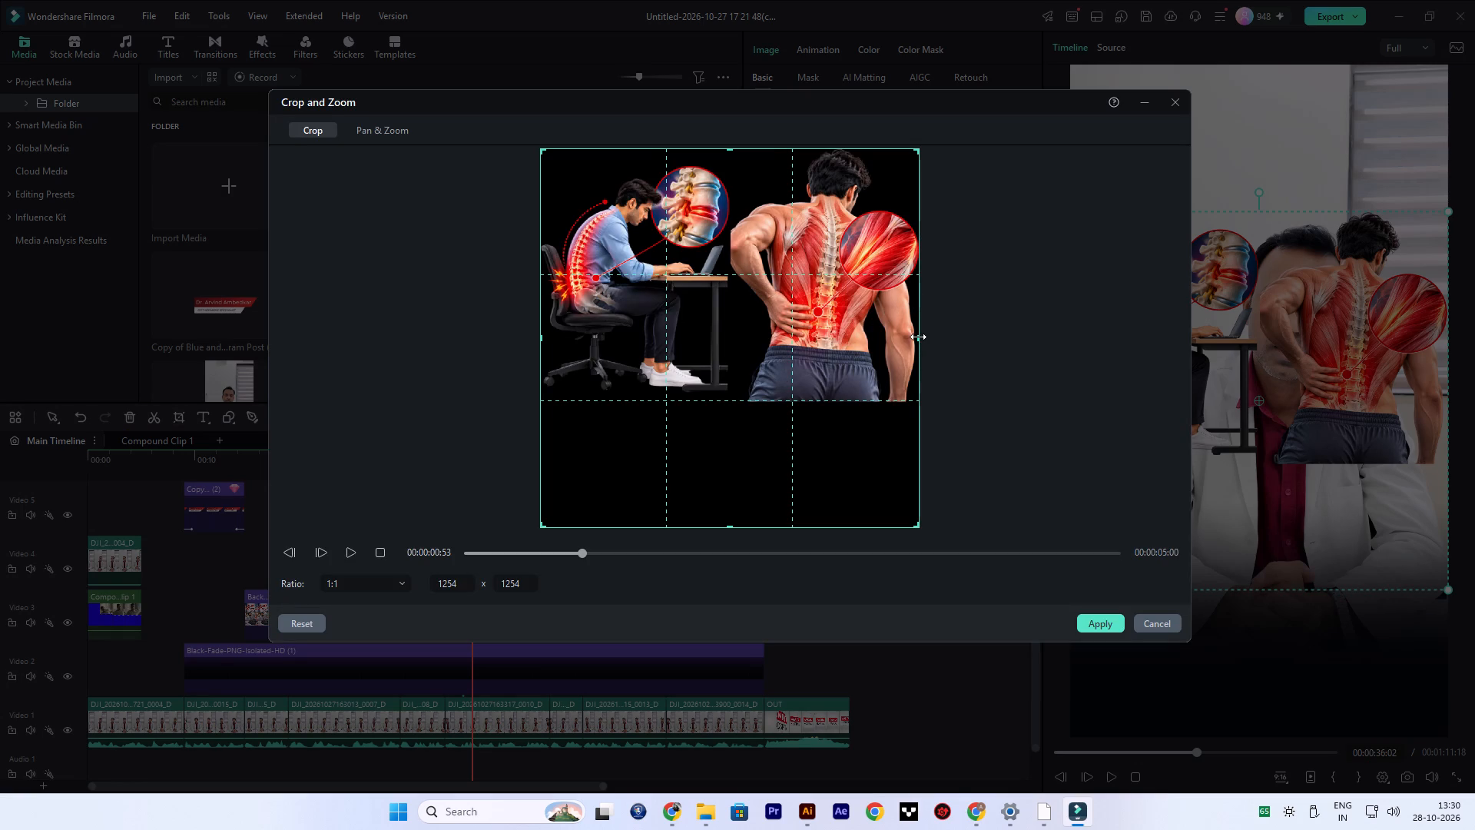
left_click_drag(918, 337, 1140, 361)
left_click_drag(1140, 361, 1161, 361)
left_click(378, 585)
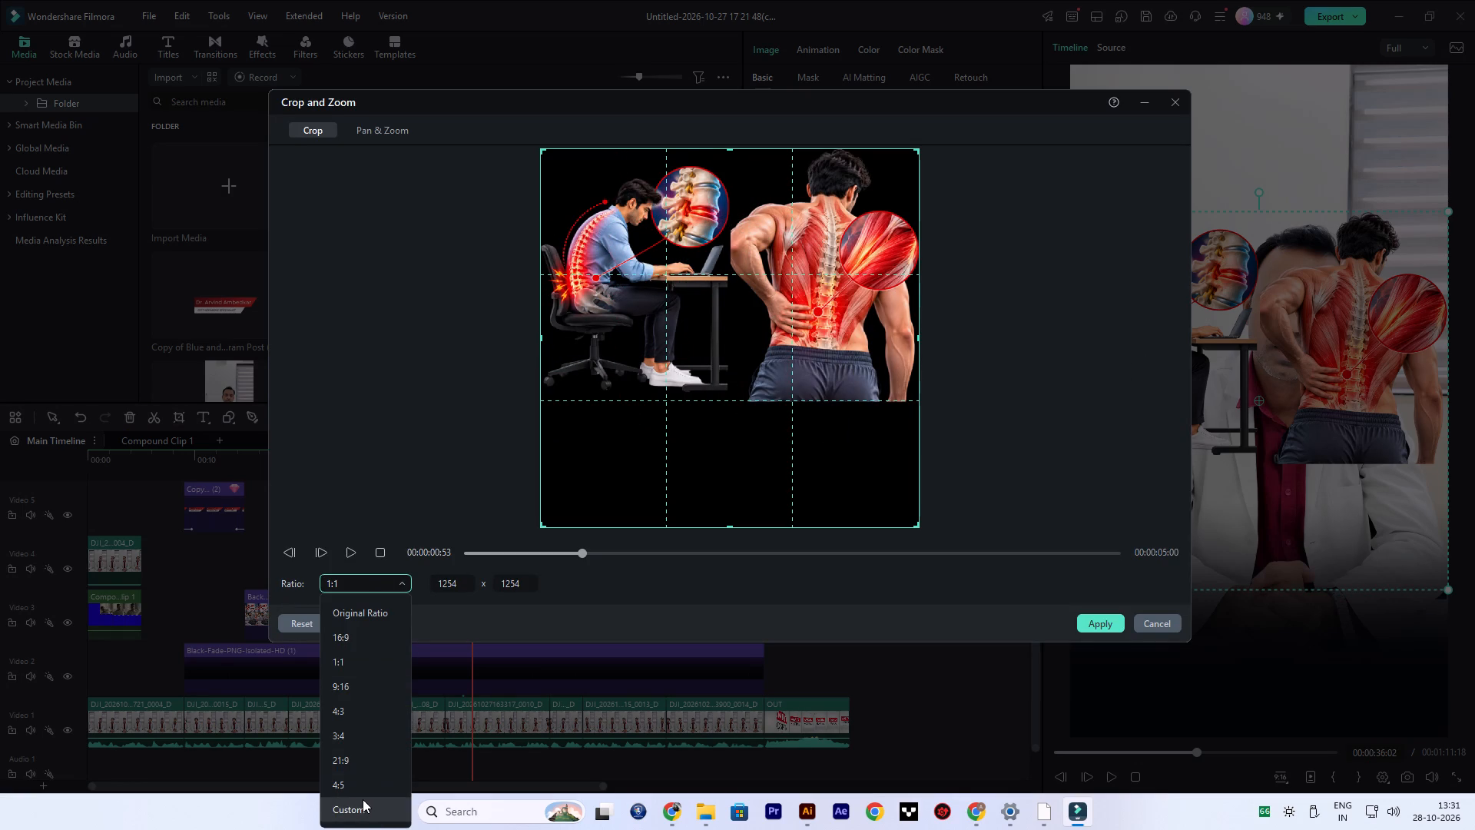
left_click(363, 805)
left_click_drag(919, 333, 851, 350)
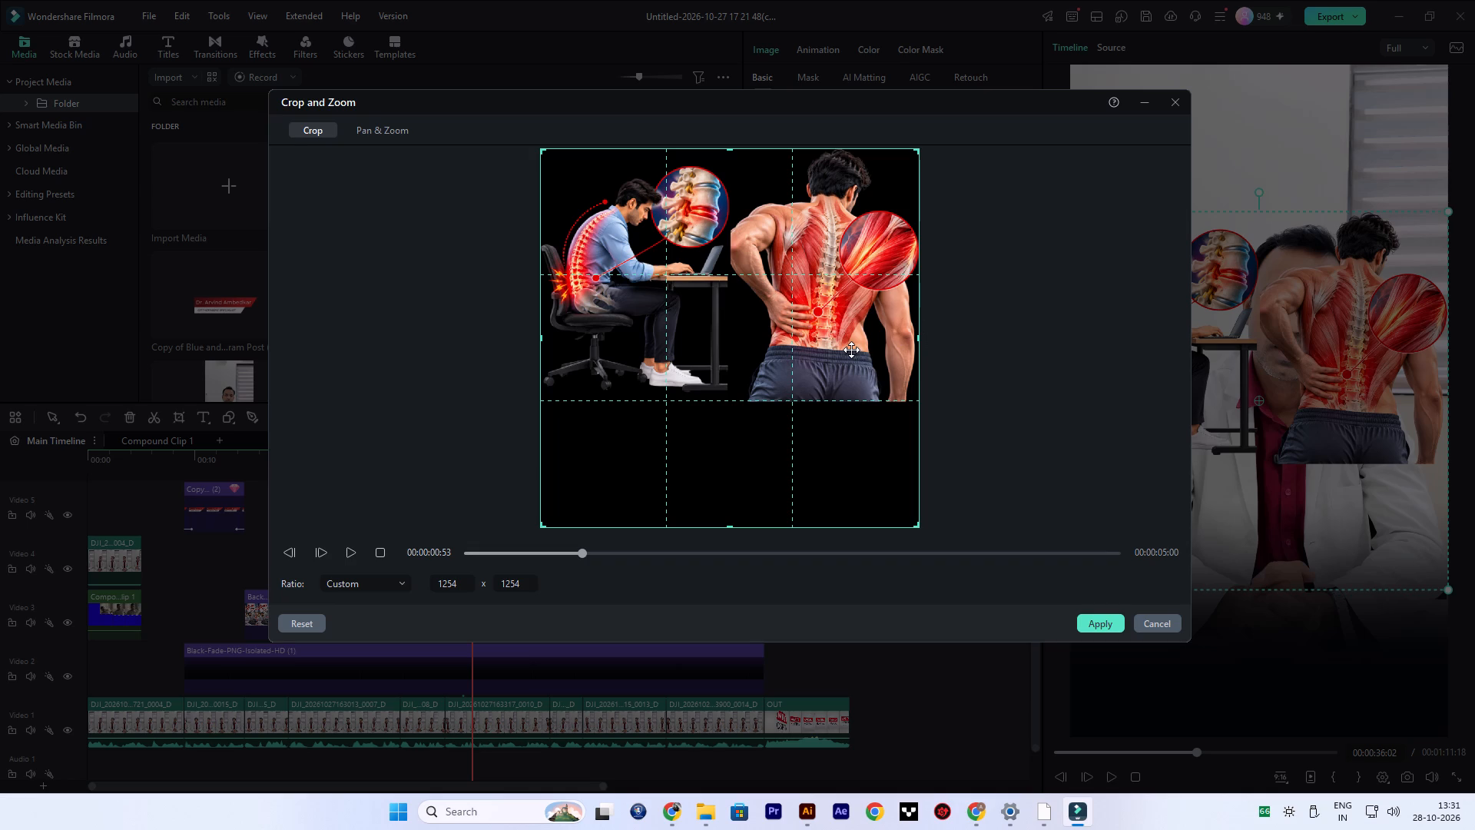
left_click_drag(851, 350, 852, 350)
left_click_drag(919, 336, 761, 357)
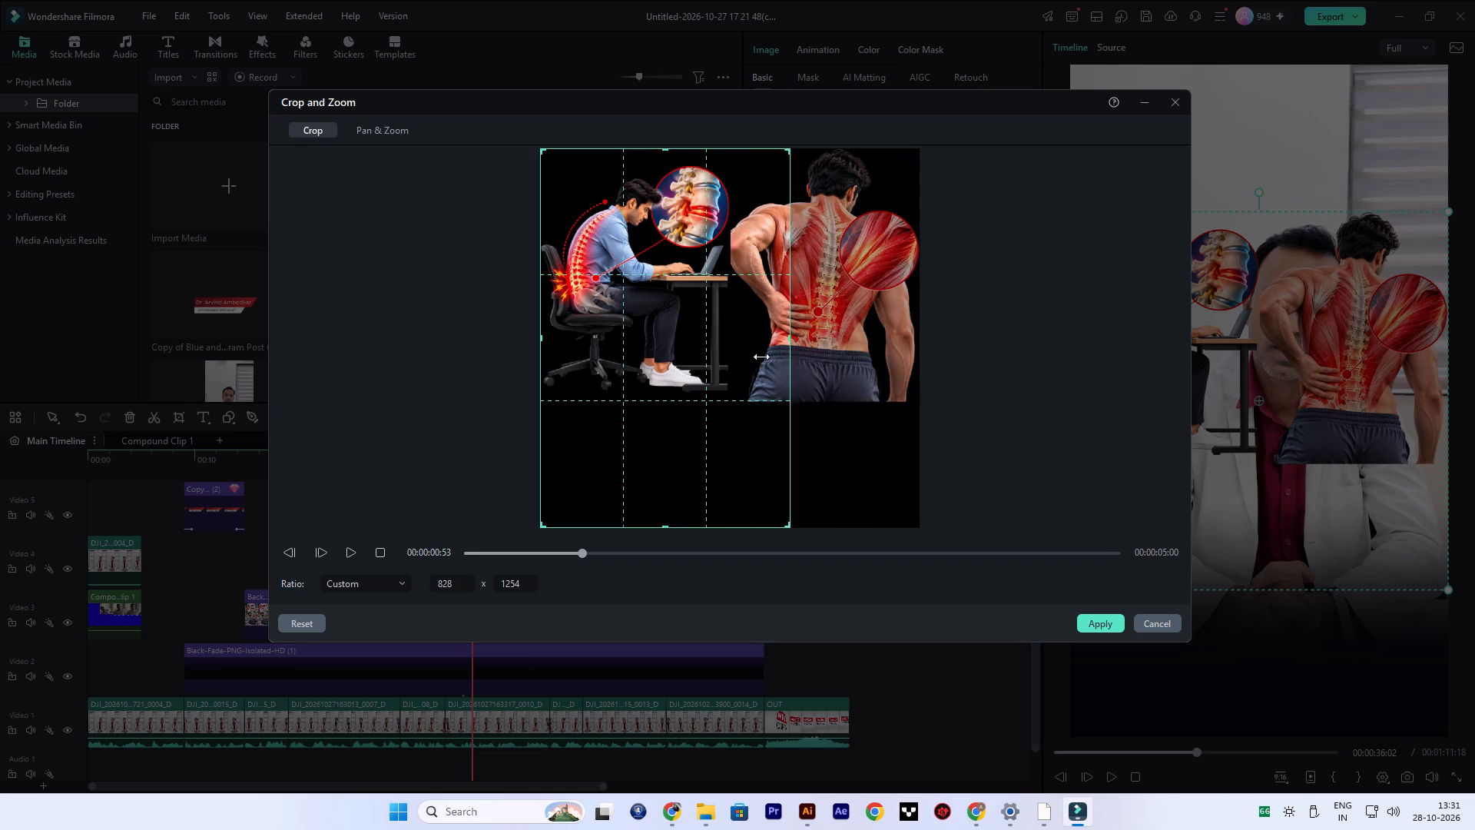
left_click_drag(761, 357, 730, 357)
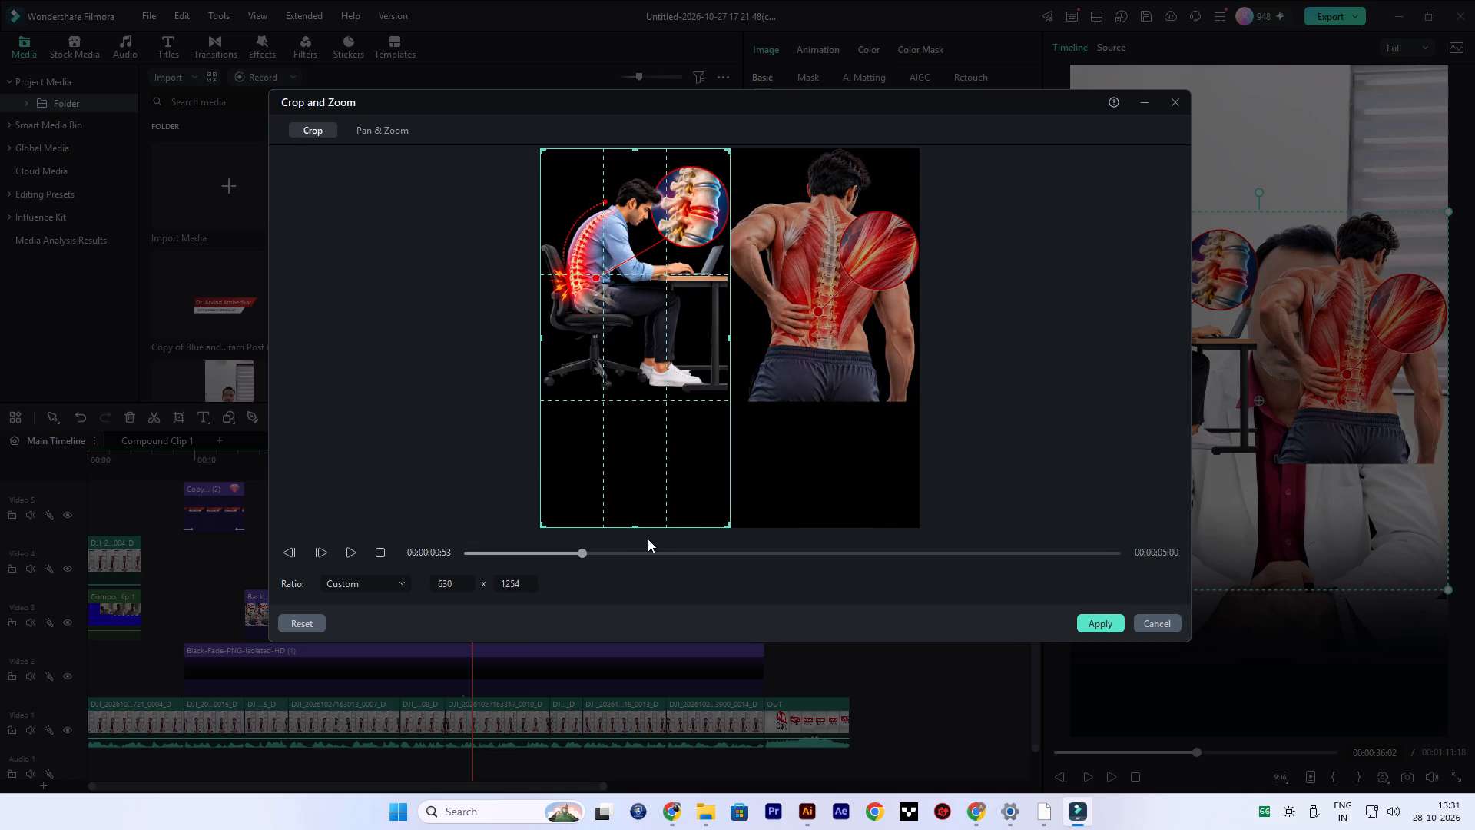
left_click_drag(635, 526, 650, 402)
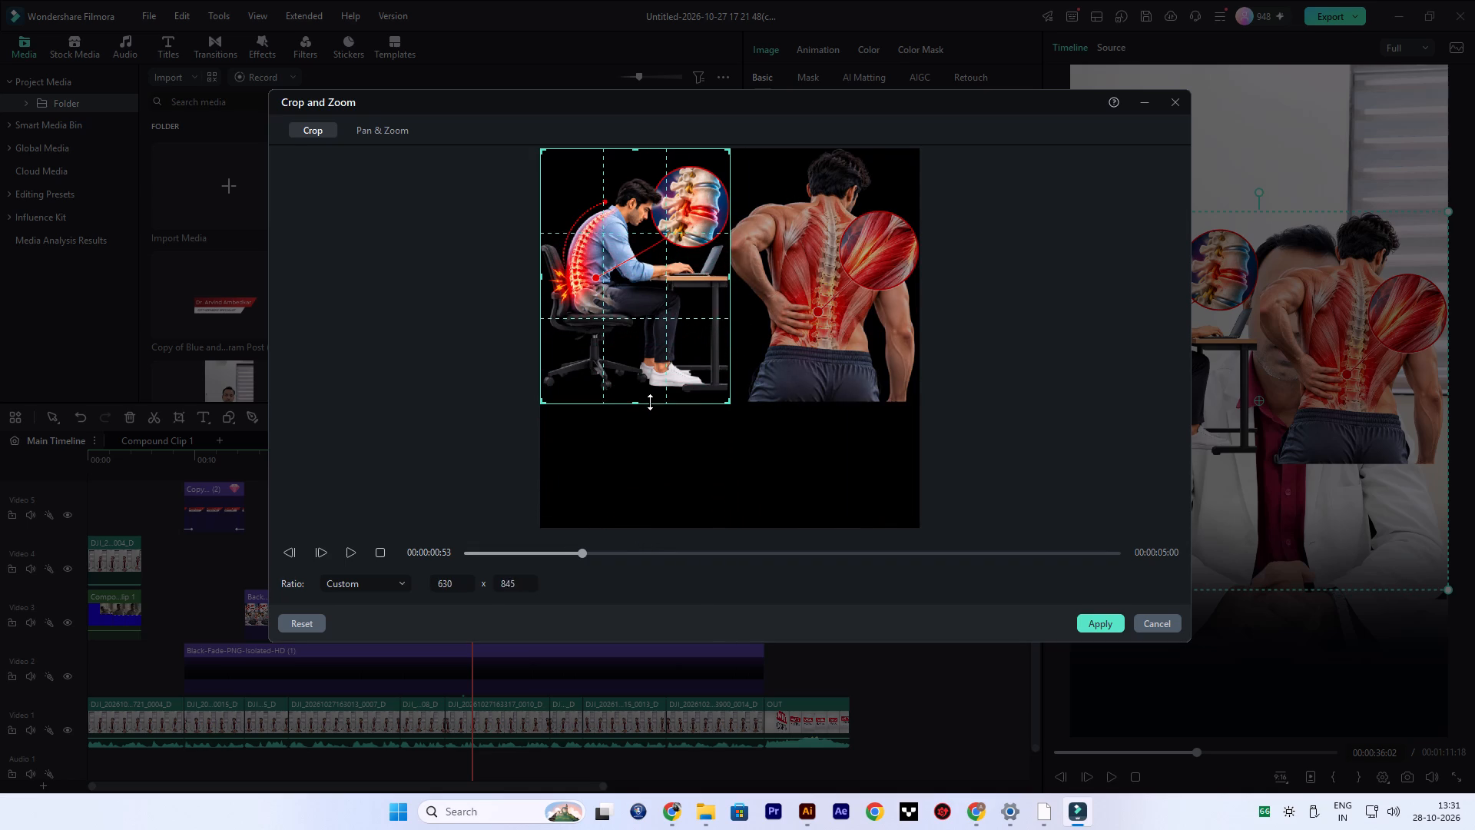
left_click_drag(650, 402, 651, 393)
left_click(1102, 619)
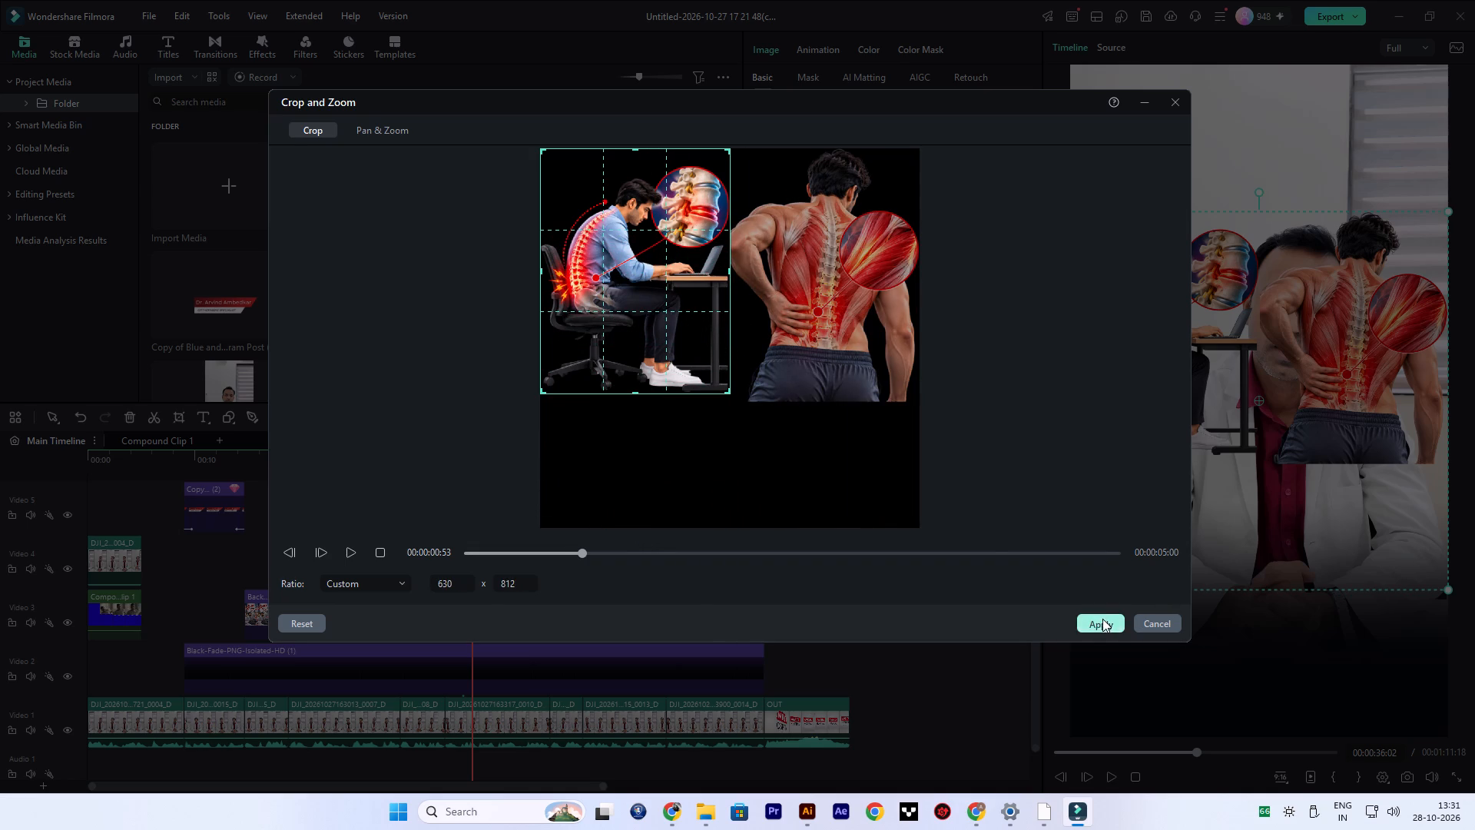
Shrink the cropped seated-man graphic and place it in the video frame's upper-left area, beside the doctor's head.
left_click_drag(1069, 156, 1156, 252)
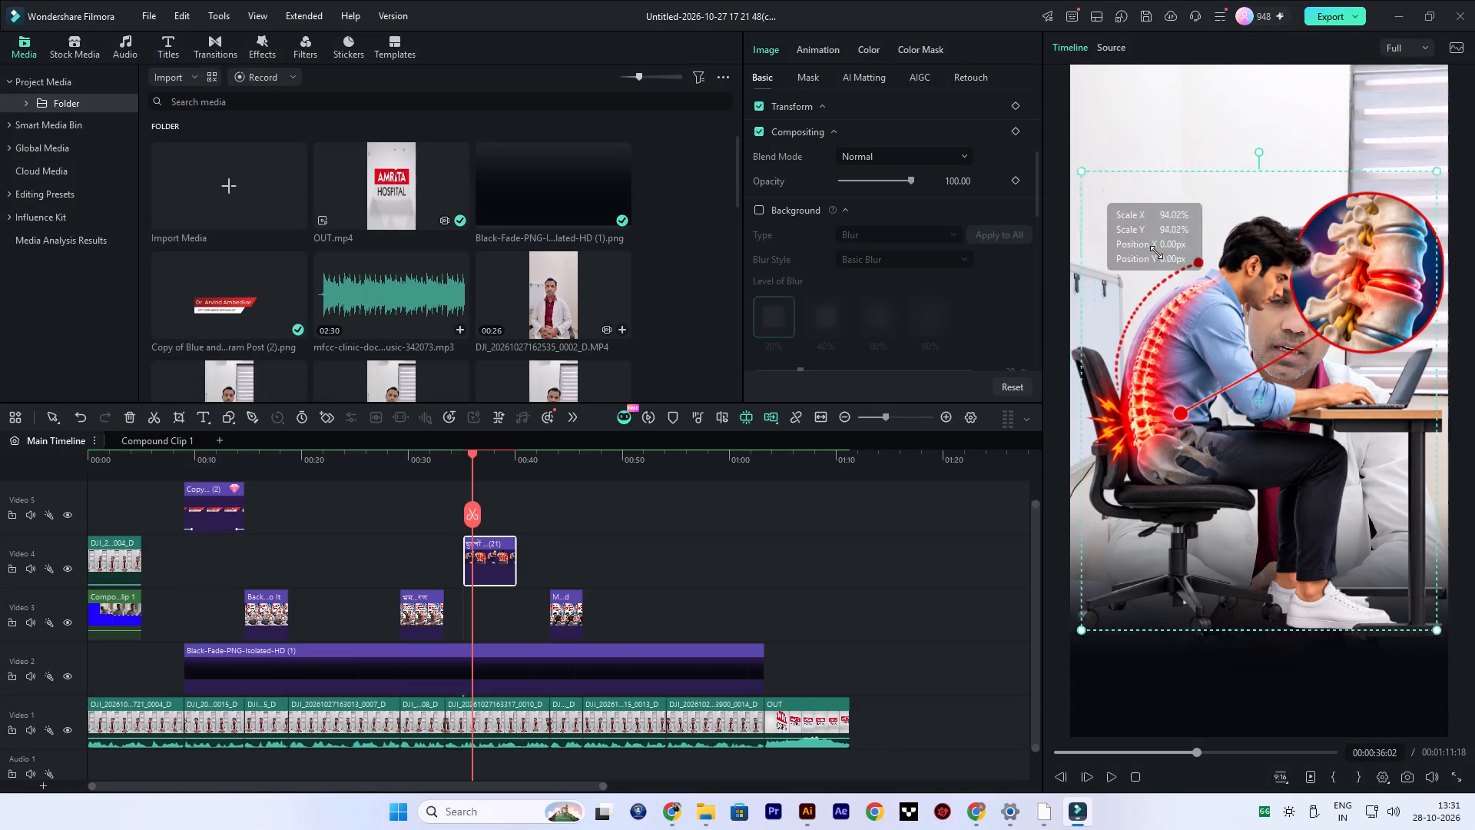
left_click_drag(1156, 252, 1206, 324)
left_click_drag(1274, 397, 1153, 173)
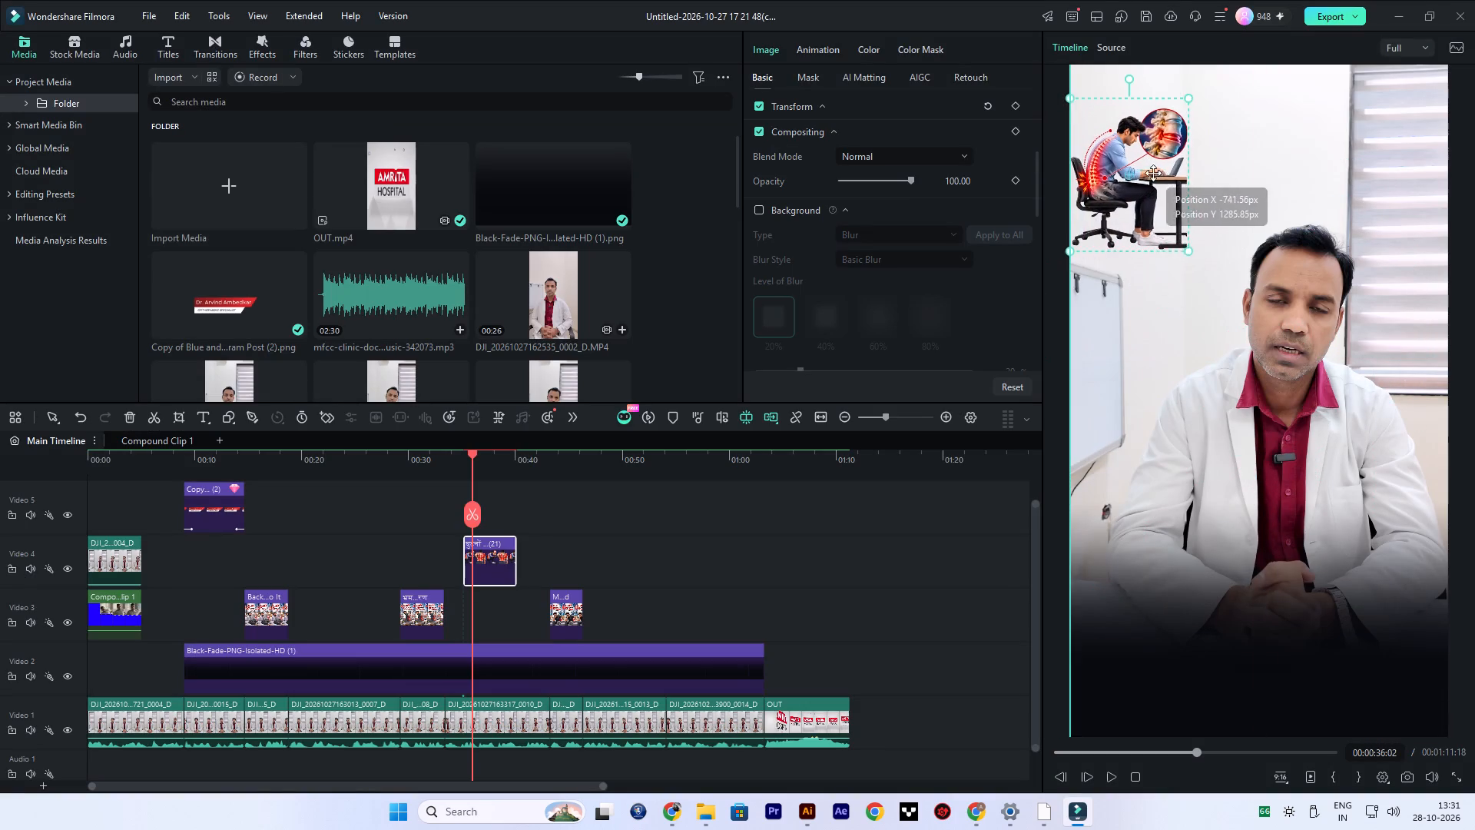
left_click_drag(1153, 173, 1166, 189)
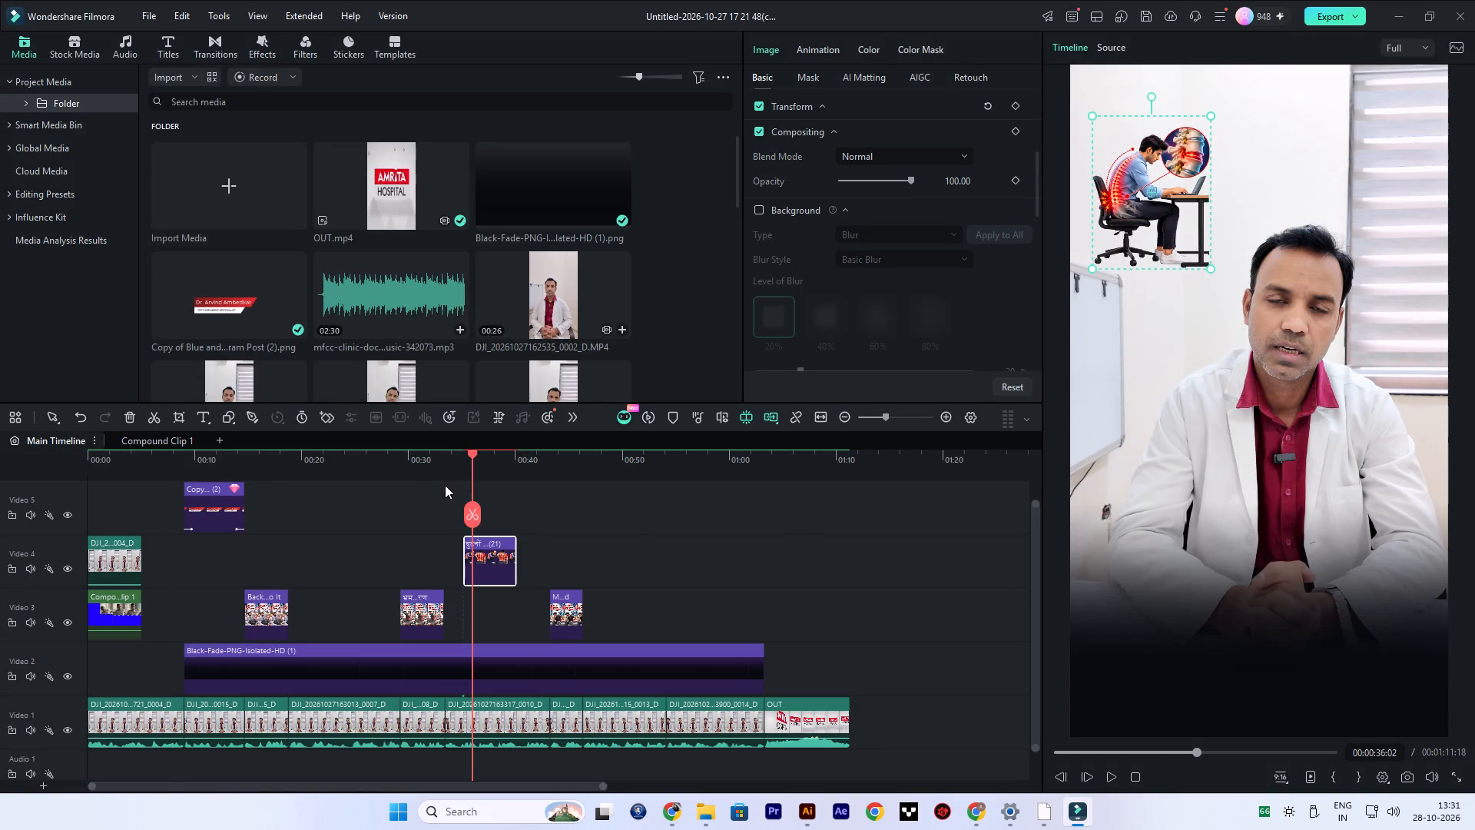
Play the main timeline from about 35 to 37 seconds to check the seated-man graphic over the doctor's footage.
scroll(445, 485, "up", 3, "ctrl")
left_click_drag(559, 453, 530, 459)
key("space")
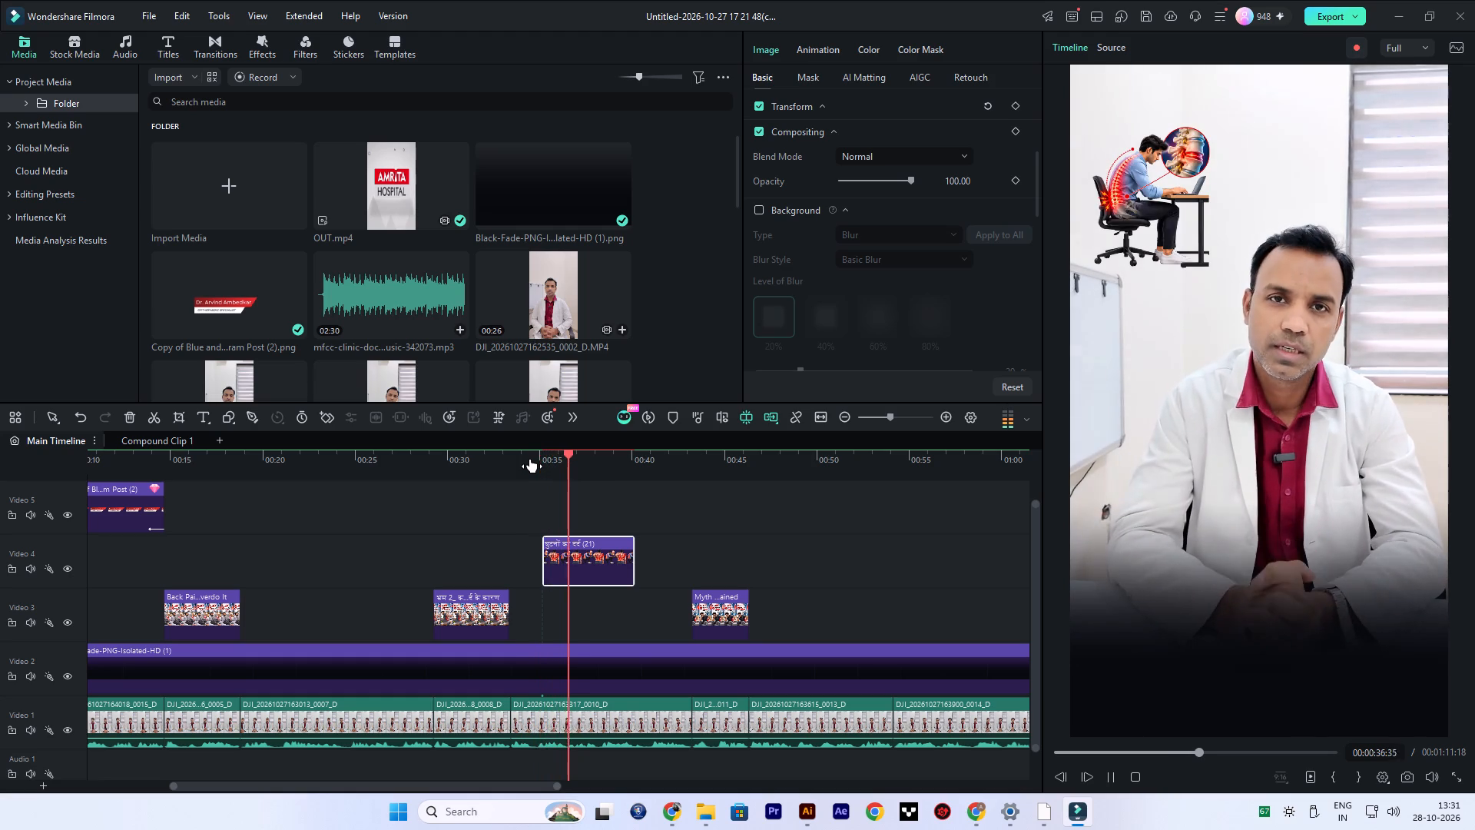
key("space")
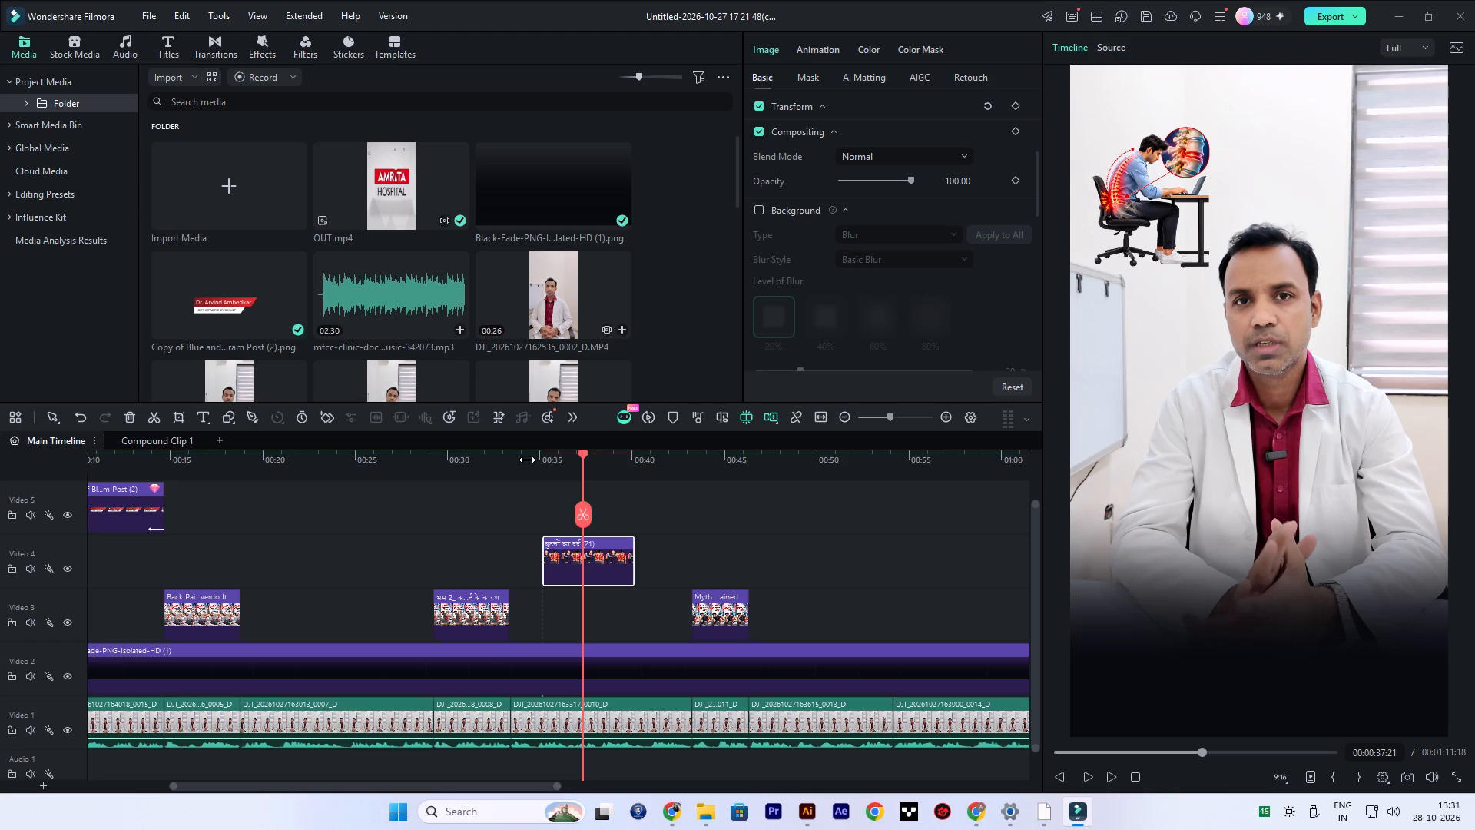
Switch to the ChatGPT conversation in Chrome, open the generated image with the two circular graphics and download it.
left_click(675, 806)
scroll(774, 625, "down", 3)
left_click(1215, 595)
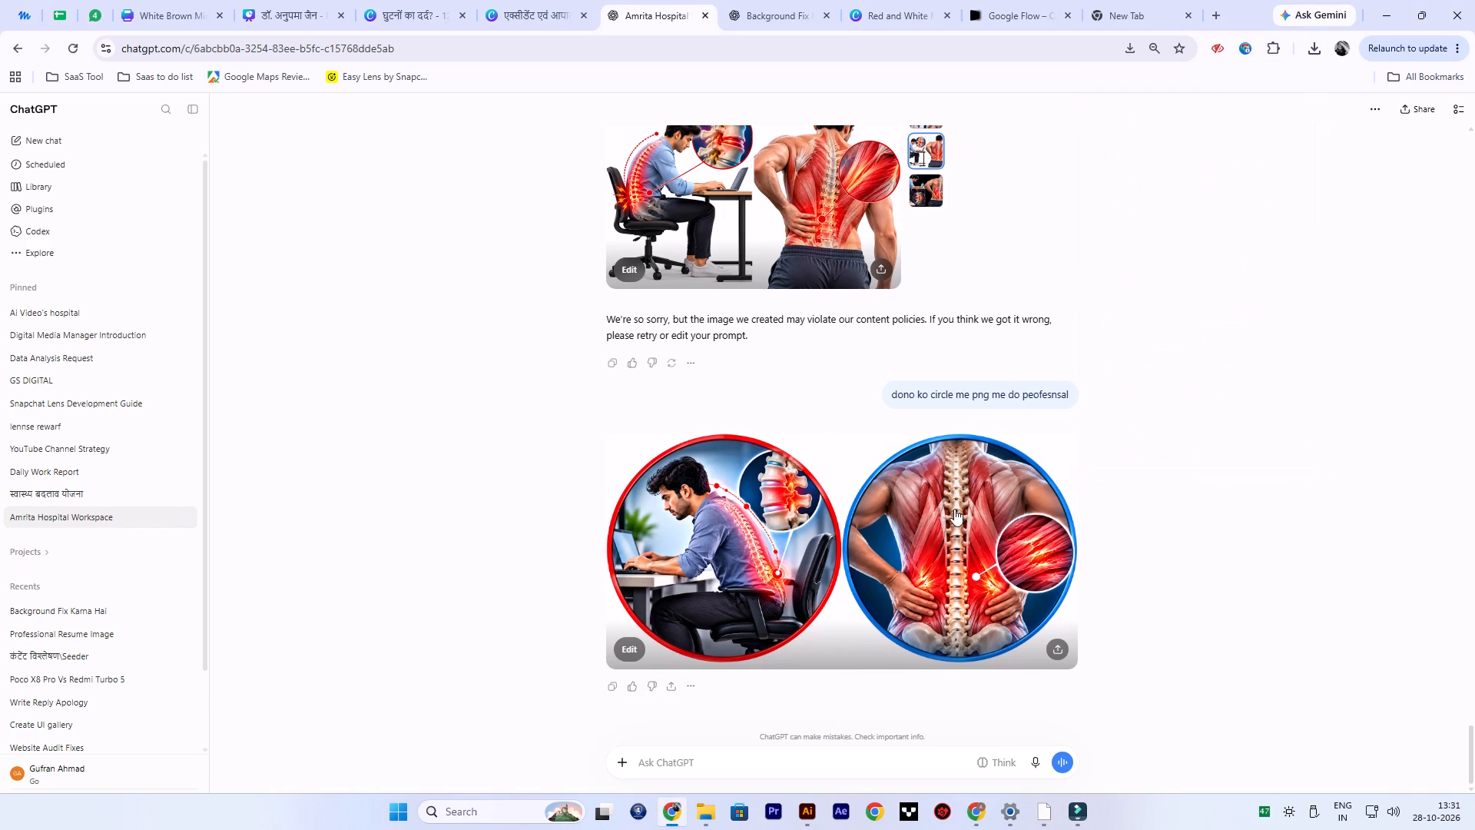
left_click(954, 505)
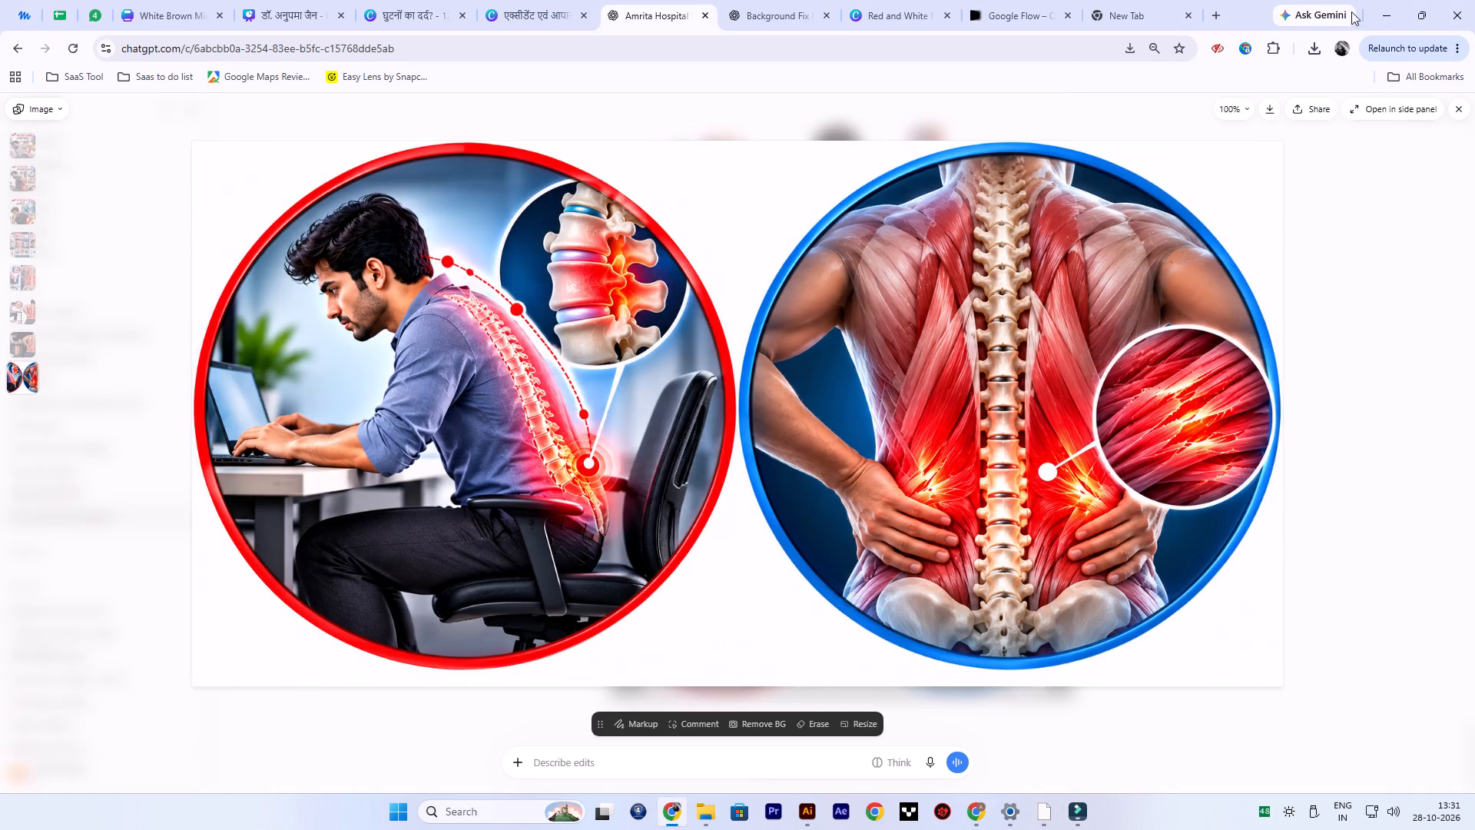
left_click(1265, 111)
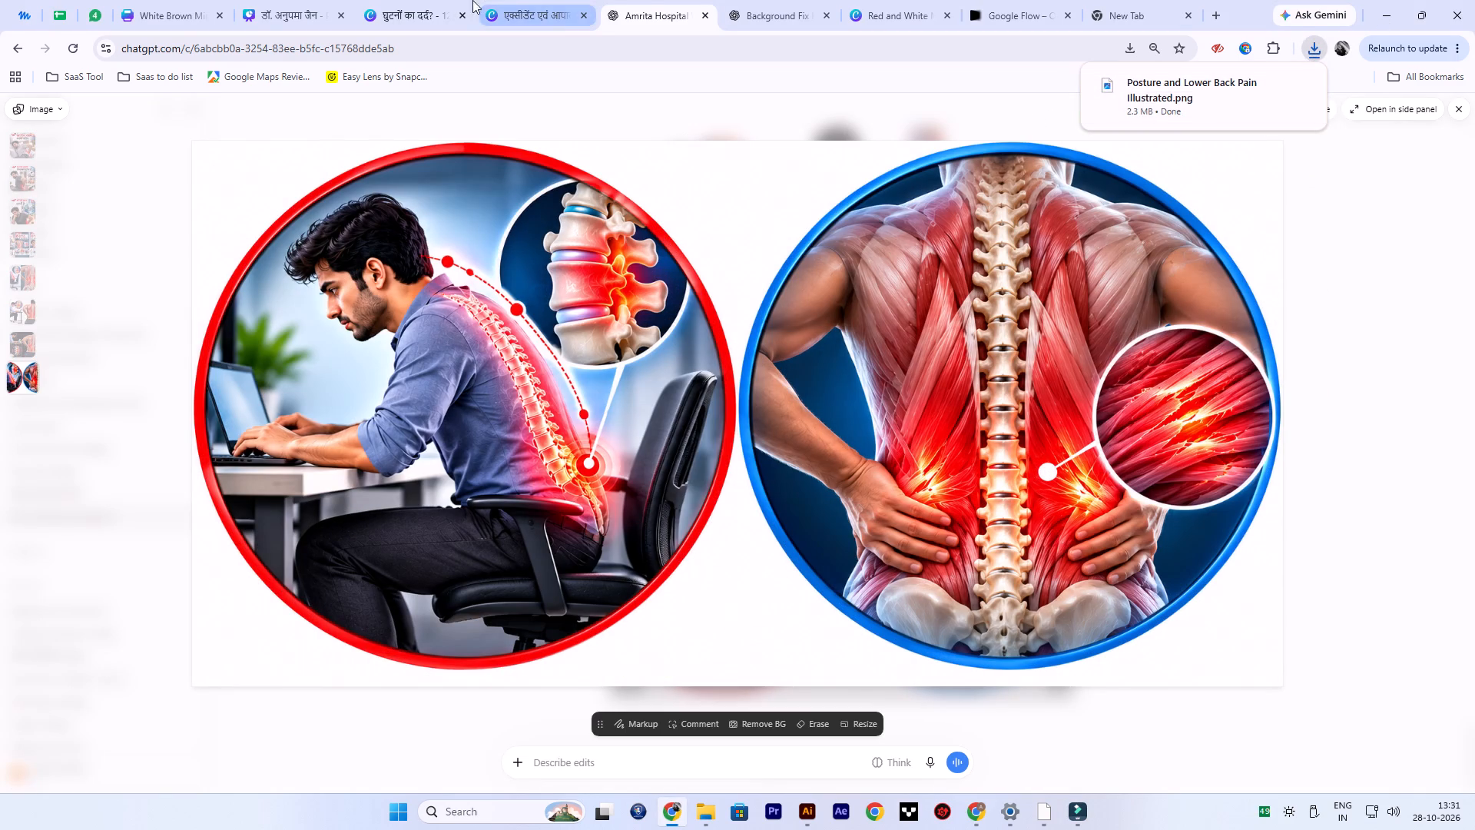
Return to the Canva design घुटनों का दर्द? and place the downloaded "Posture and Lower Back Pain Illustrated.png" on page 17 over the existing cut-out.
left_click(539, 0)
left_click(408, 0)
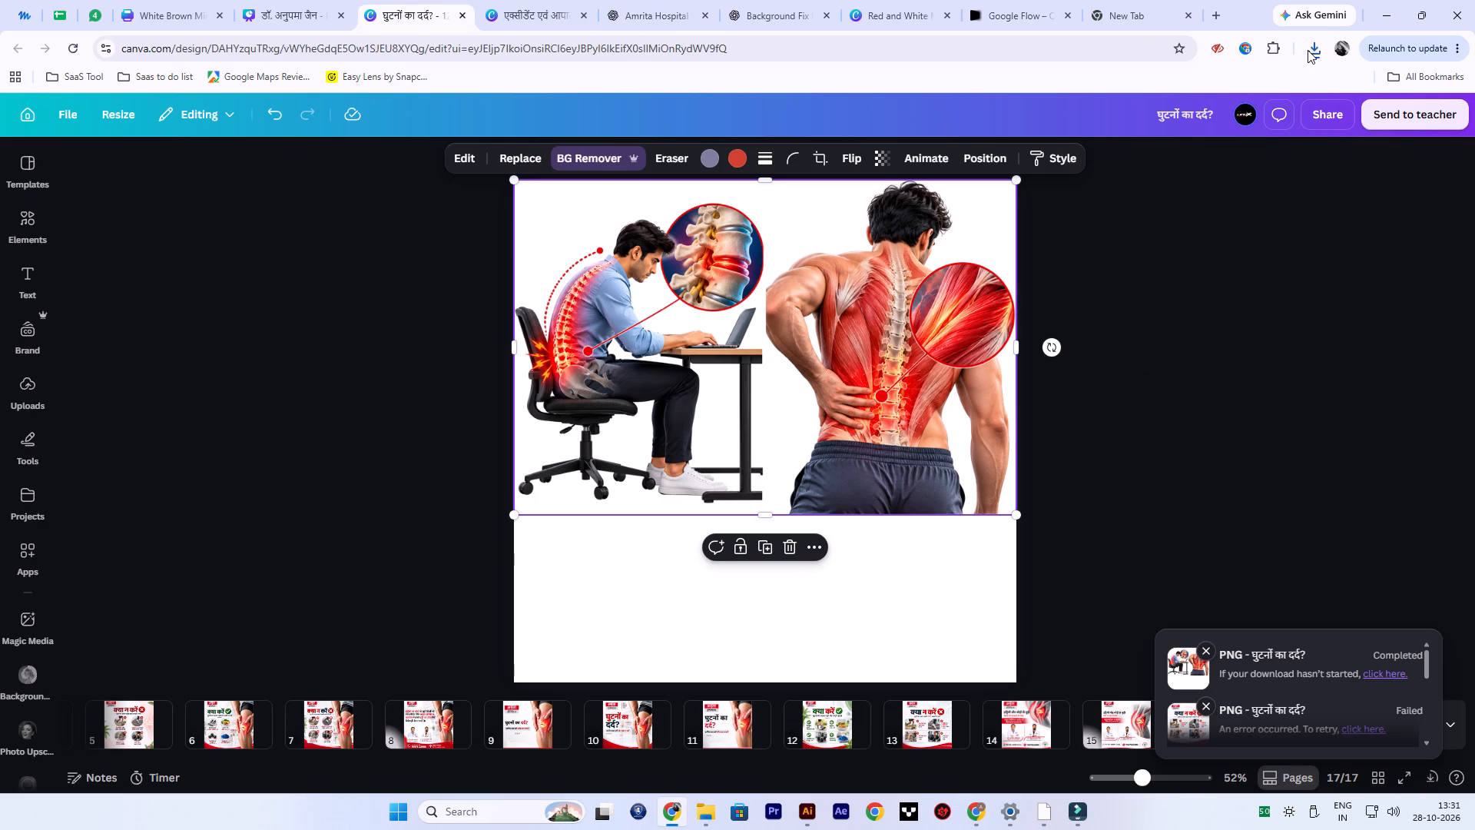
left_click(1308, 46)
left_click_drag(1175, 118, 737, 402)
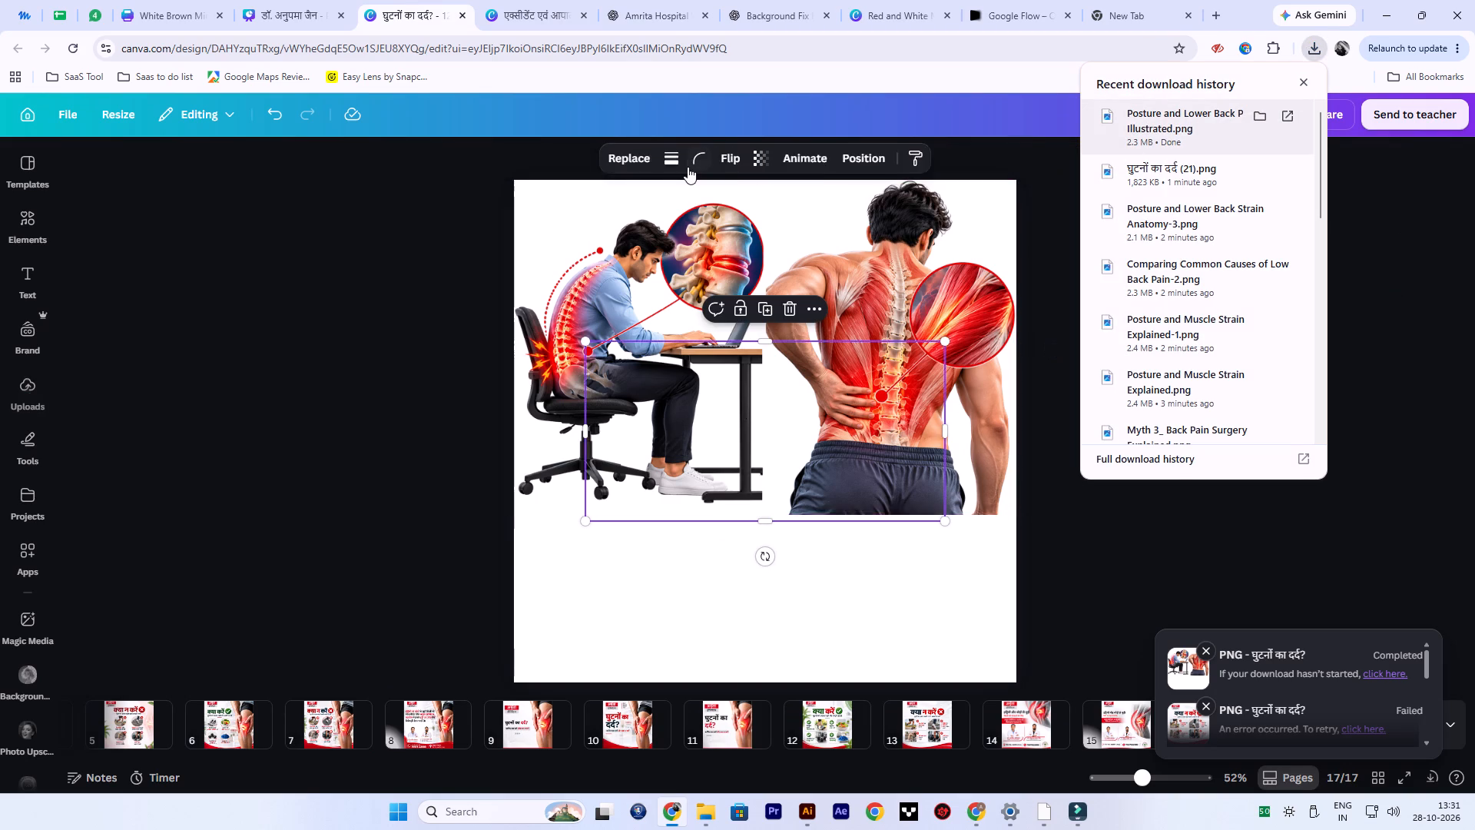
Remove the background of the new circular graphics image on page 17 and delete the old cut-out behind it.
left_click(657, 163)
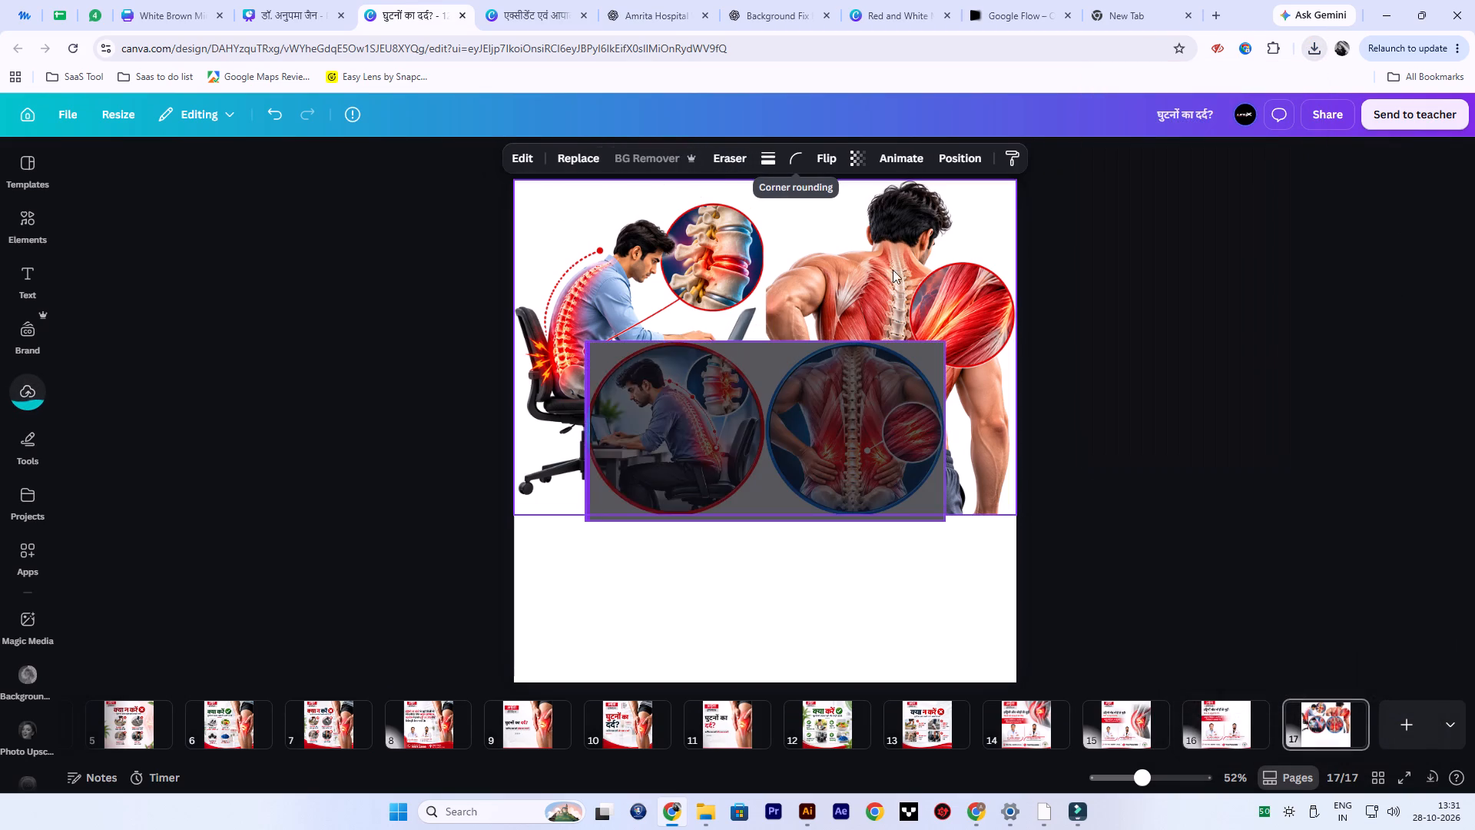
left_click(895, 251)
key("Delete")
left_click_drag(863, 417, 814, 368)
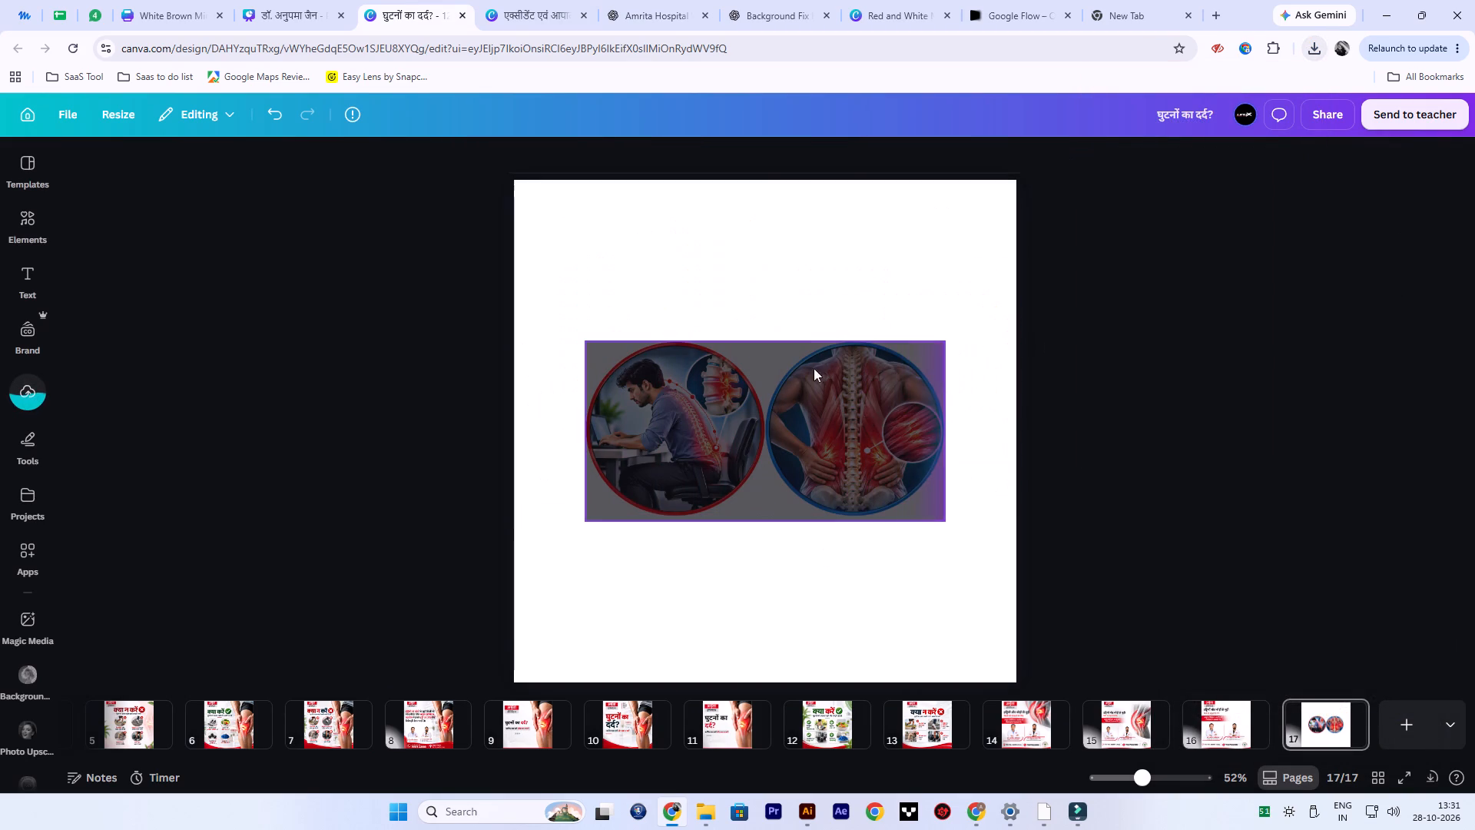
left_click_drag(814, 368, 810, 344)
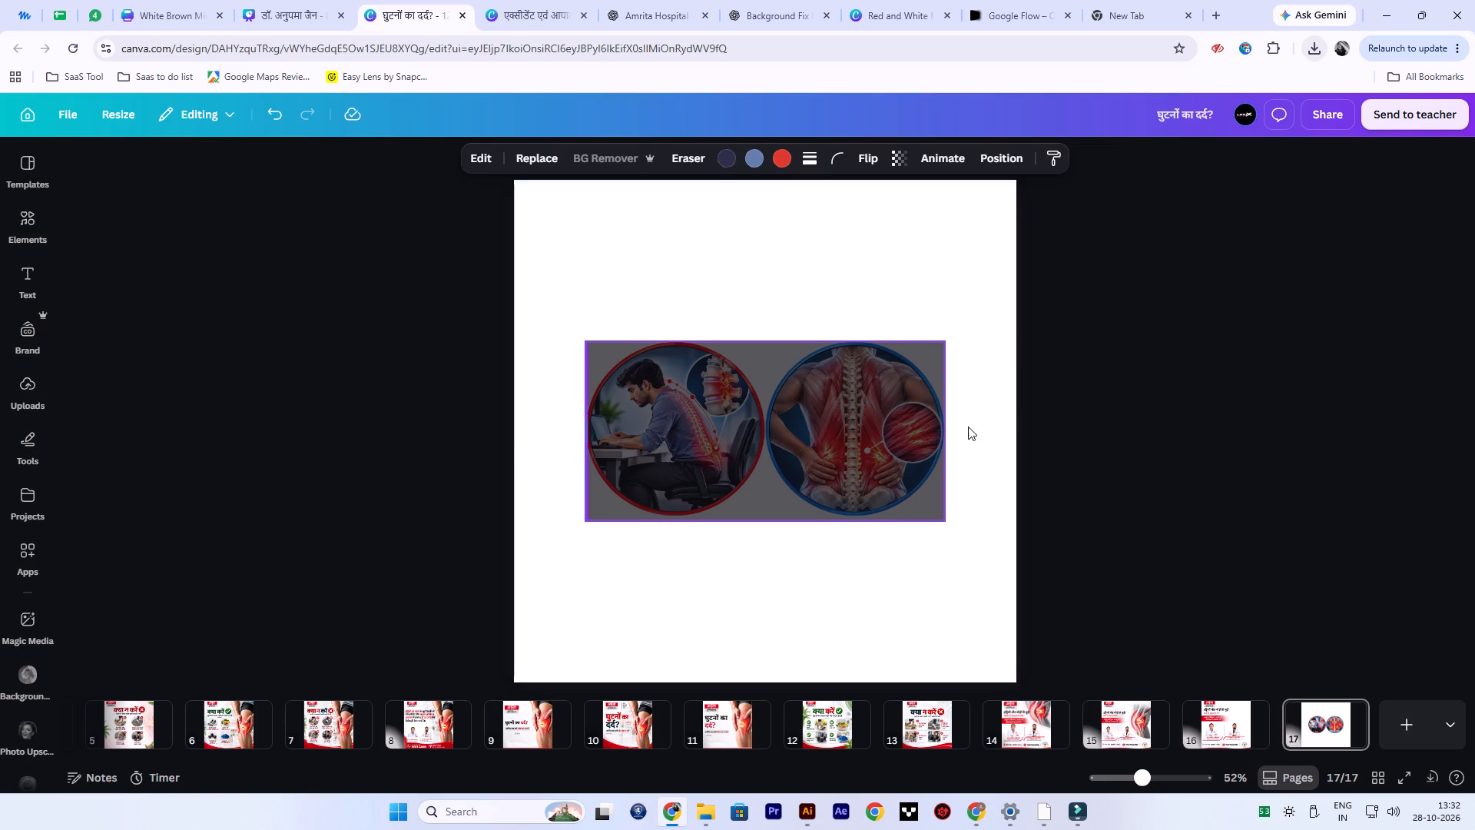
left_click(1173, 391)
right_click(1274, 807)
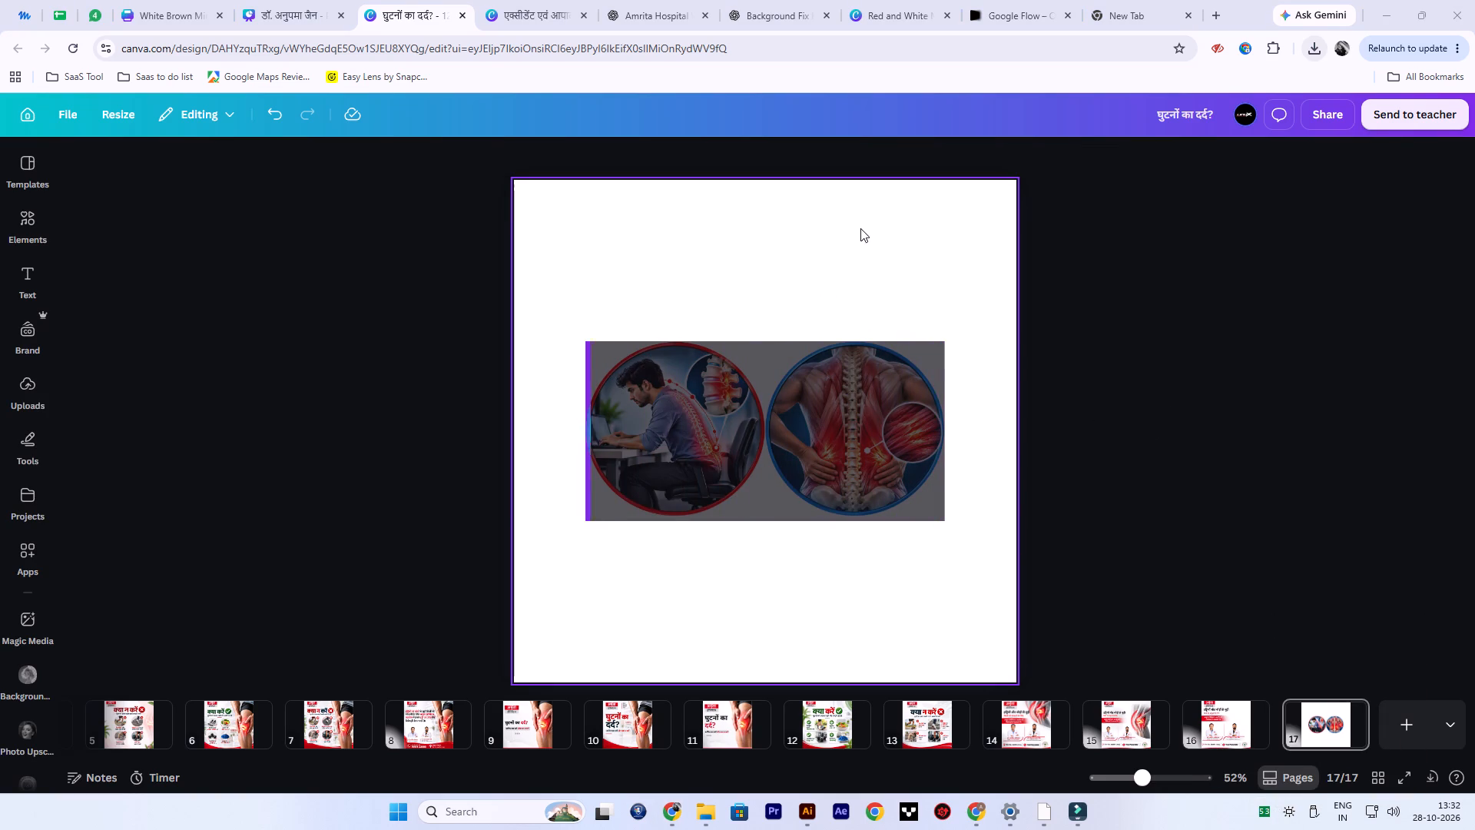
Move the circular graphics image to the top of page 17 and enlarge it to the full page width, about 1,254 × 627.
left_click_drag(814, 470, 745, 307)
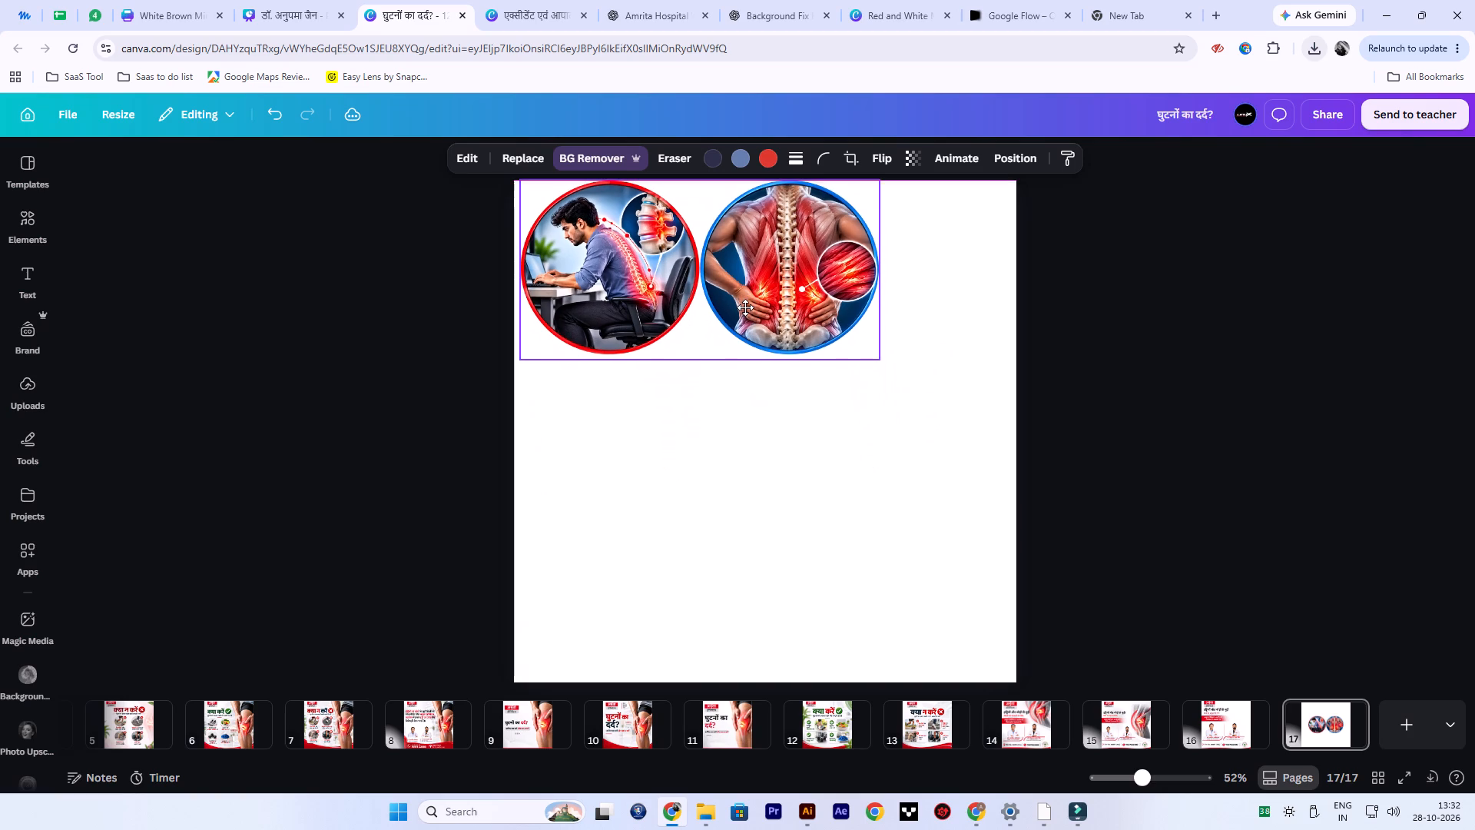
left_click_drag(745, 307, 744, 307)
left_click_drag(870, 364, 1021, 429)
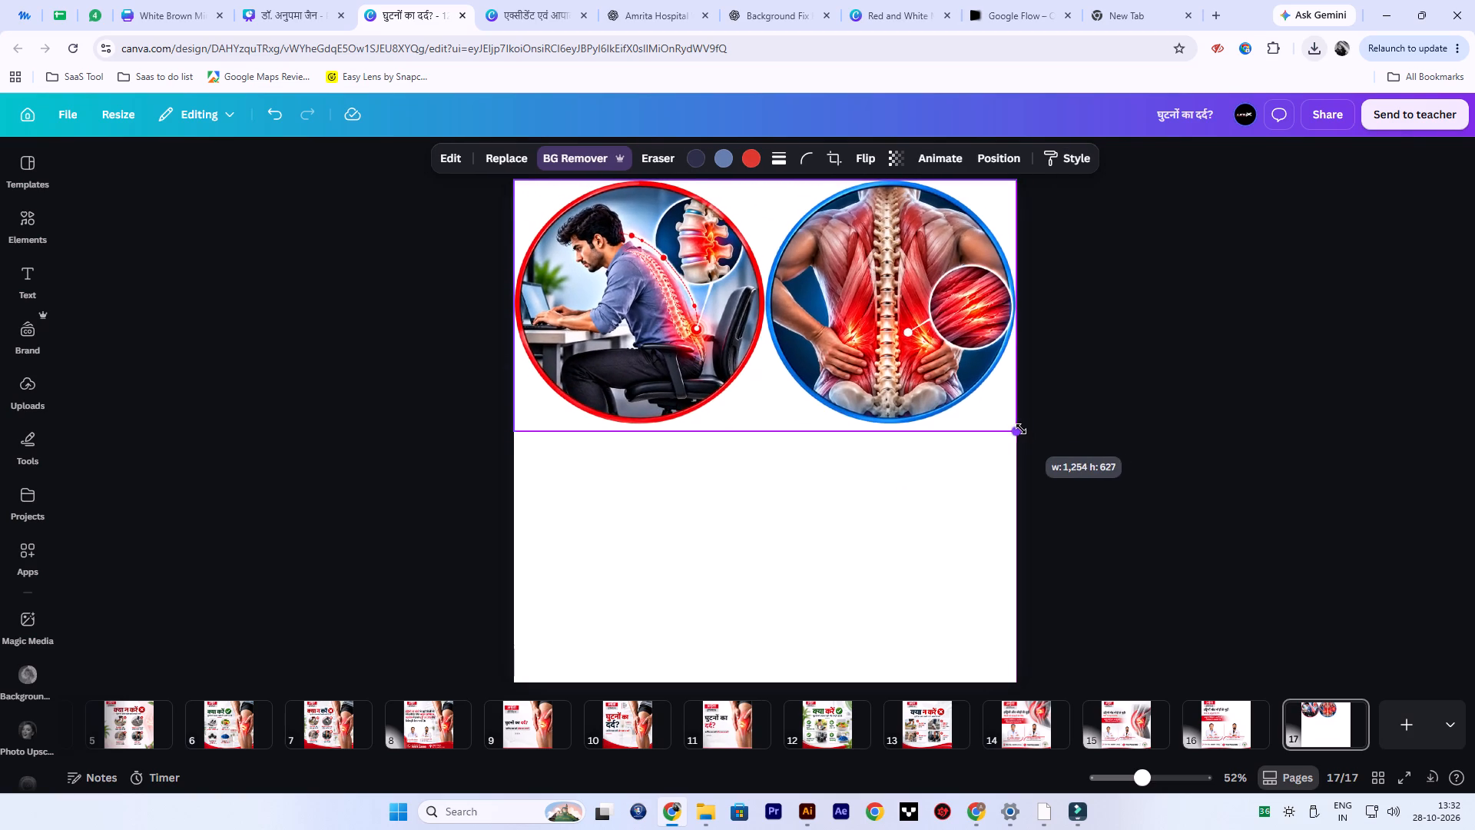
left_click_drag(1021, 429, 1020, 429)
left_click(1215, 327)
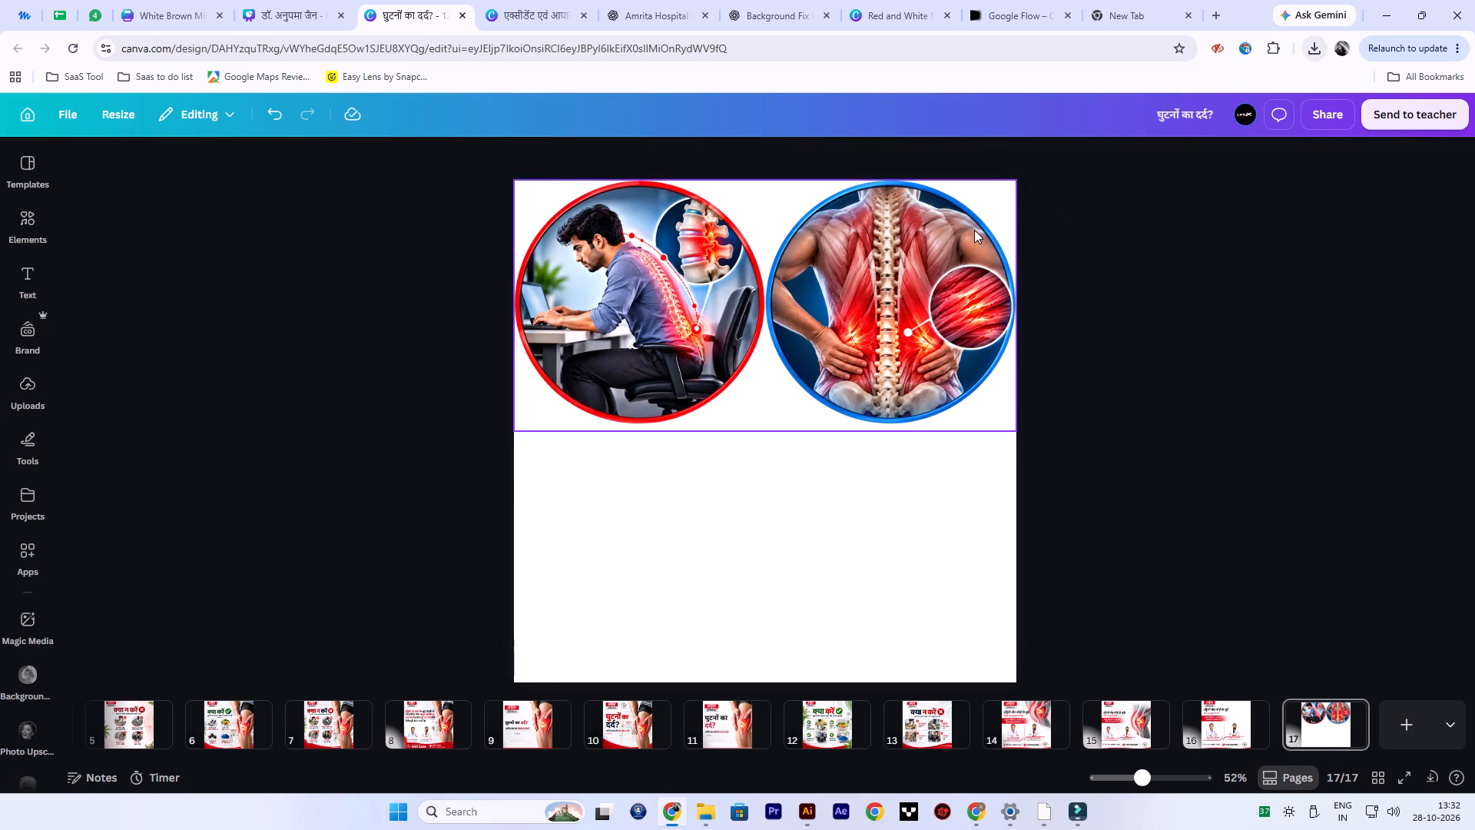
Download page 17 as a high-quality PNG with a transparent background.
left_click(1326, 116)
left_click(1205, 482)
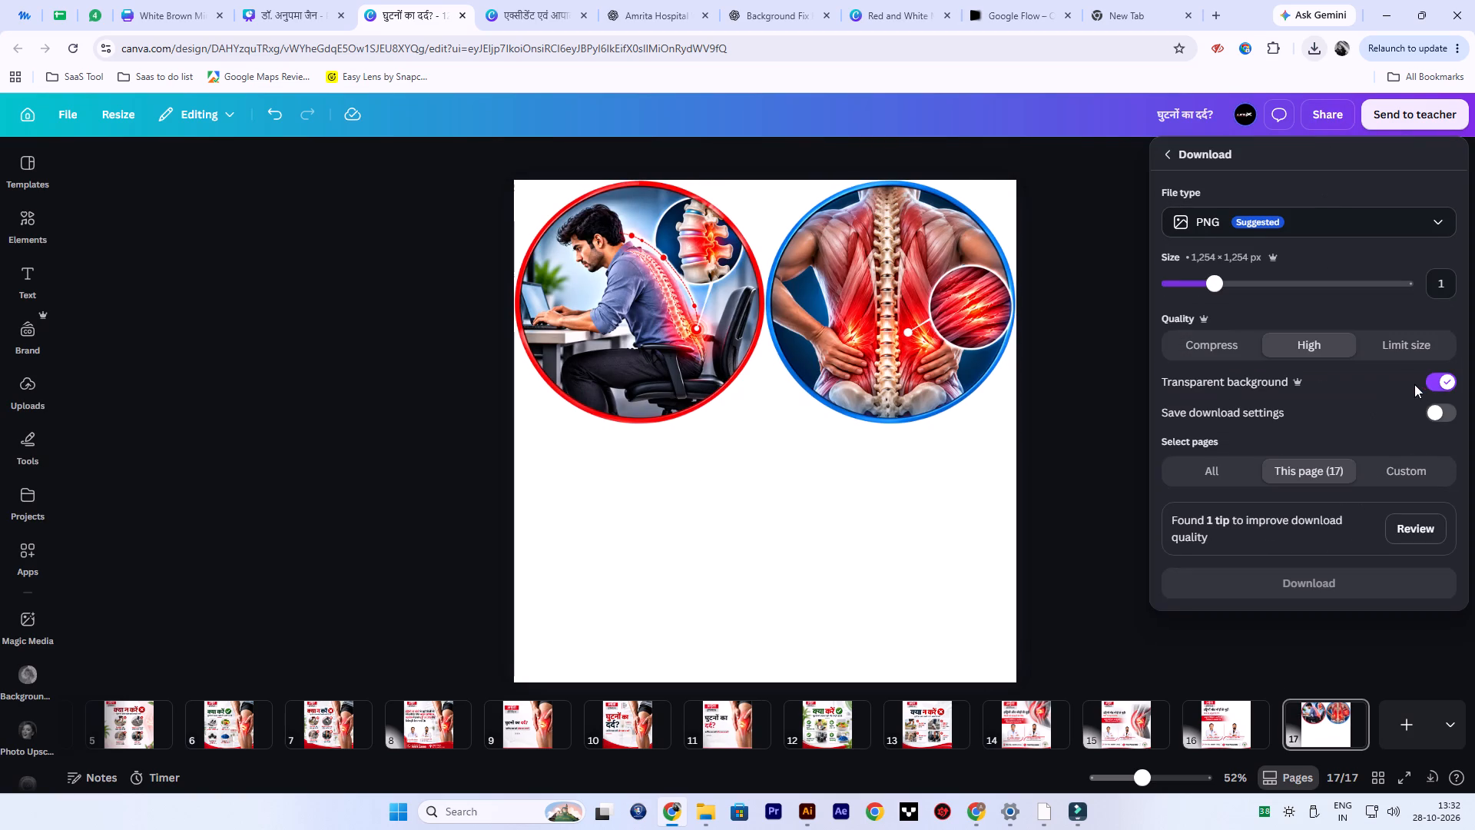
left_click(1340, 590)
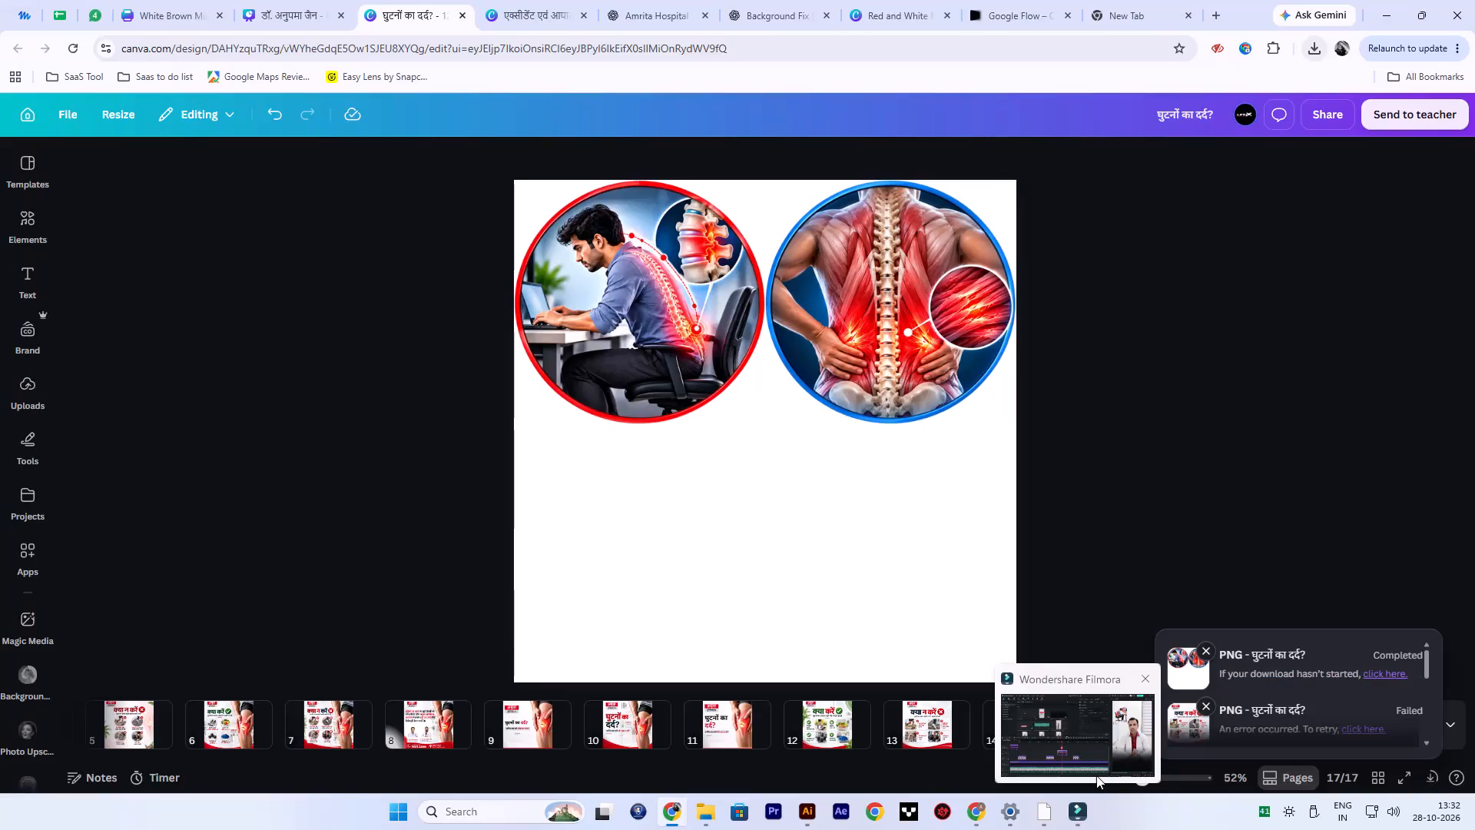
left_click(1319, 51)
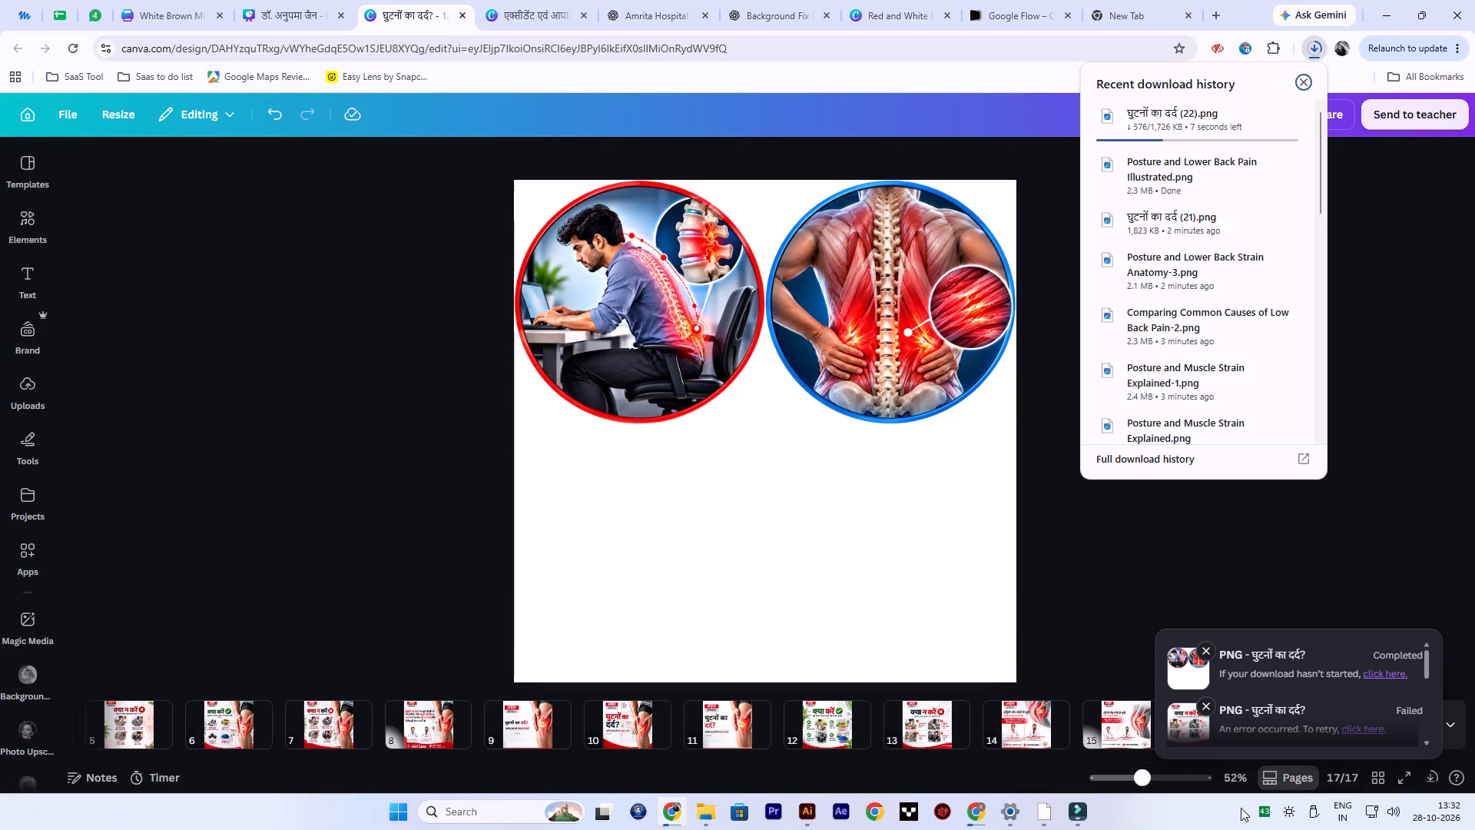
right_click(1271, 809)
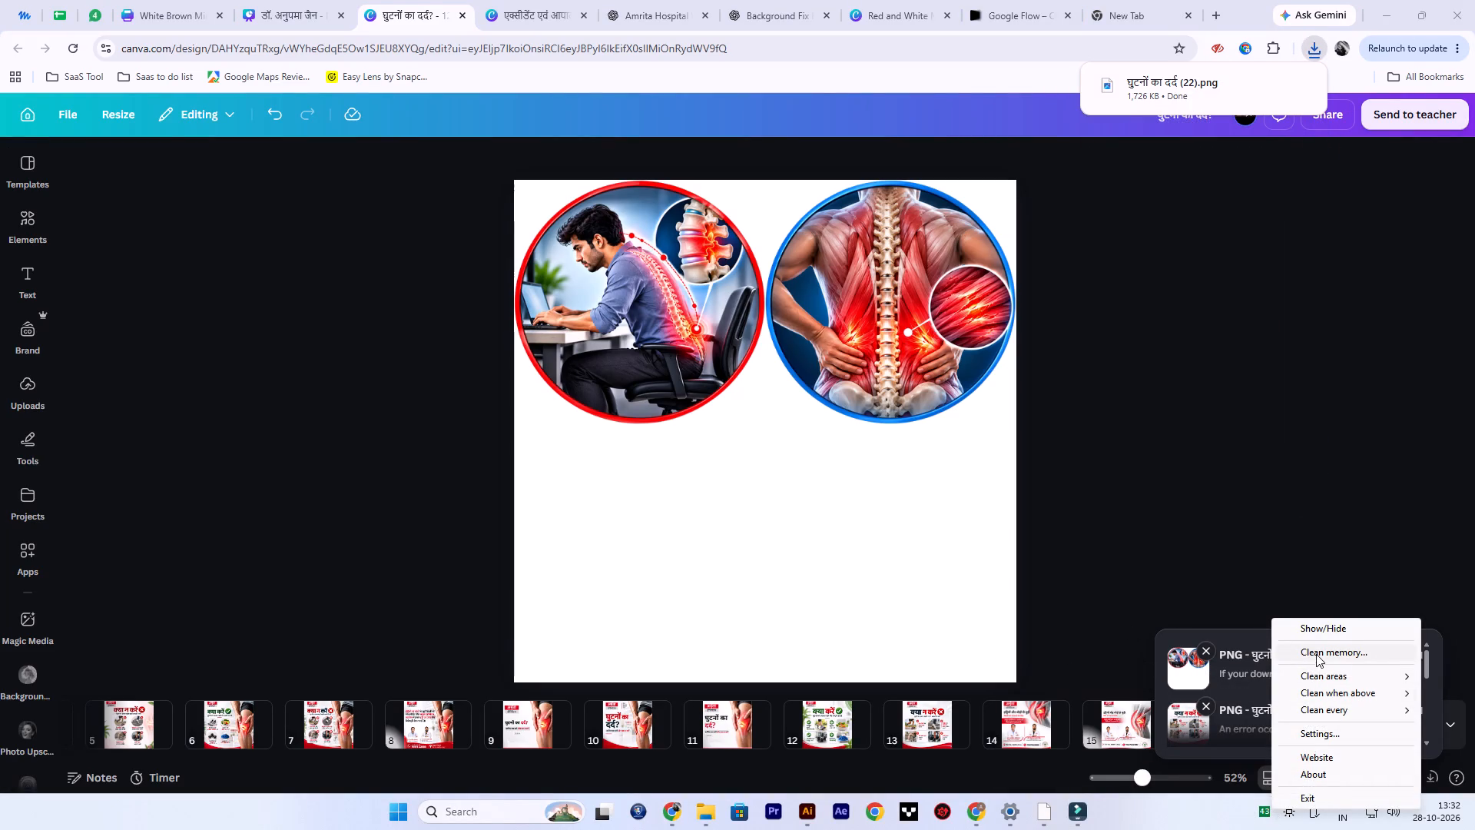
Bring the downloaded घुटनों का दर्द (22).png into Filmora's Video 5 track at about 35 seconds and remove the older graphic clip below it.
left_click_drag(1223, 92, 729, 687)
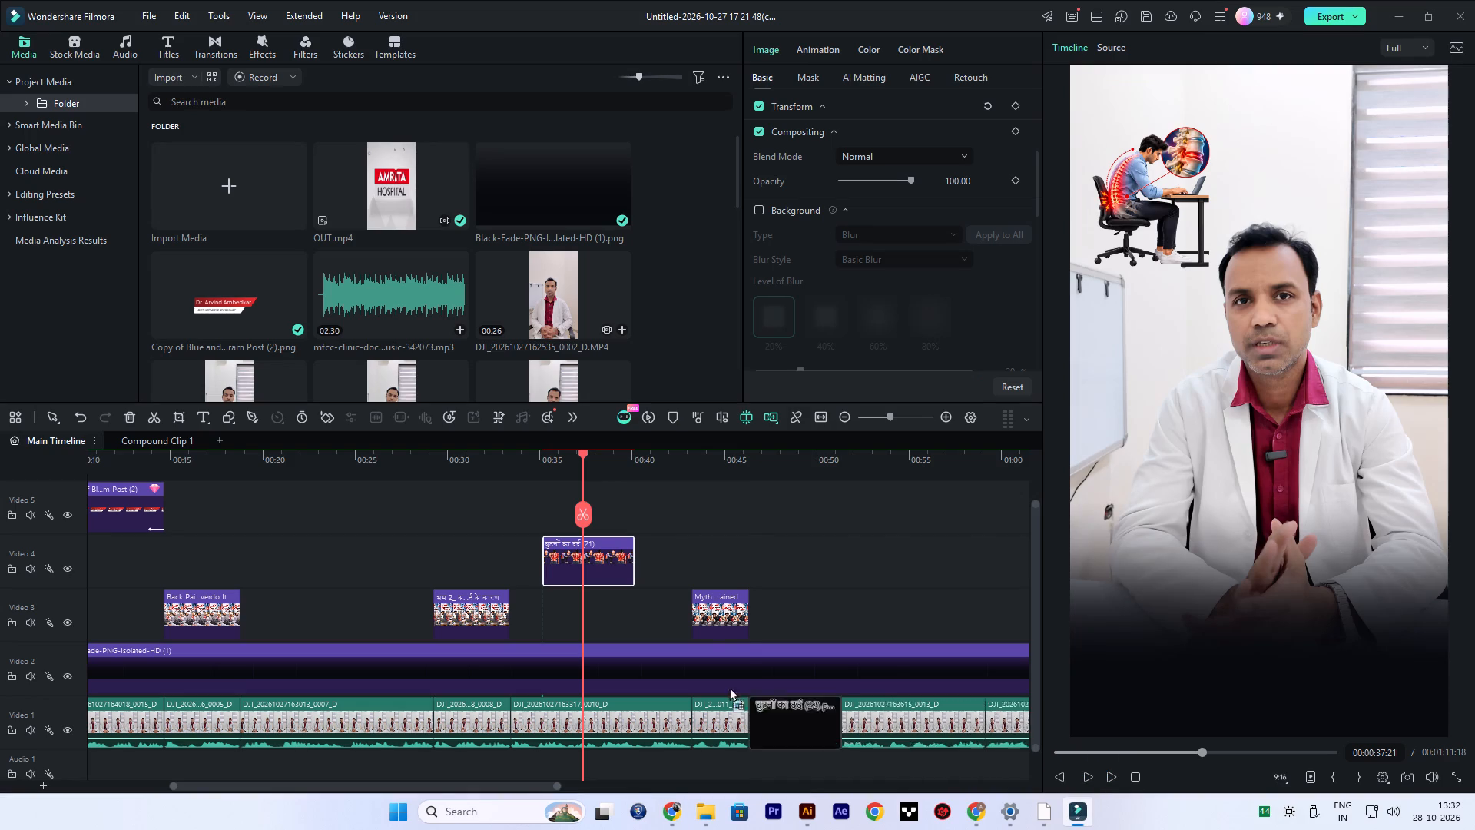
left_click_drag(729, 687, 545, 522)
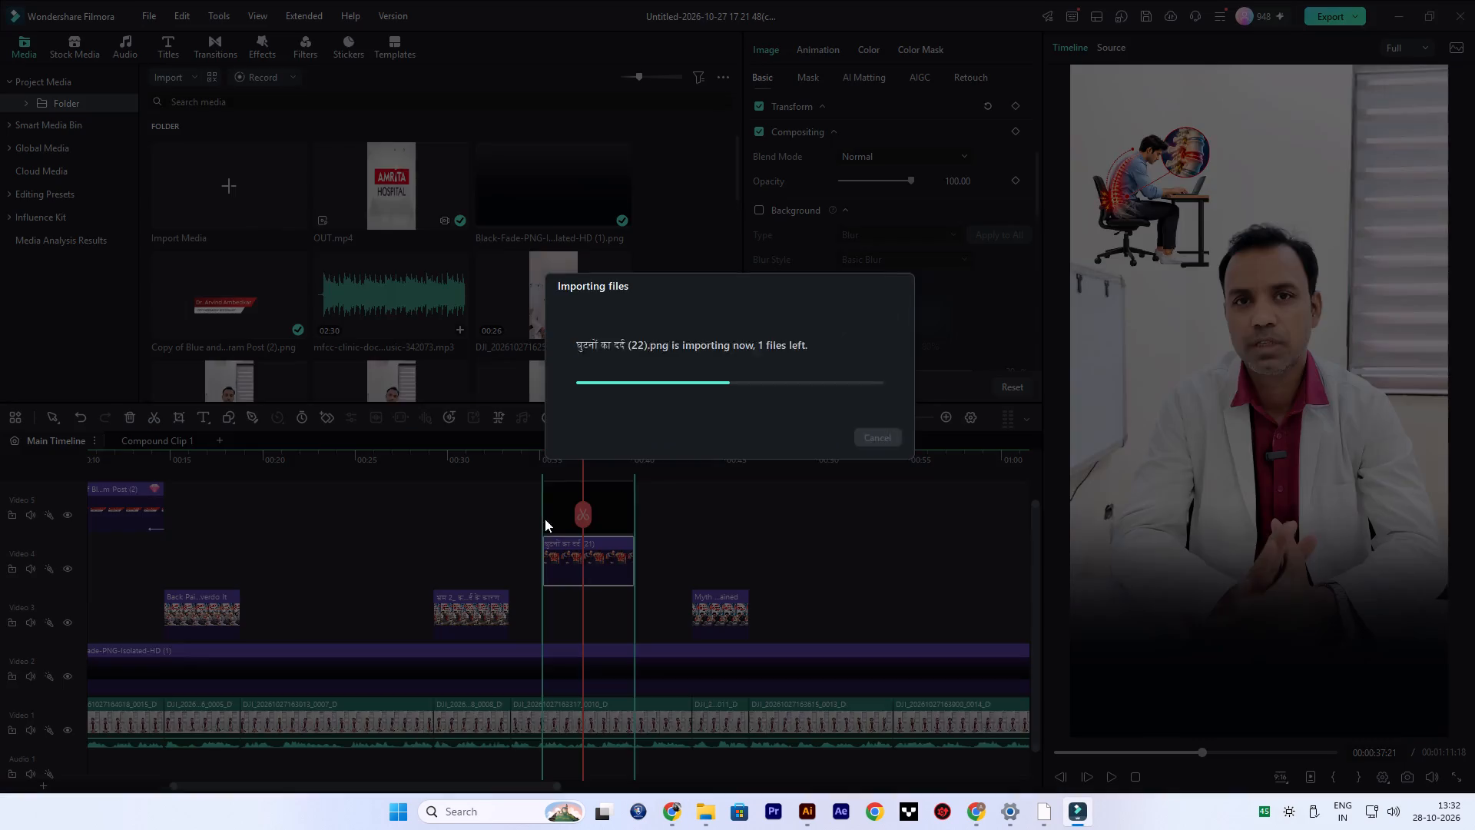
left_click(582, 574)
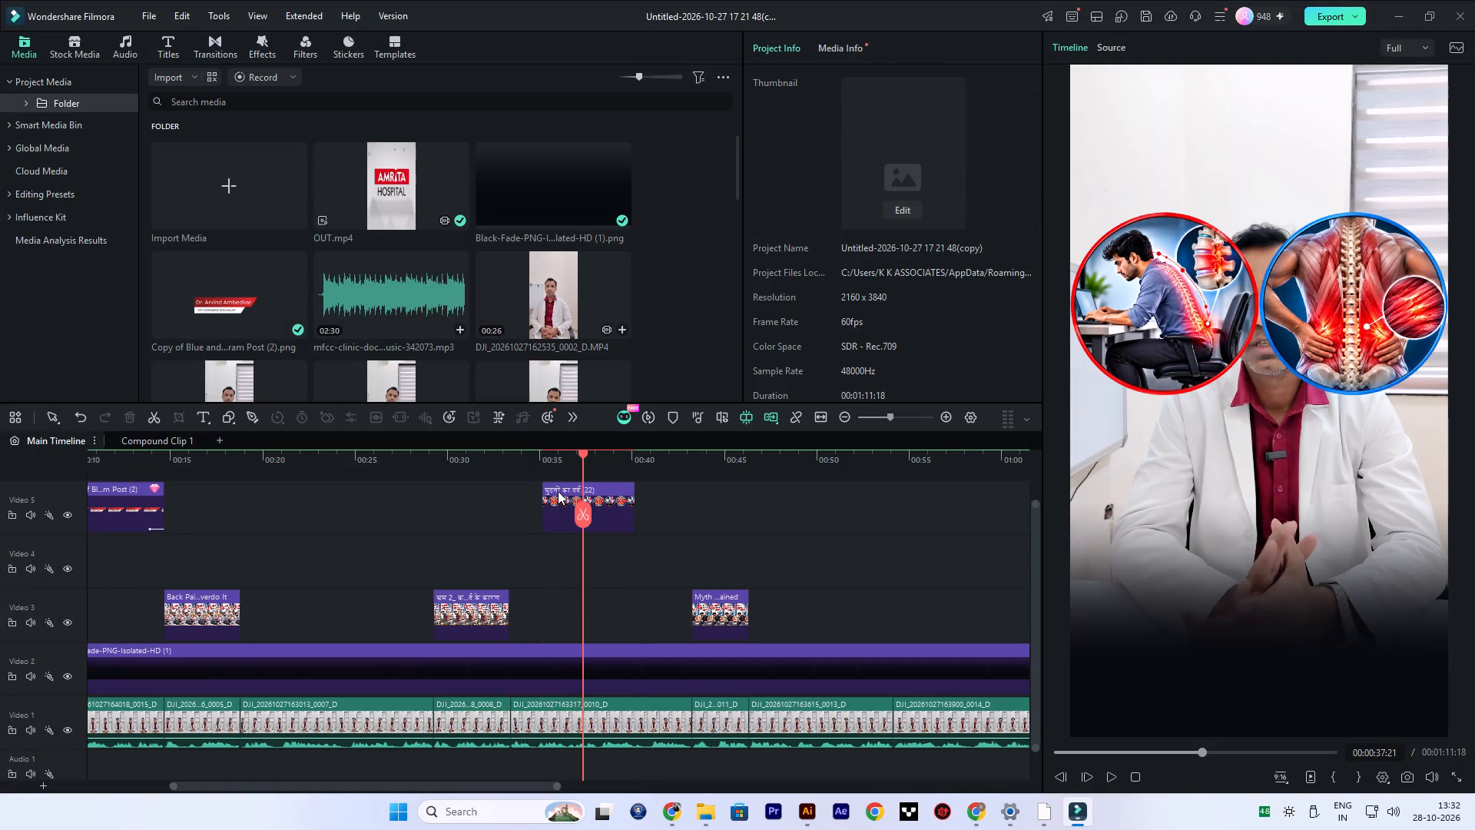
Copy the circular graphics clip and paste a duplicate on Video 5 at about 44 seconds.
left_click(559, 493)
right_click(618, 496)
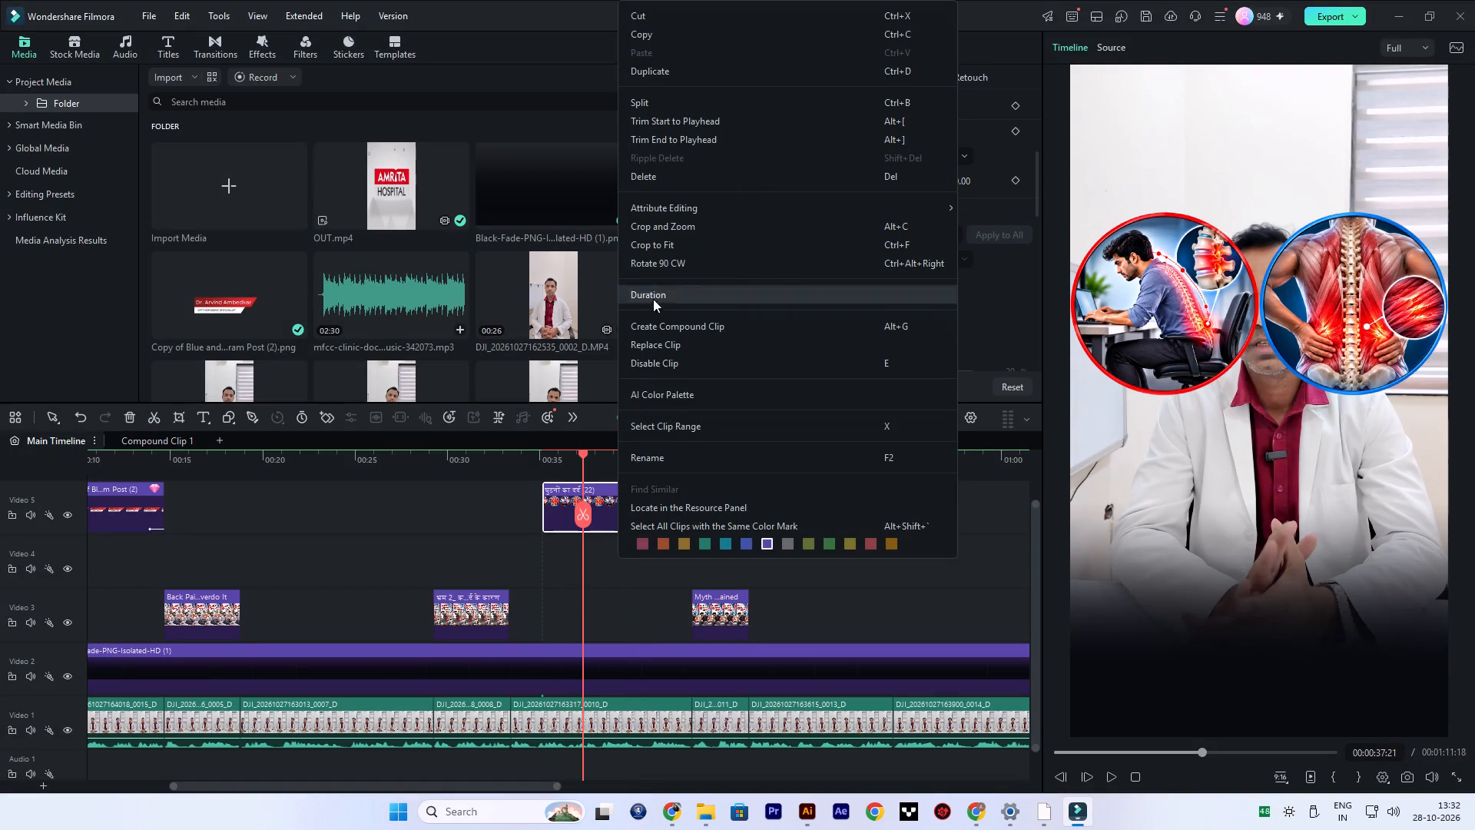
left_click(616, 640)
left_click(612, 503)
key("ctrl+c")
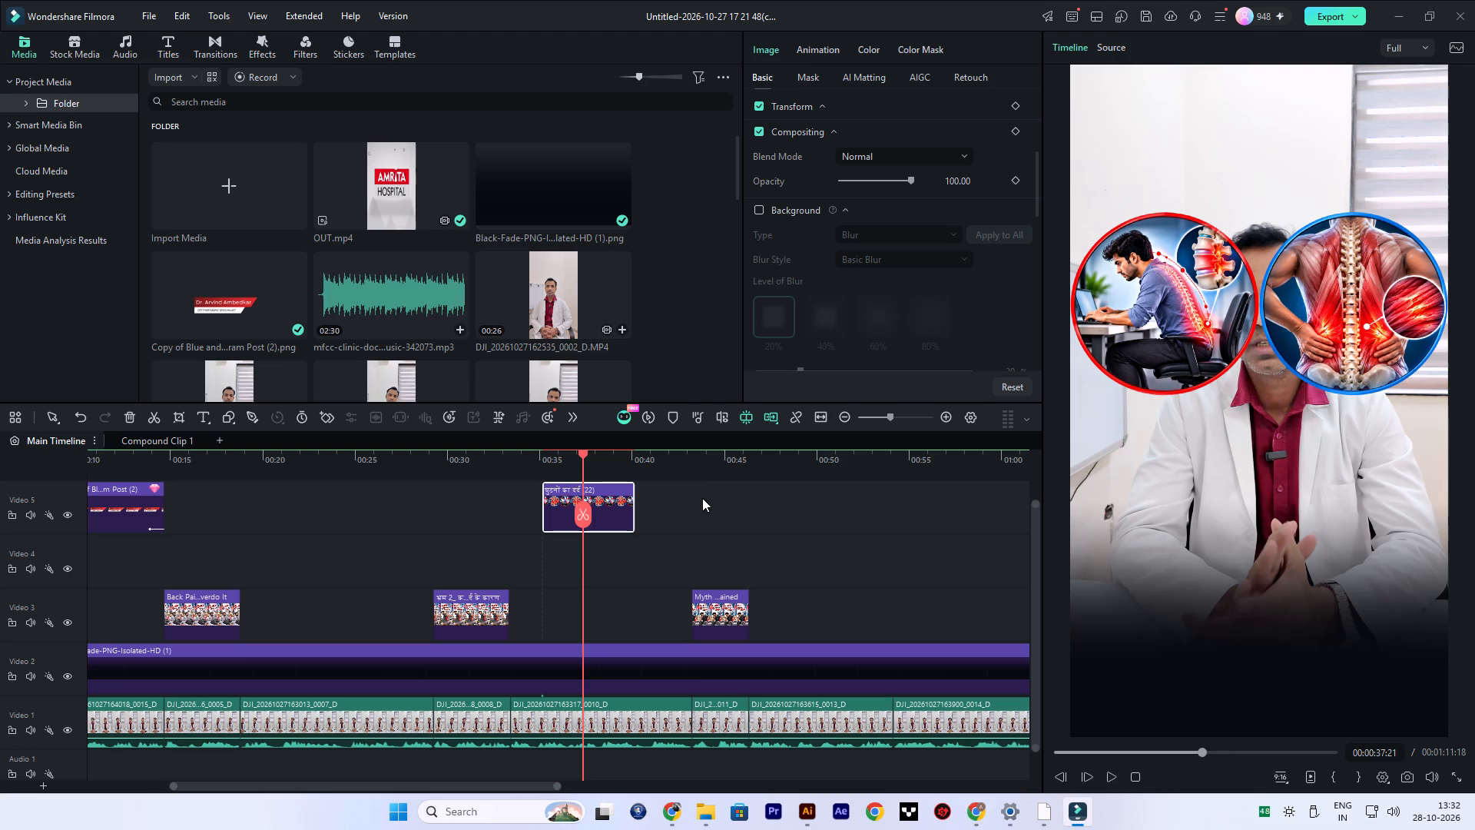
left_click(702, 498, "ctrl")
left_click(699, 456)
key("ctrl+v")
Play from about 35 seconds and shorten the first circular graphics clip to a duration of about 00:00:01:38.
left_click(548, 526)
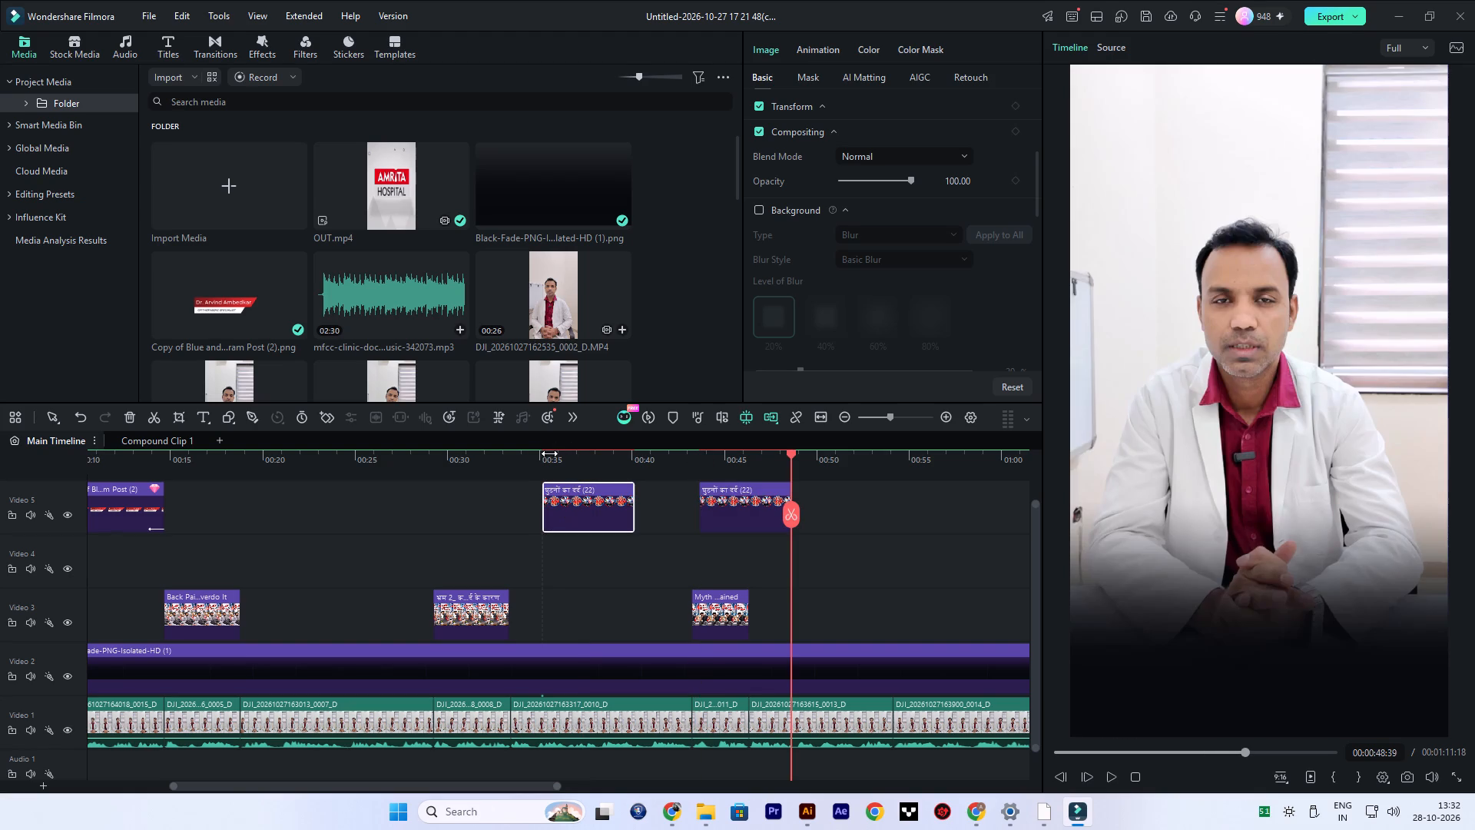
left_click(544, 453)
key("space")
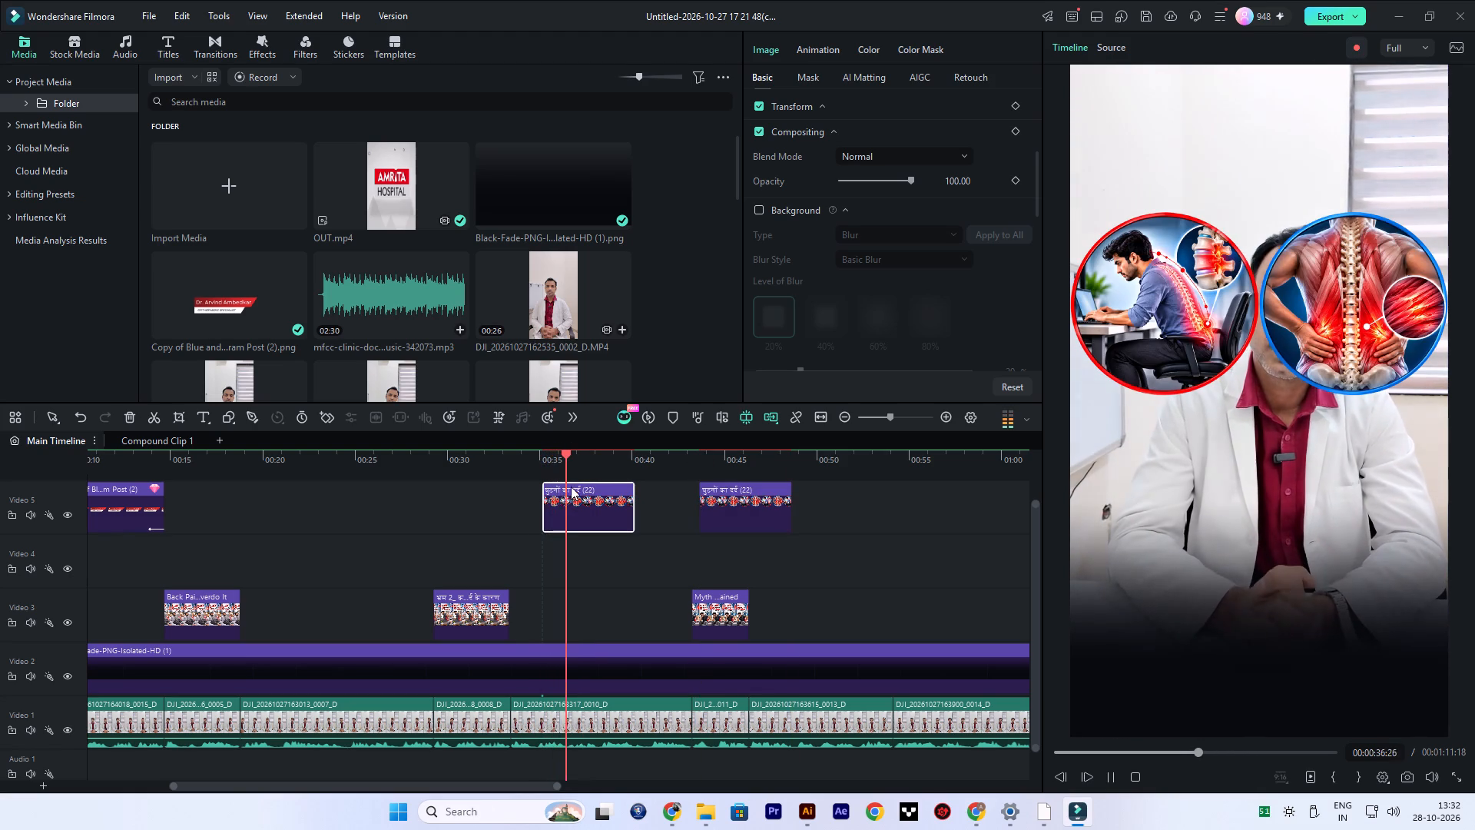
key("space")
left_click_drag(633, 506, 586, 510)
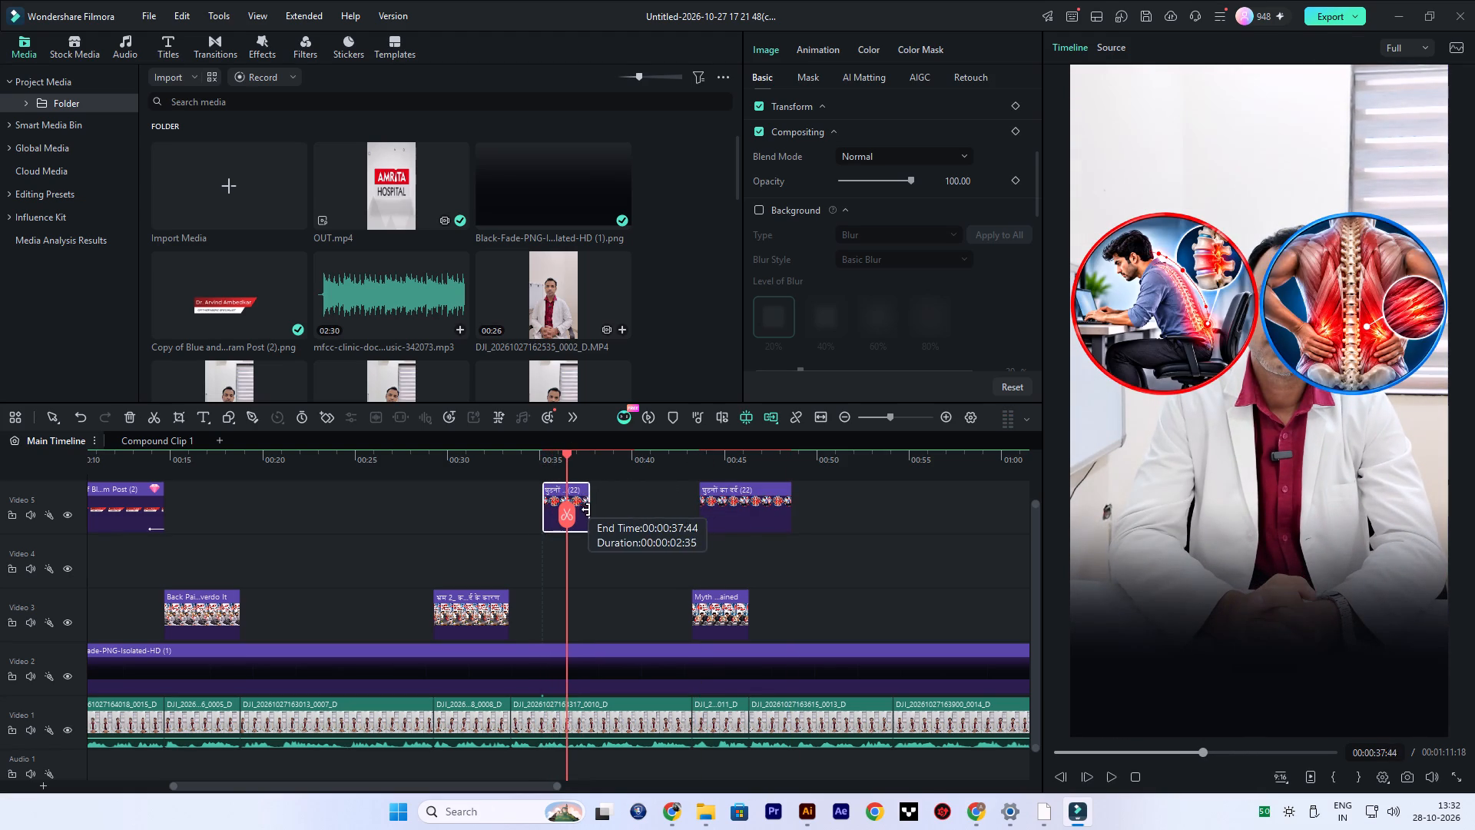
left_click_drag(586, 510, 571, 506)
Crop the shortened clip to the red-ringed seated-man circle at a 1:1 ratio, 630 × 630.
left_click(179, 417)
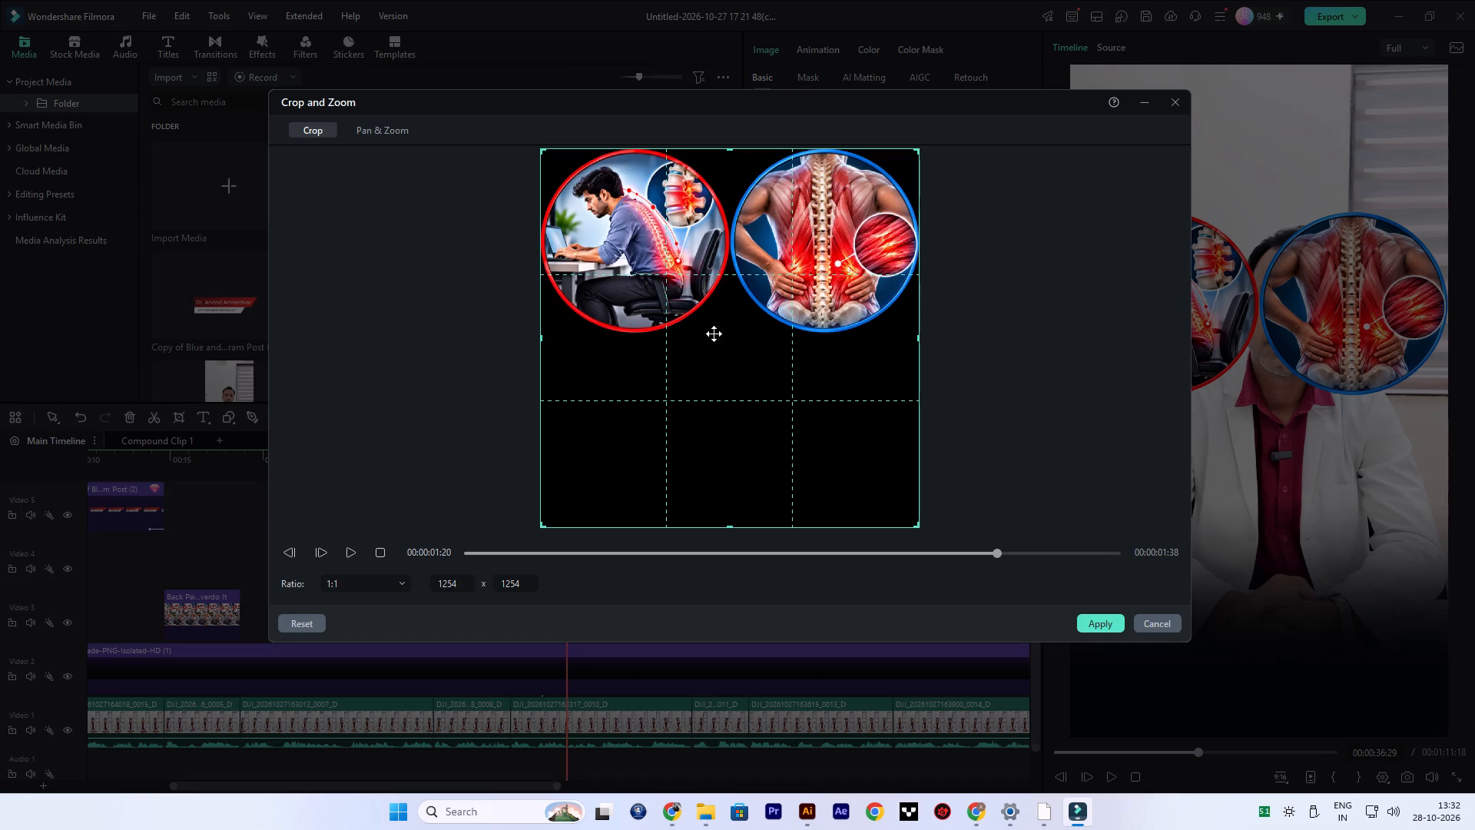
left_click_drag(917, 337, 707, 349)
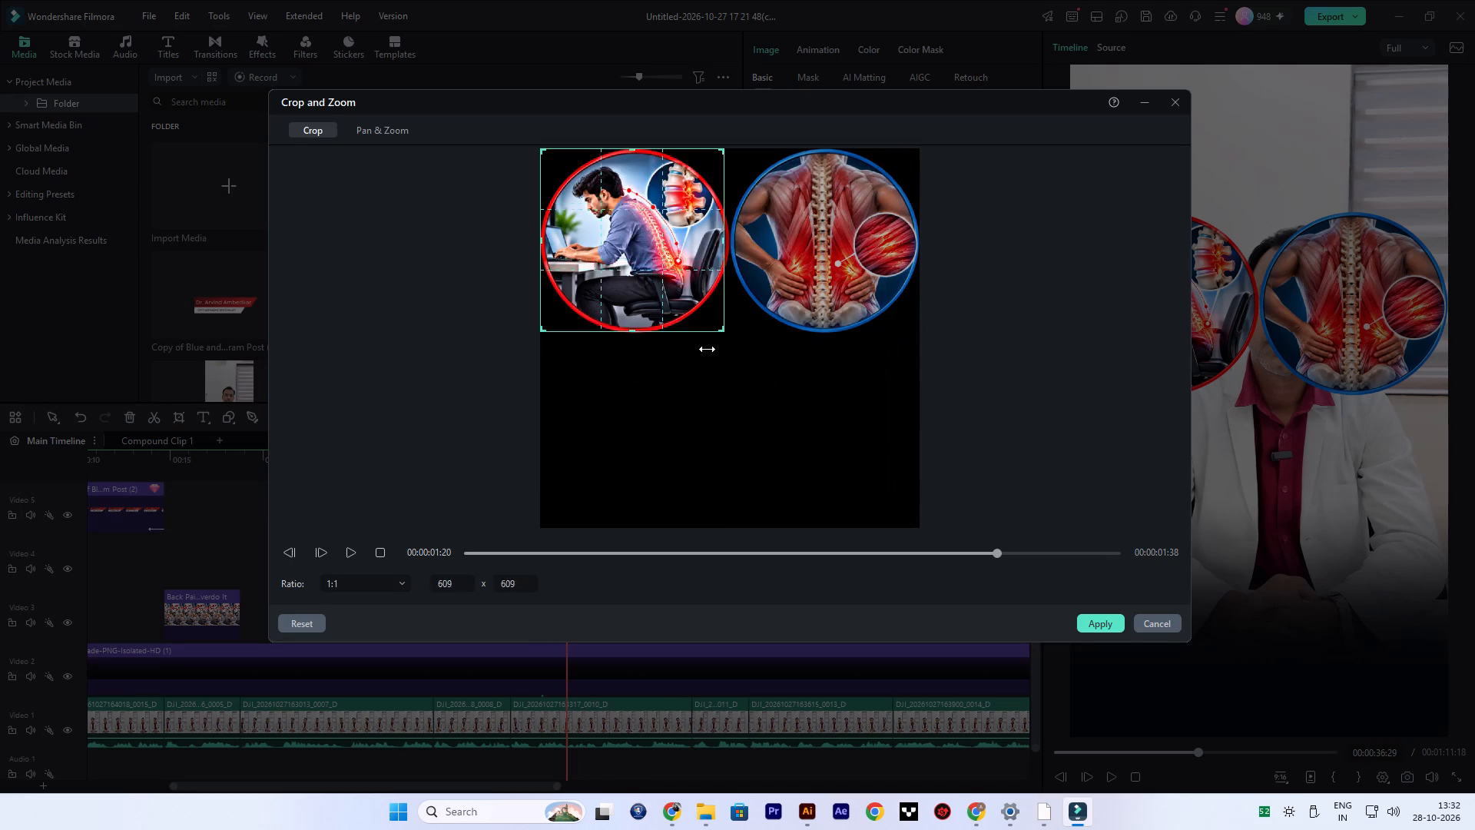
left_click_drag(707, 349, 729, 348)
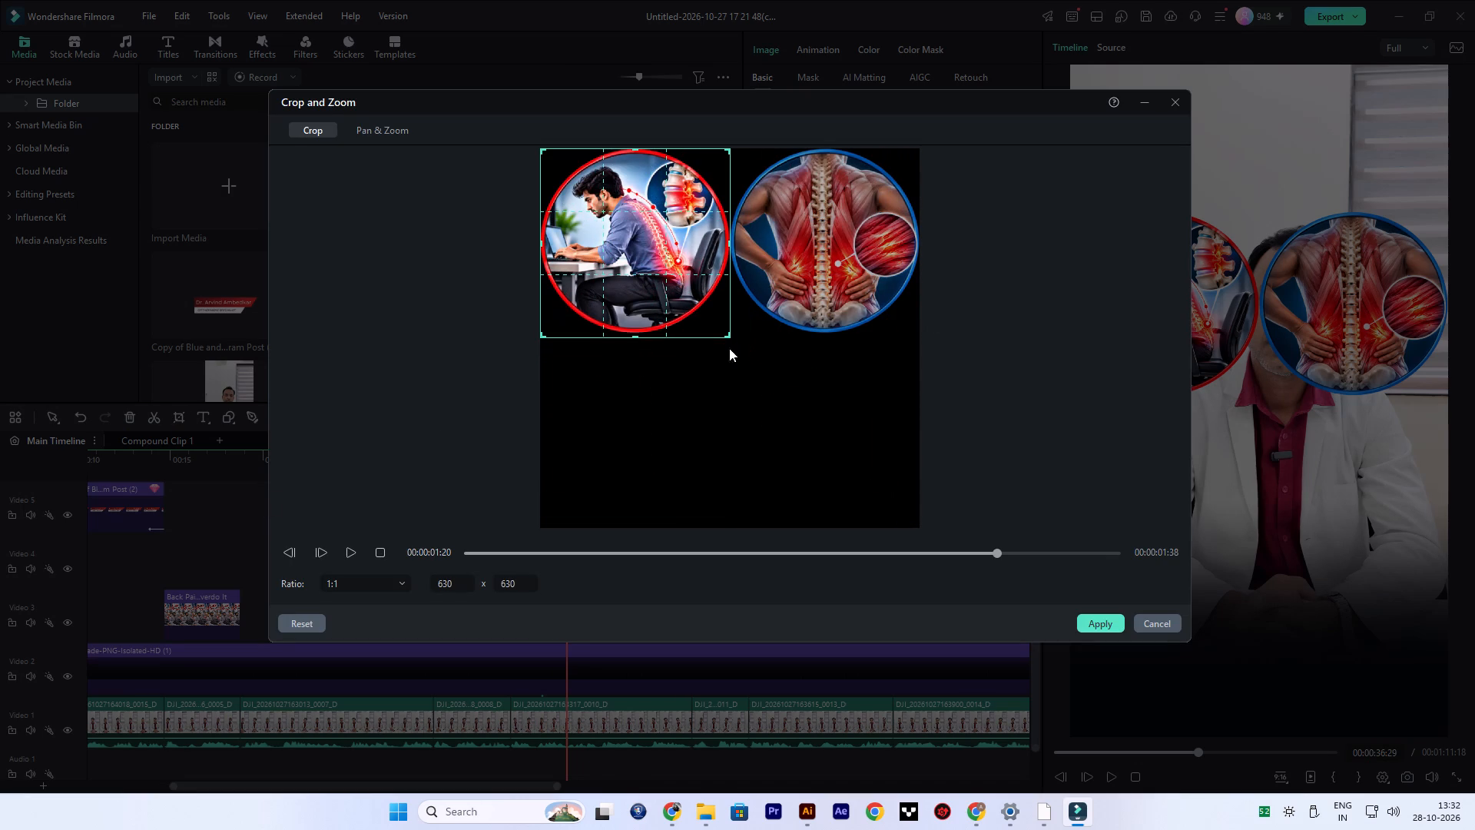
left_click(1105, 622)
Shrink the seated-man circle and place it in the video frame's upper-left area, above the whiteboard and beside the doctor's head.
left_click(1424, 453)
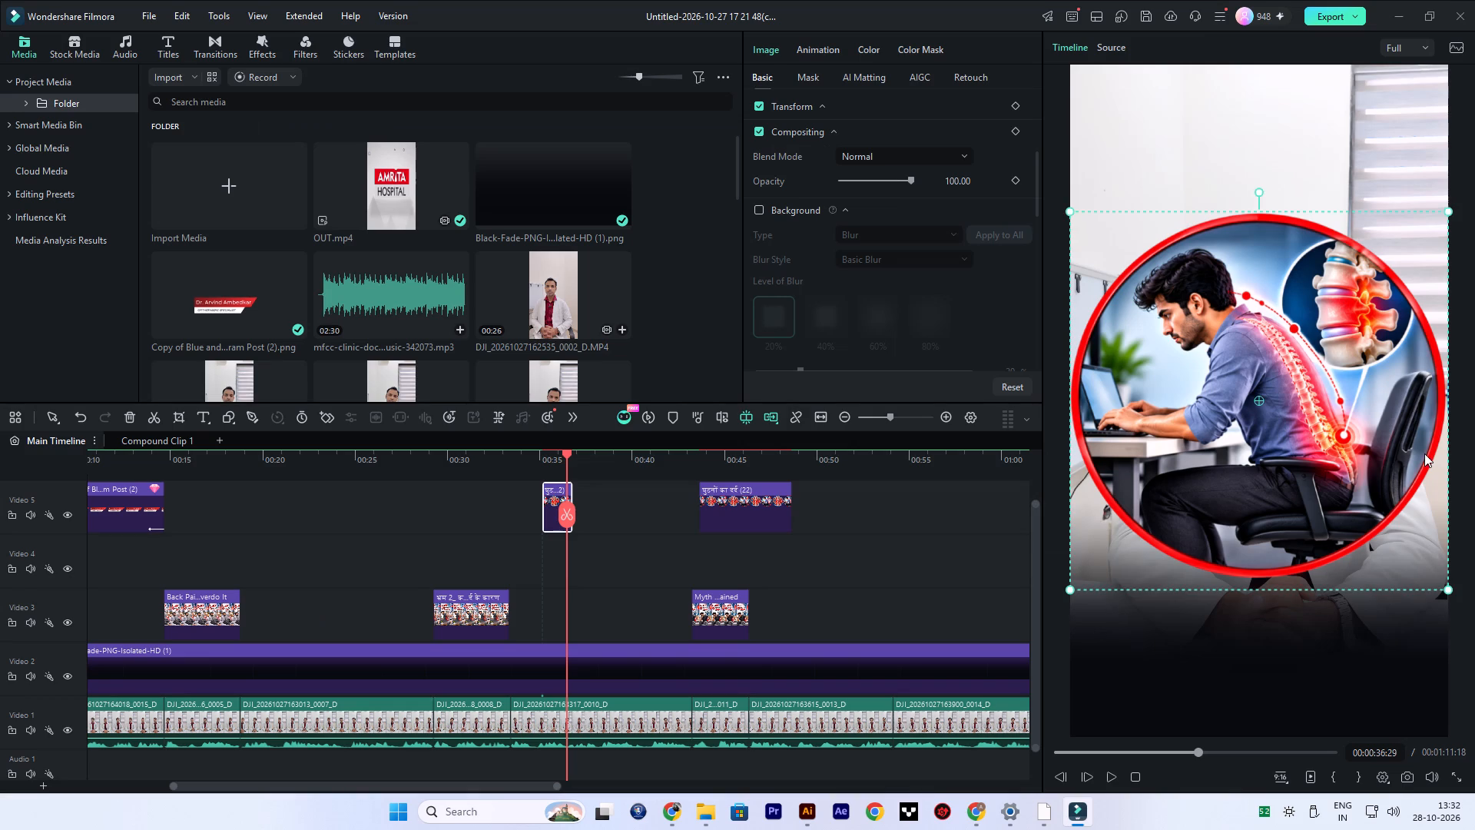
left_click_drag(1068, 213, 1248, 334)
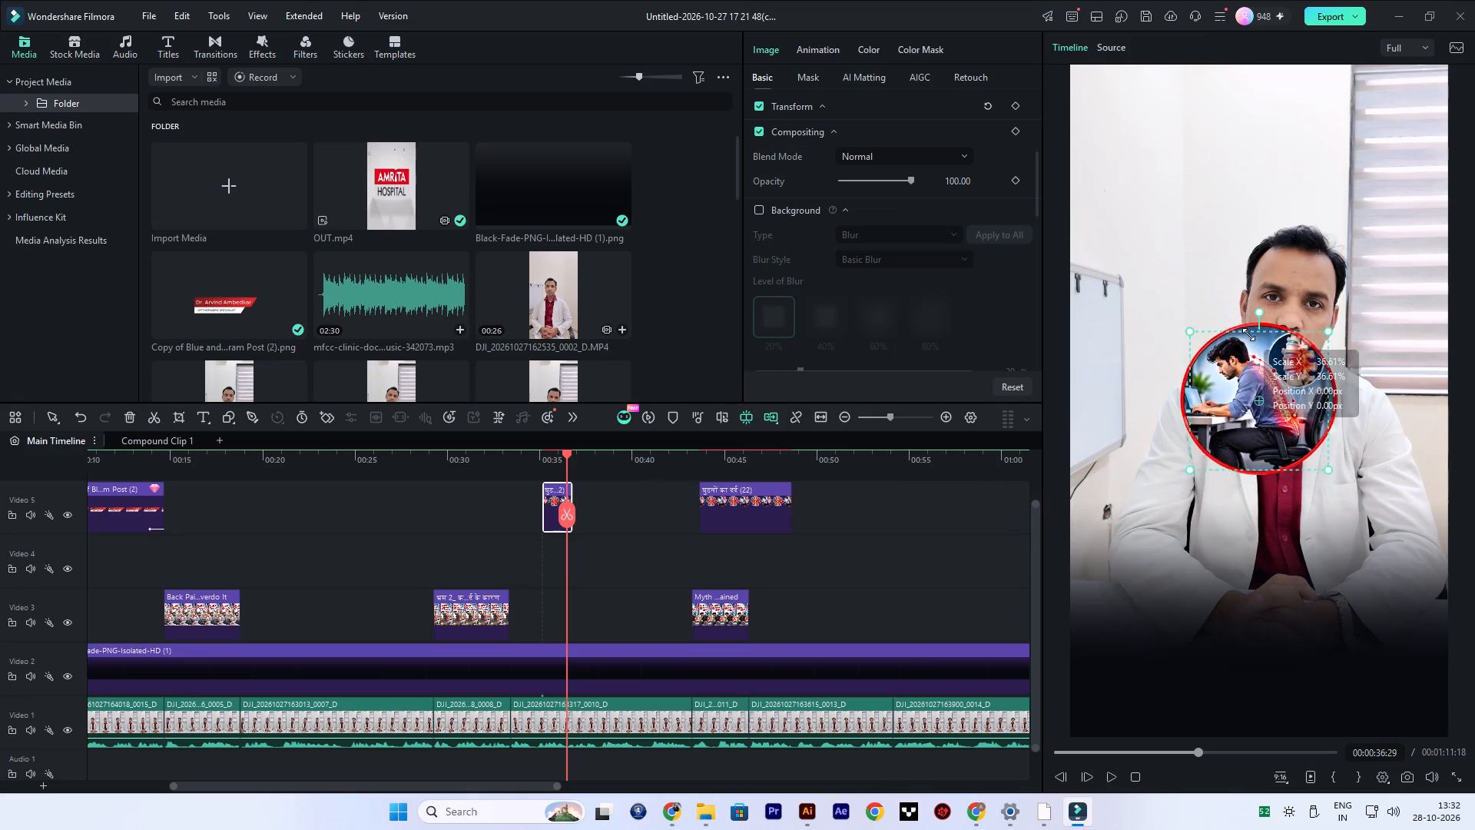
left_click_drag(1248, 334, 1254, 341)
left_click_drag(1270, 420, 1169, 208)
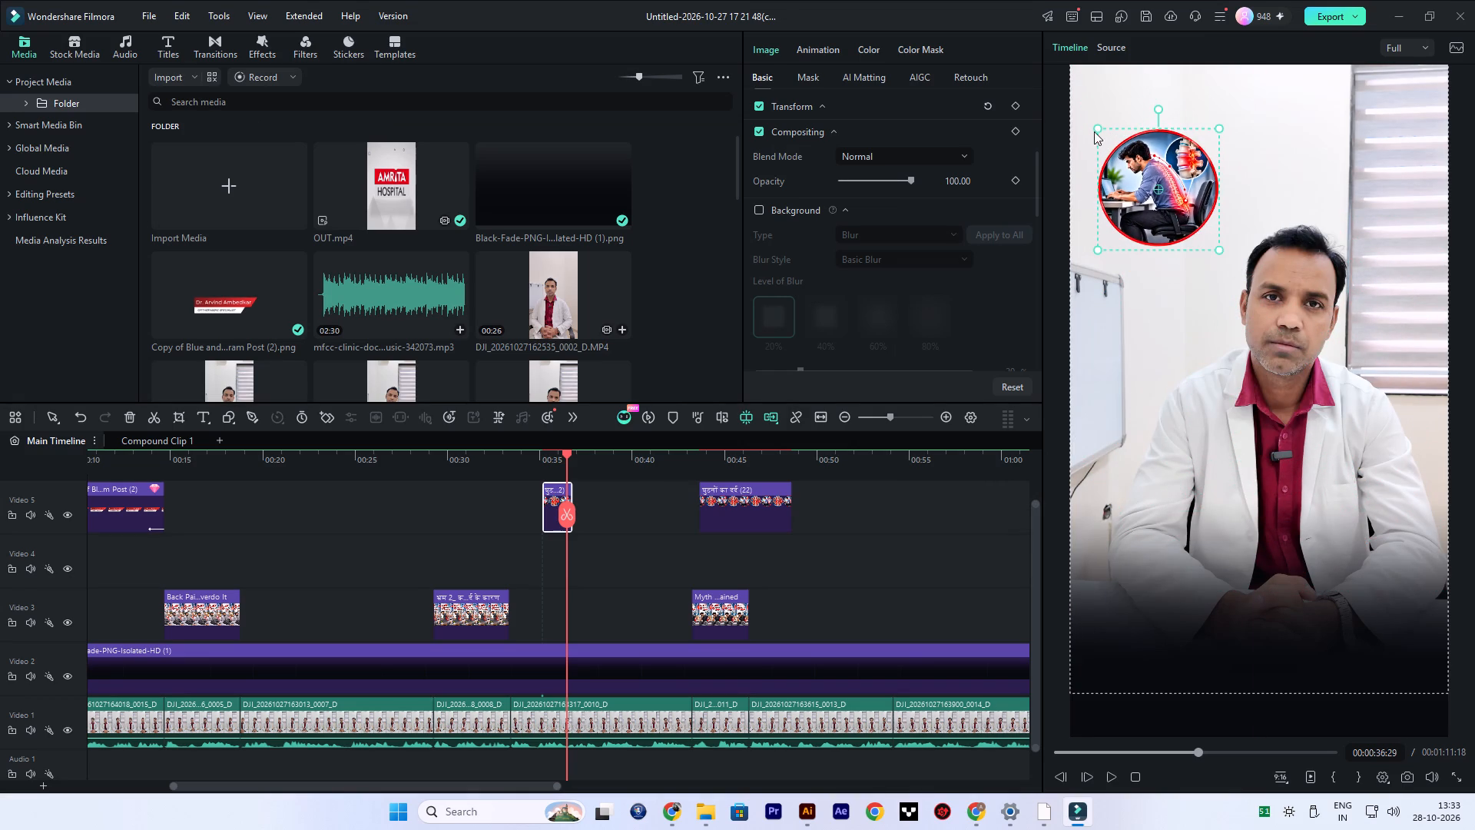
left_click(1095, 128)
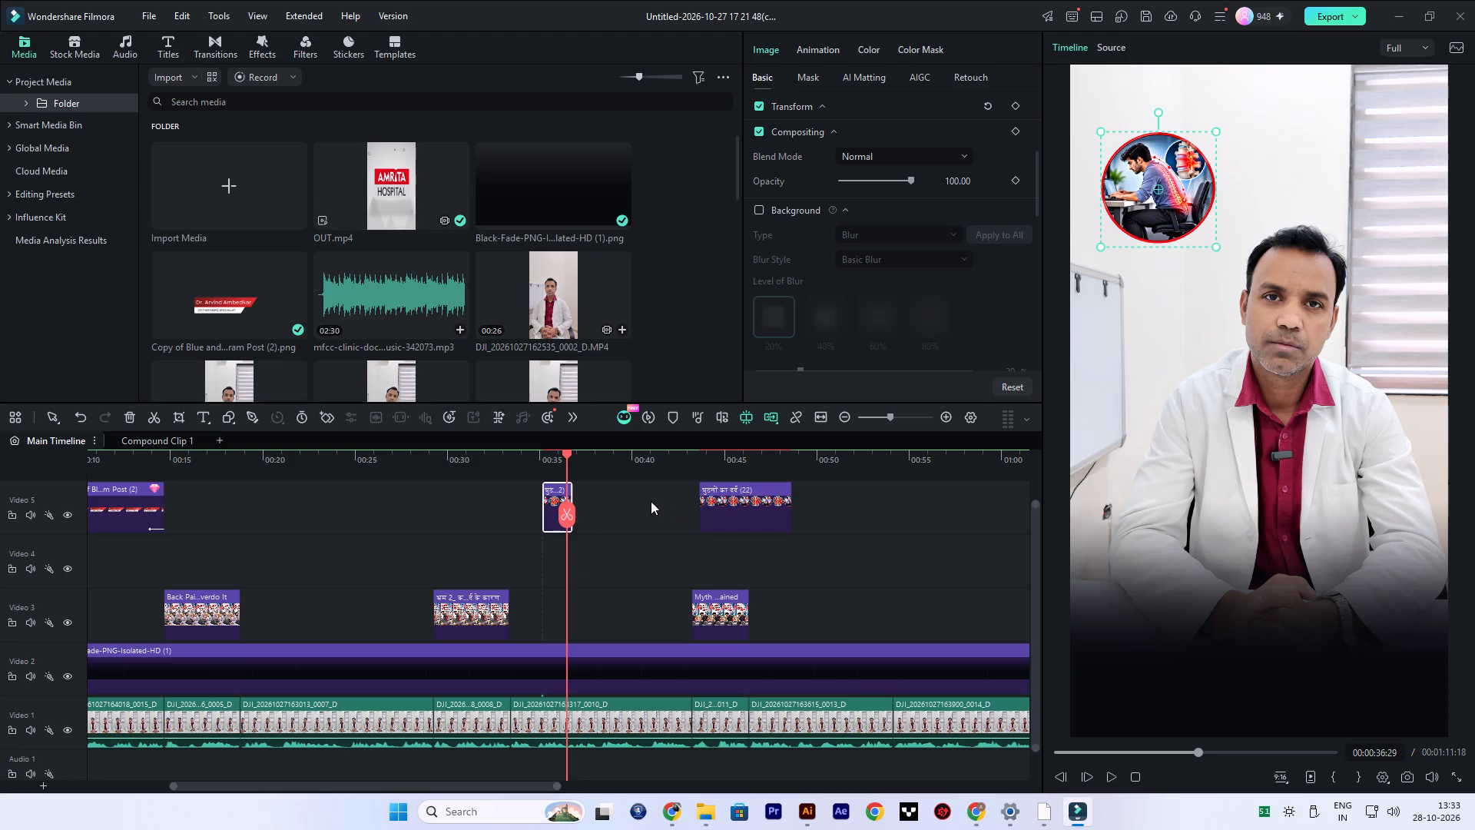
Play the main timeline from about 35 to 38 seconds to check the timing of the seated-man circle.
left_click(536, 452)
key("space")
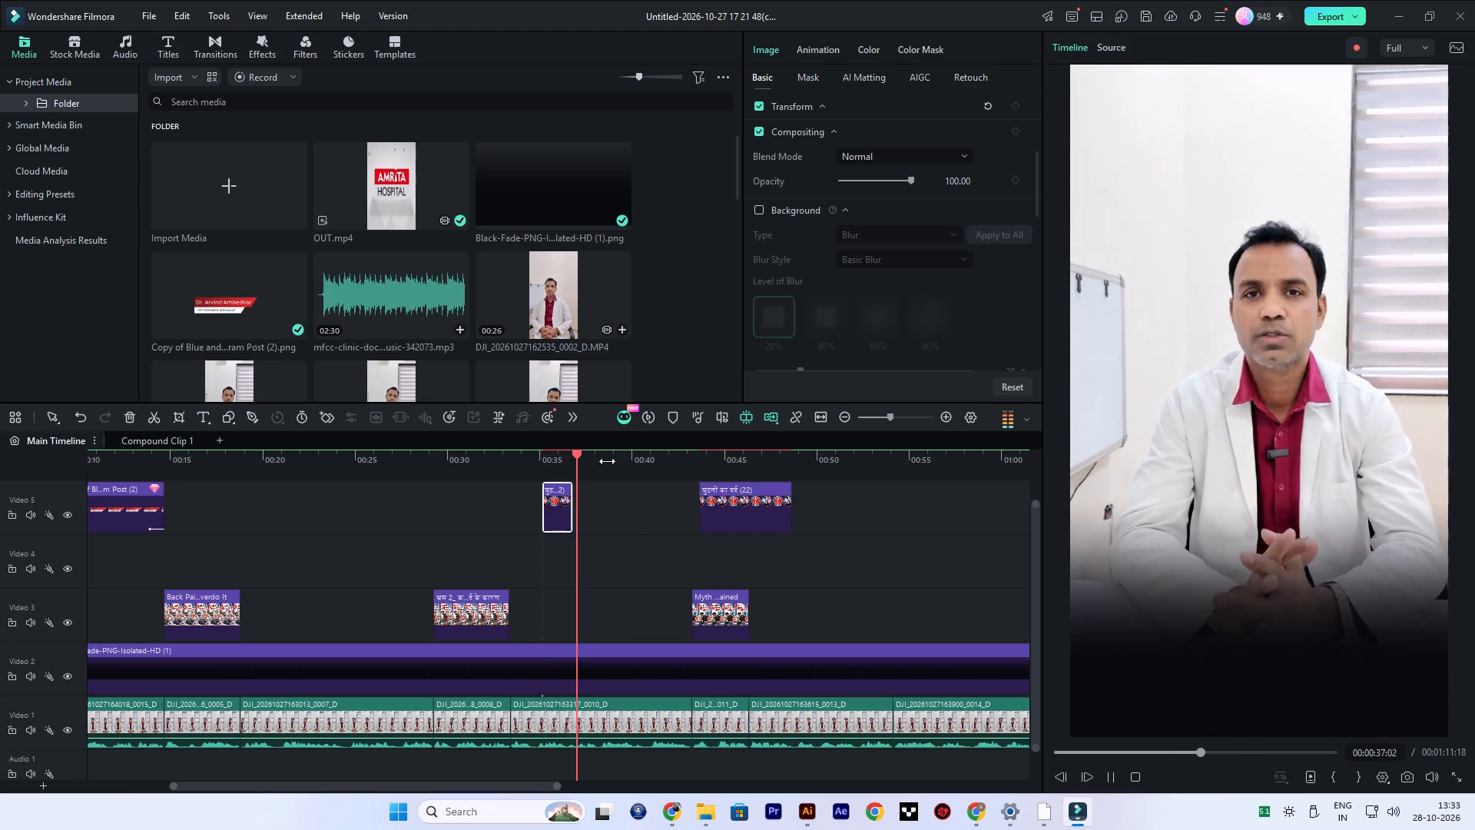
key("space")
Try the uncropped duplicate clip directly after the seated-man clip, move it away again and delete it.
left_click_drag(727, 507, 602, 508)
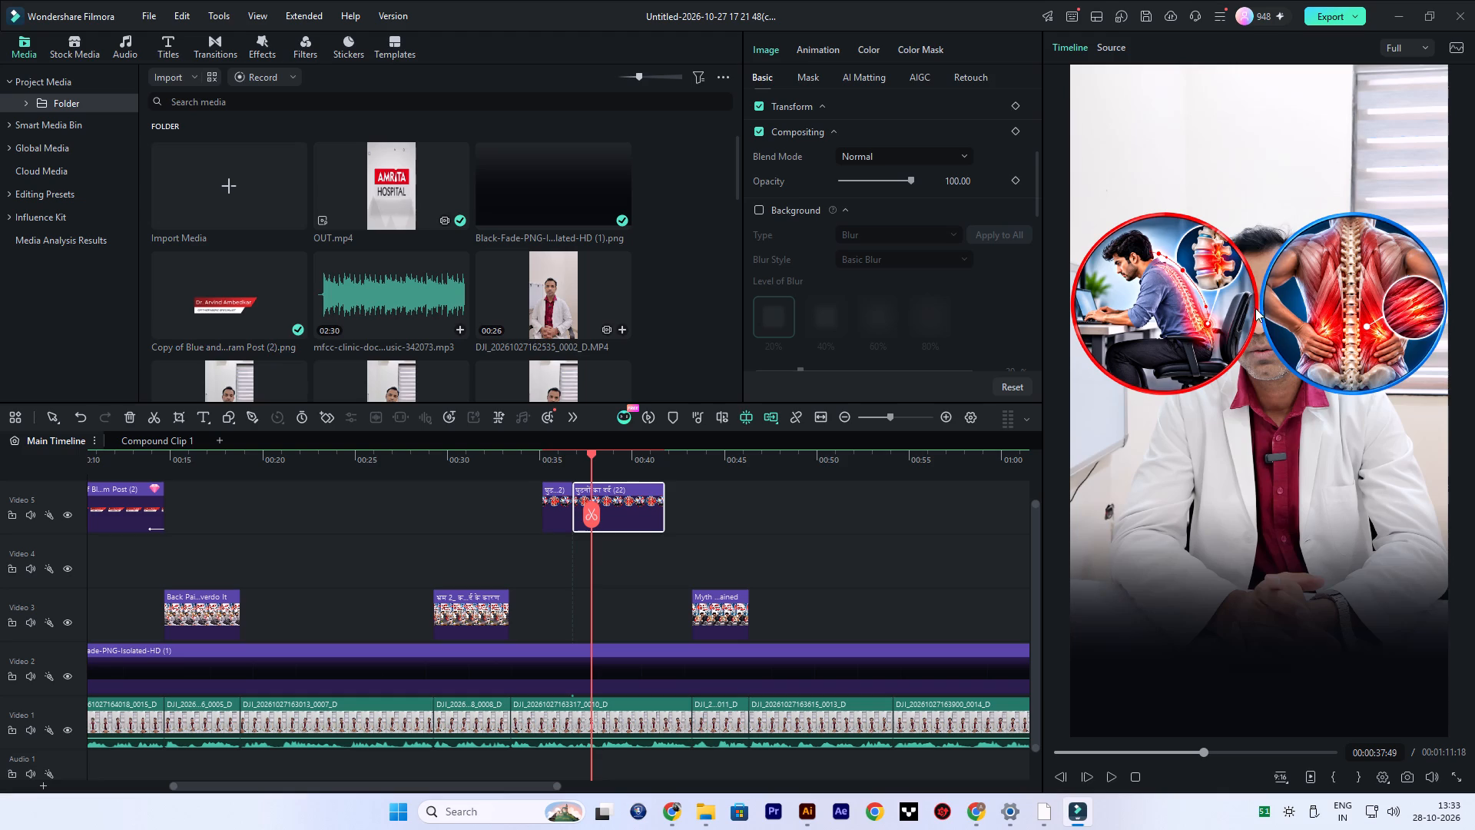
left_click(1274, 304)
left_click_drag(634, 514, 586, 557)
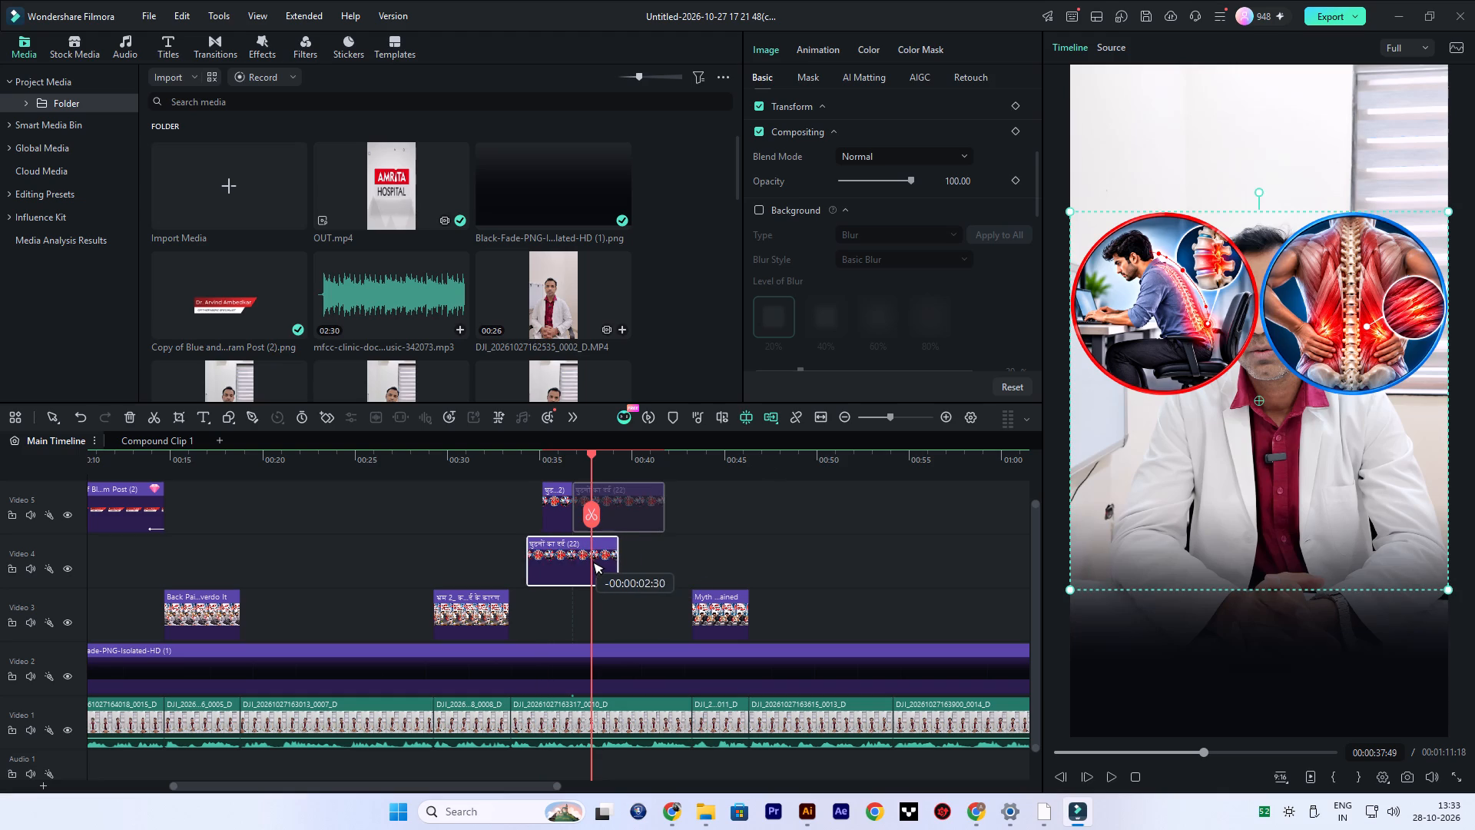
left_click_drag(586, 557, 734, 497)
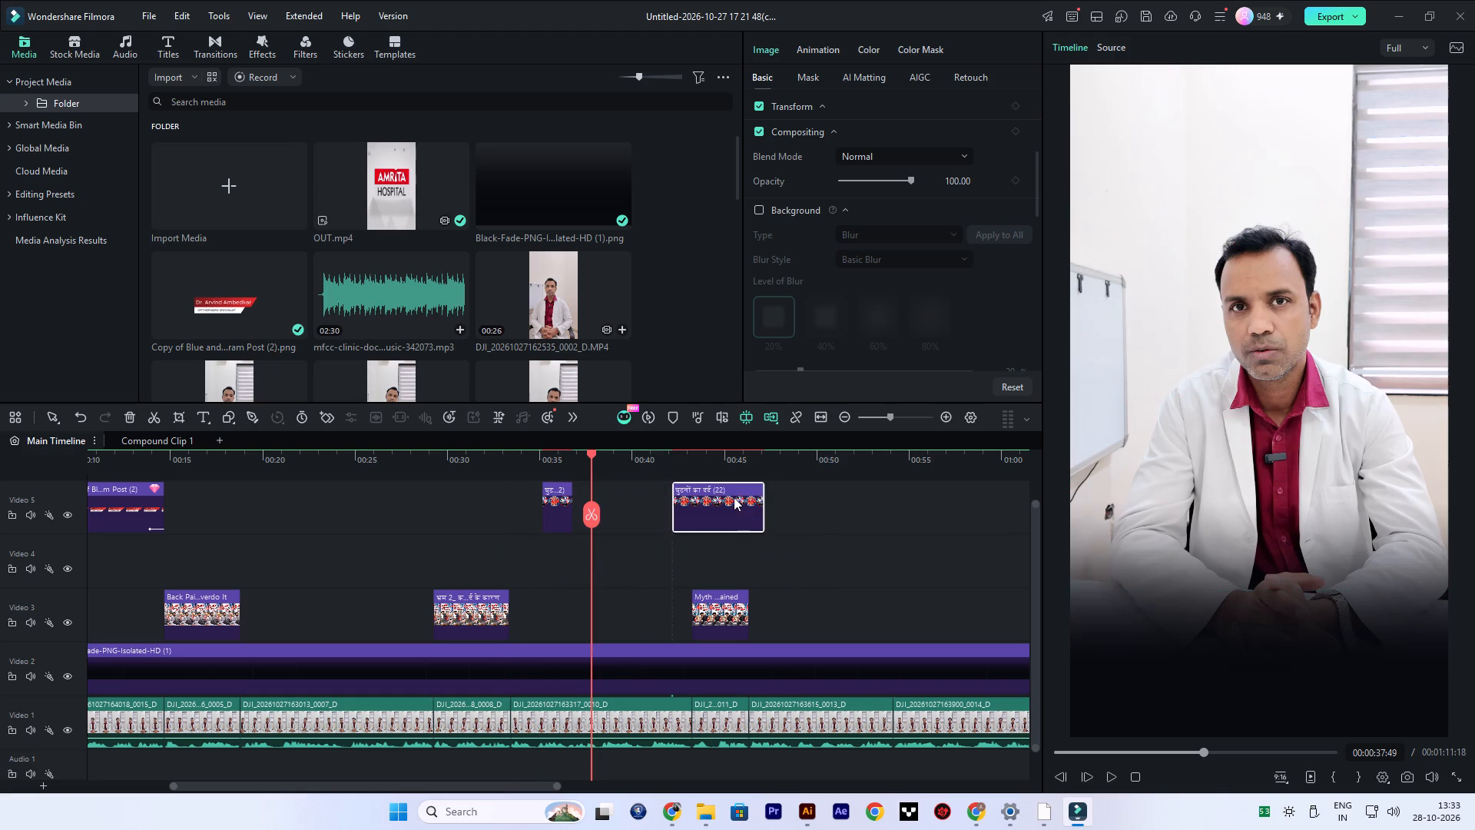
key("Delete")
Copy the cropped seated-man clip and paste it on Video 5 at the playhead, about 00:00:37:49.
left_click(556, 494)
key("ctrl+c")
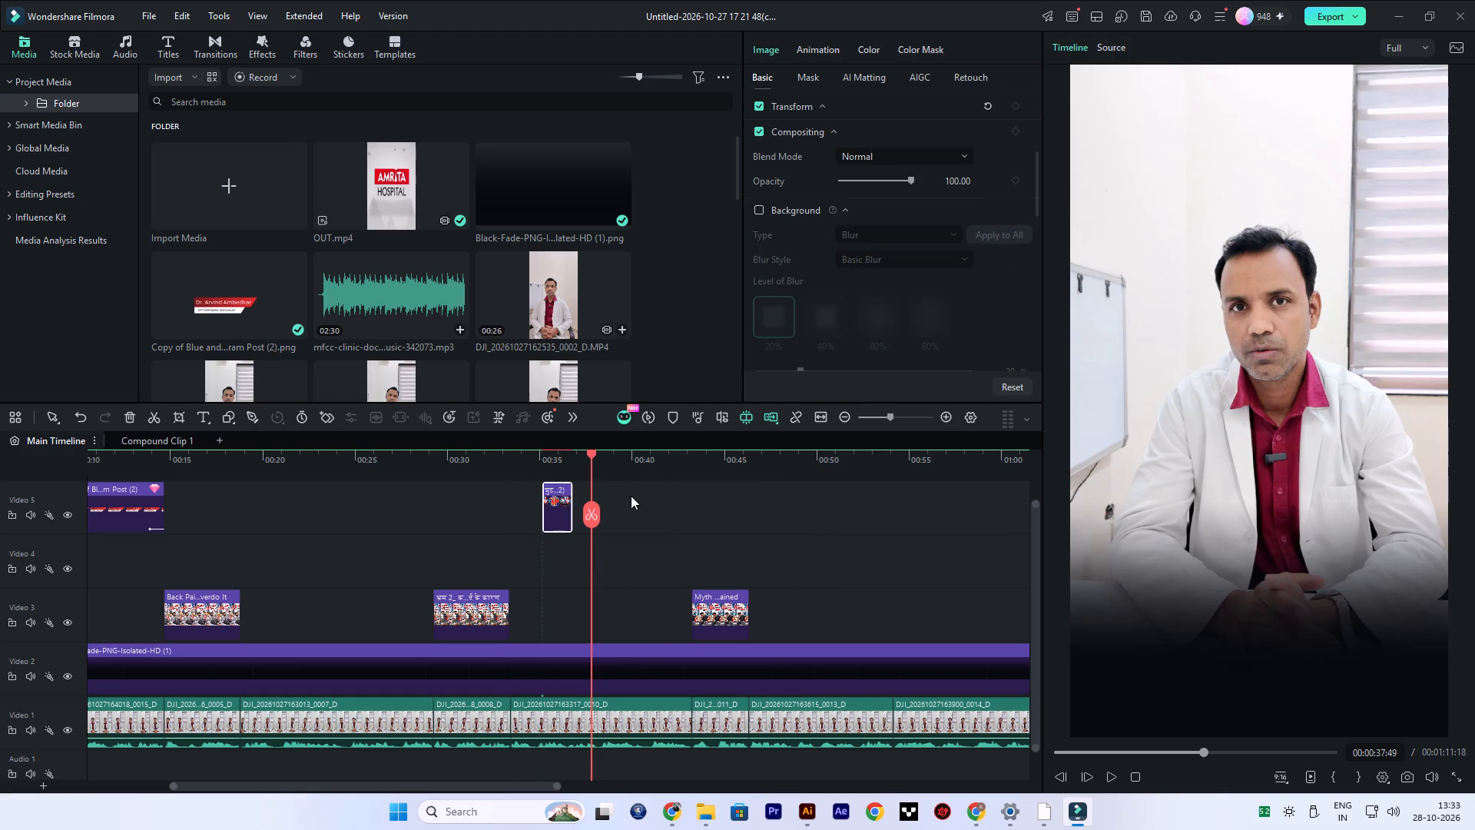
left_click(631, 496)
key("ctrl+v")
Crop the pasted Video 5 clip to the blue-ringed back-muscle circle at a 1:1 ratio, 627 x 627.
left_click(606, 493)
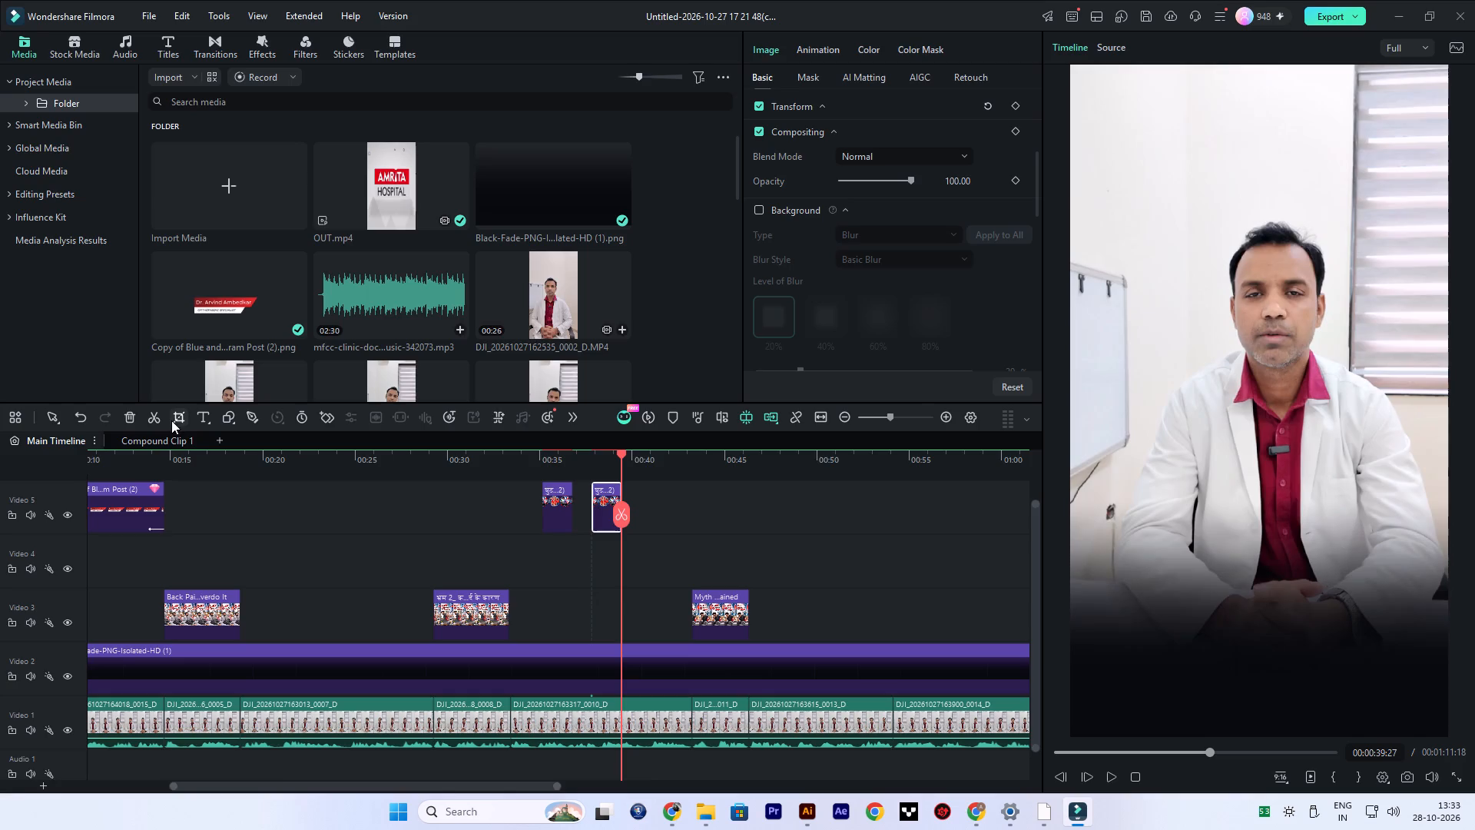
left_click(177, 420)
left_click_drag(652, 234, 847, 231)
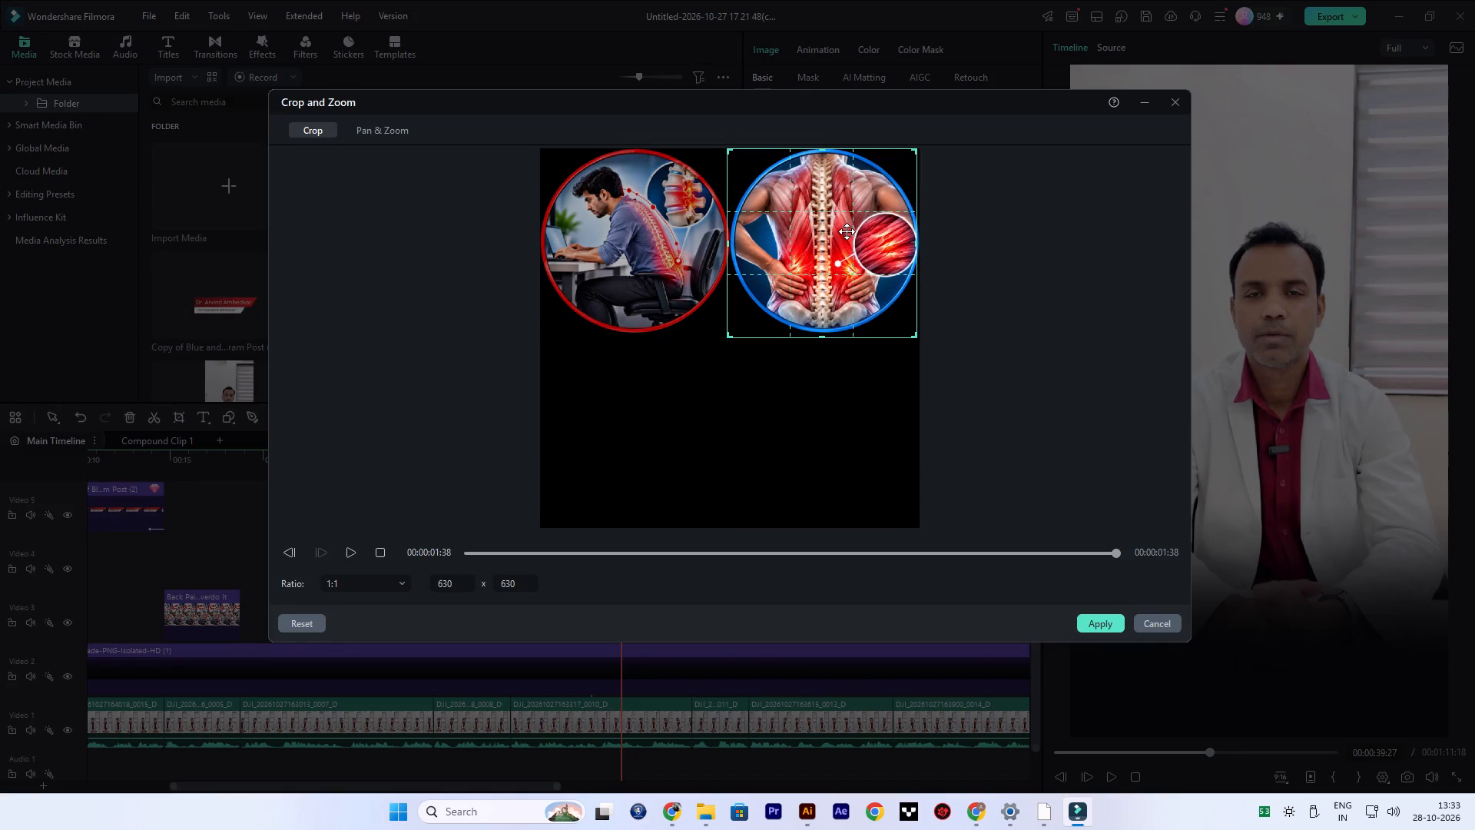
left_click_drag(847, 231, 854, 230)
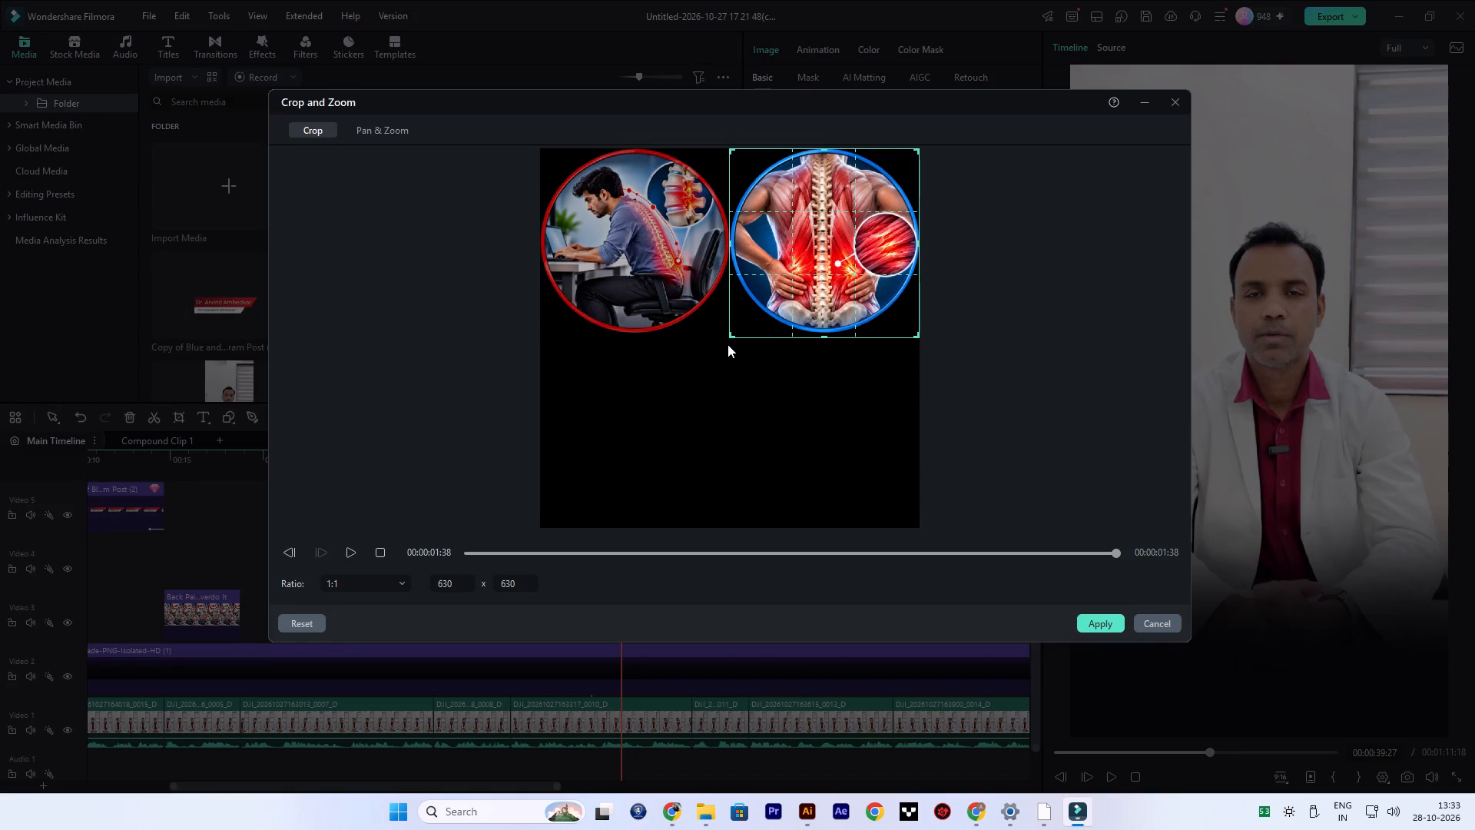
left_click(730, 336)
left_click(1101, 628)
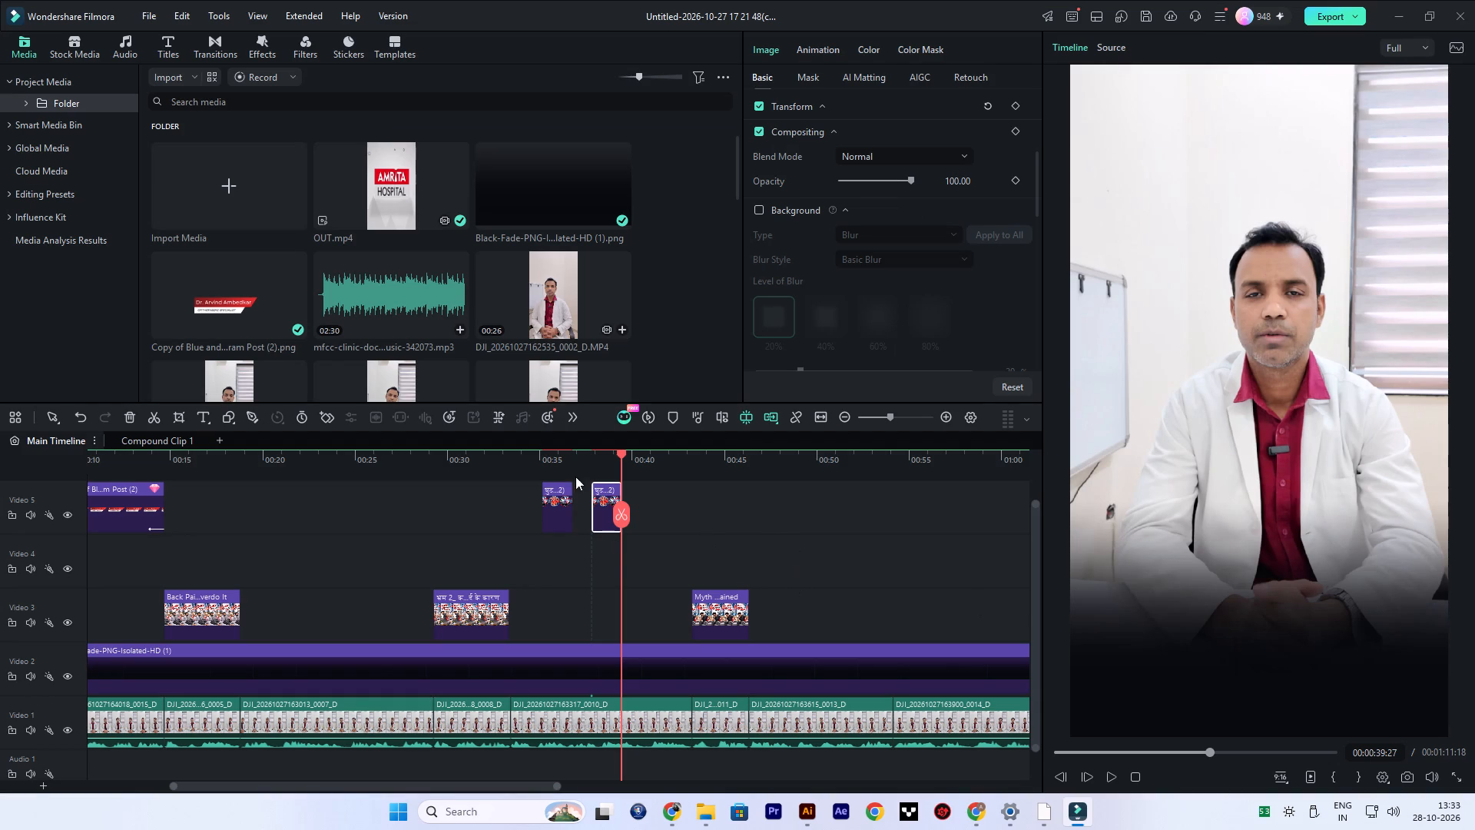
Check the playback around 37 to 39 seconds and move the back-muscle clip directly after the seated-man clip on Video 5.
left_click(571, 453)
key("space")
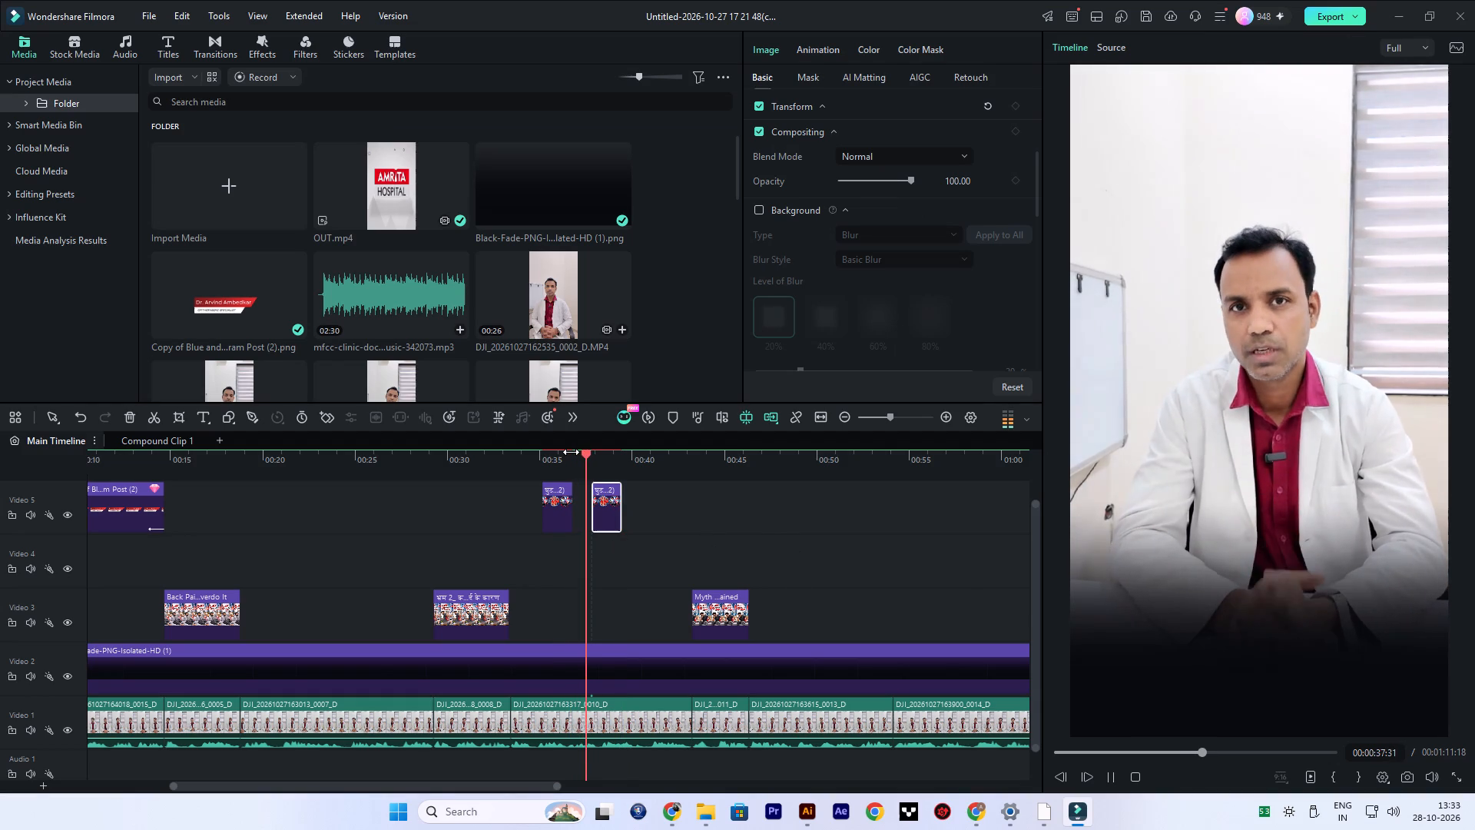
left_click_drag(609, 506, 599, 503)
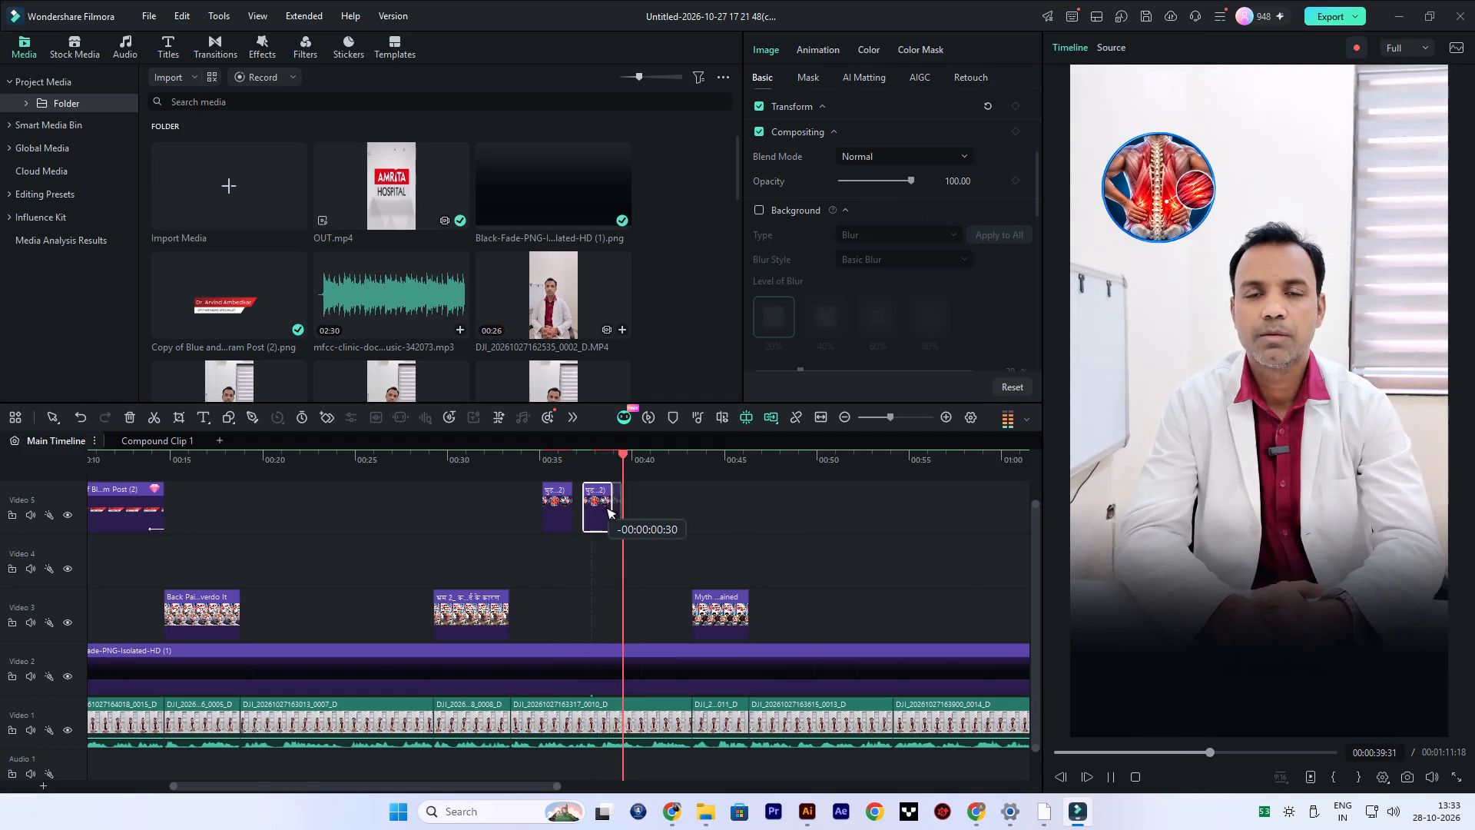
left_click_drag(599, 503, 594, 502)
Play the timeline from about 35 to 40 seconds to check the two circle clips back to back.
left_click(540, 450)
key("space")
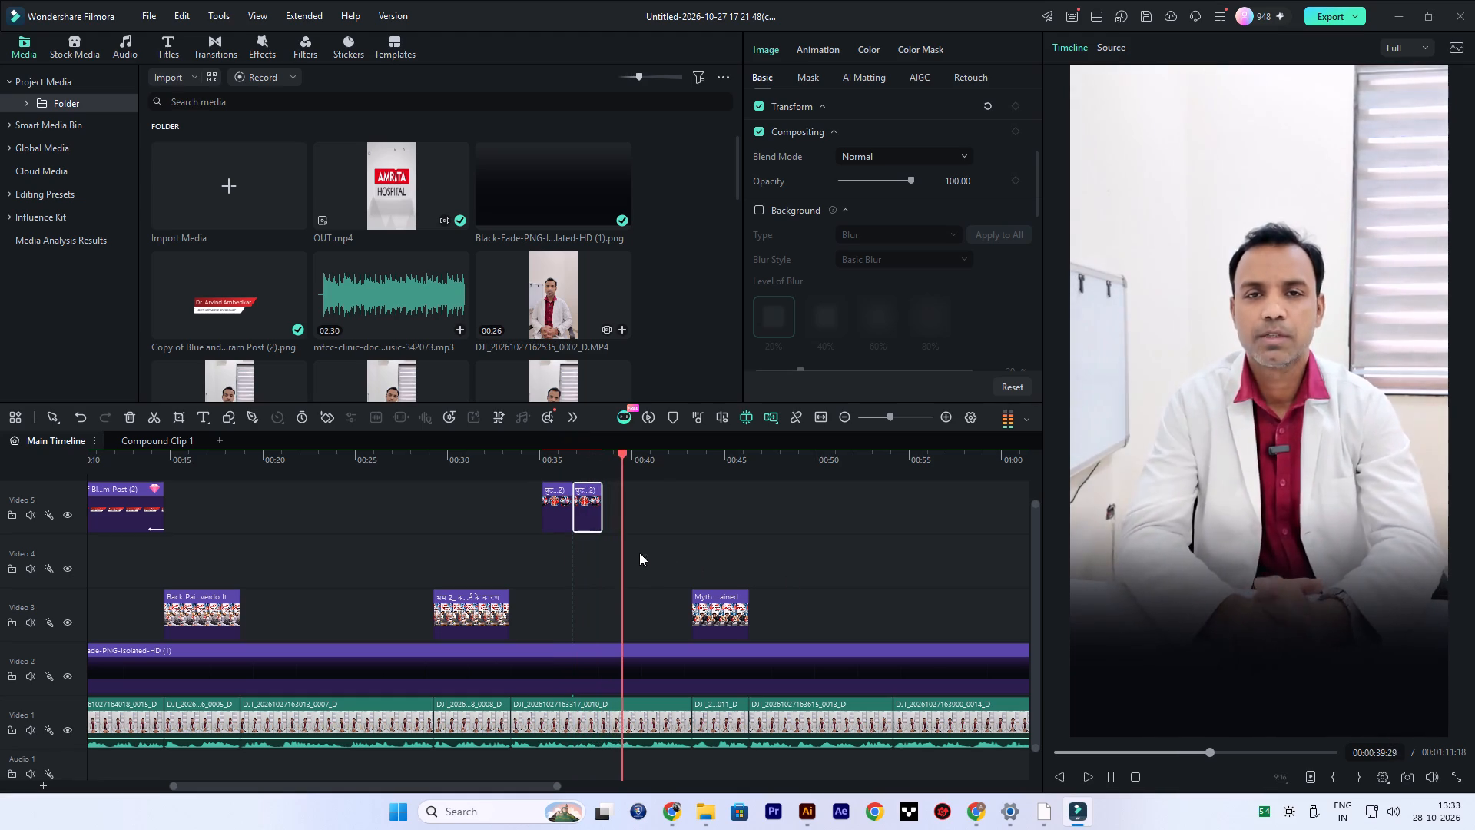
key("space")
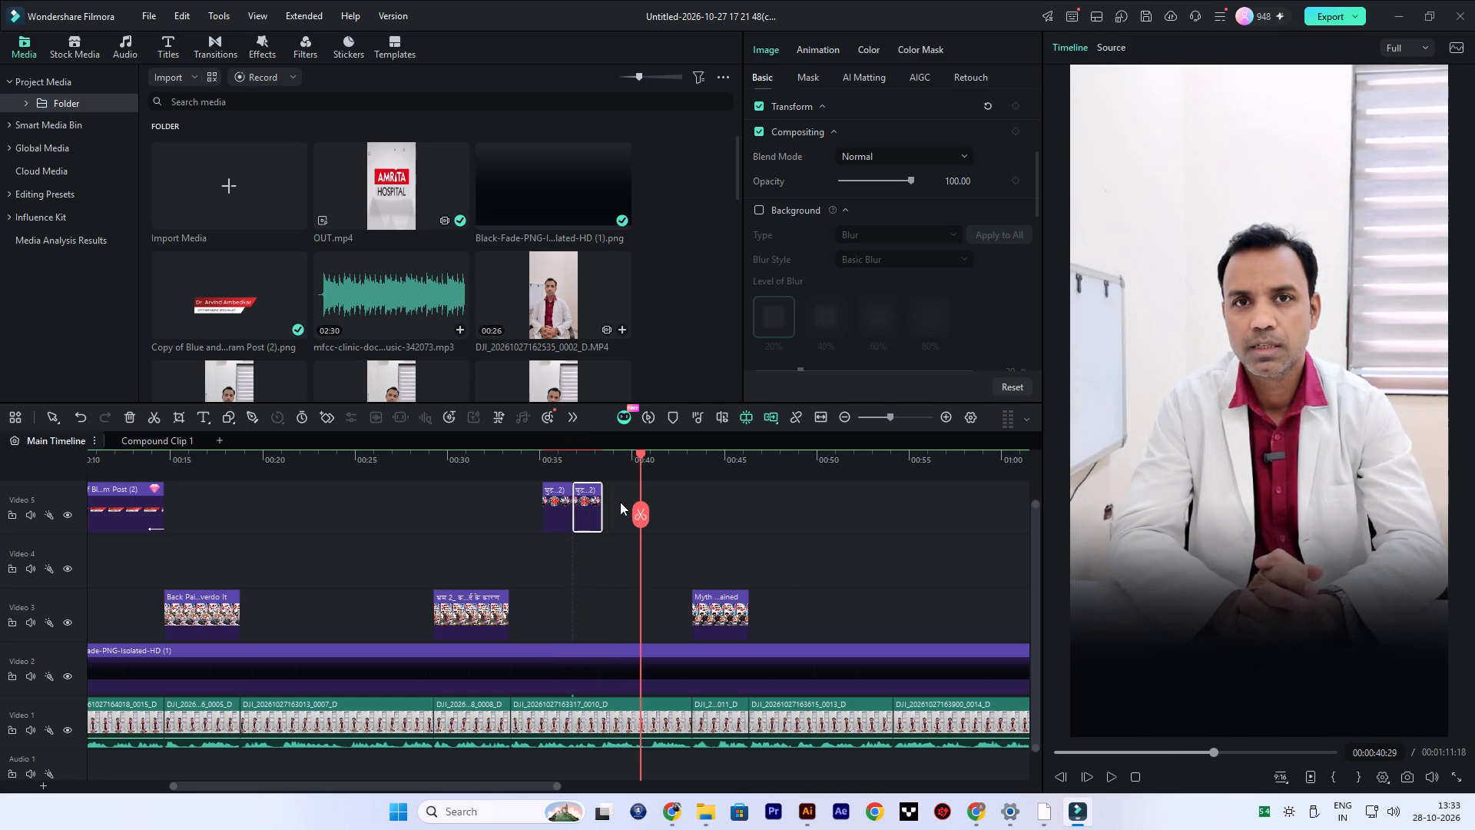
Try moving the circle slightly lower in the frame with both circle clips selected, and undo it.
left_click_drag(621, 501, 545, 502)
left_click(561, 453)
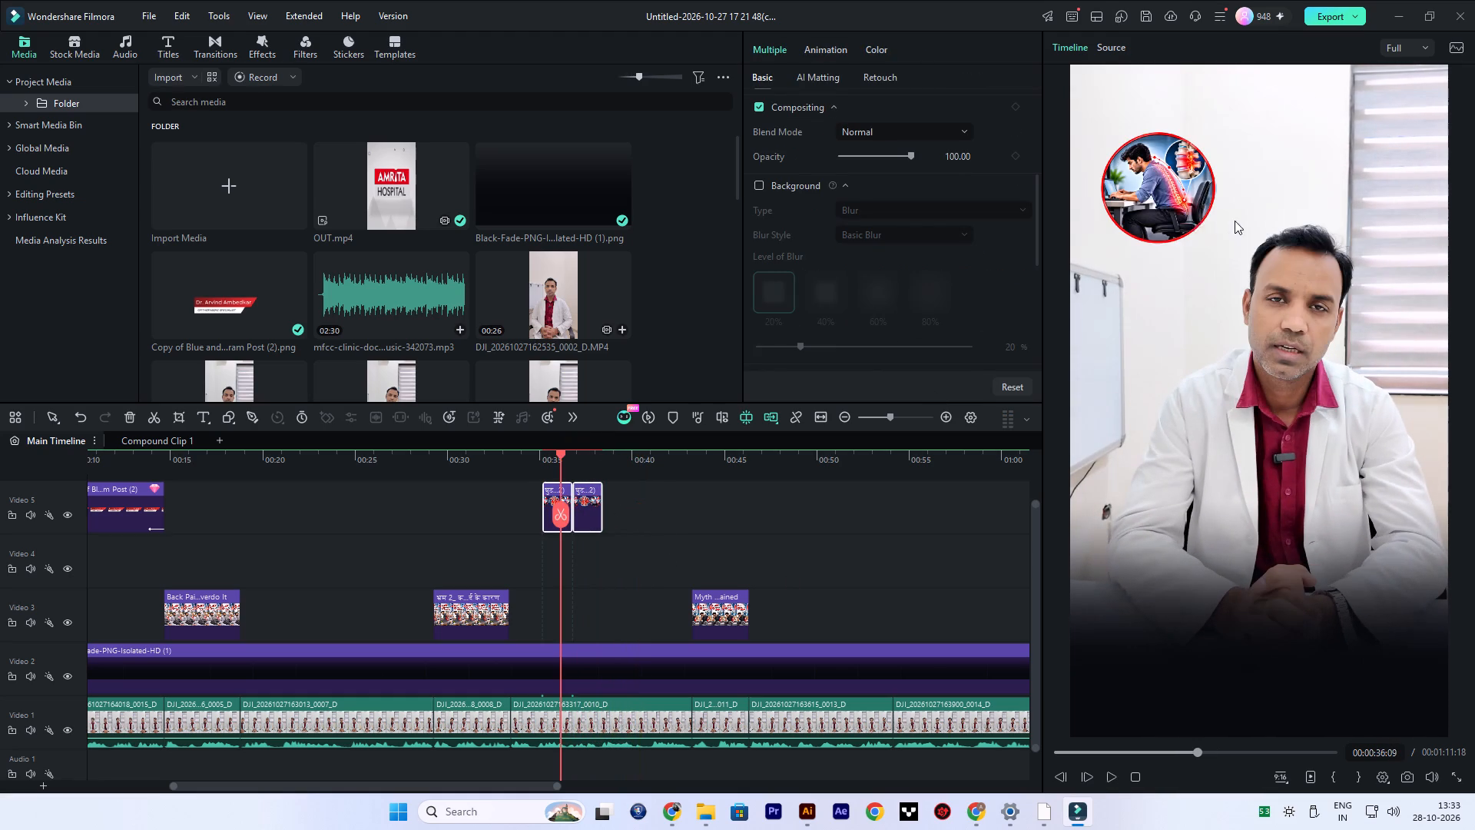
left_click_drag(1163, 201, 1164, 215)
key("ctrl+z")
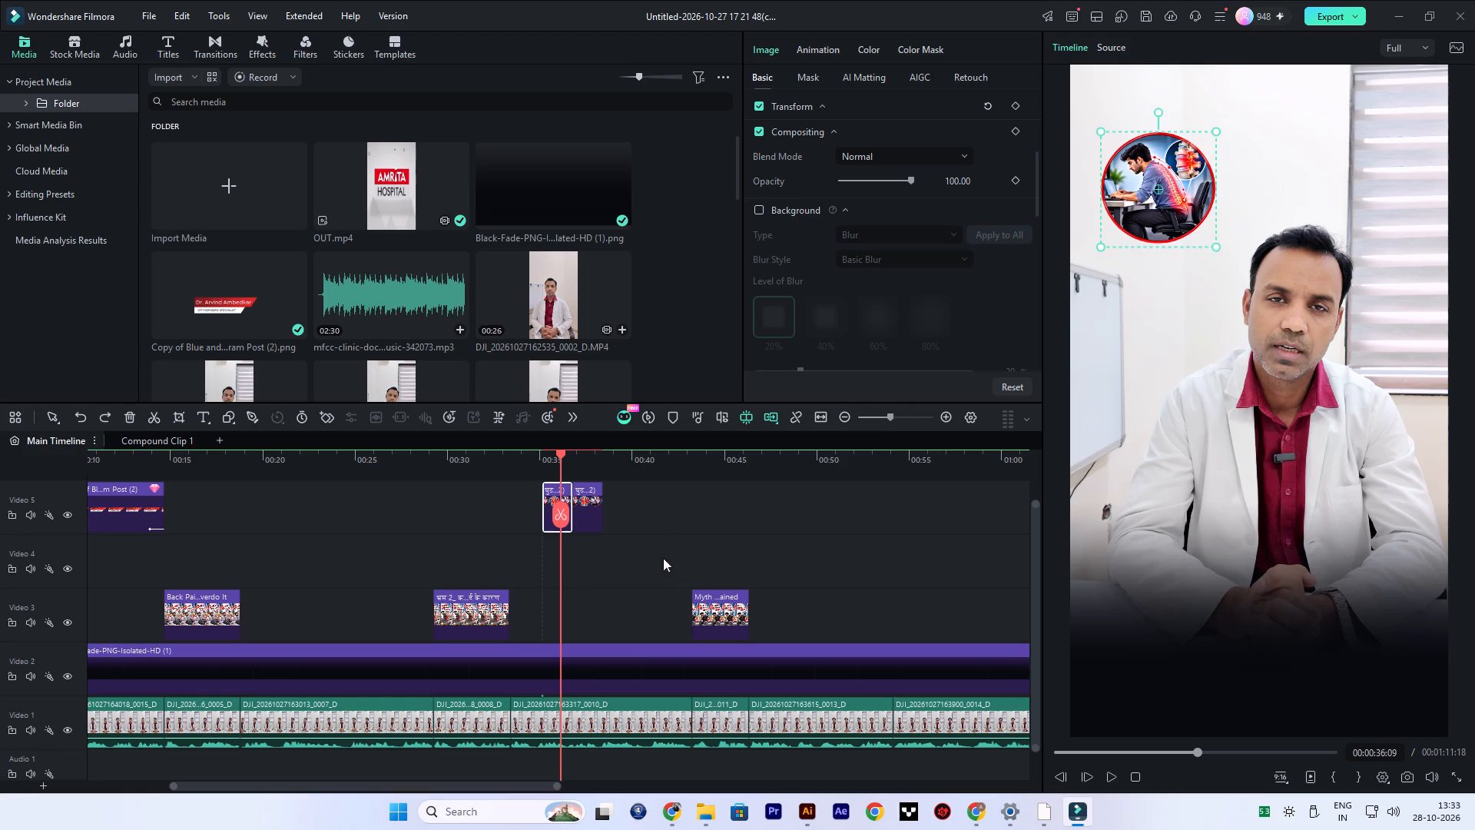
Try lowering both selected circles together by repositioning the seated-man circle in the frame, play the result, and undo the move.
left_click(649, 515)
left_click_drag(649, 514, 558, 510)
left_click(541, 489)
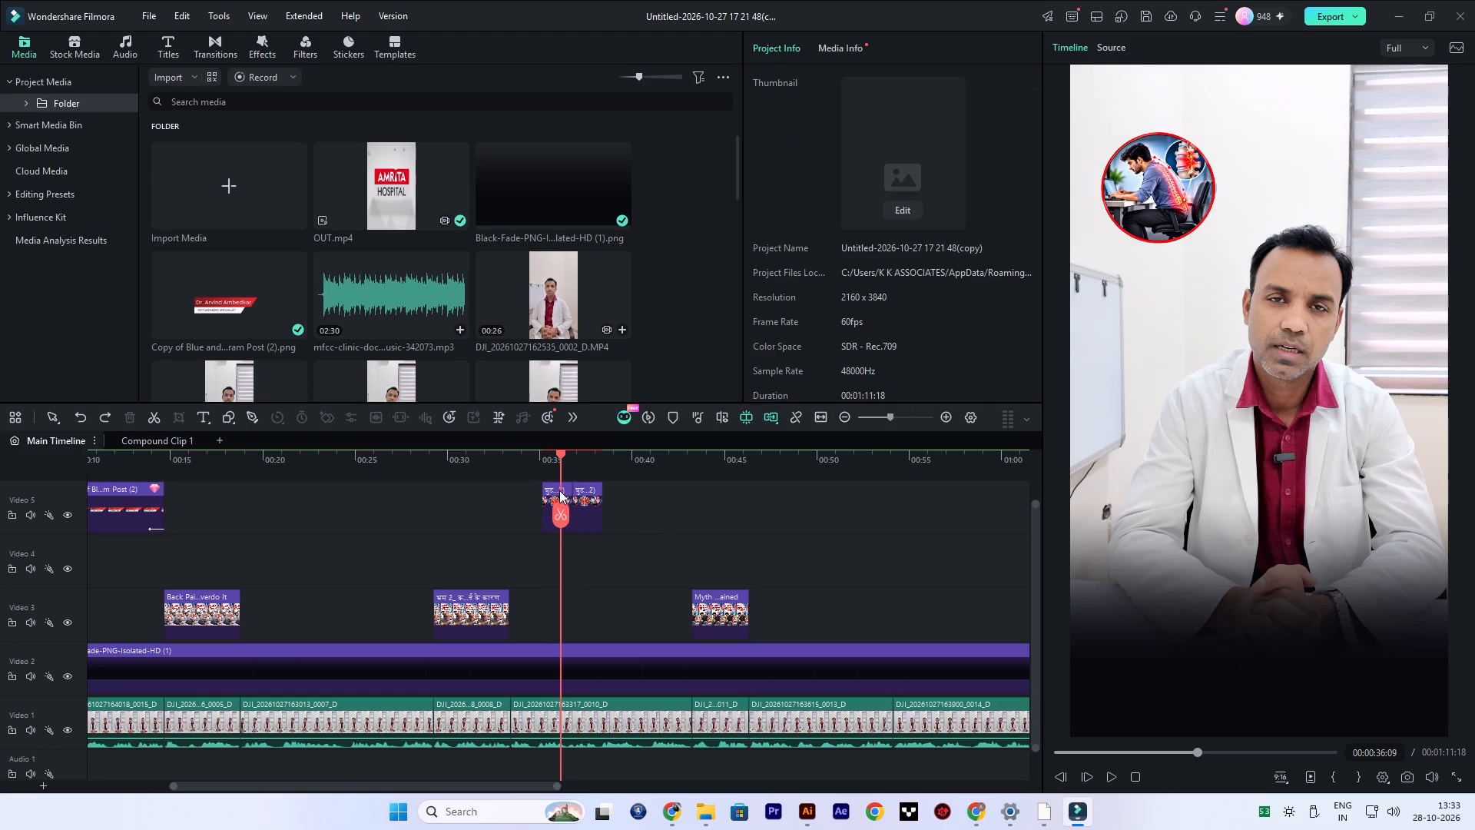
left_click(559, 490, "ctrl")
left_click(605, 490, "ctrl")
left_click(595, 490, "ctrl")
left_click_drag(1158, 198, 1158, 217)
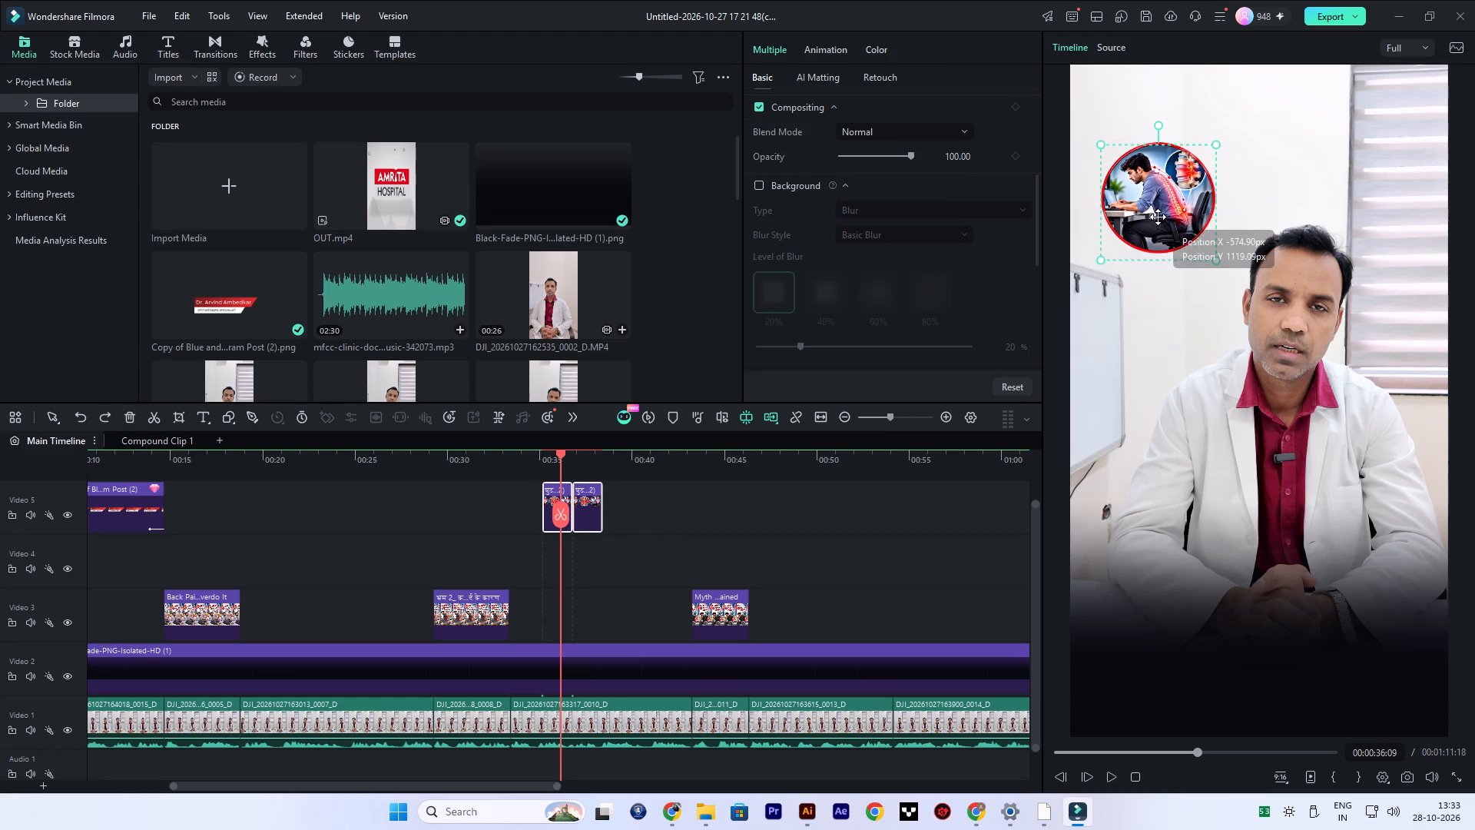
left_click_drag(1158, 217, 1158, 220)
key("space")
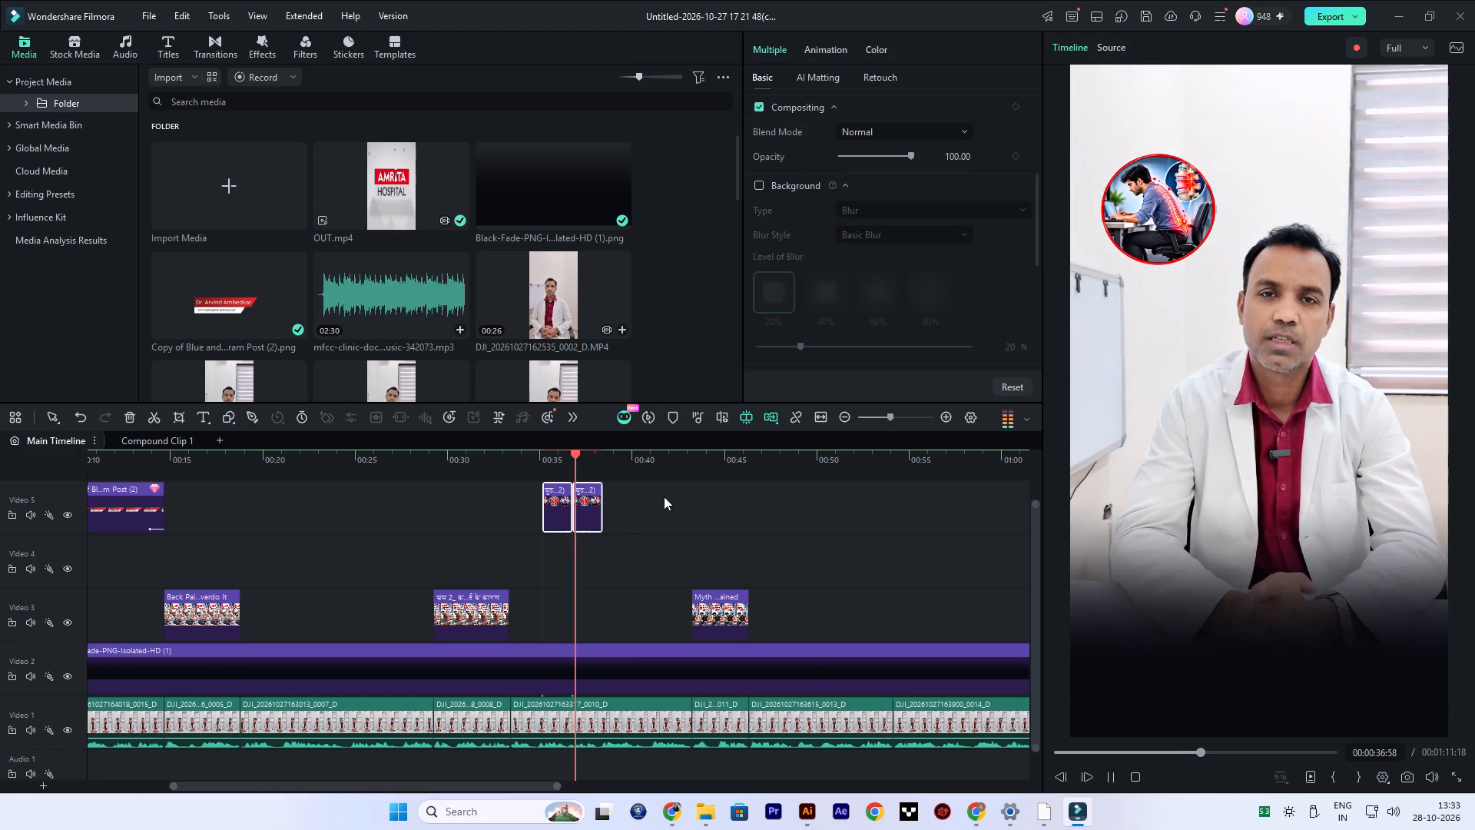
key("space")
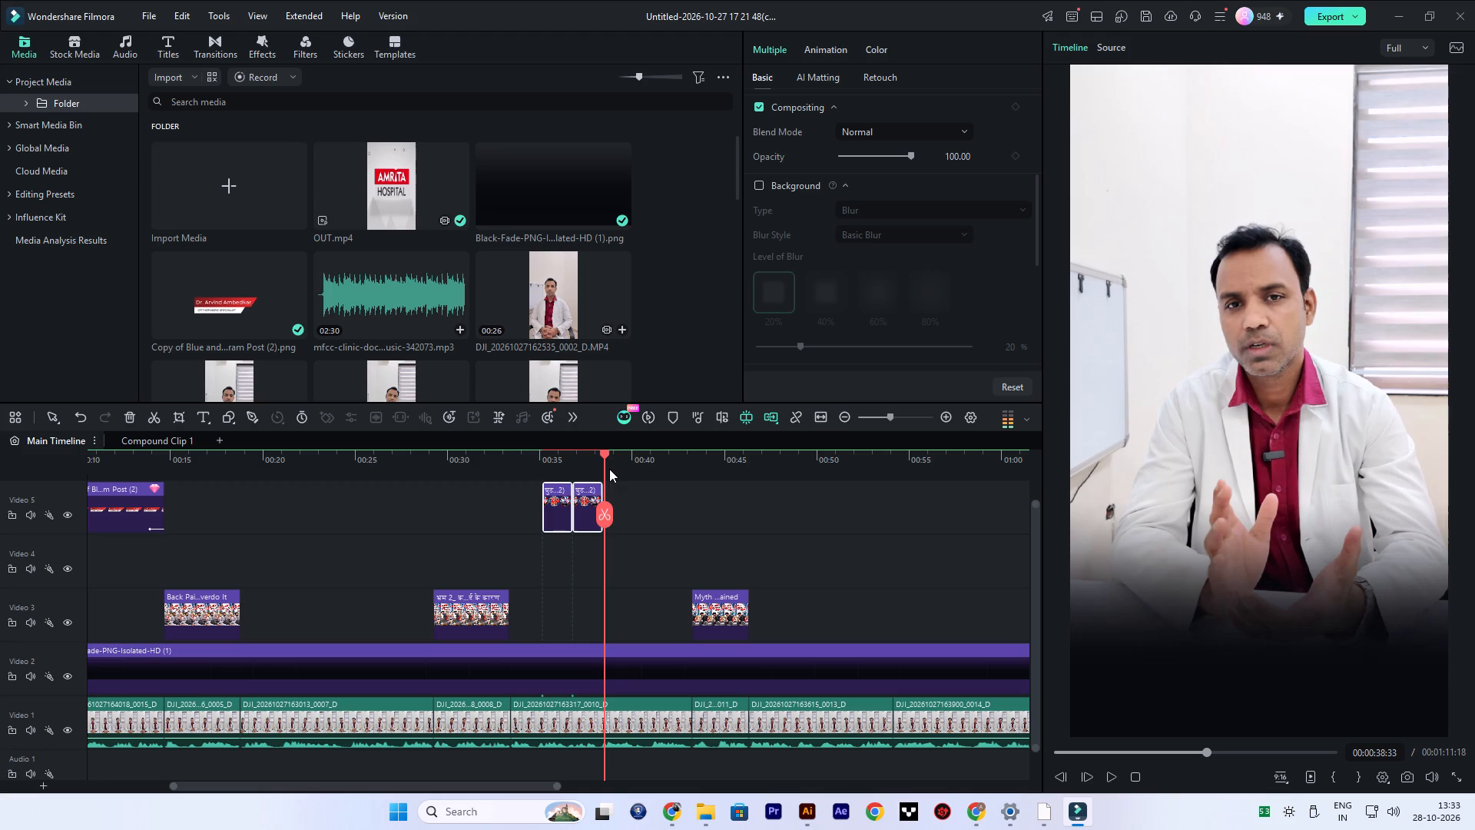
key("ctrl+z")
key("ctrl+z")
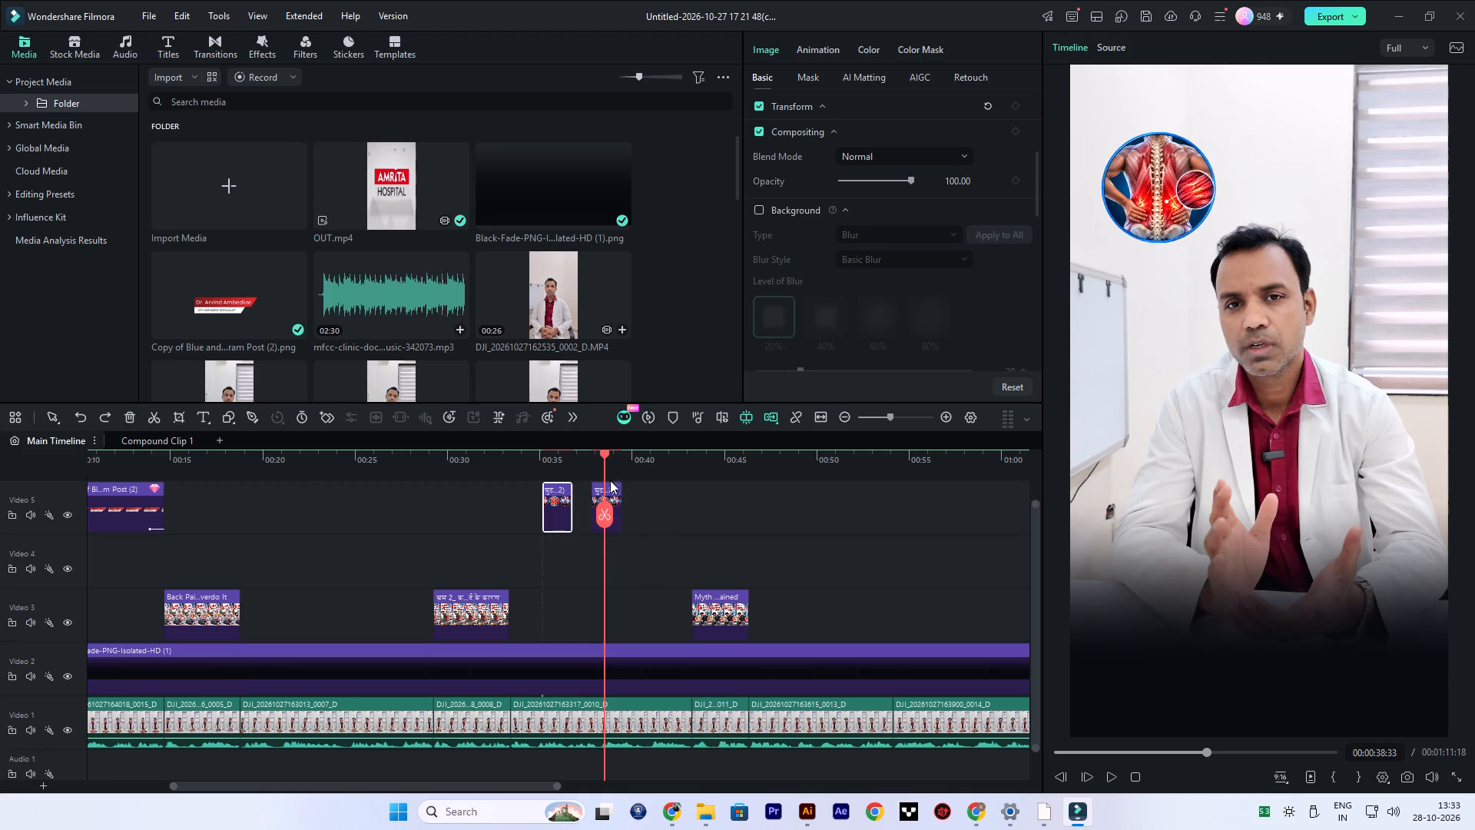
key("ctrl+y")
Play the timeline from about 35 to 38 seconds to recheck both circle clips.
left_click(549, 448)
left_click(542, 453)
key("space")
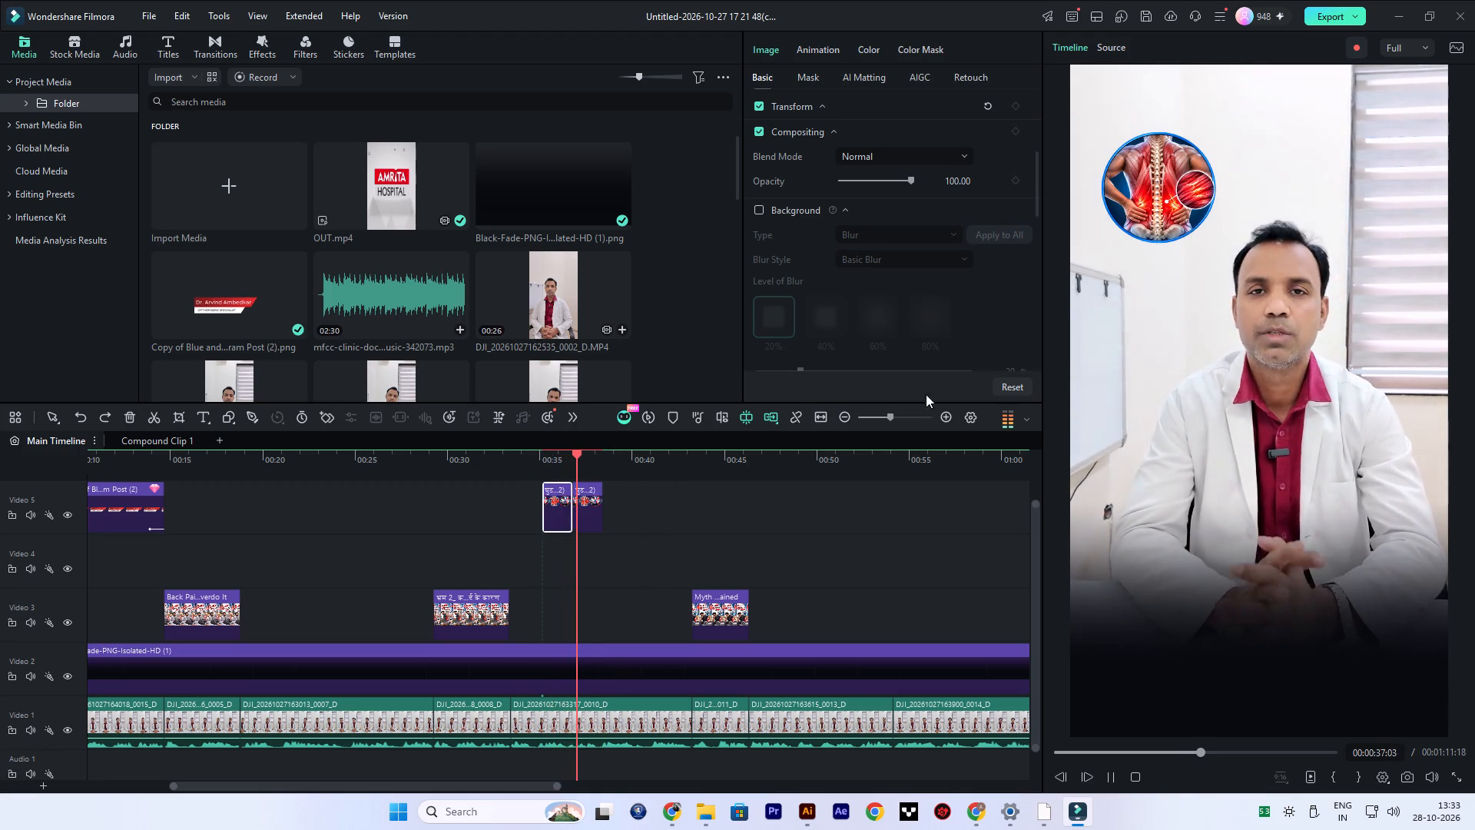
key("space")
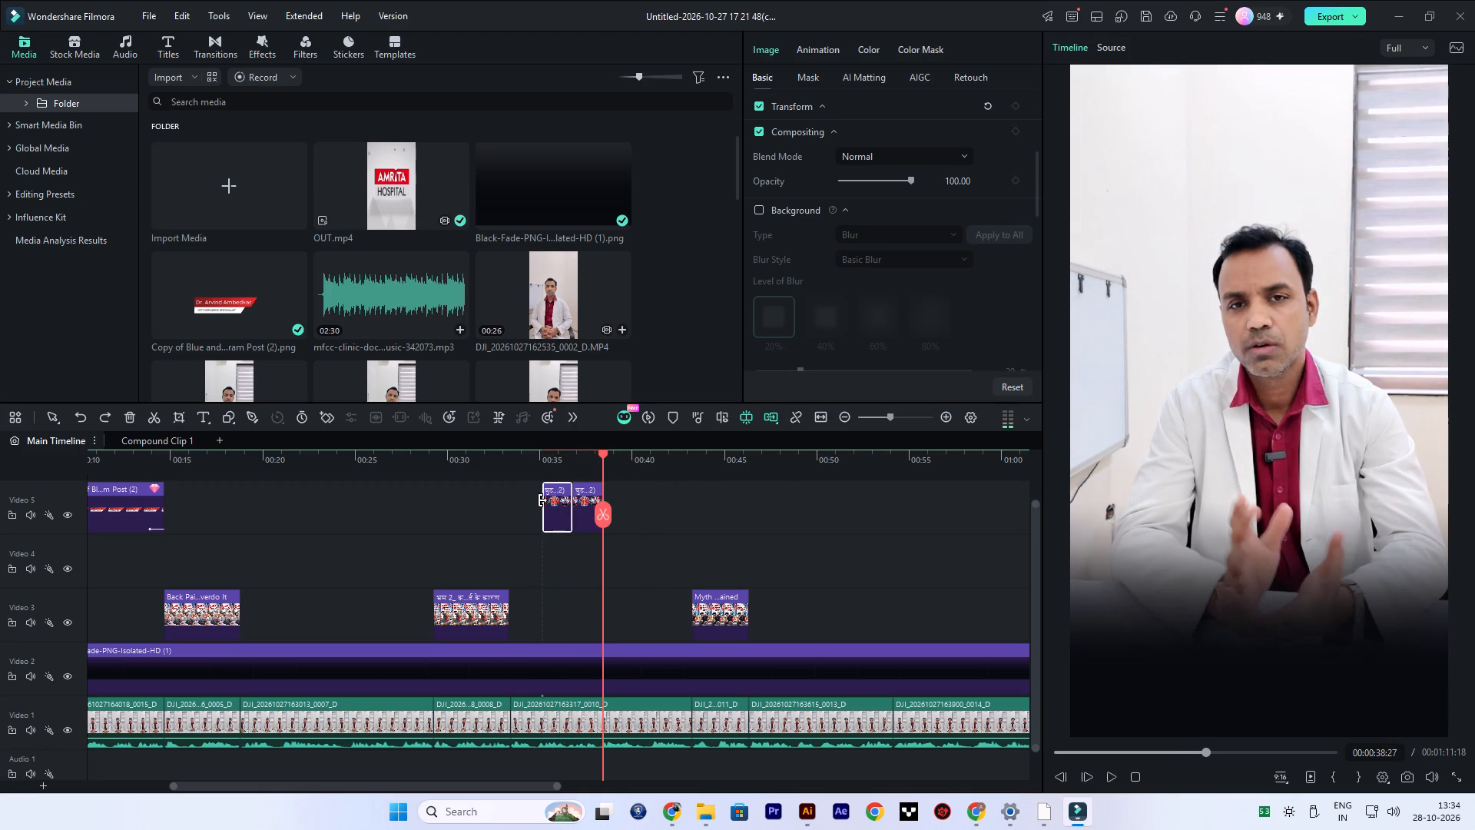
Nudge the seated-man circle straight down by 20 increments in the video frame, keeping its horizontal position.
left_click(543, 500)
left_click(558, 503)
left_click(552, 452)
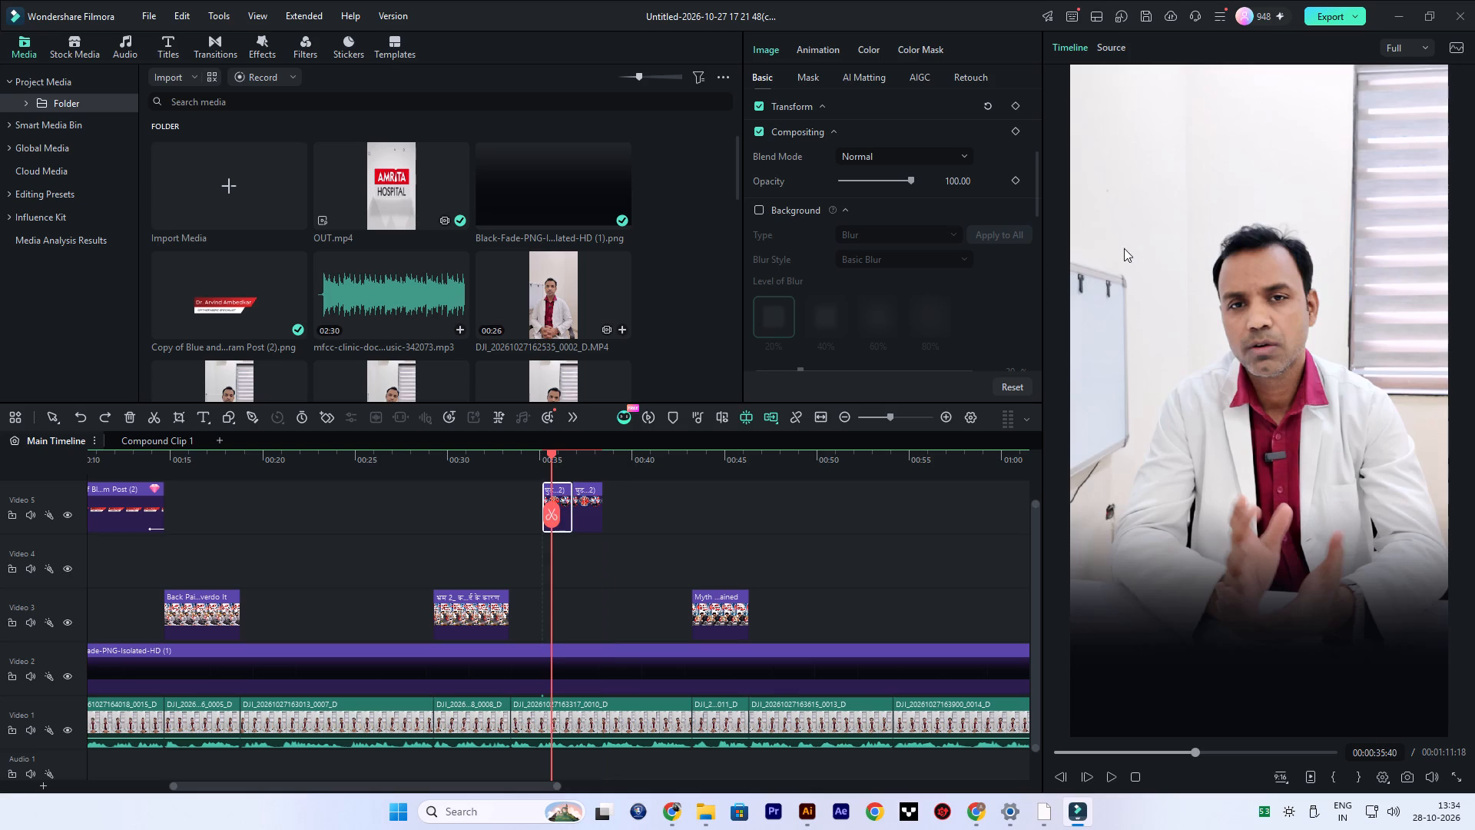
left_click(1146, 194)
key("shift+Down")
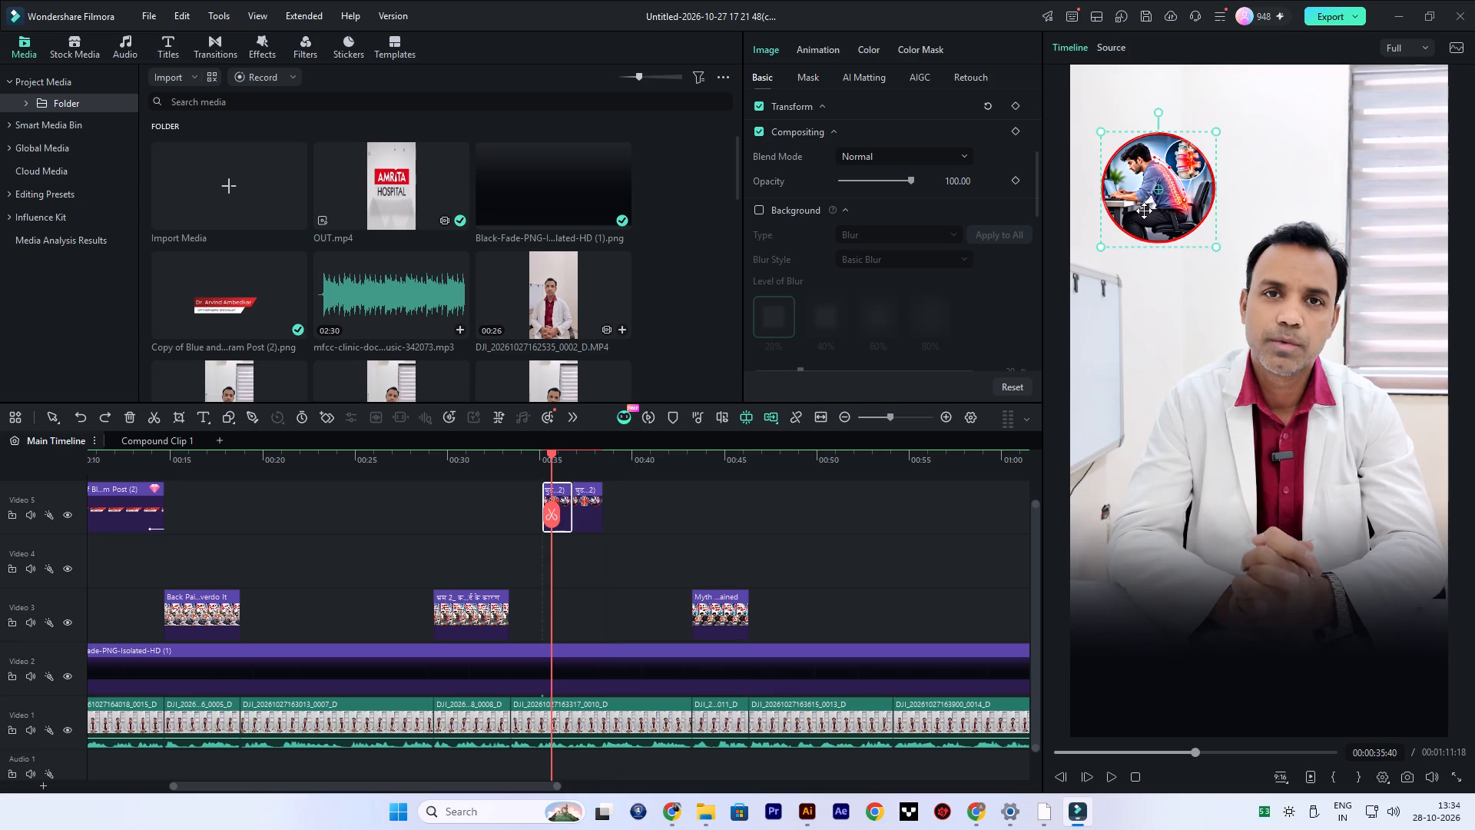
key("shift+Down")
key("shift+Down")
left_click(1153, 188)
key("Down")
key("Down")
key("Down")
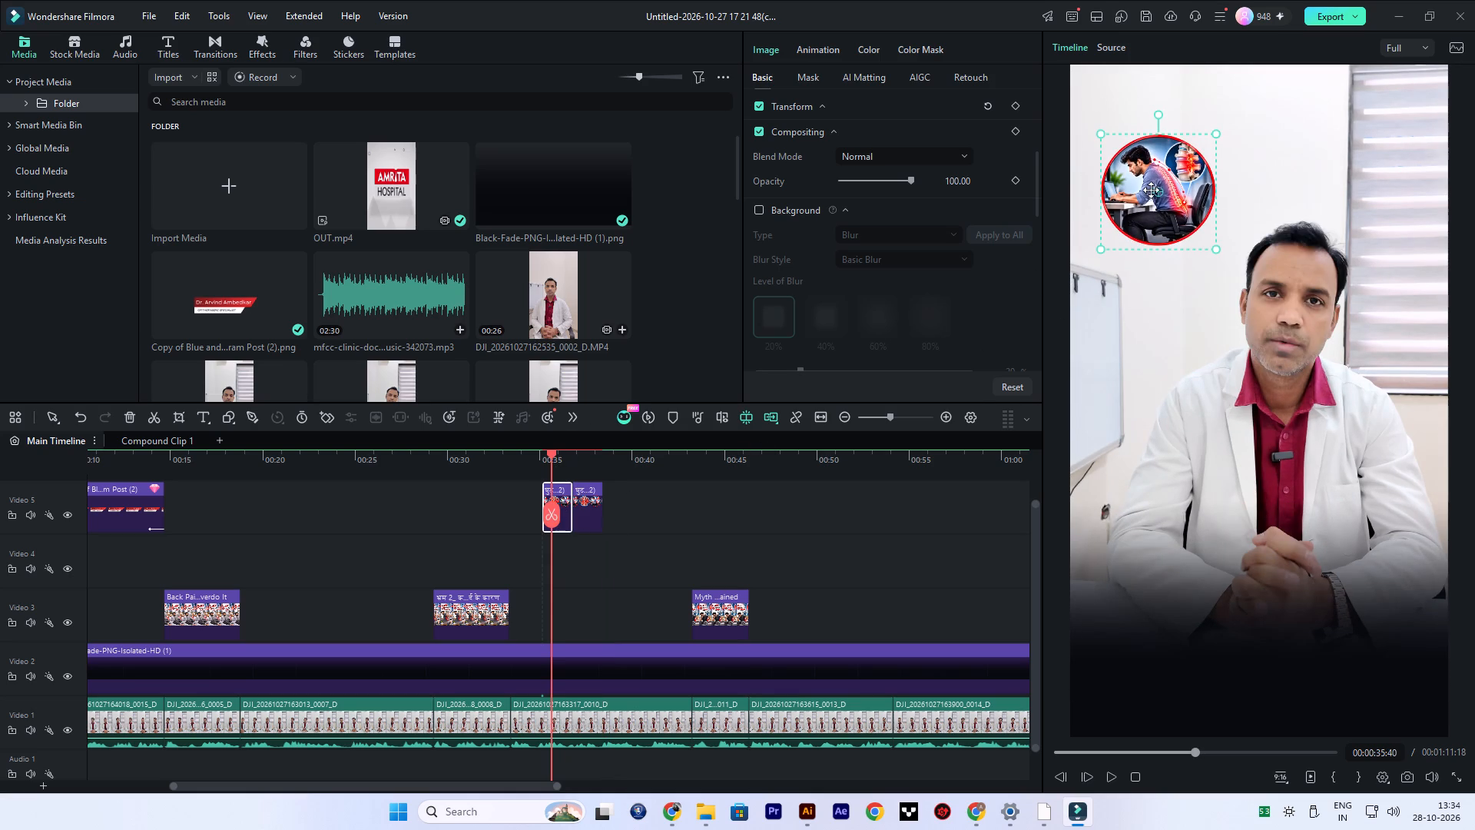
key("Down")
key("Down")
key("Down")
key("Down")
key("Down")
key("Down")
key("Down")
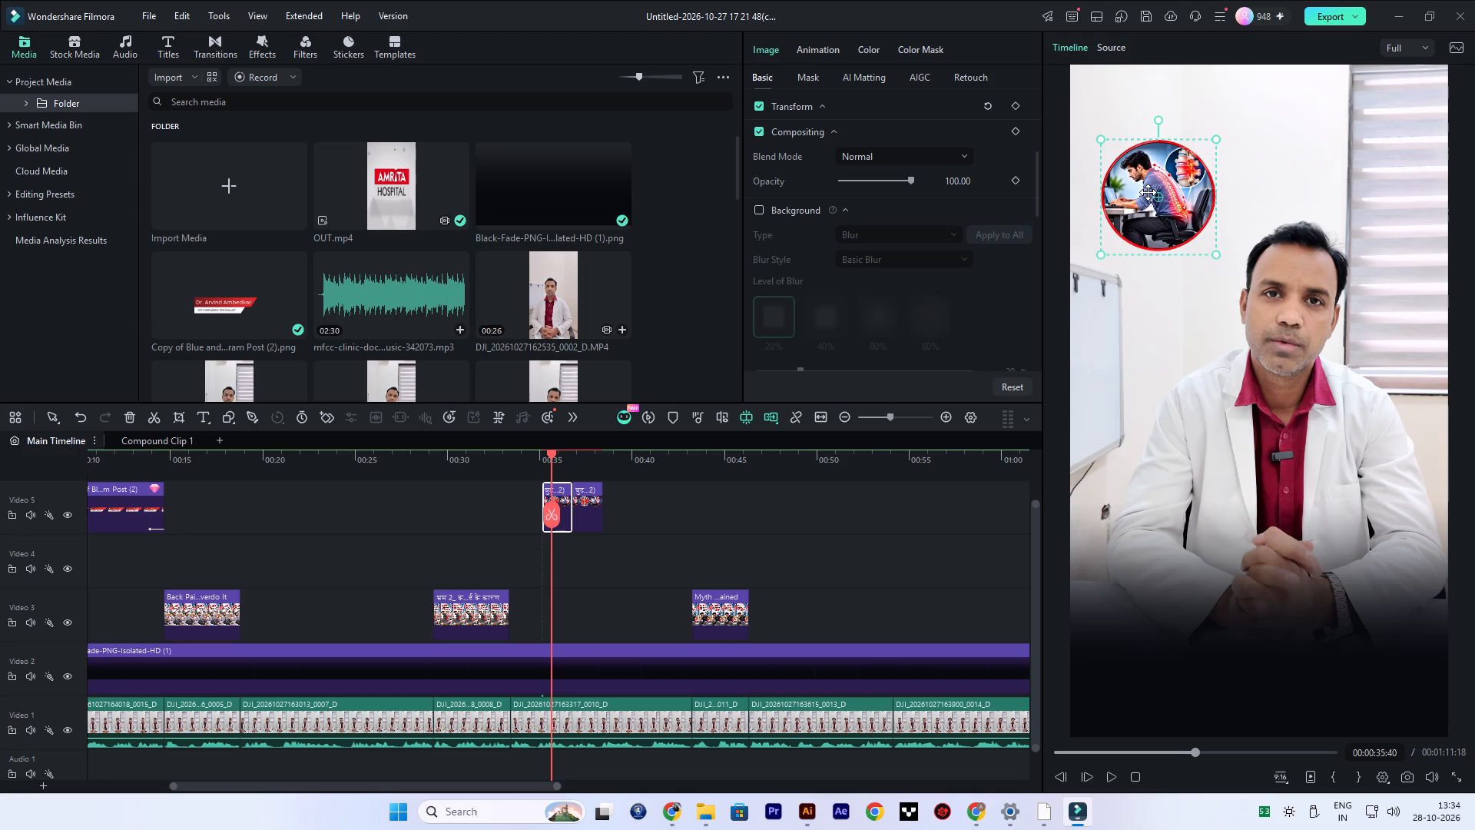
key("Down")
key("Down")
key("Down")
key("Down")
key("Down")
key("Down")
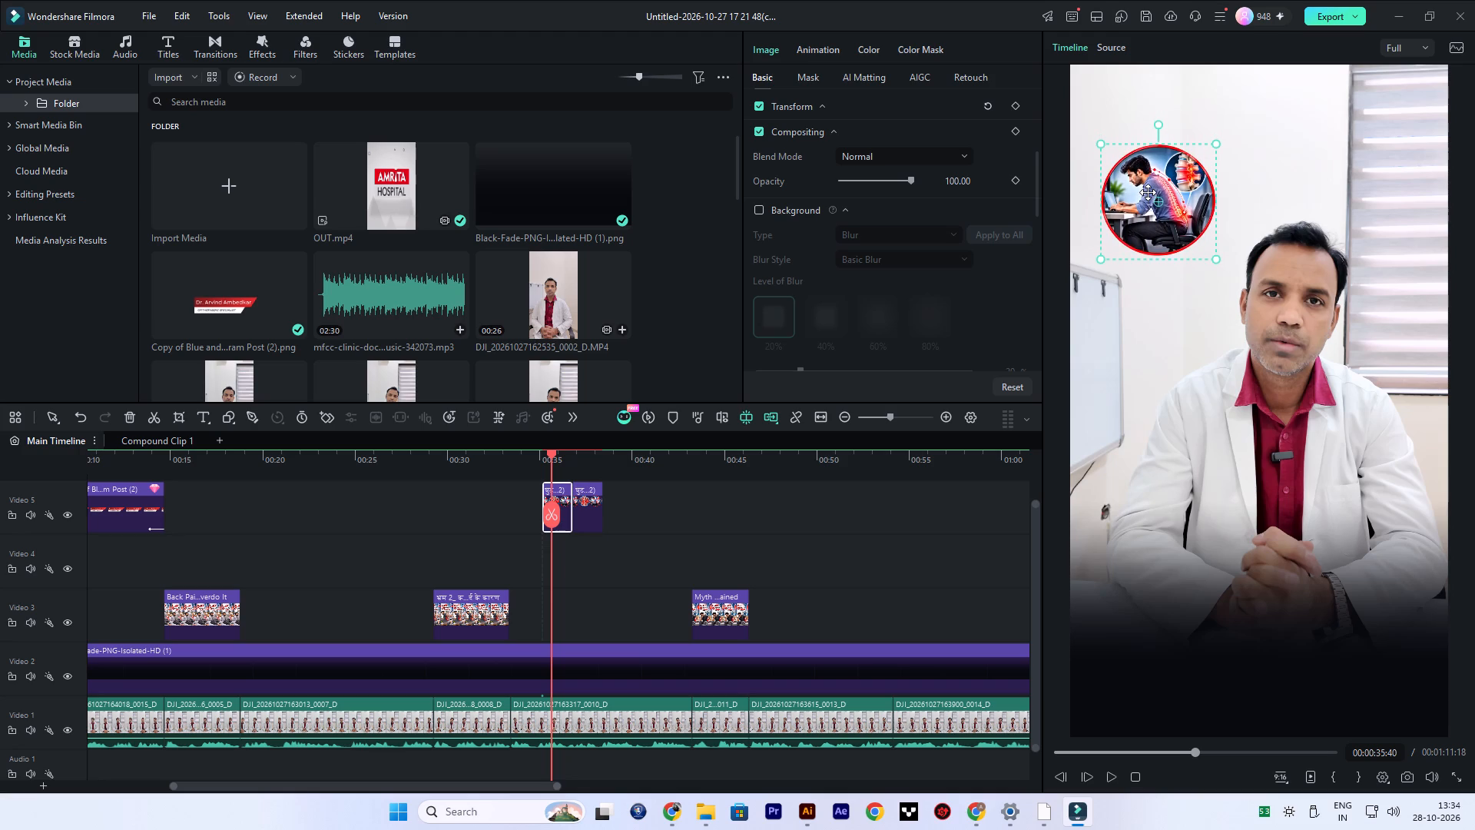
key("Down")
key("Down")
key("Down")
key("Down")
Nudge the back-muscle circle straight down by the same 20 increments, matching the seated-man circle's height.
left_click(591, 515)
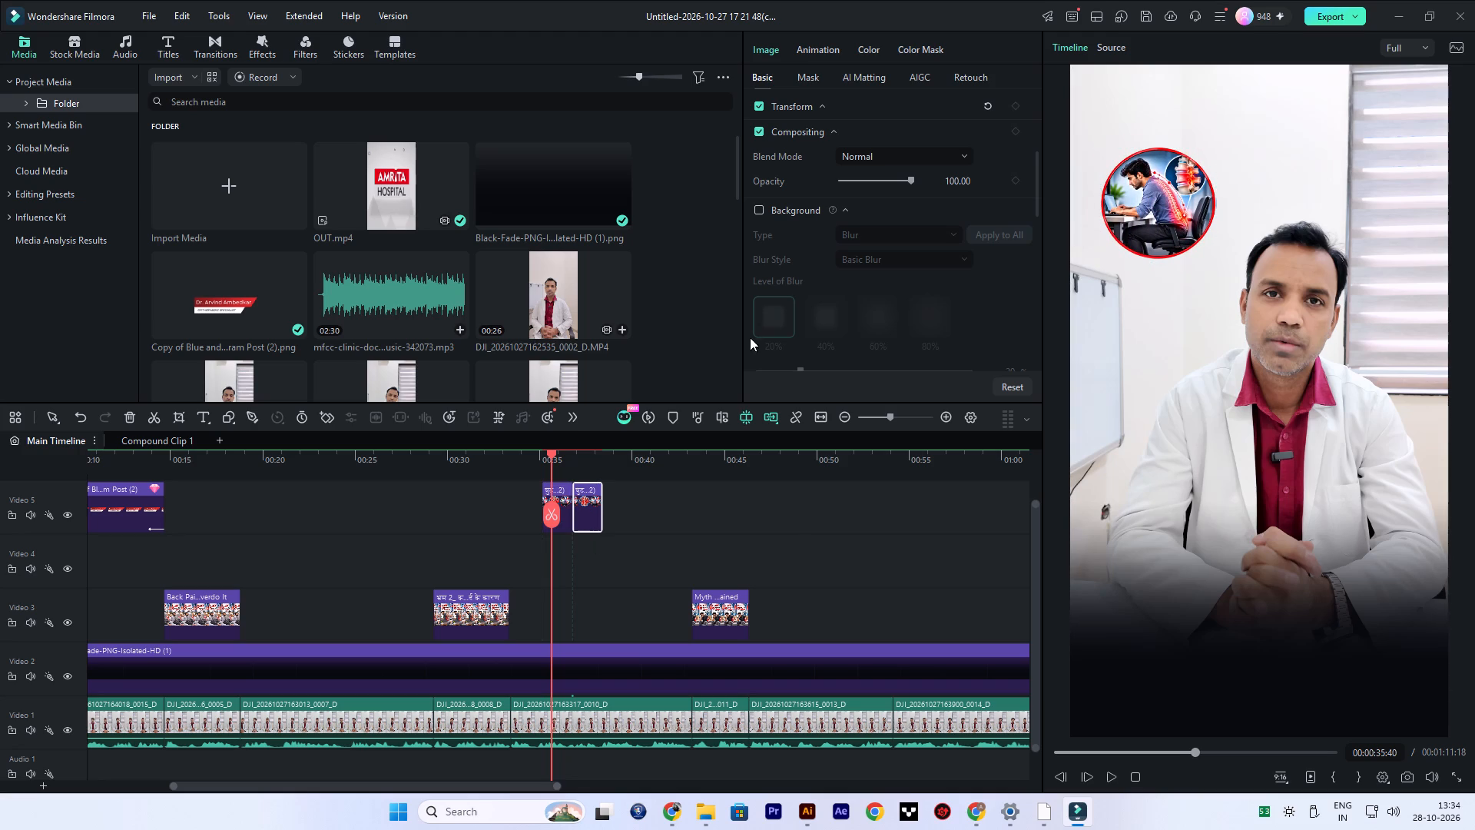
left_click(598, 449)
left_click(590, 450)
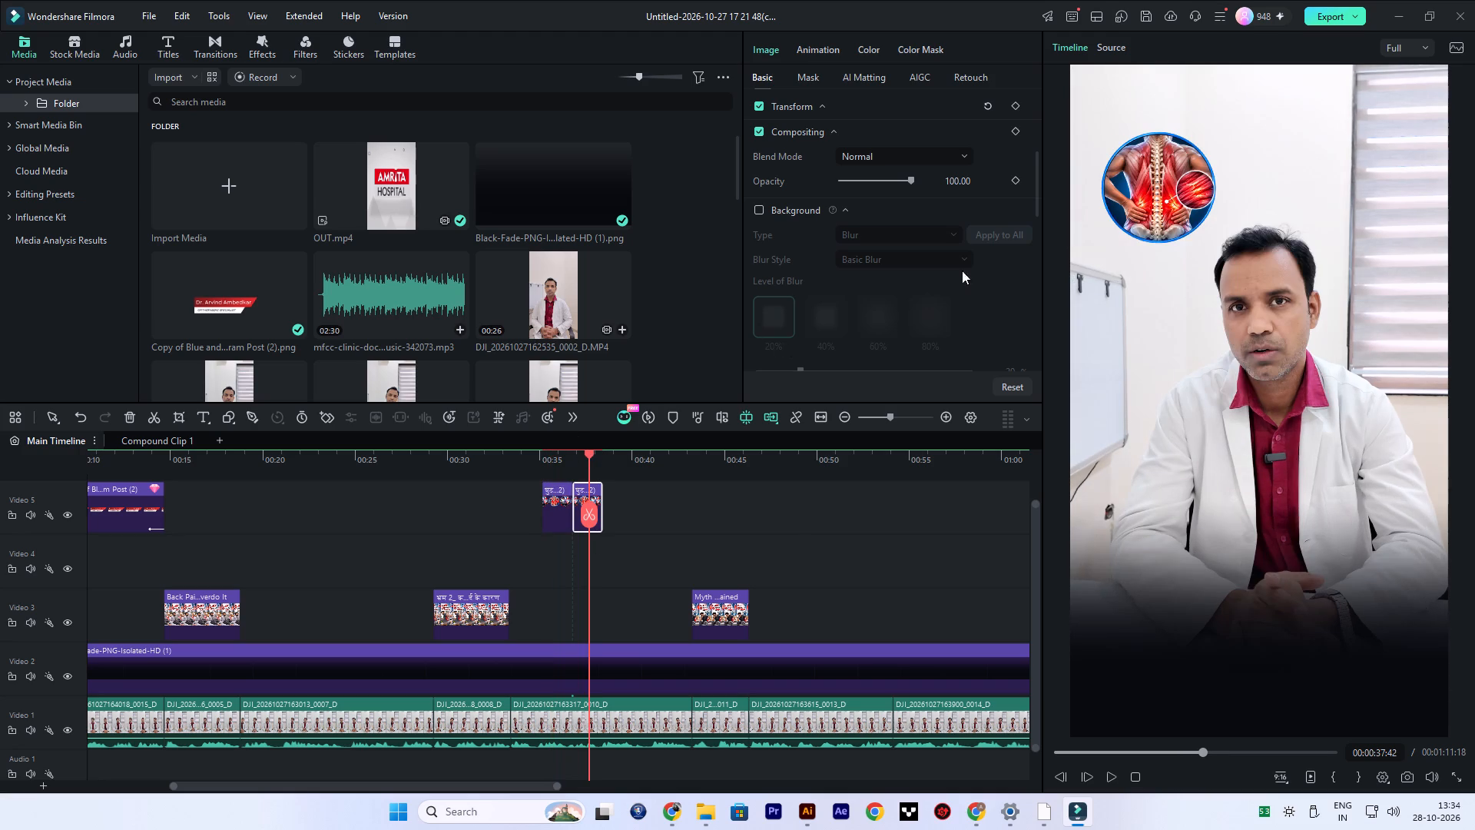
left_click(1198, 179)
key("Down")
key("Down")
key("Down")
key("Down")
key("Down")
key("Down")
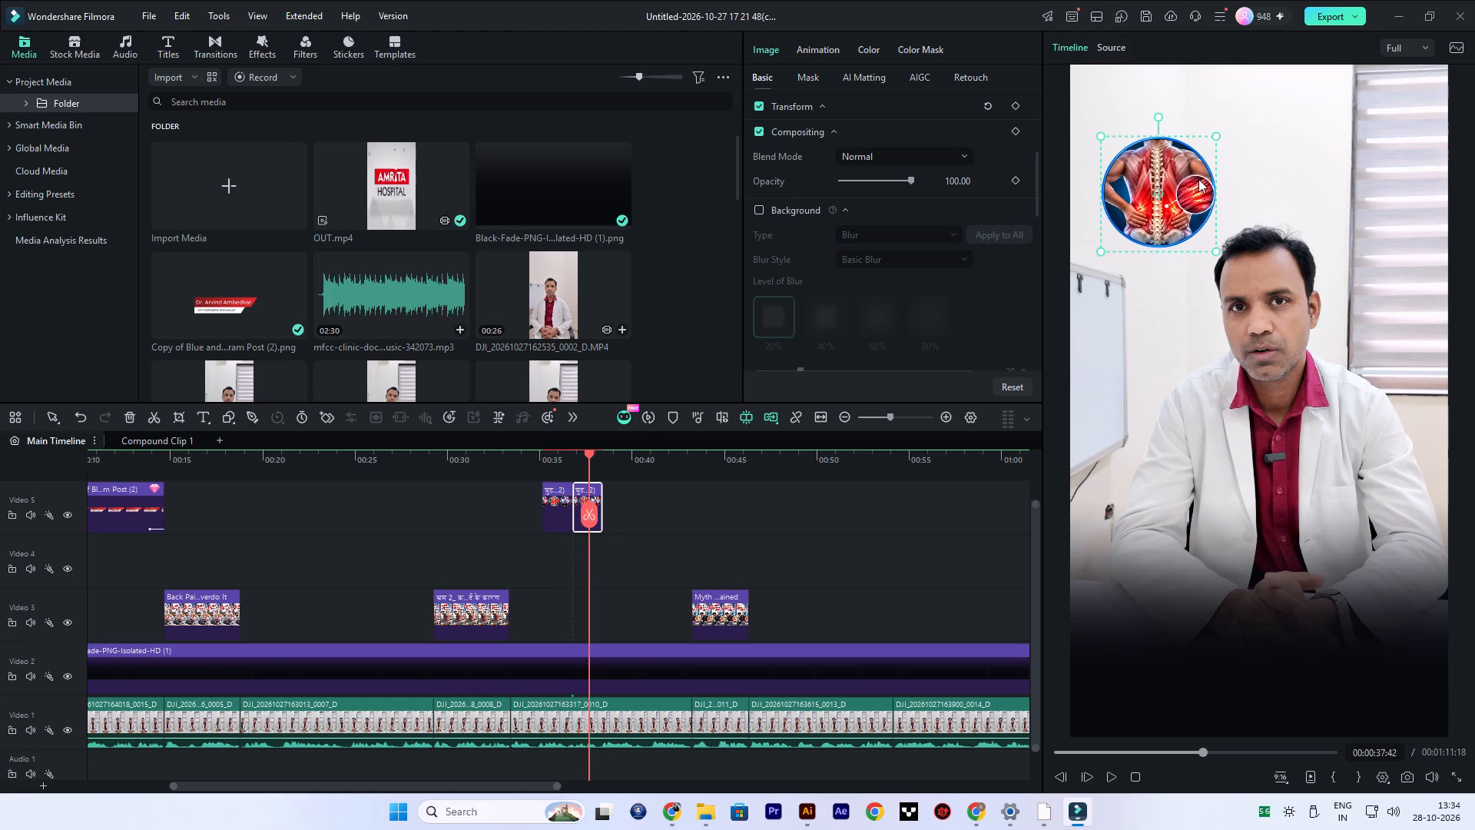
key("Down")
key("Down")
key("Down")
key("Down")
key("Down")
key("Down")
key("Down")
key("Down")
key("Down")
key("Down")
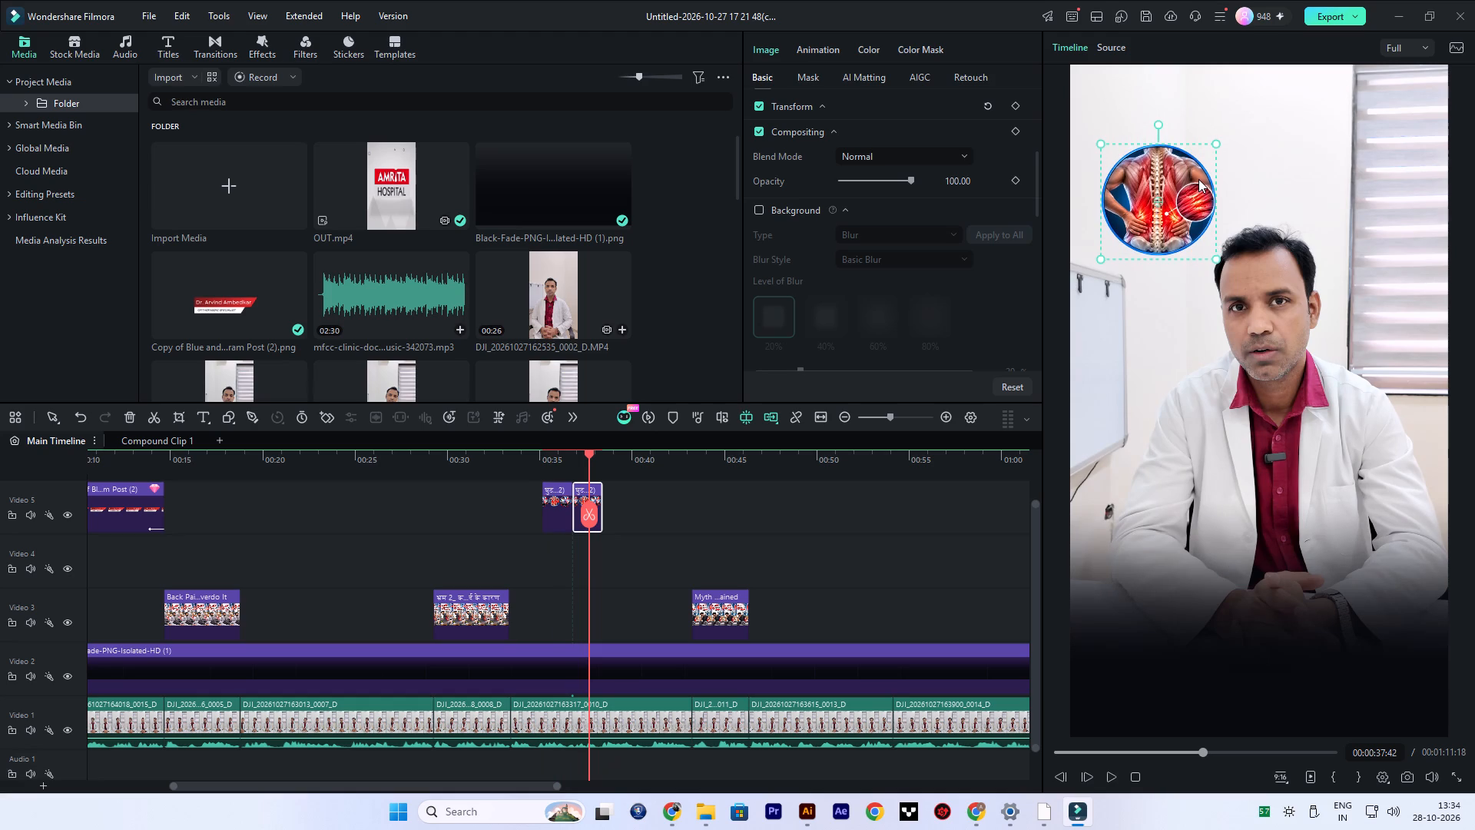
key("Down")
key("Down")
key("Down")
key("Down")
Play the timeline from about 36 to 54 seconds to review the circles and the doctor's following dialogue.
left_click(562, 451)
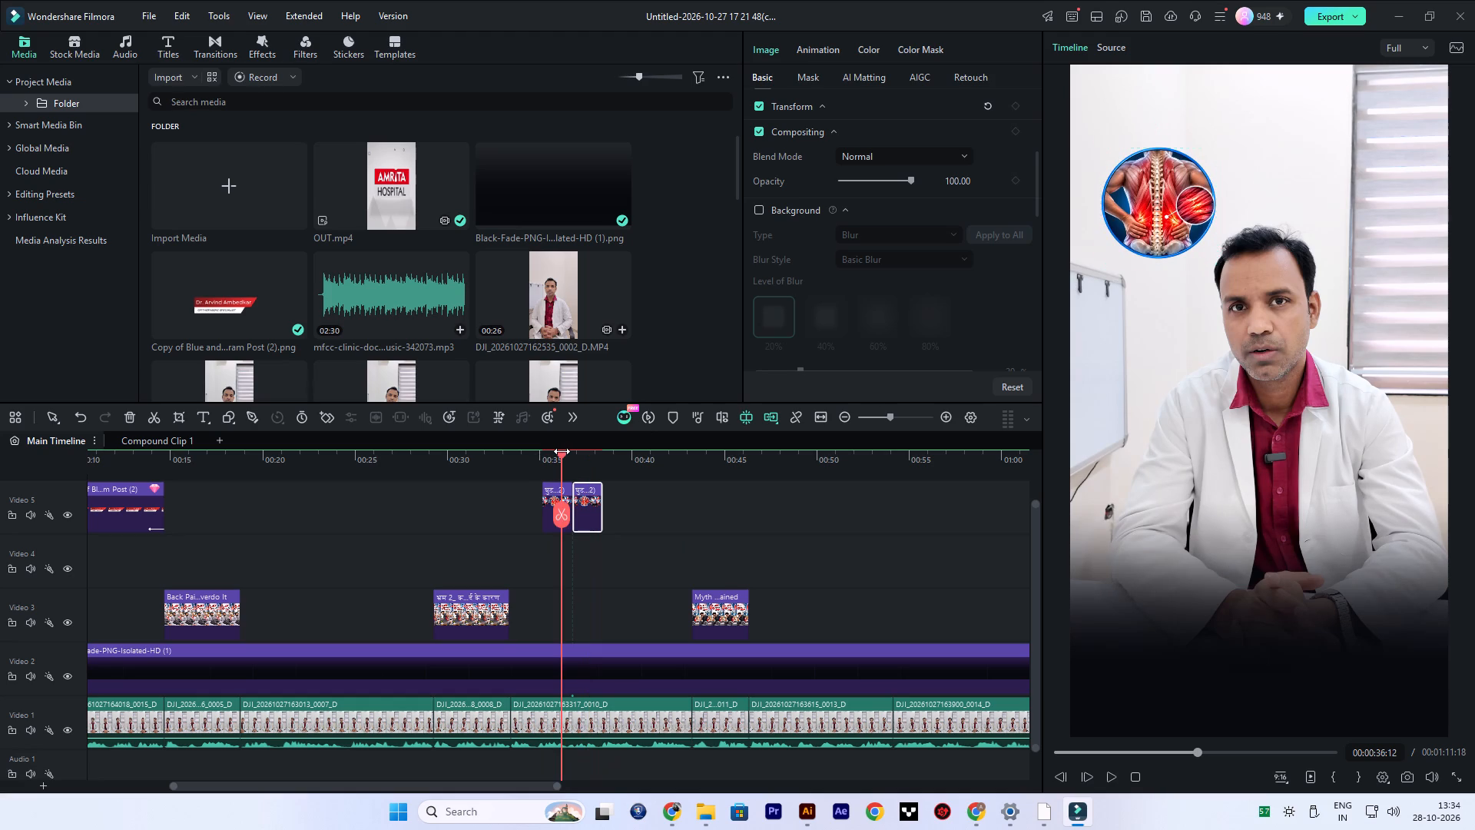
key("space")
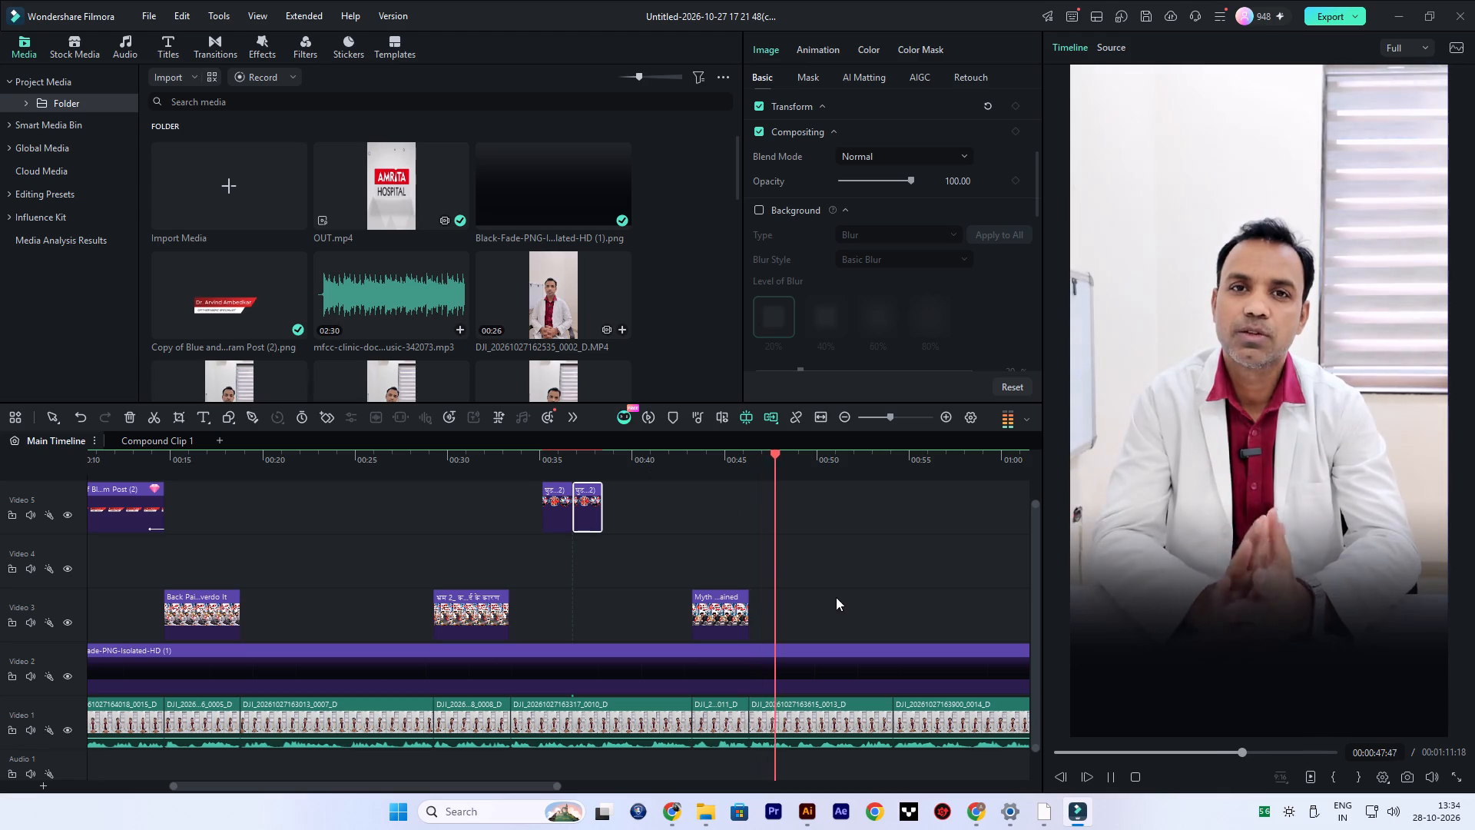
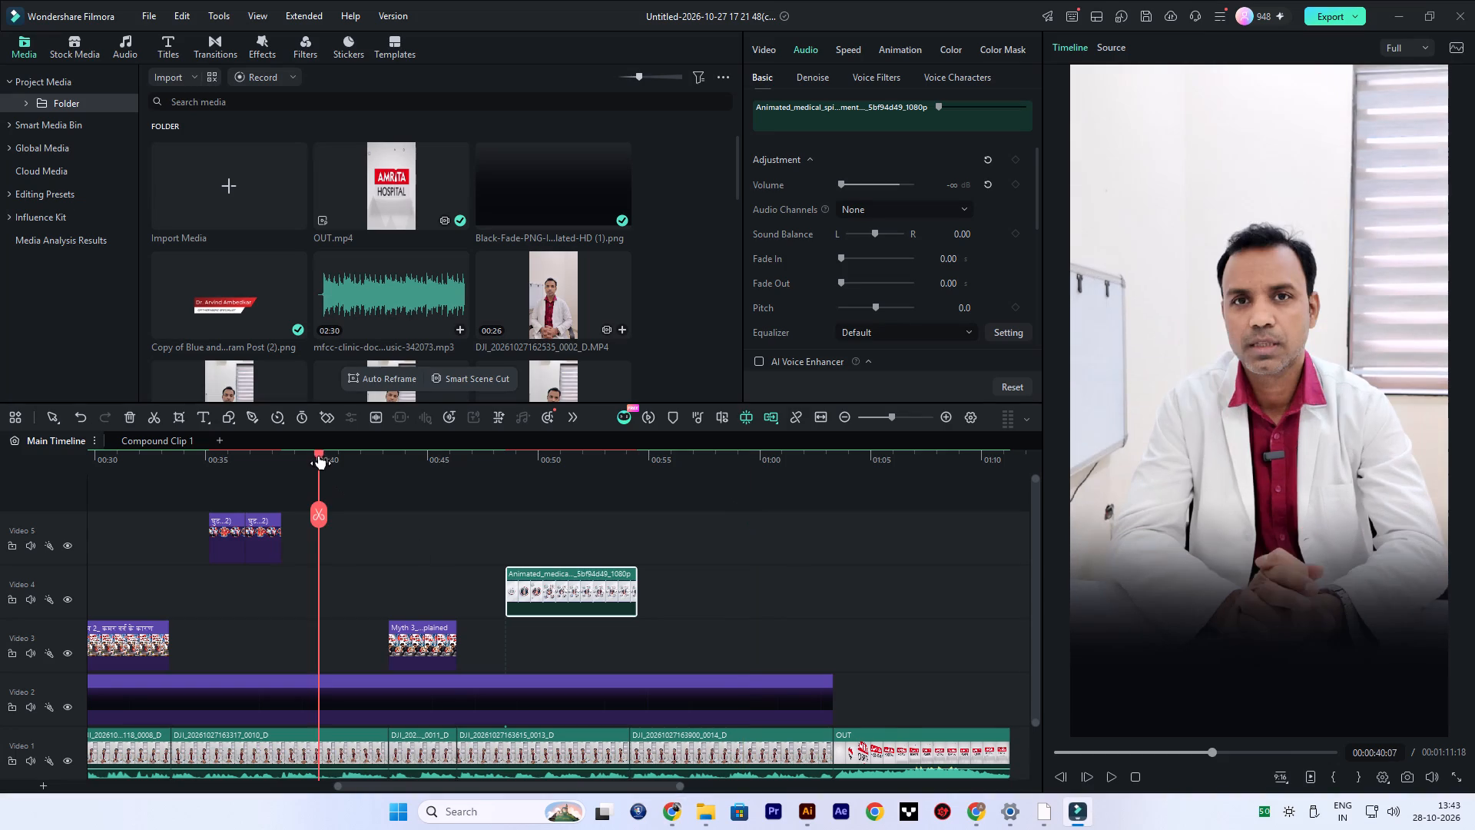
left_click_drag(319, 454, 0, 590)
key("space")
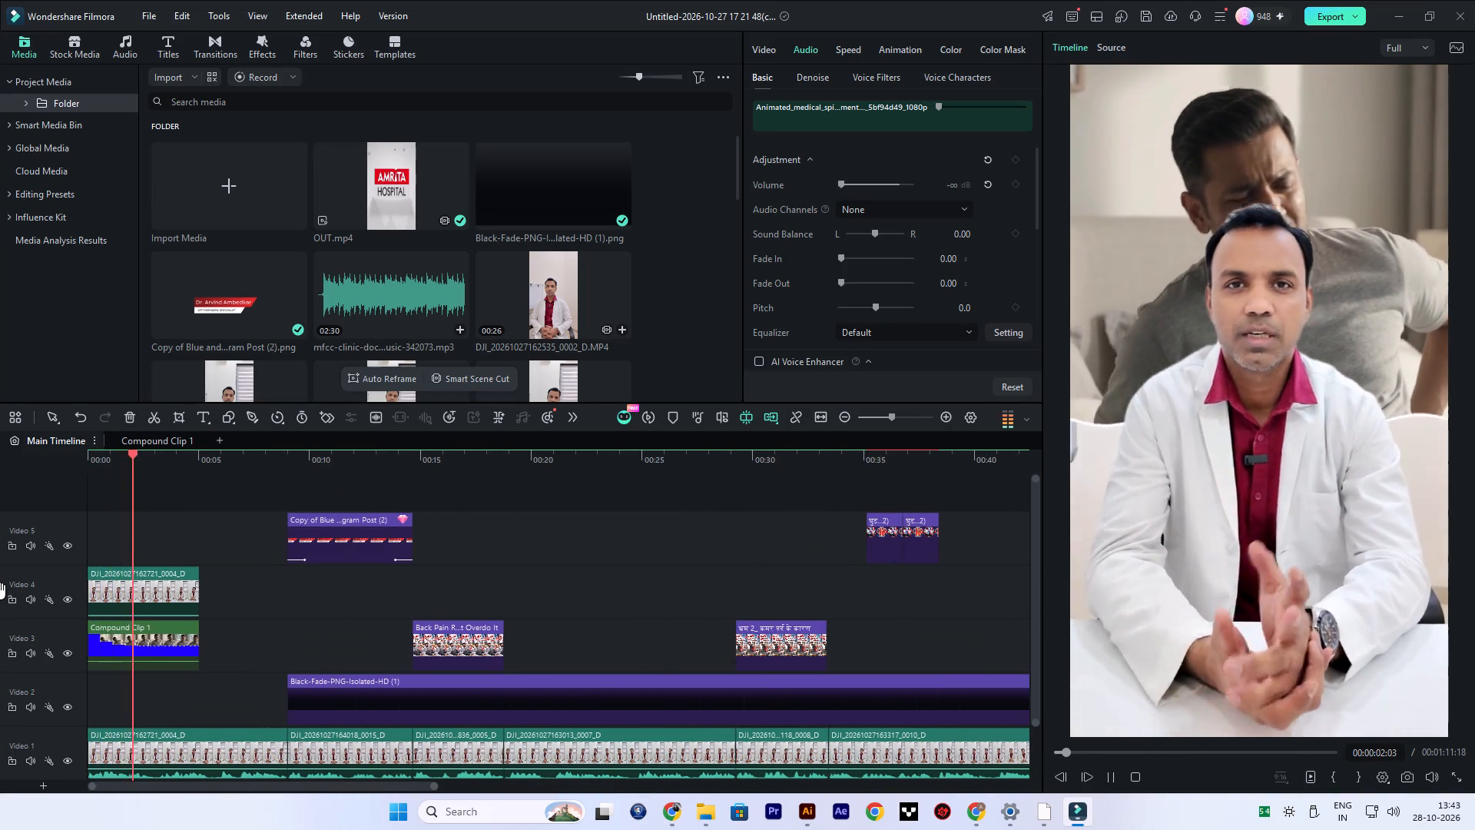
key("space")
Import the amrita english logo image from New Volume (D:) and place it on a new top track at the timeline's start.
scroll(170, 569, "up", 4)
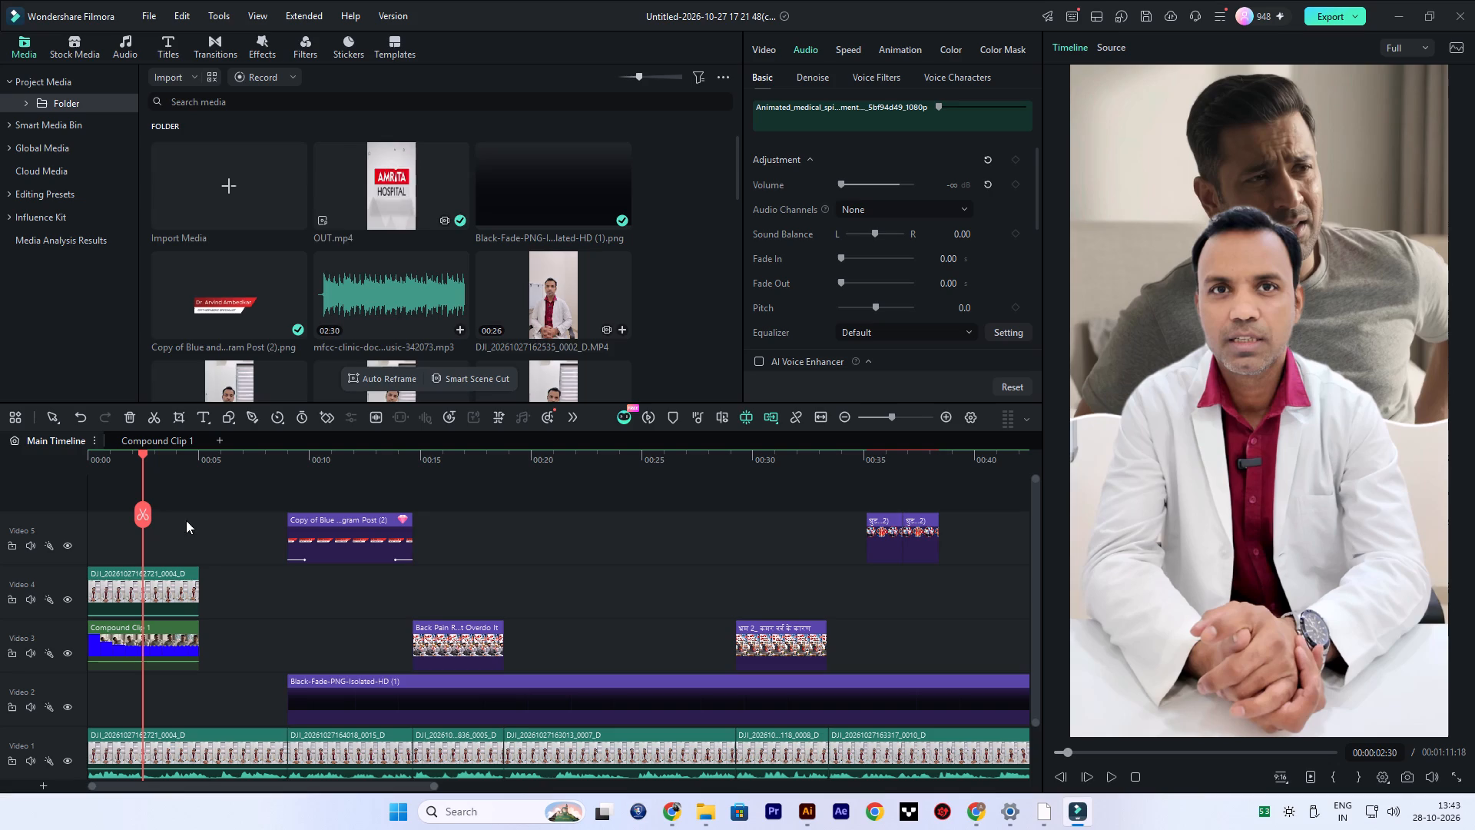
scroll(368, 317, "down", 11)
scroll(345, 323, "up", 3)
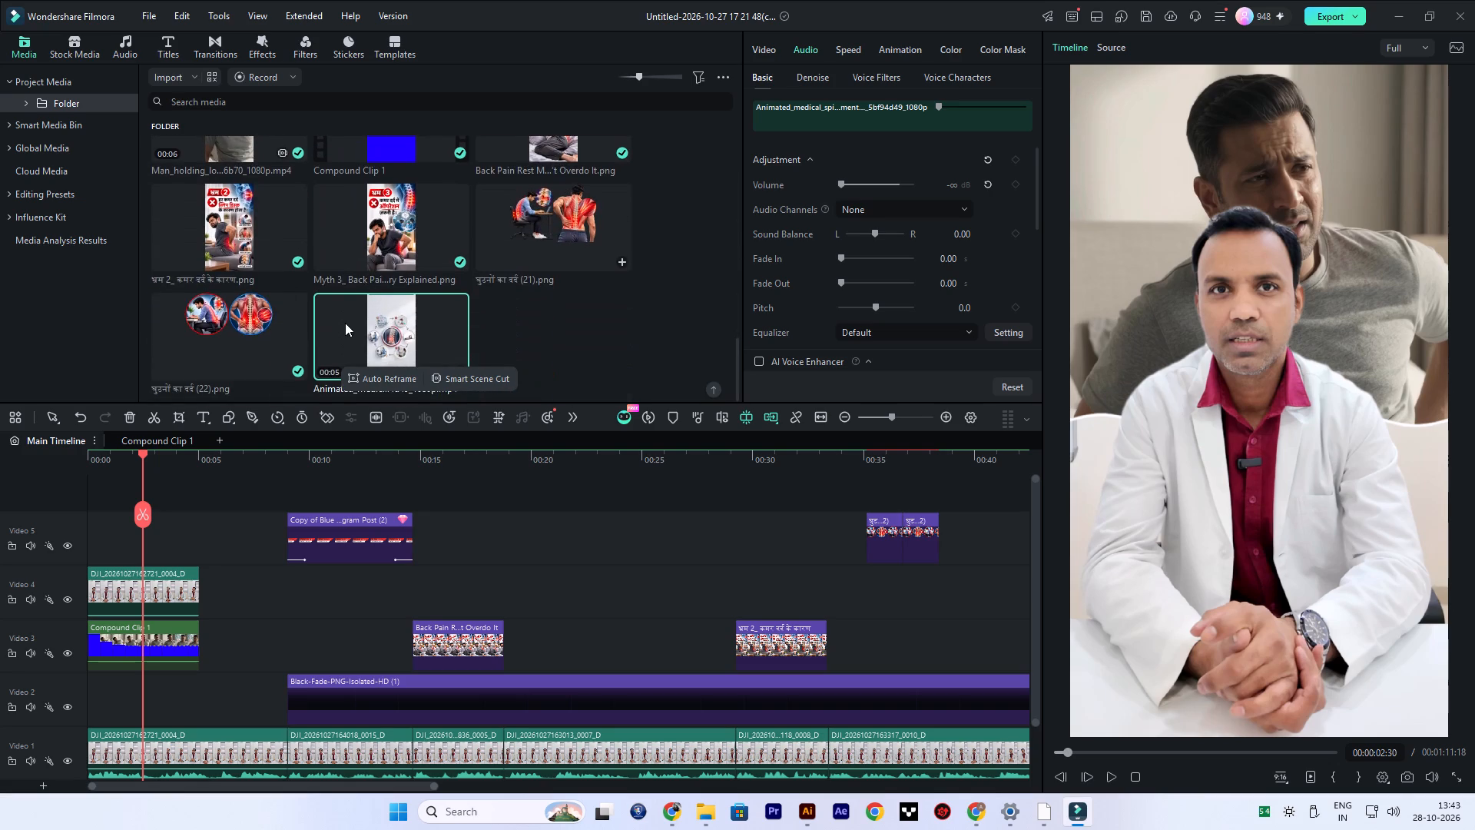
scroll(345, 323, "up", 1)
scroll(100, 145, "up", 16)
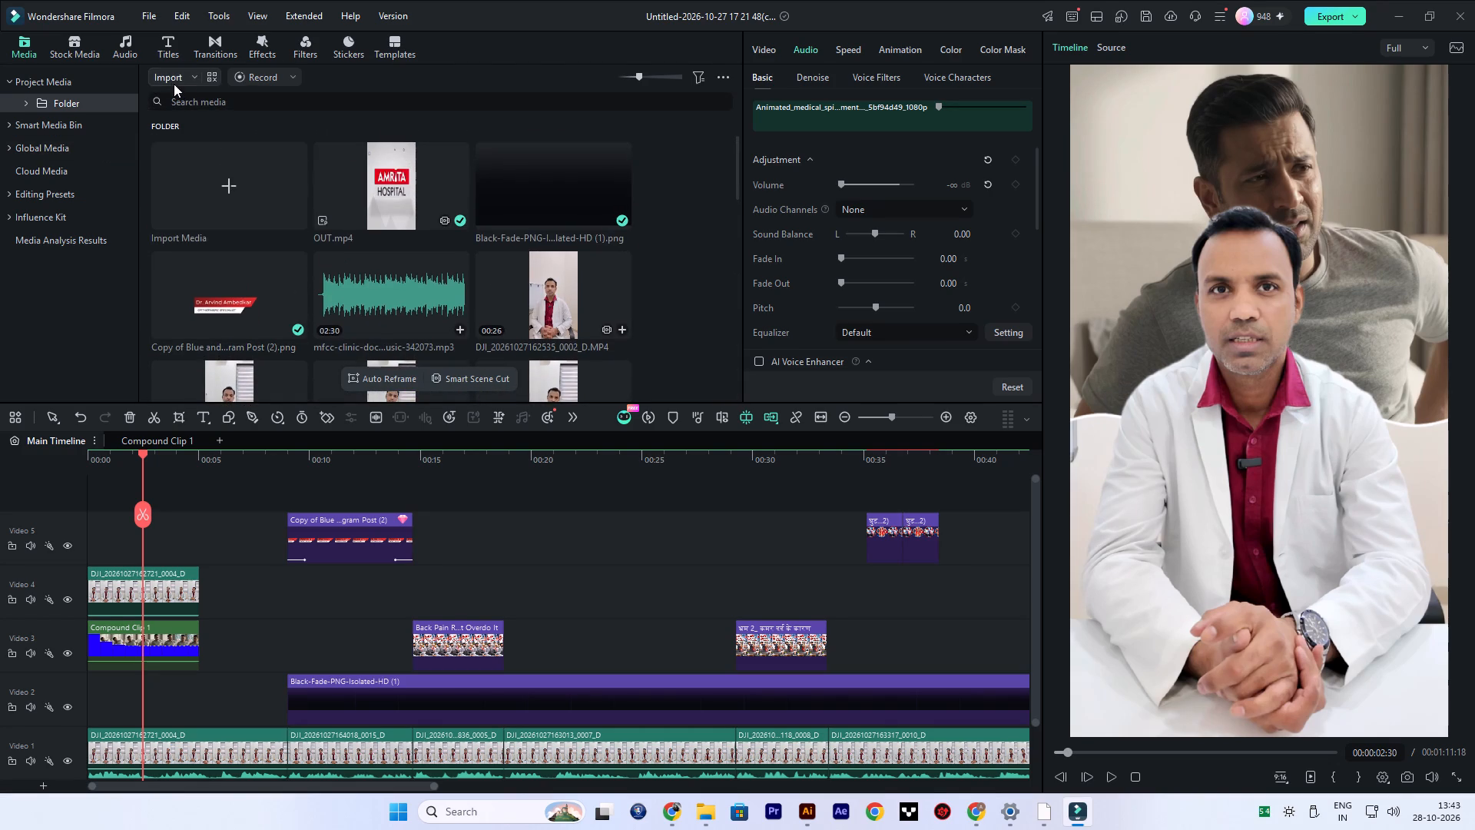
left_click(171, 83)
left_click(63, 431)
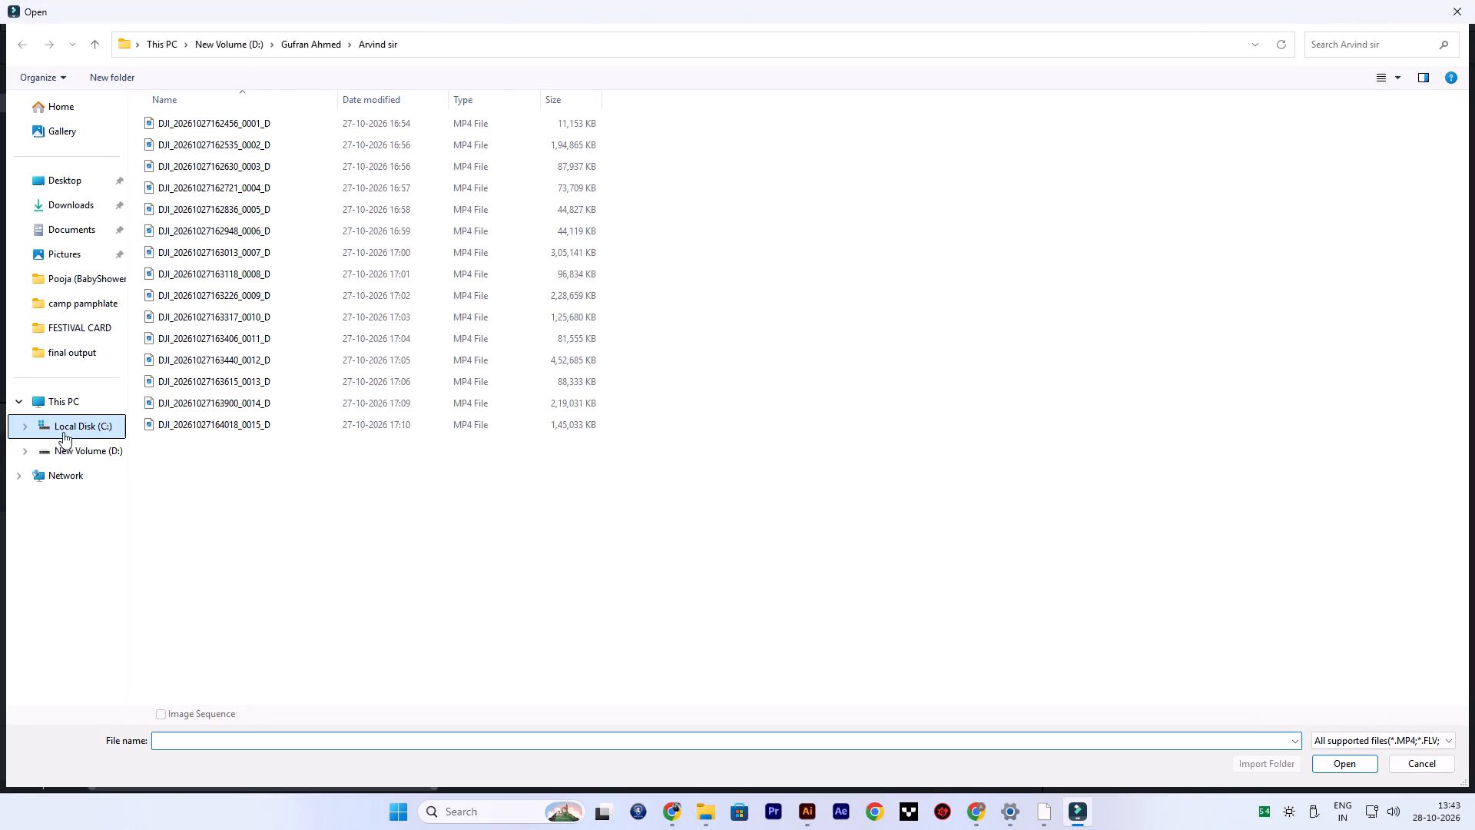
left_click(65, 448)
double_click(851, 127)
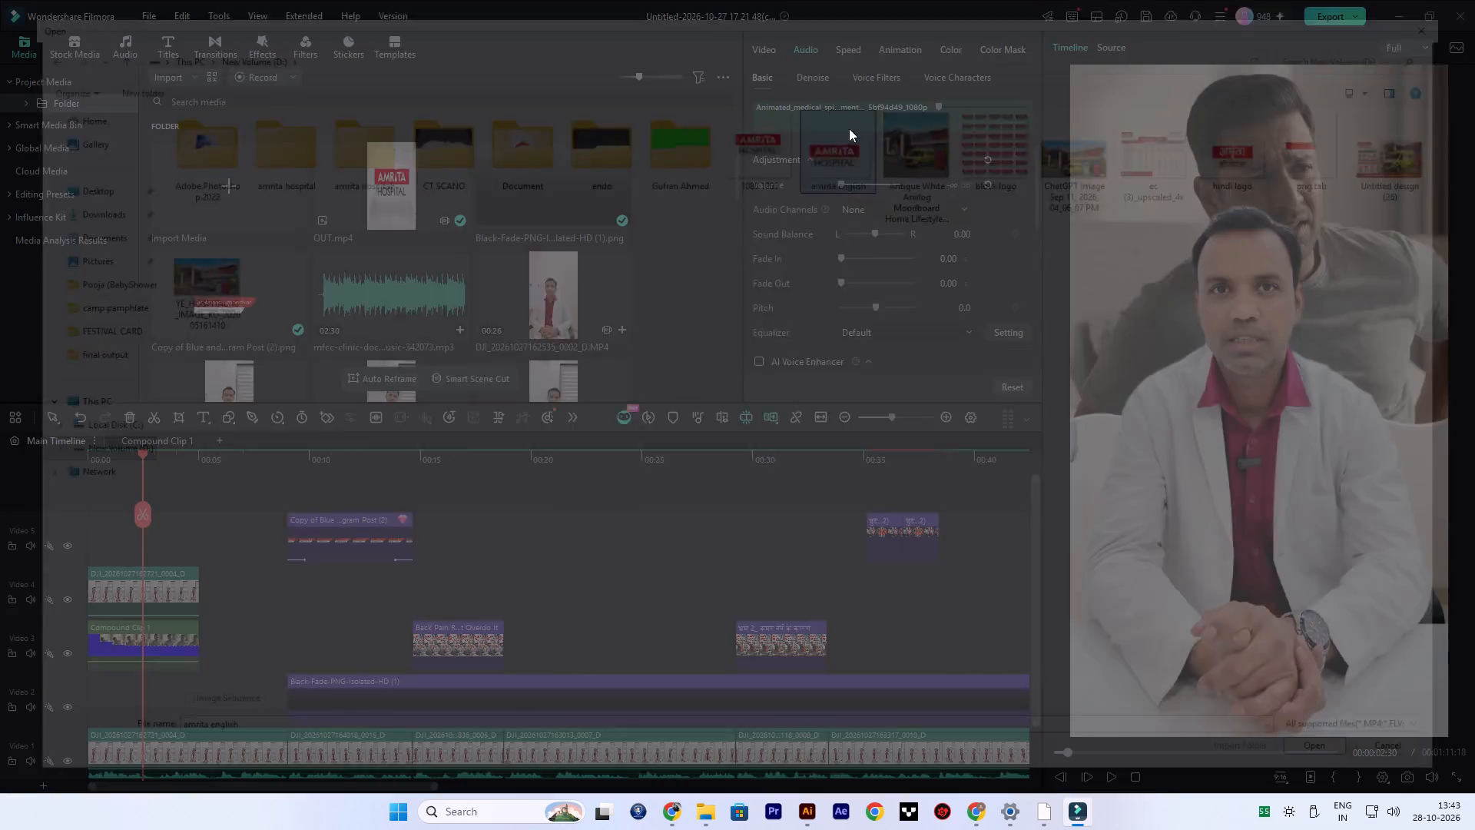
left_click_drag(244, 302, 109, 500)
left_click_drag(133, 543, 68, 543)
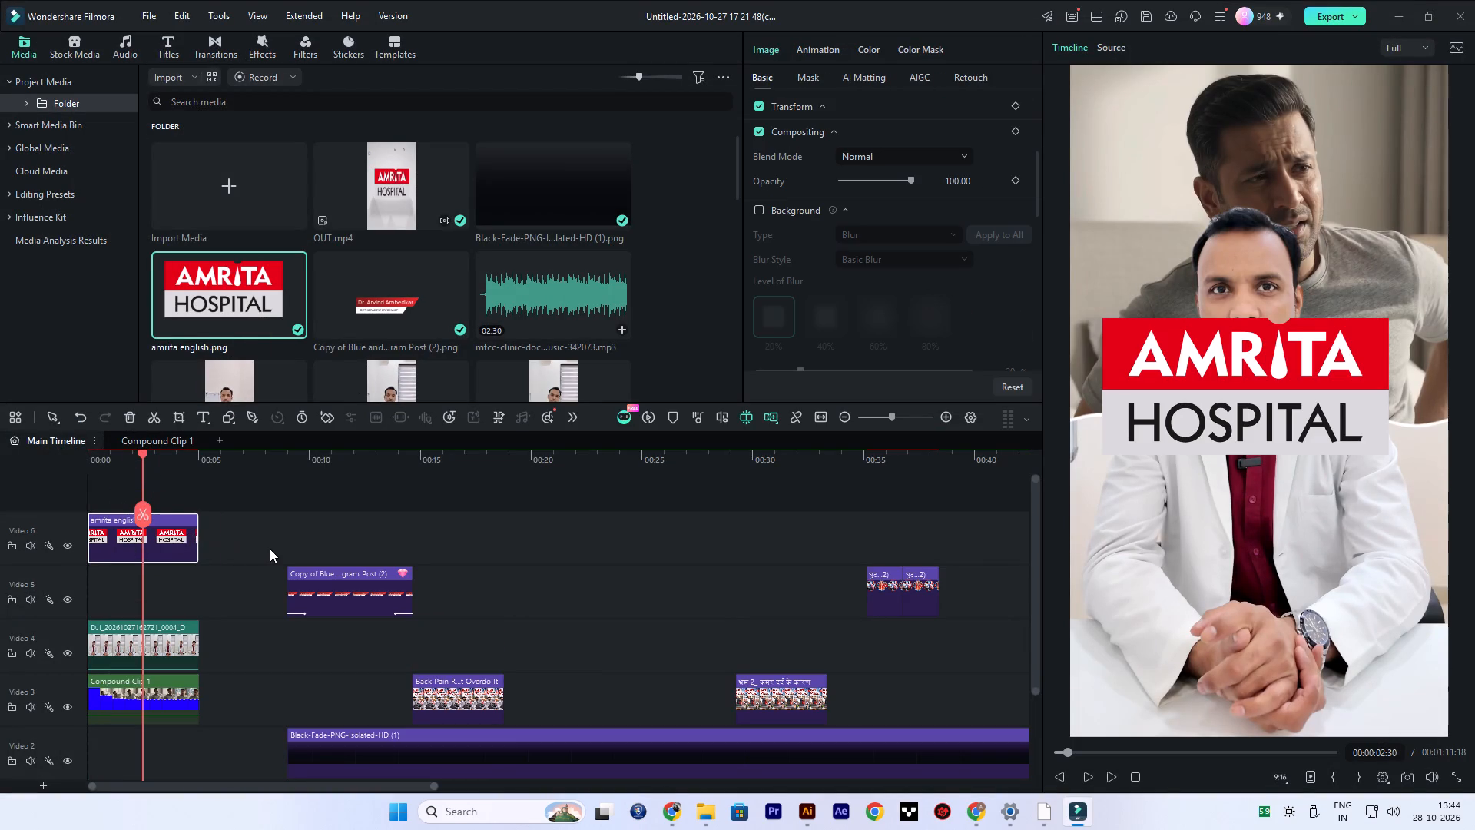
Shrink the Amrita Hospital logo and place it in the top-left corner of the video frame.
scroll(268, 549, "down", 5, "ctrl")
left_click(1223, 352)
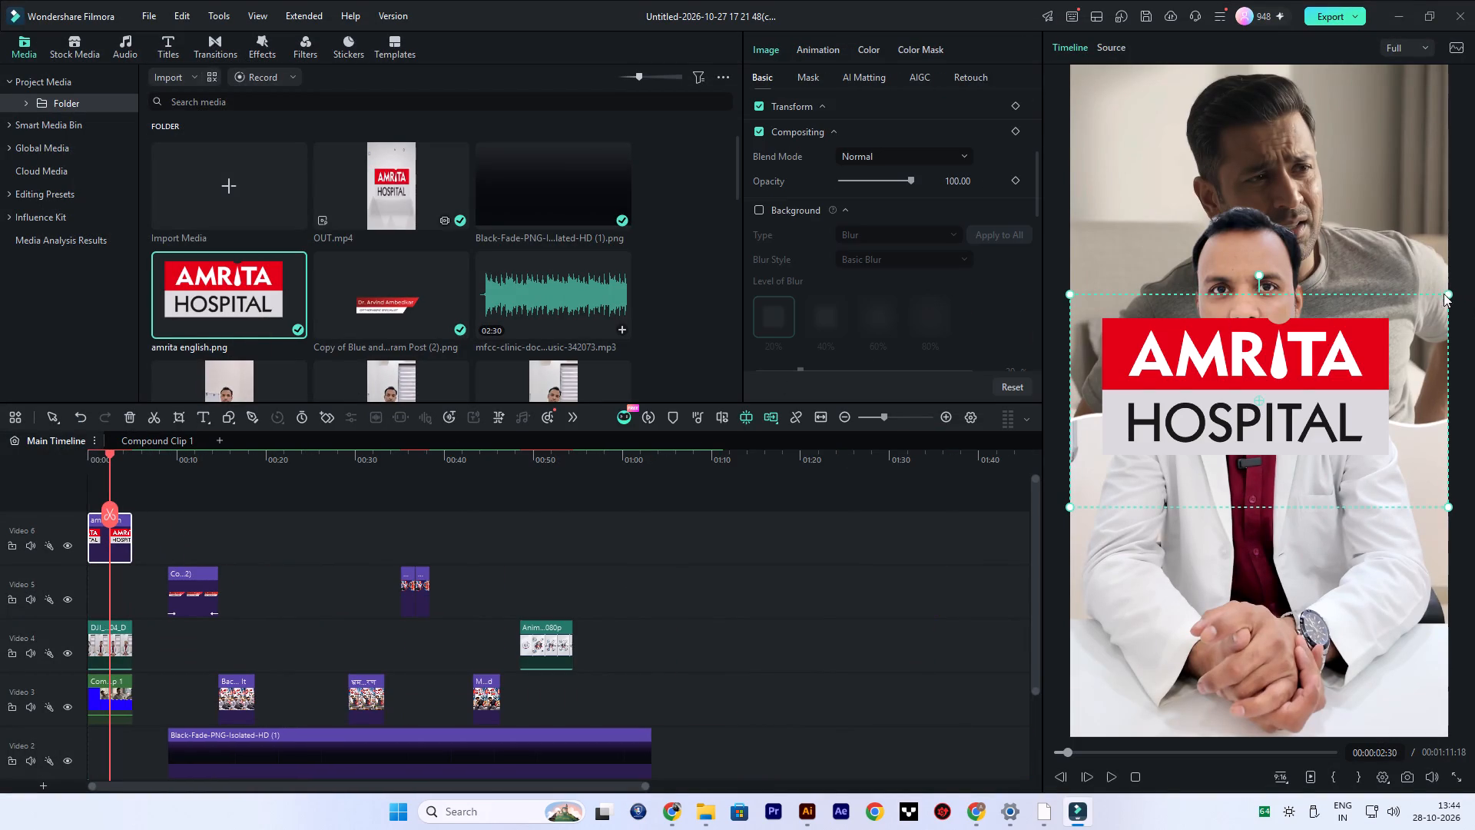
left_click_drag(1447, 293, 1374, 380)
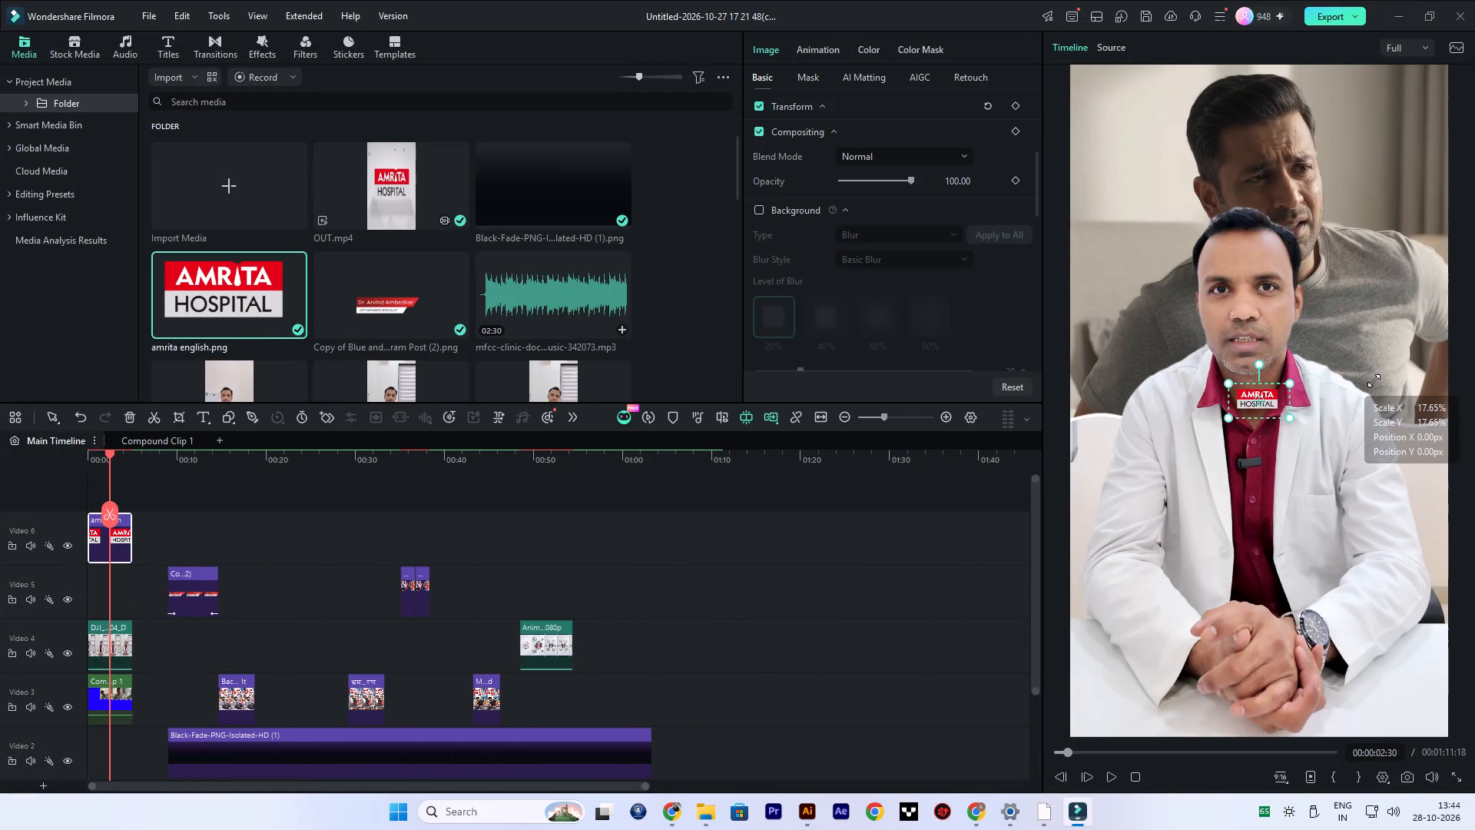
left_click_drag(1374, 380, 1436, 360)
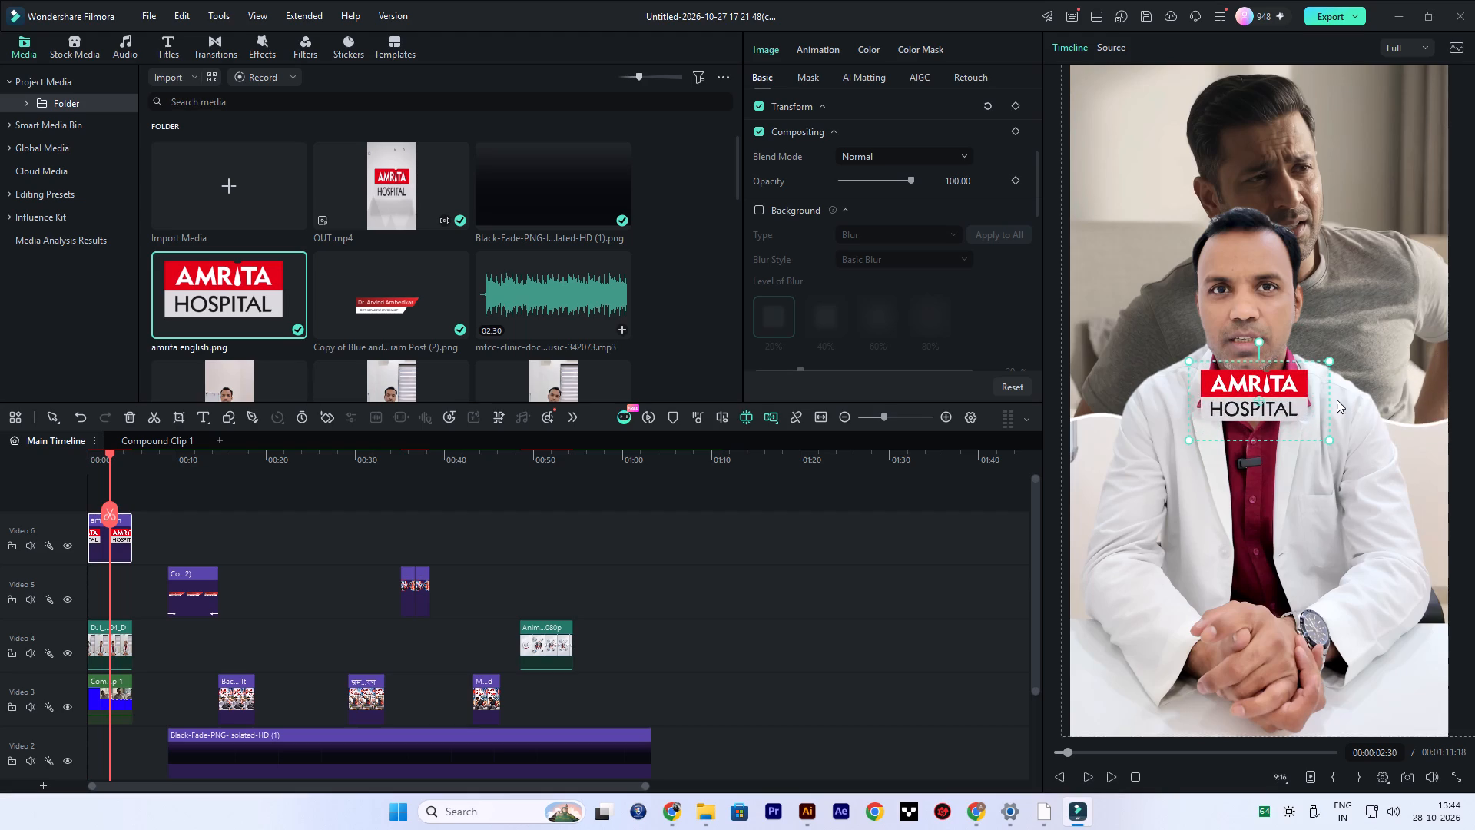
left_click_drag(1299, 407, 1189, 122)
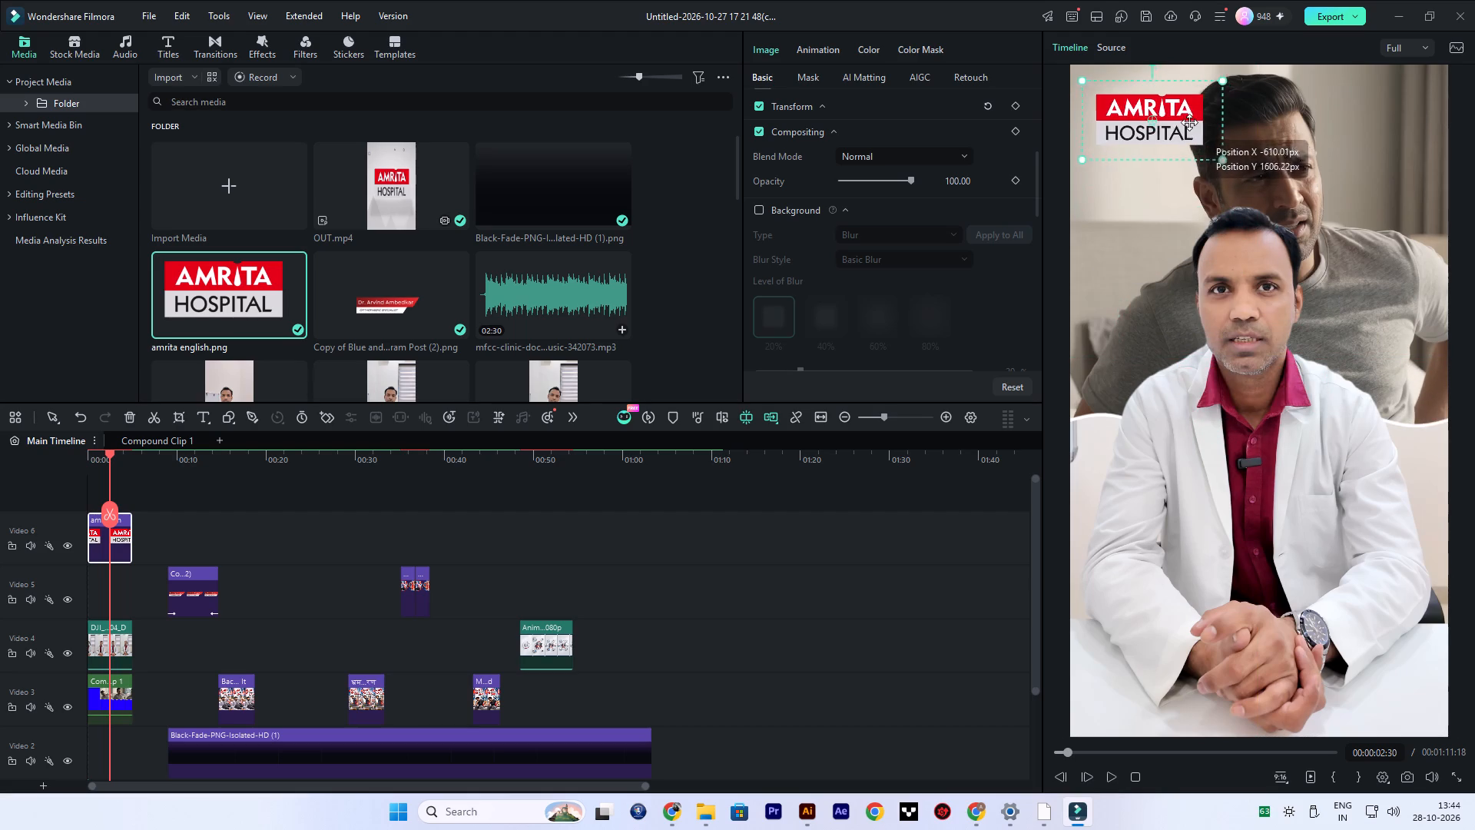
left_click_drag(1189, 122, 1174, 110)
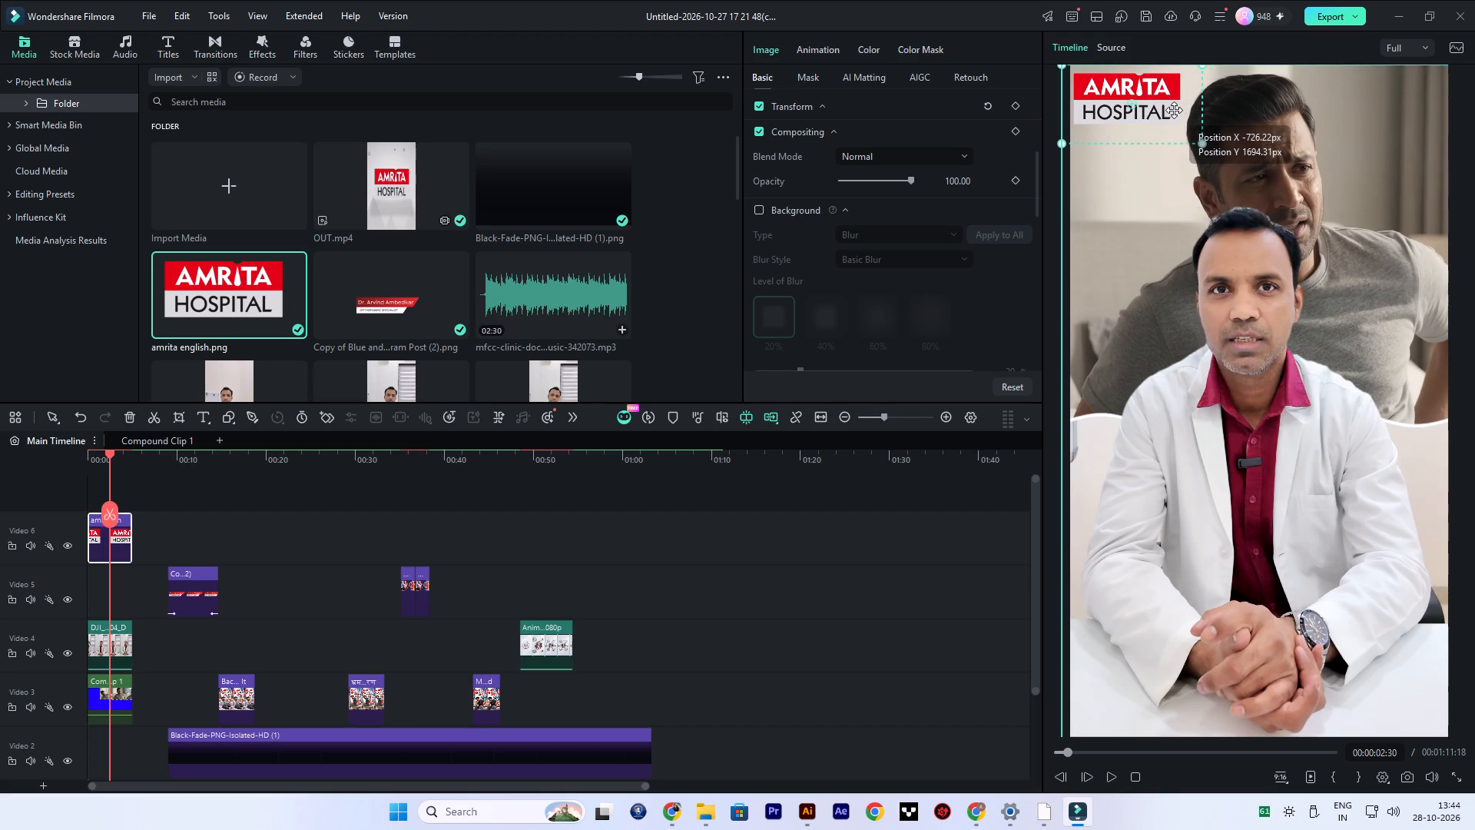
left_click_drag(1174, 110, 1177, 110)
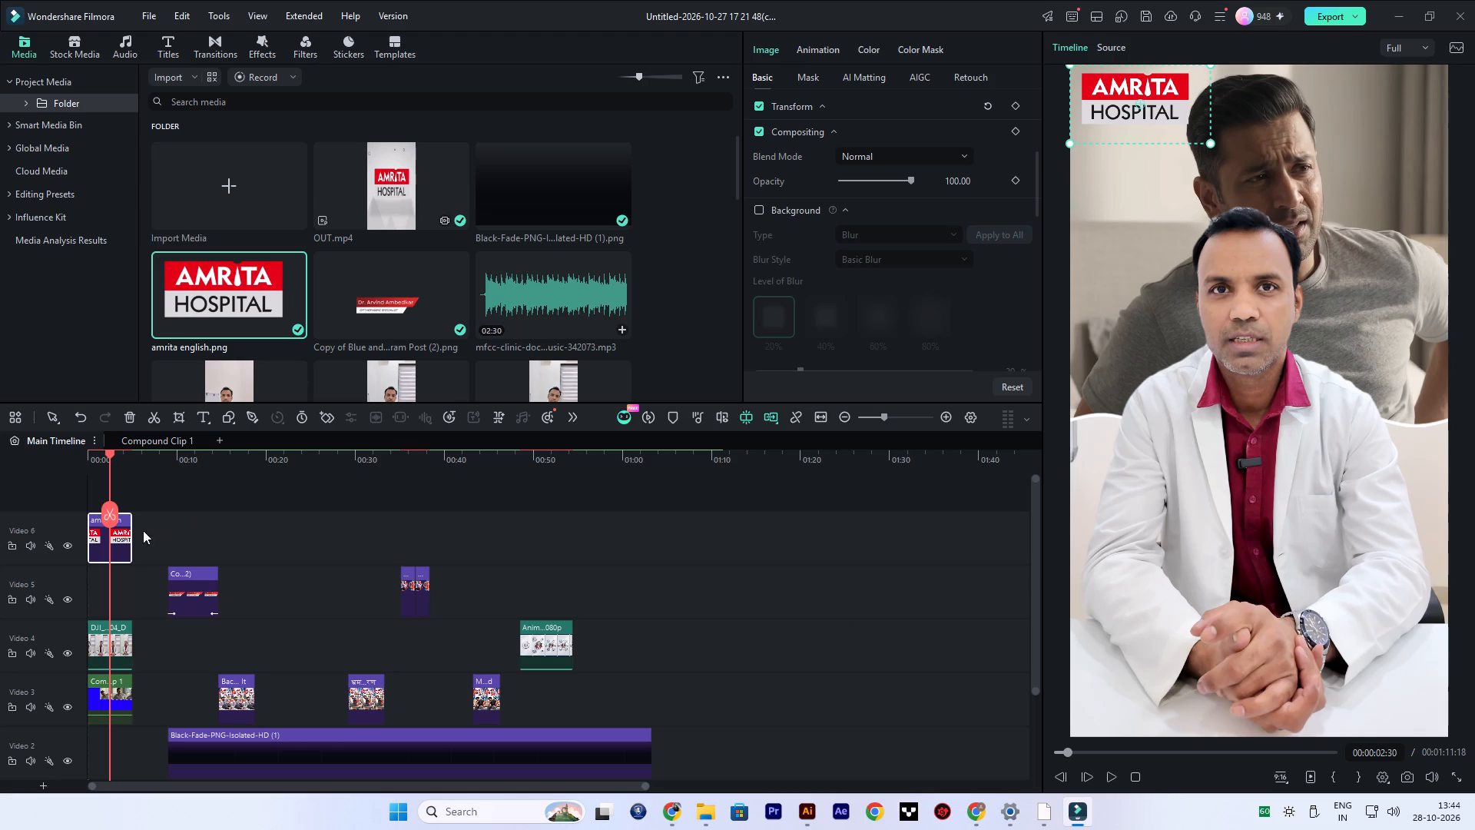
Extend the logo clip to 00:01:03:19, level with the end of the Black-Fade clip, and play the opening to check it.
left_click_drag(128, 529, 648, 603)
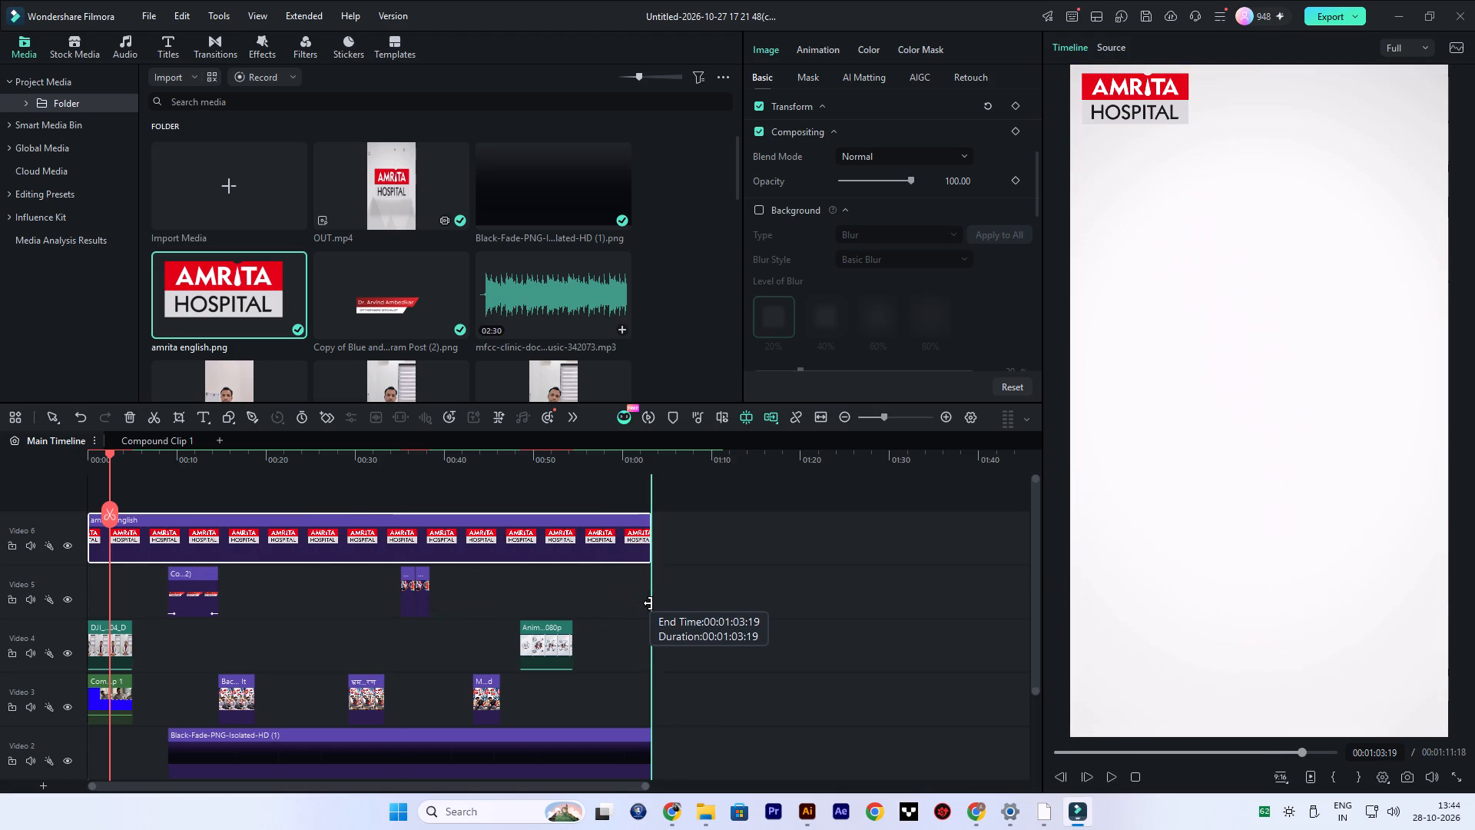
left_click_drag(648, 603, 604, 593)
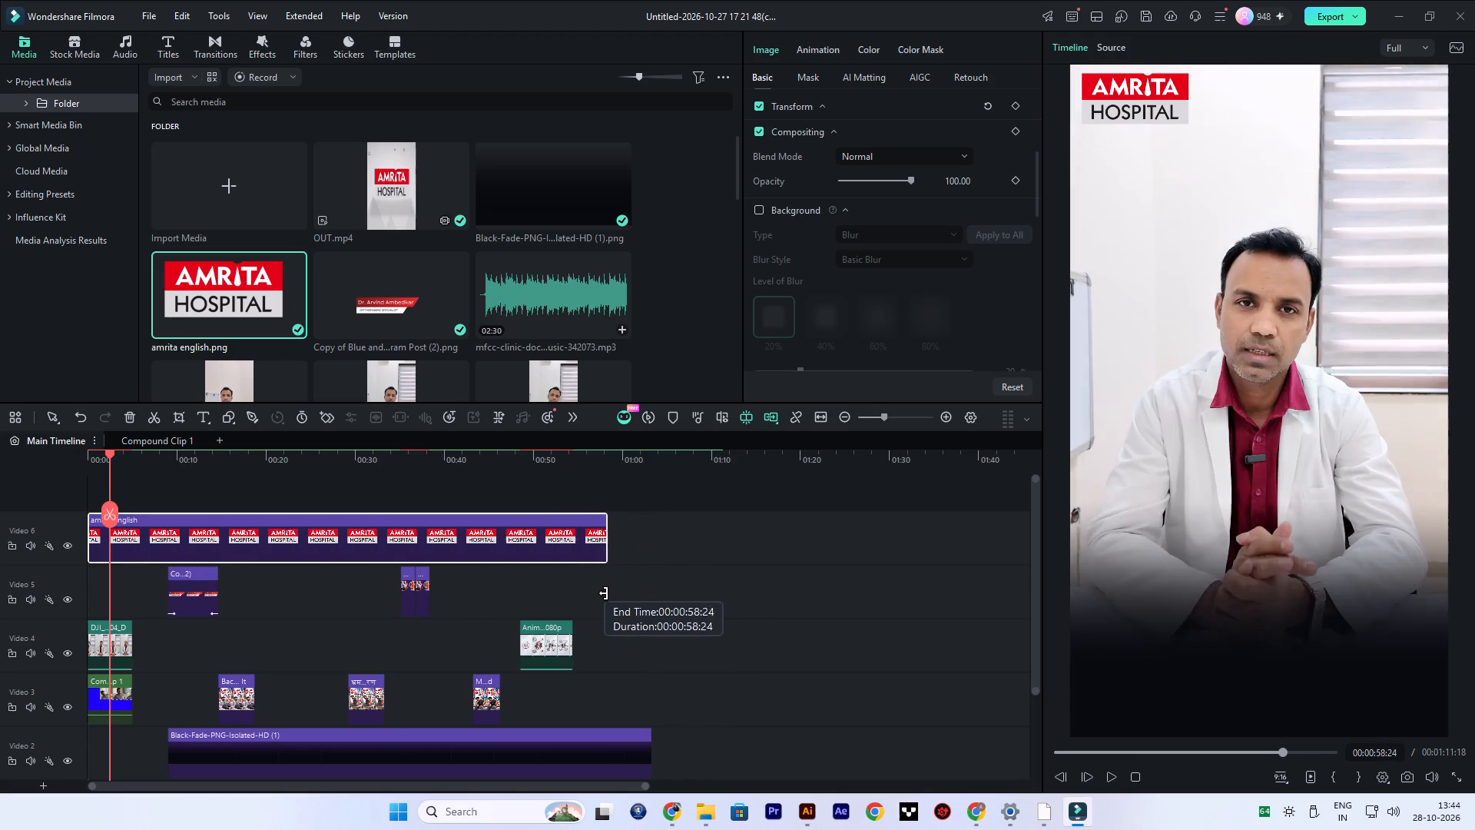
left_click_drag(604, 593, 584, 589)
scroll(589, 592, "down", 4)
scroll(602, 602, "up", 2)
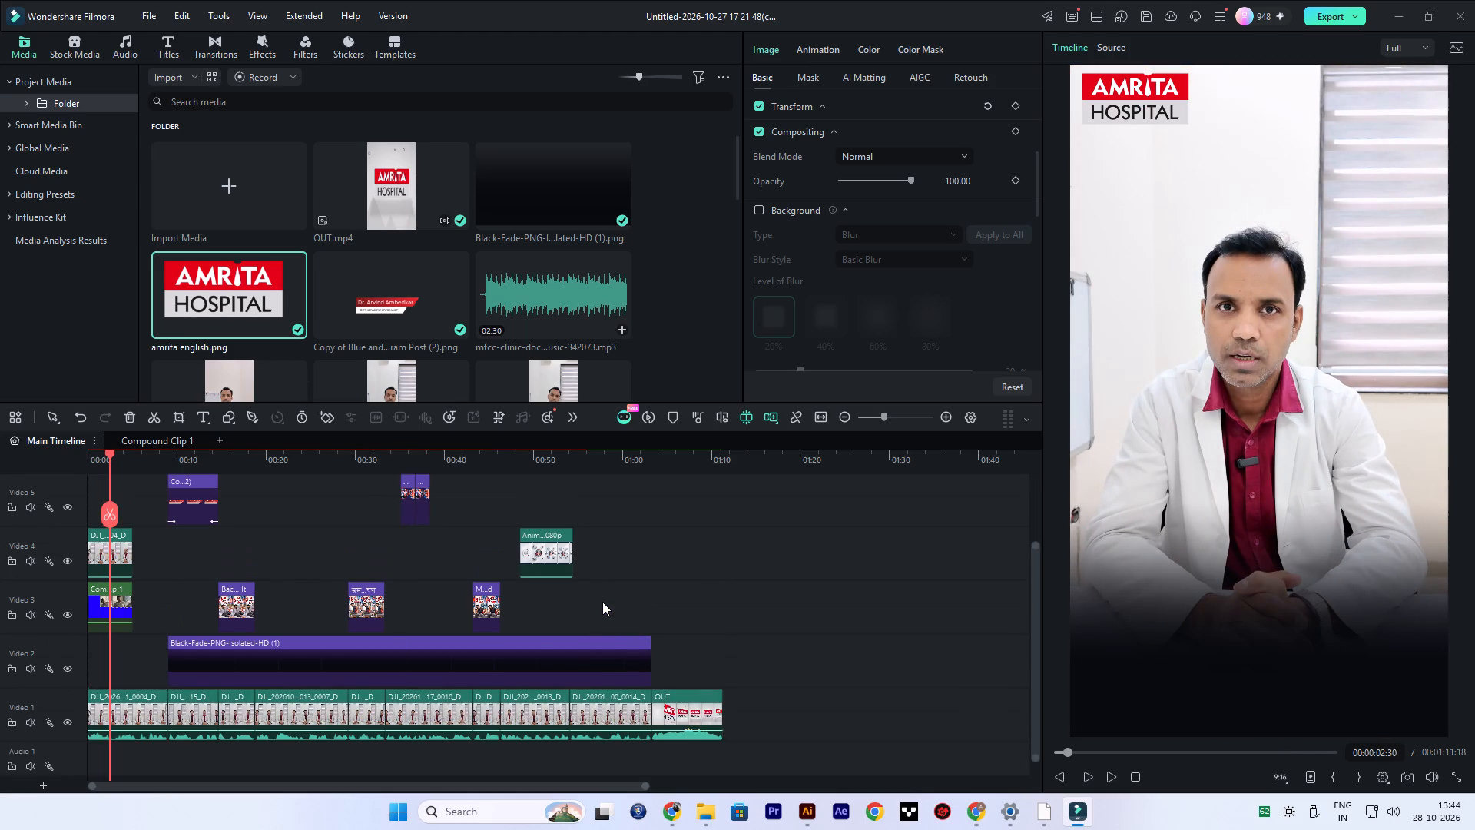
left_click_drag(583, 487, 648, 600)
key("space")
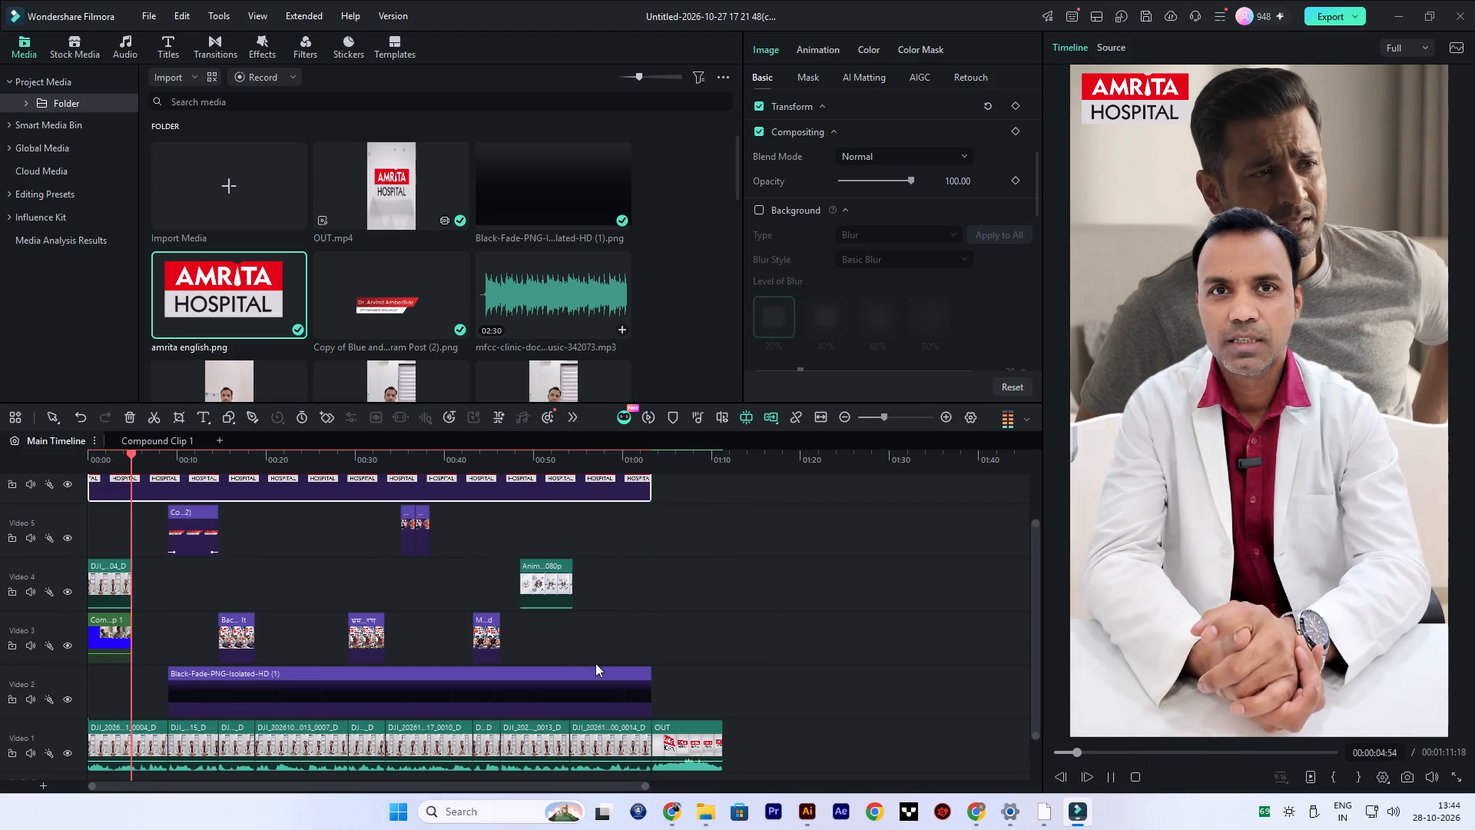
key("space")
Return the playhead to the start of the main timeline and open the Dynamic Caption settings in AI Captions.
left_click_drag(136, 452, 0, 470)
left_click(171, 44)
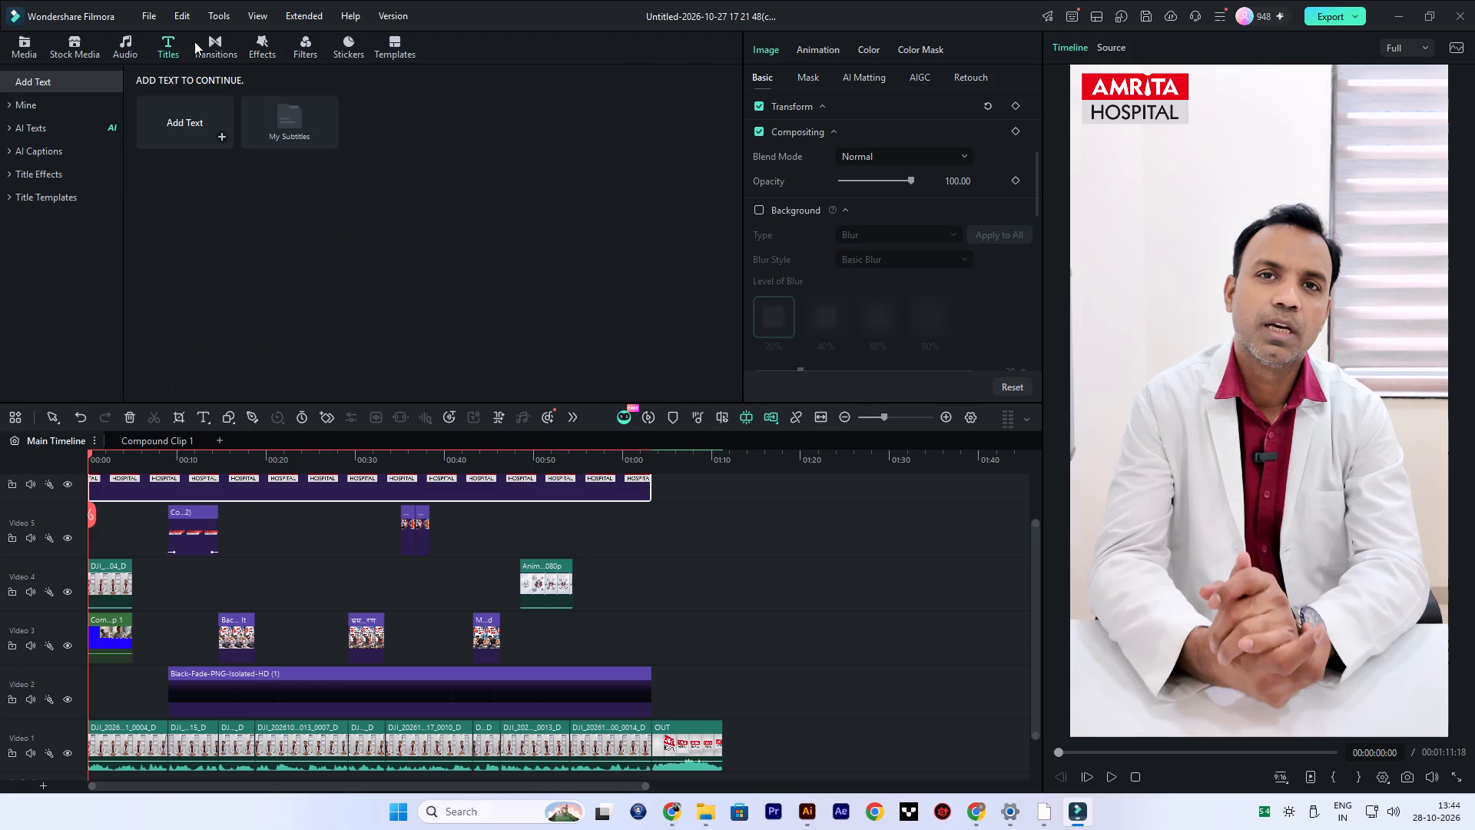
left_click(10, 148)
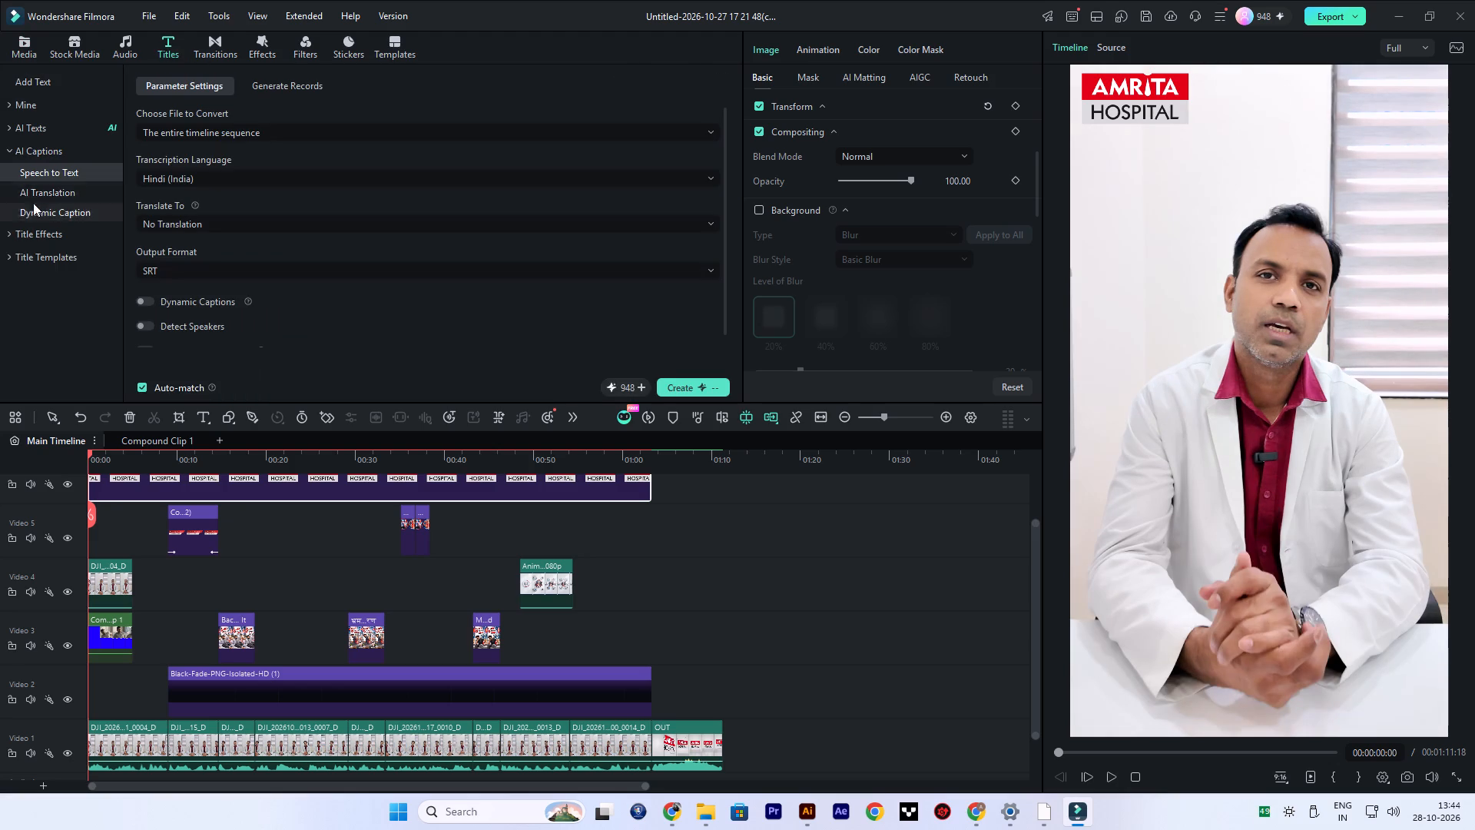
left_click(54, 208)
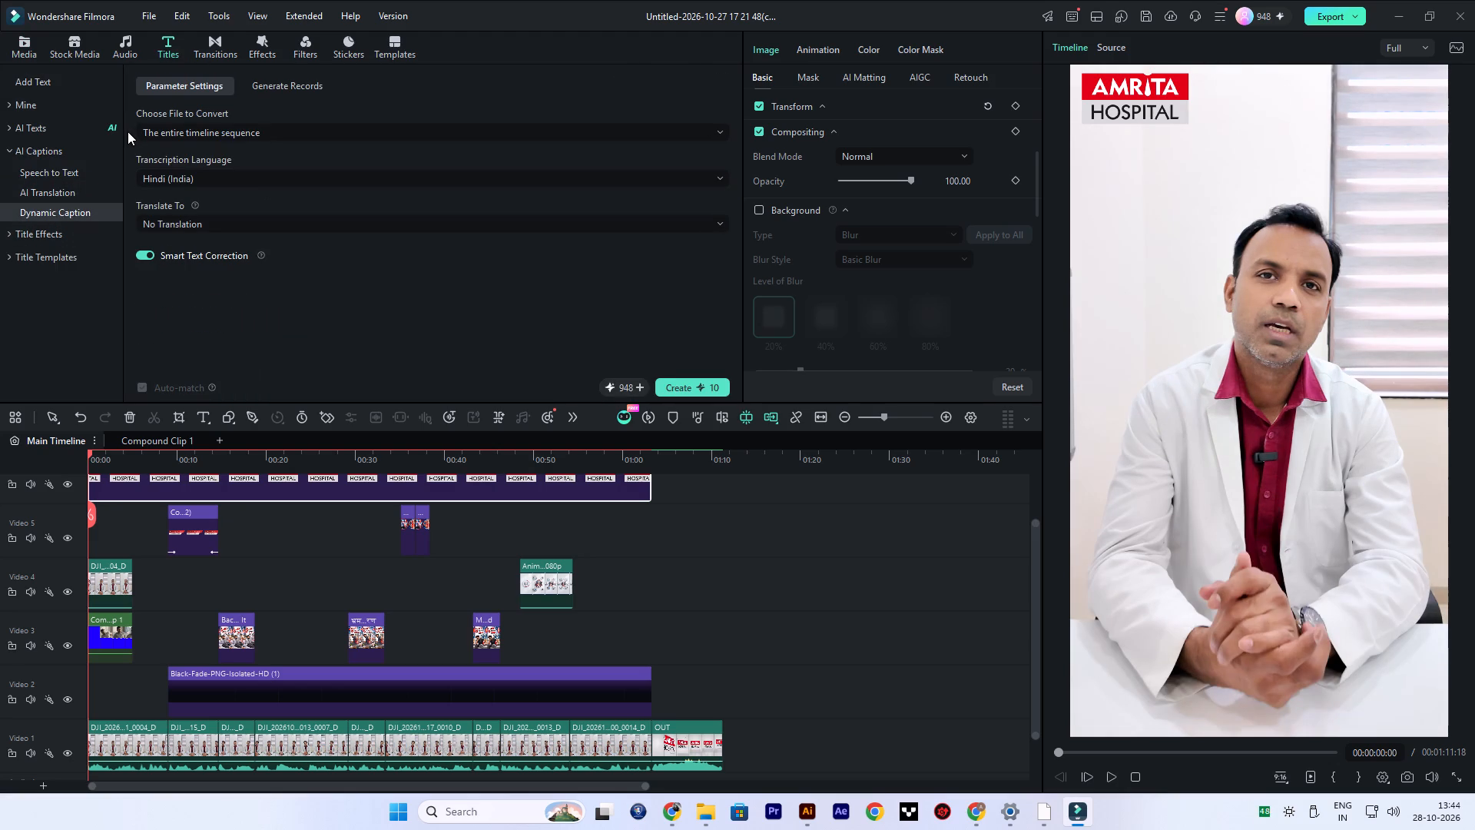
left_click(8, 237)
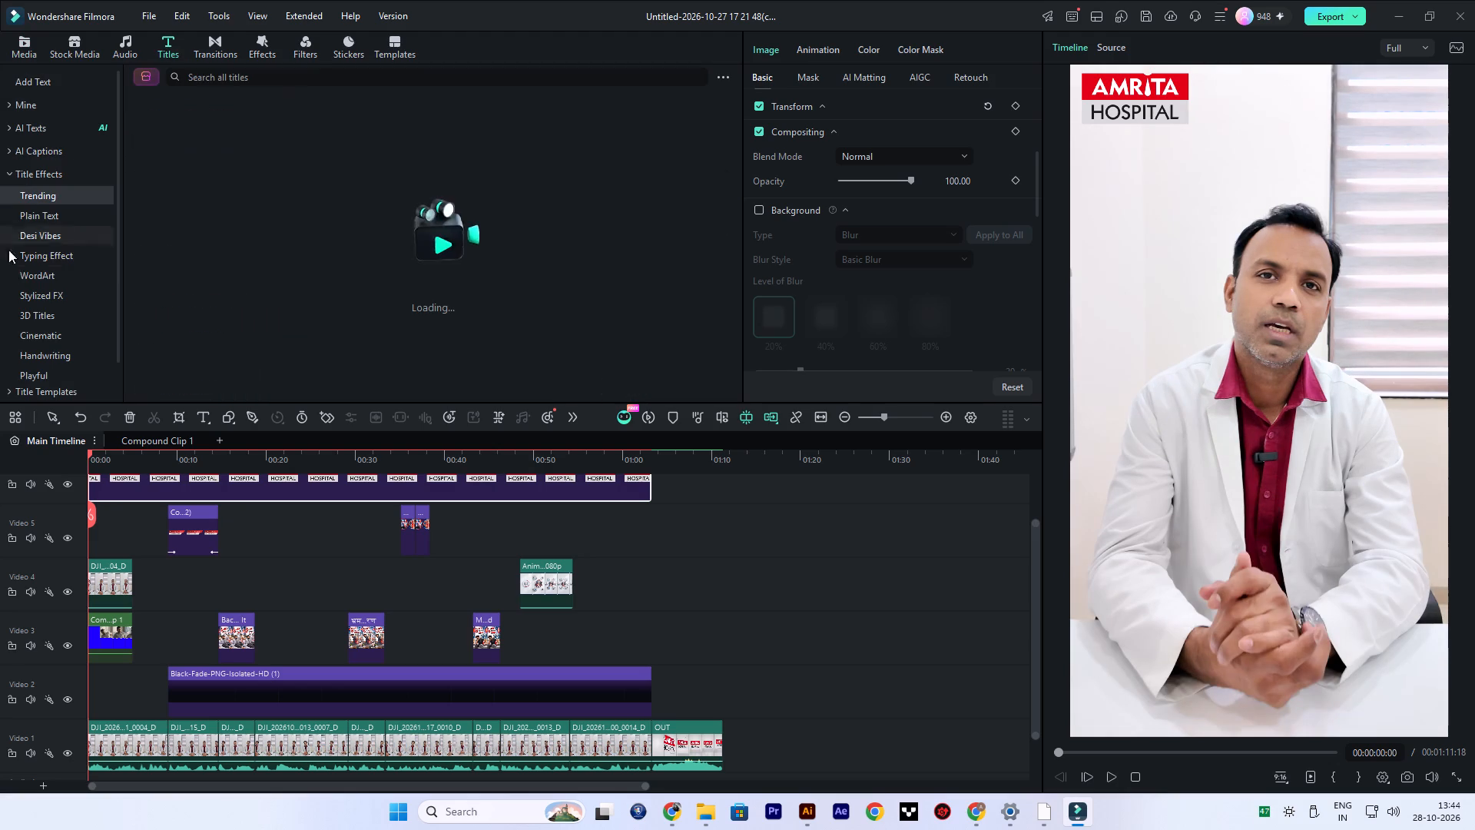
left_click(12, 158)
left_click(55, 220)
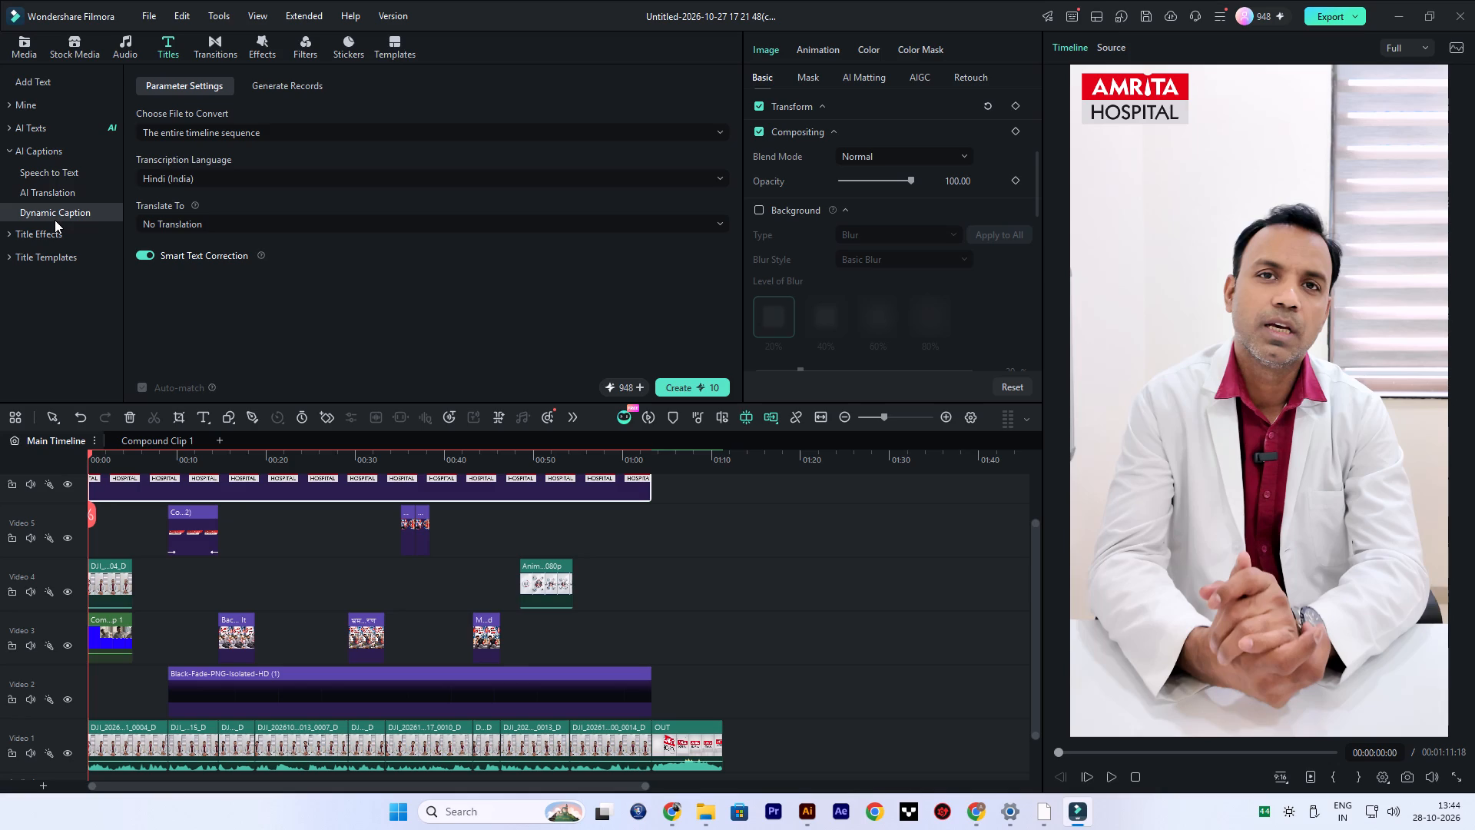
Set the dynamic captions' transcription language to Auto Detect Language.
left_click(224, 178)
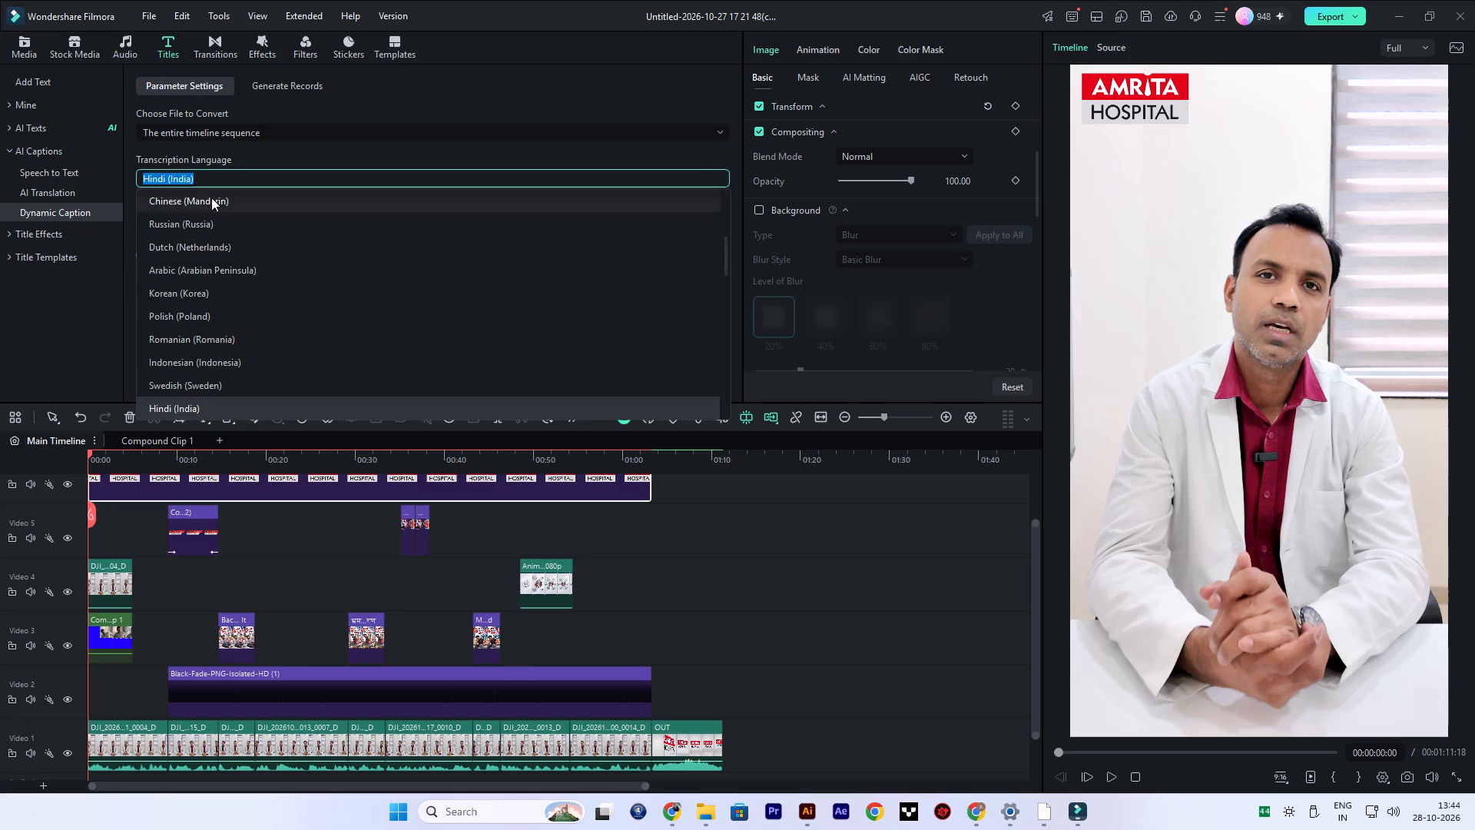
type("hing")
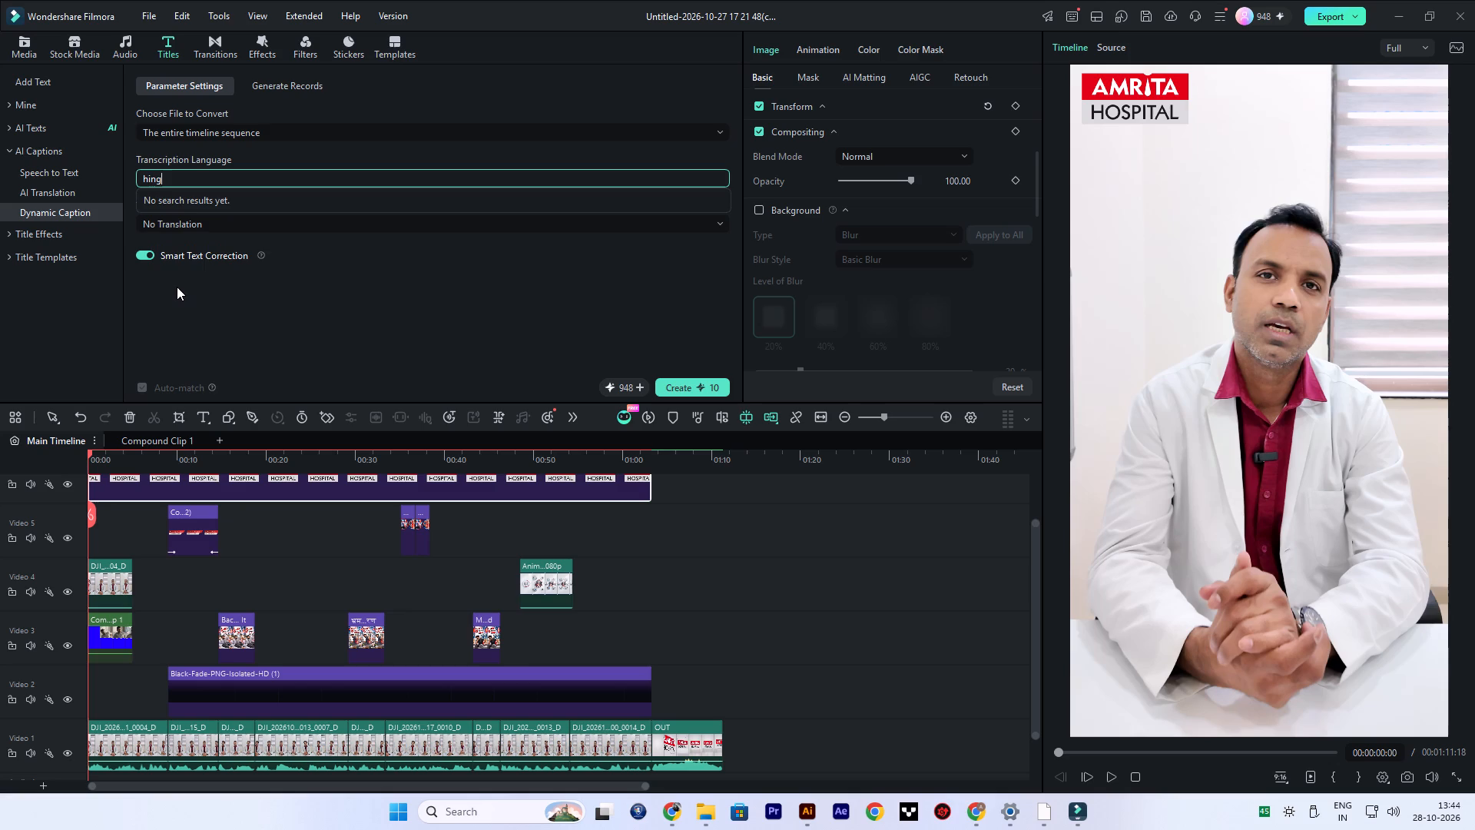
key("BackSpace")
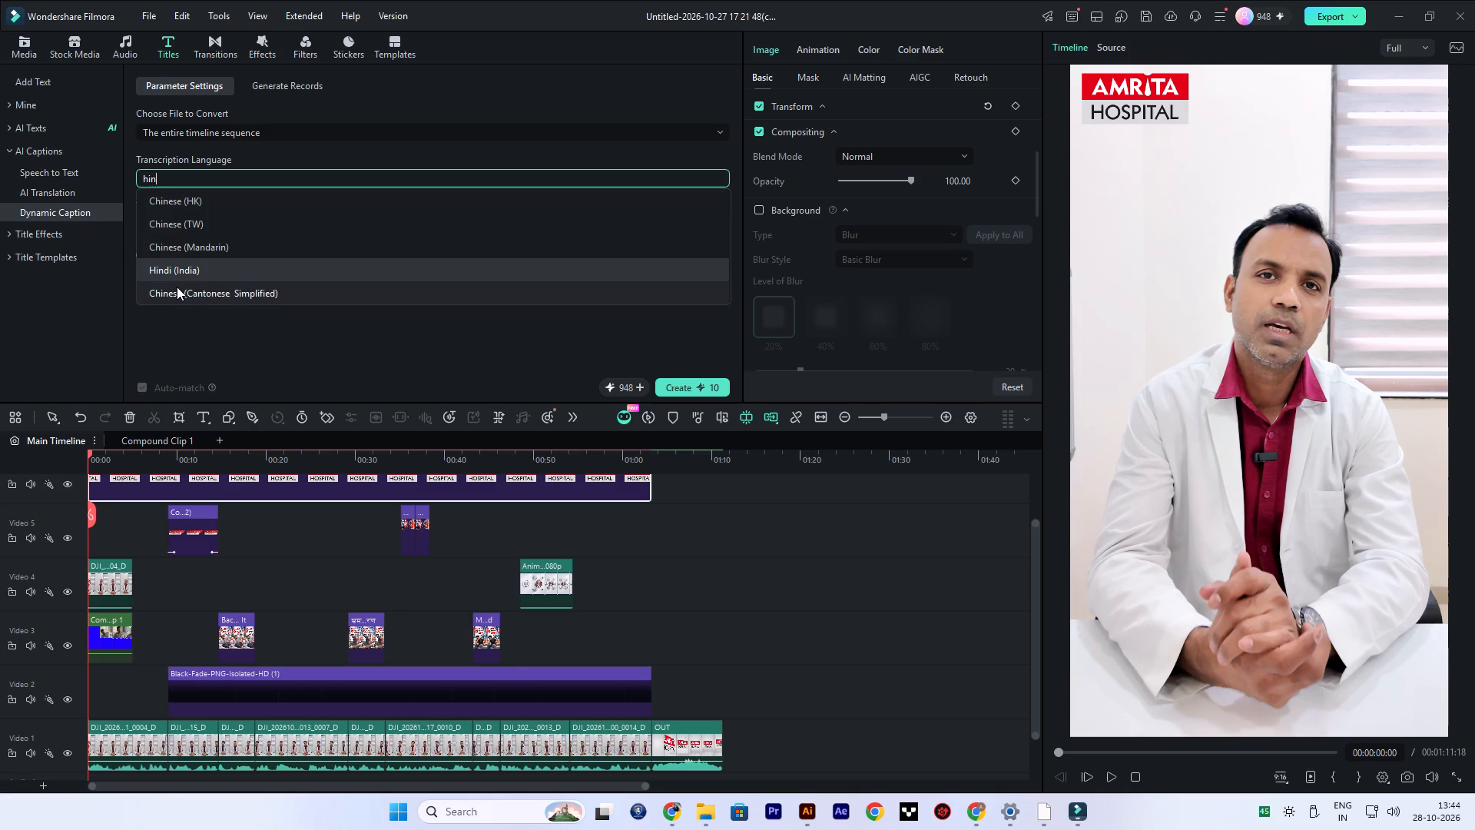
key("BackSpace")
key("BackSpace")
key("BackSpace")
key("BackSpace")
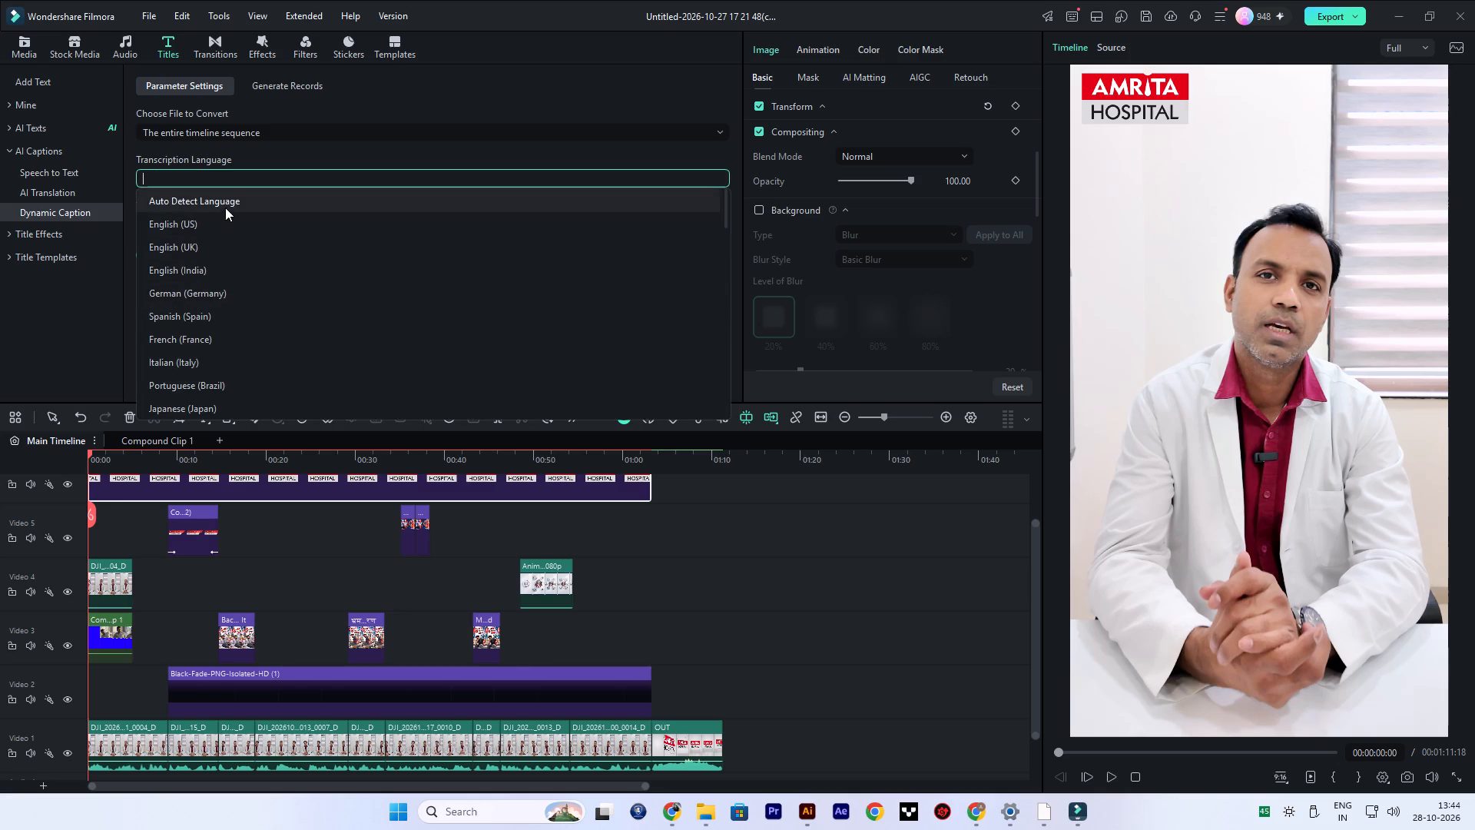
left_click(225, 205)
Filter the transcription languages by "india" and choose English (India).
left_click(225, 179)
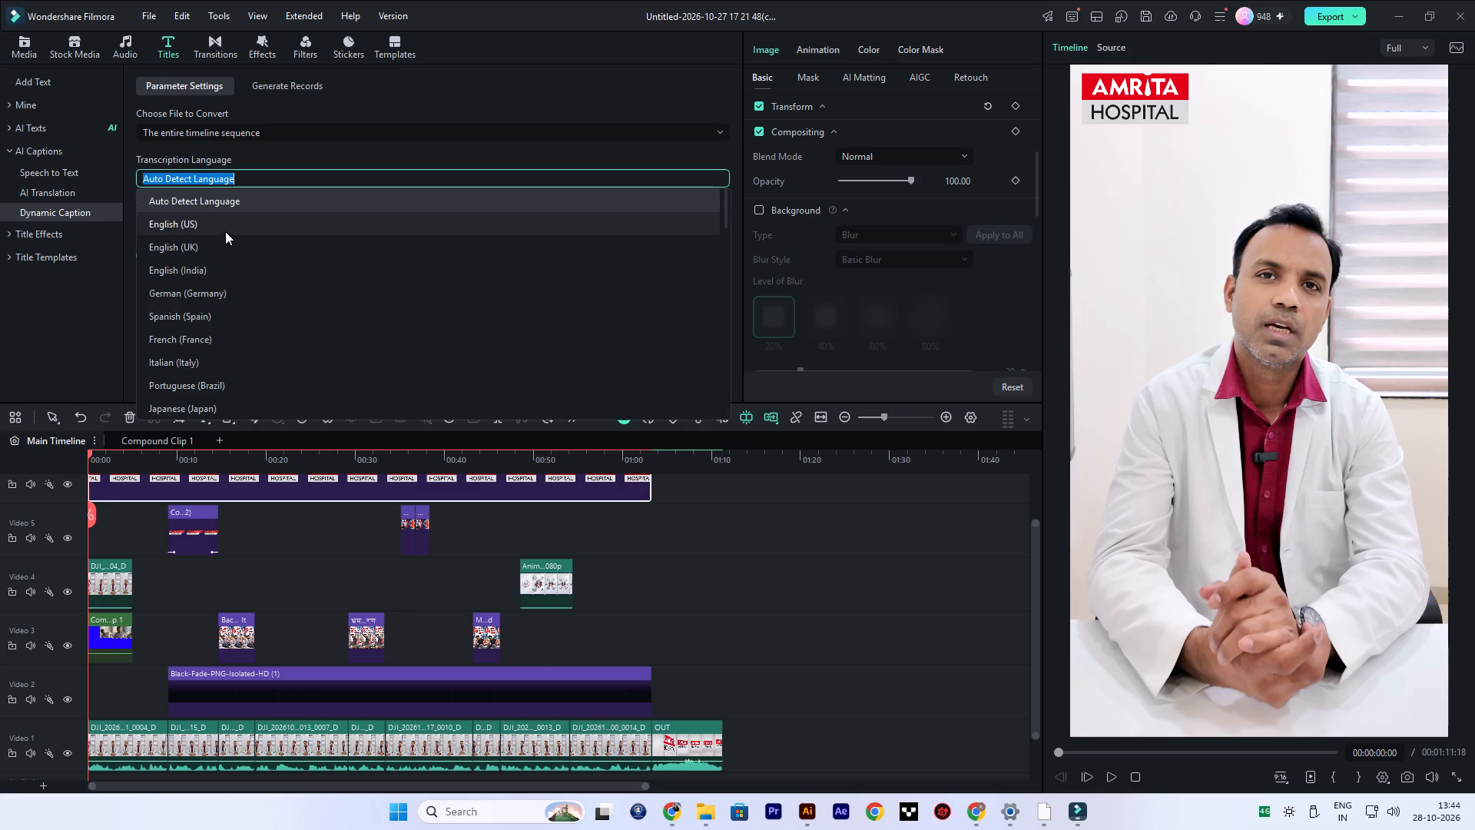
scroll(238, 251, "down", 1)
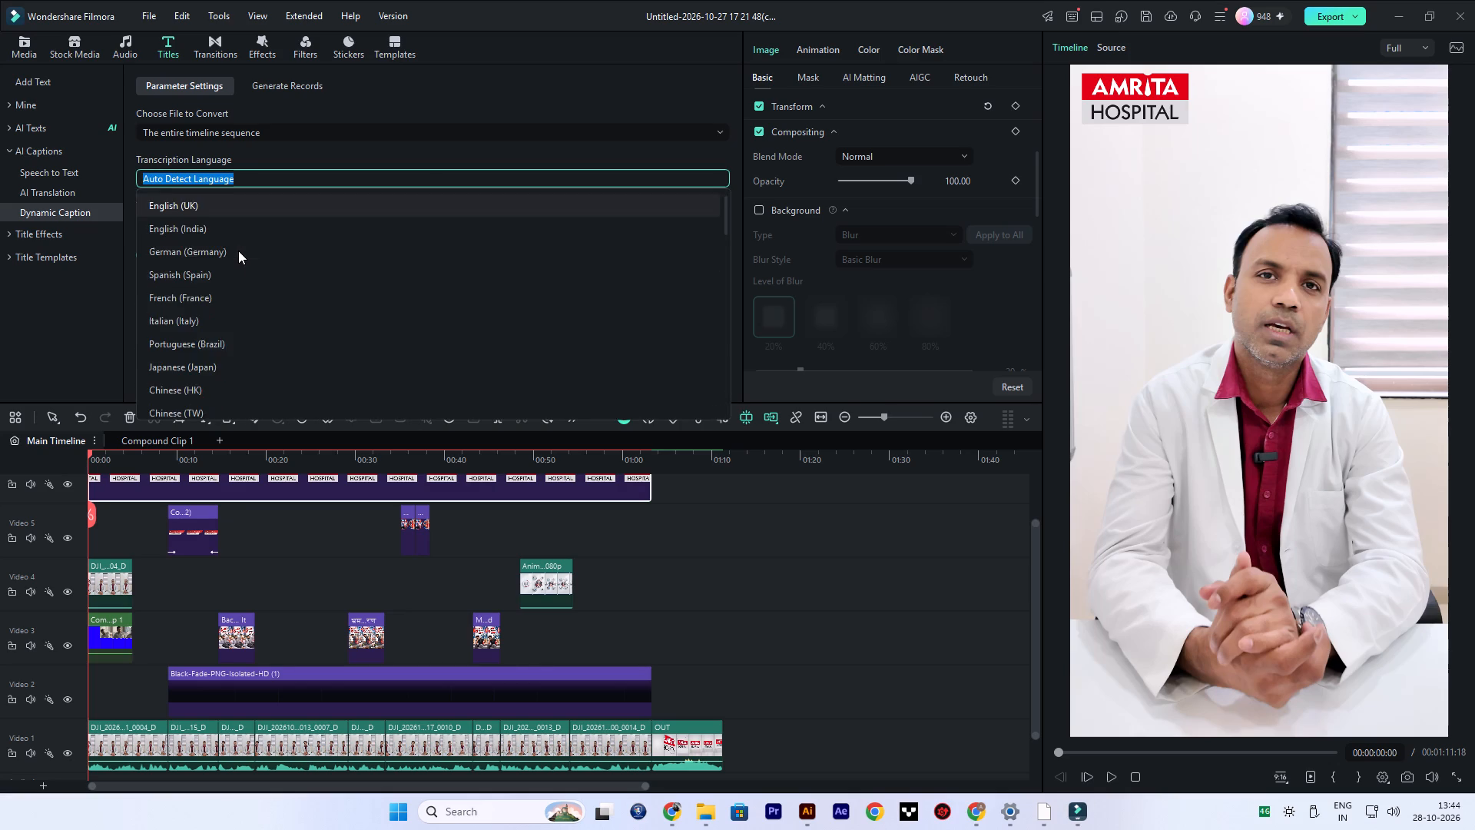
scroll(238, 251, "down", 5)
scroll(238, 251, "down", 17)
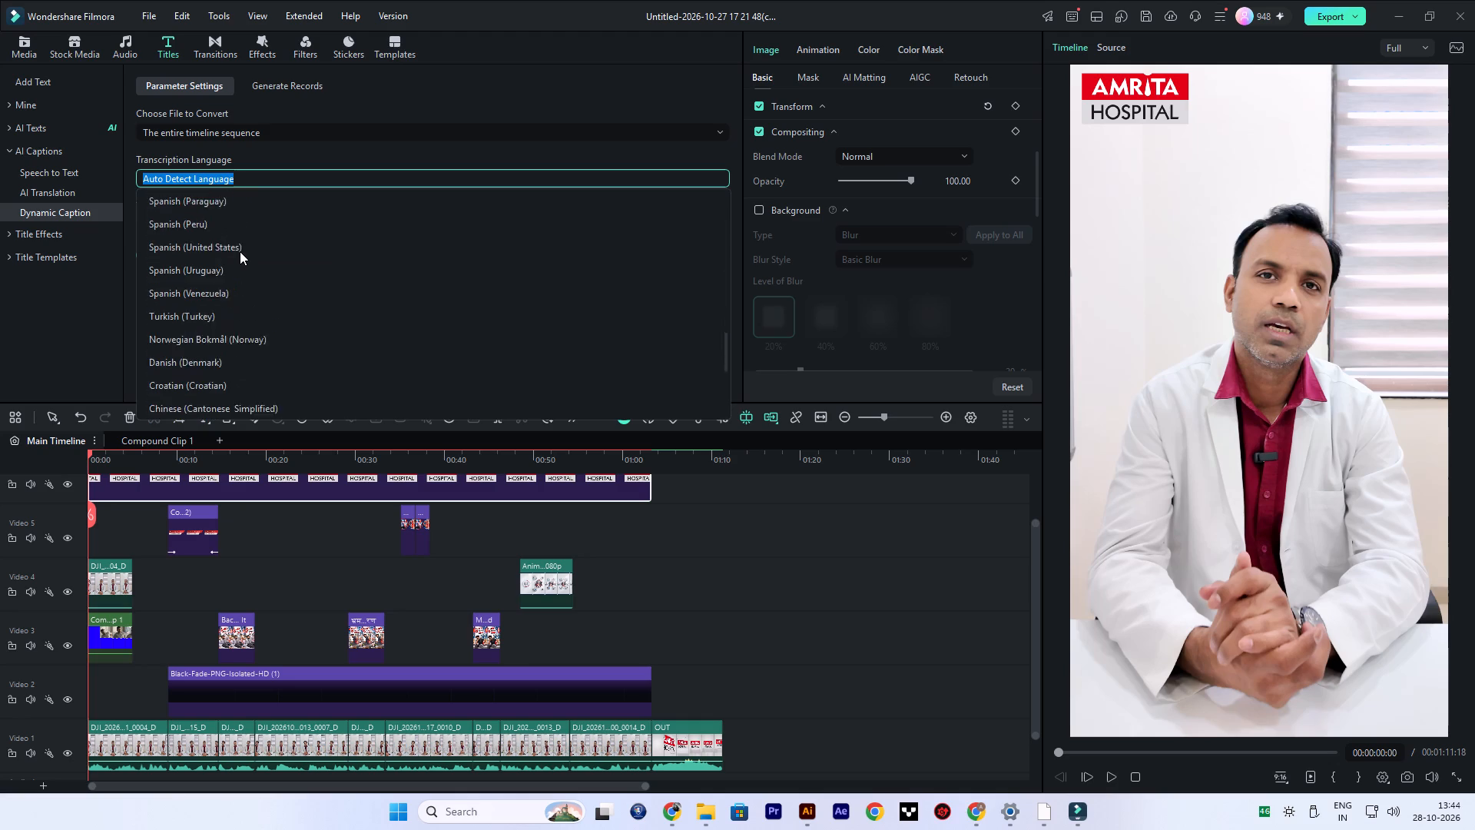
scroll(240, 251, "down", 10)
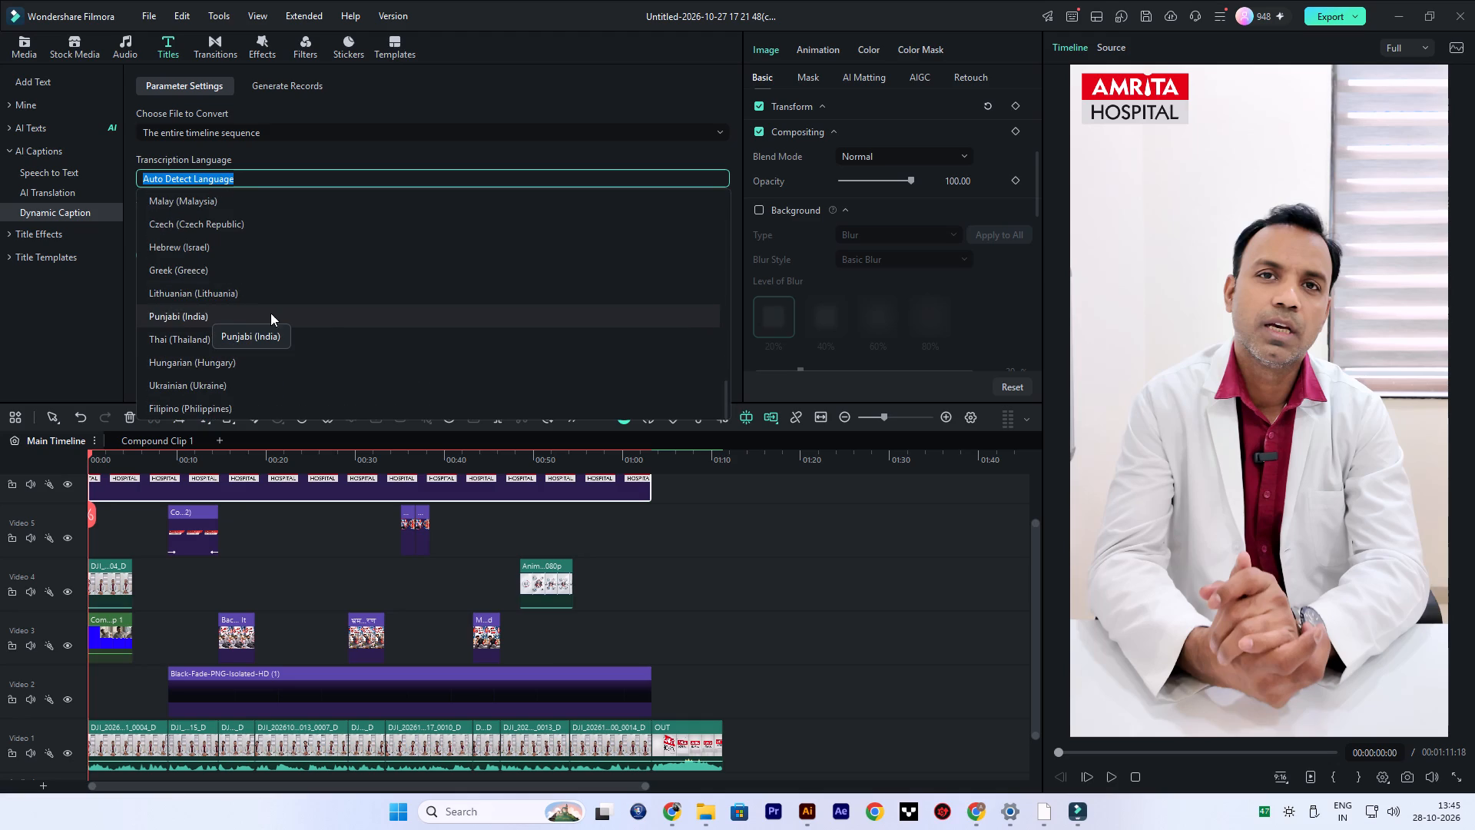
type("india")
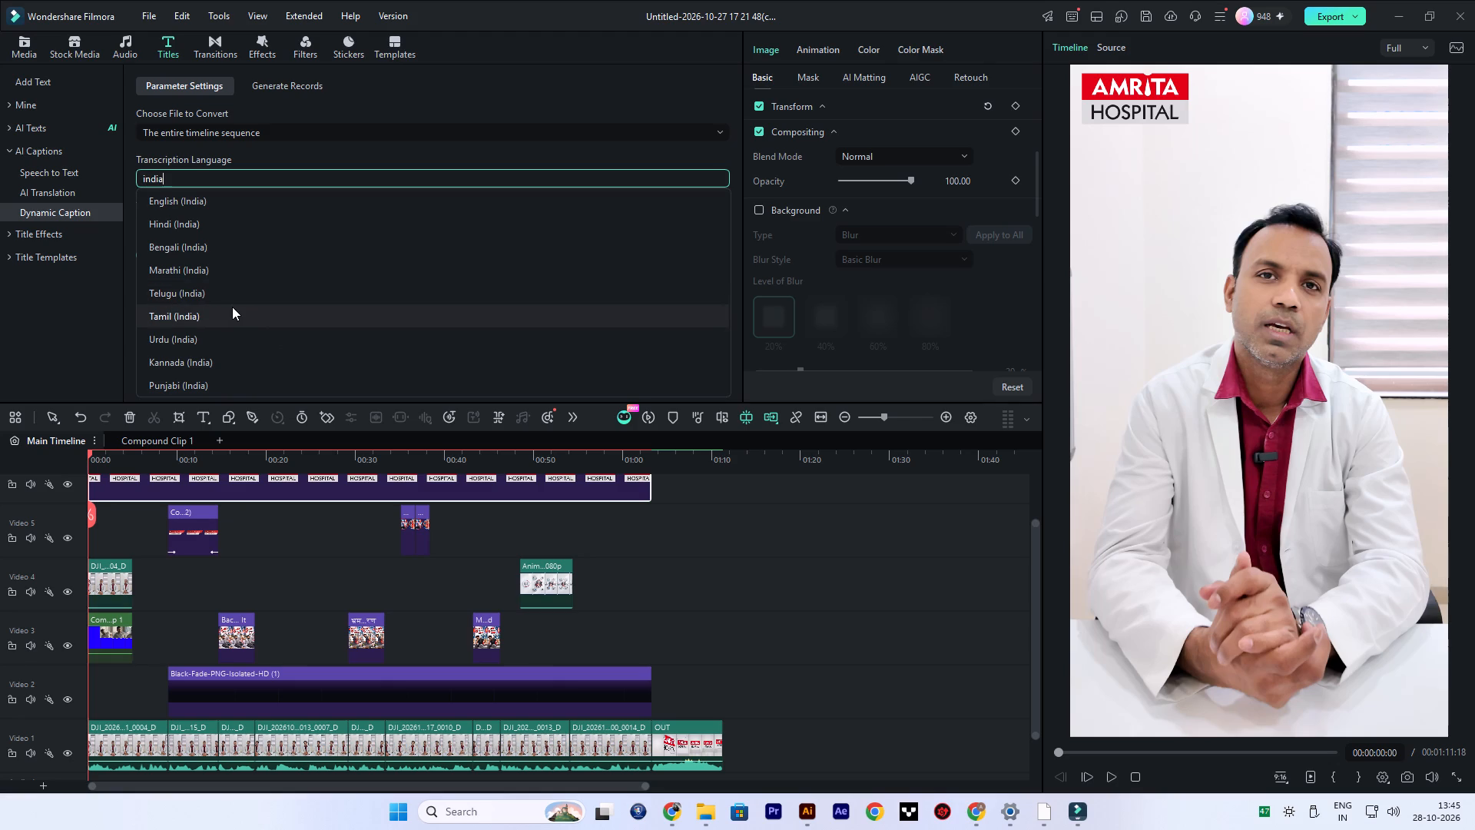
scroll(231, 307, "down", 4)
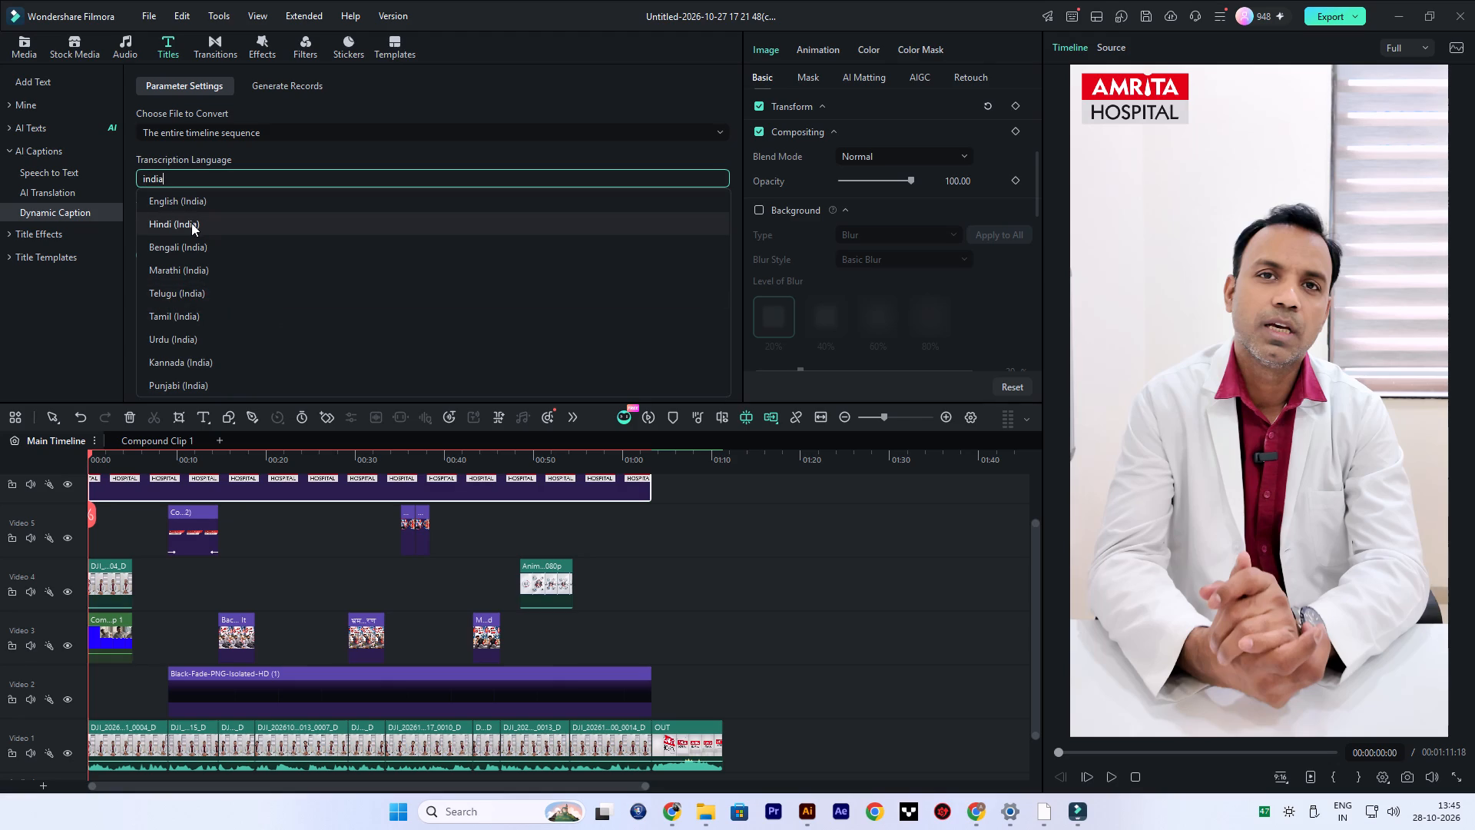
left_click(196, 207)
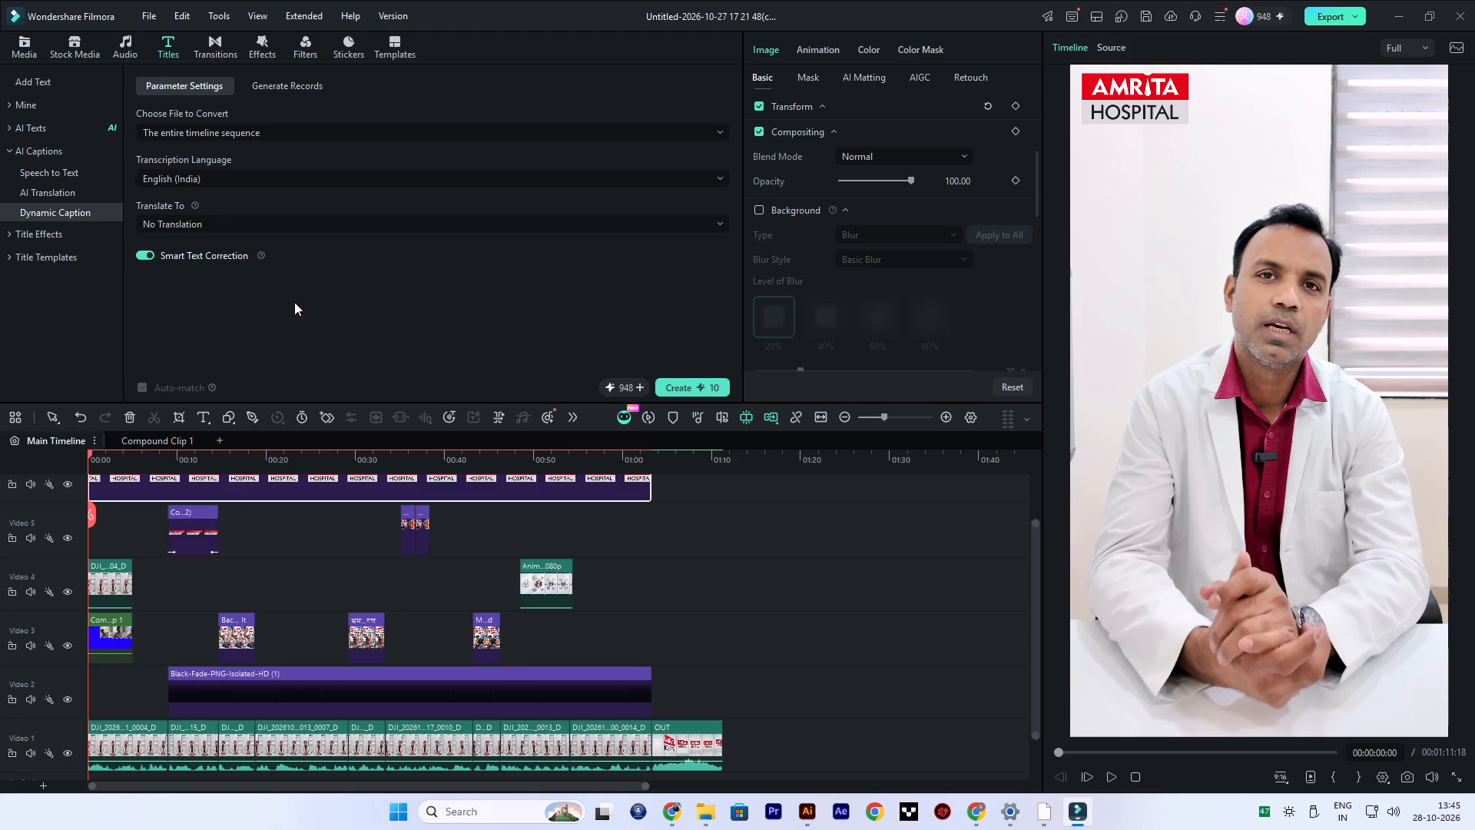
Set the transcription language to Auto Detect Language instead of English (India).
left_click(205, 174)
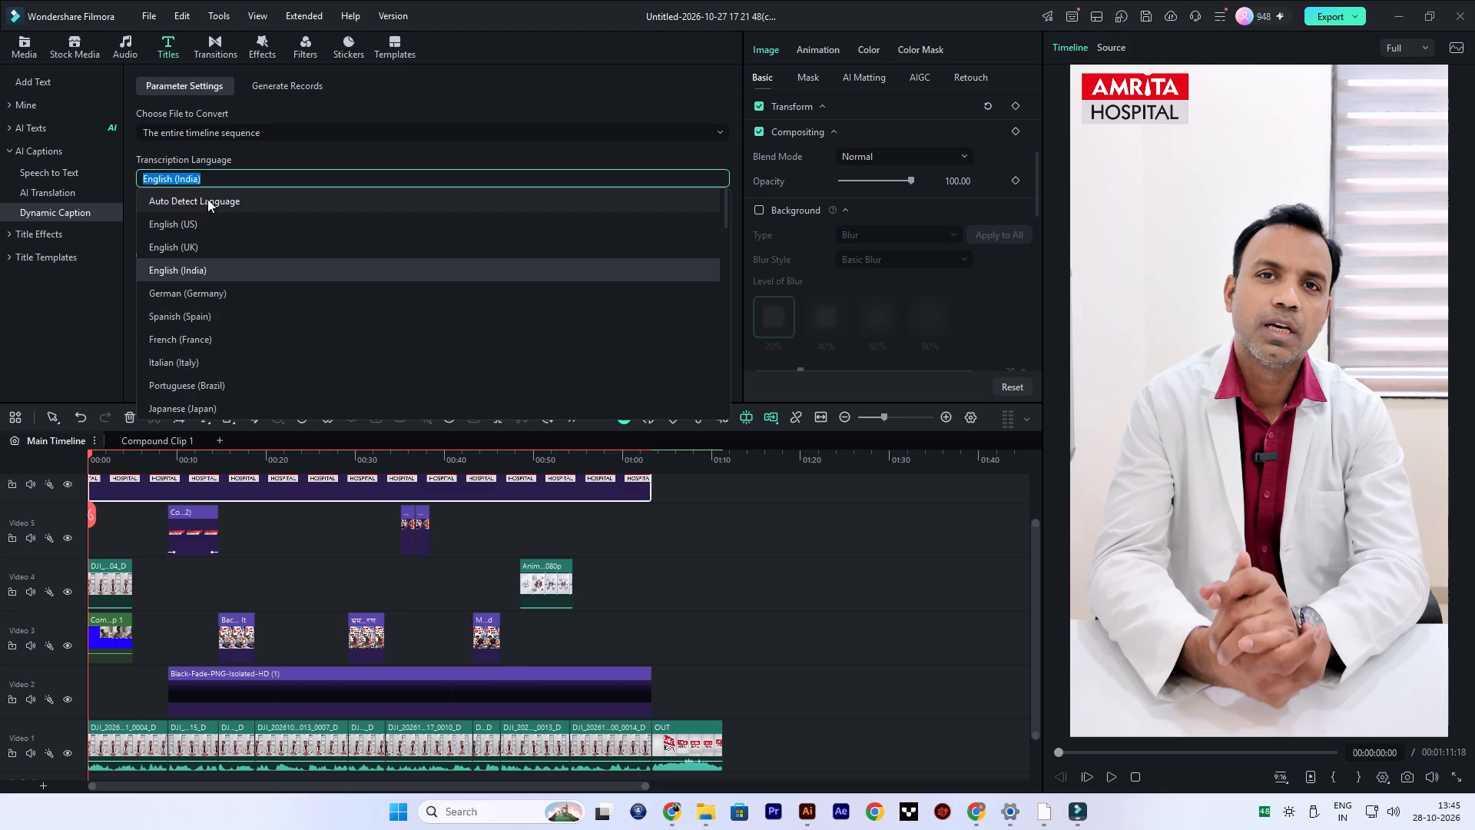
left_click(207, 199)
left_click(219, 177)
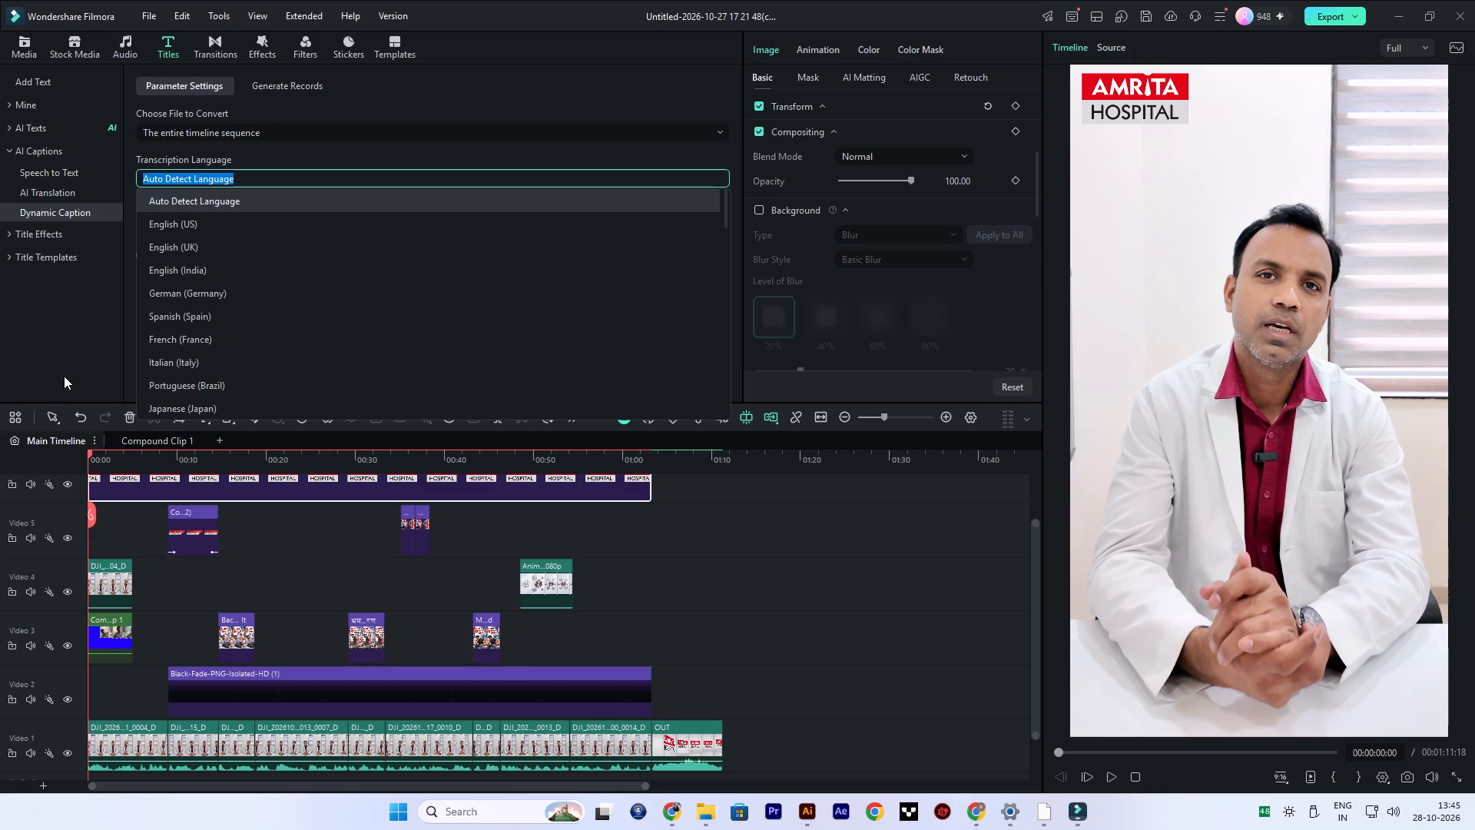
left_click(64, 376)
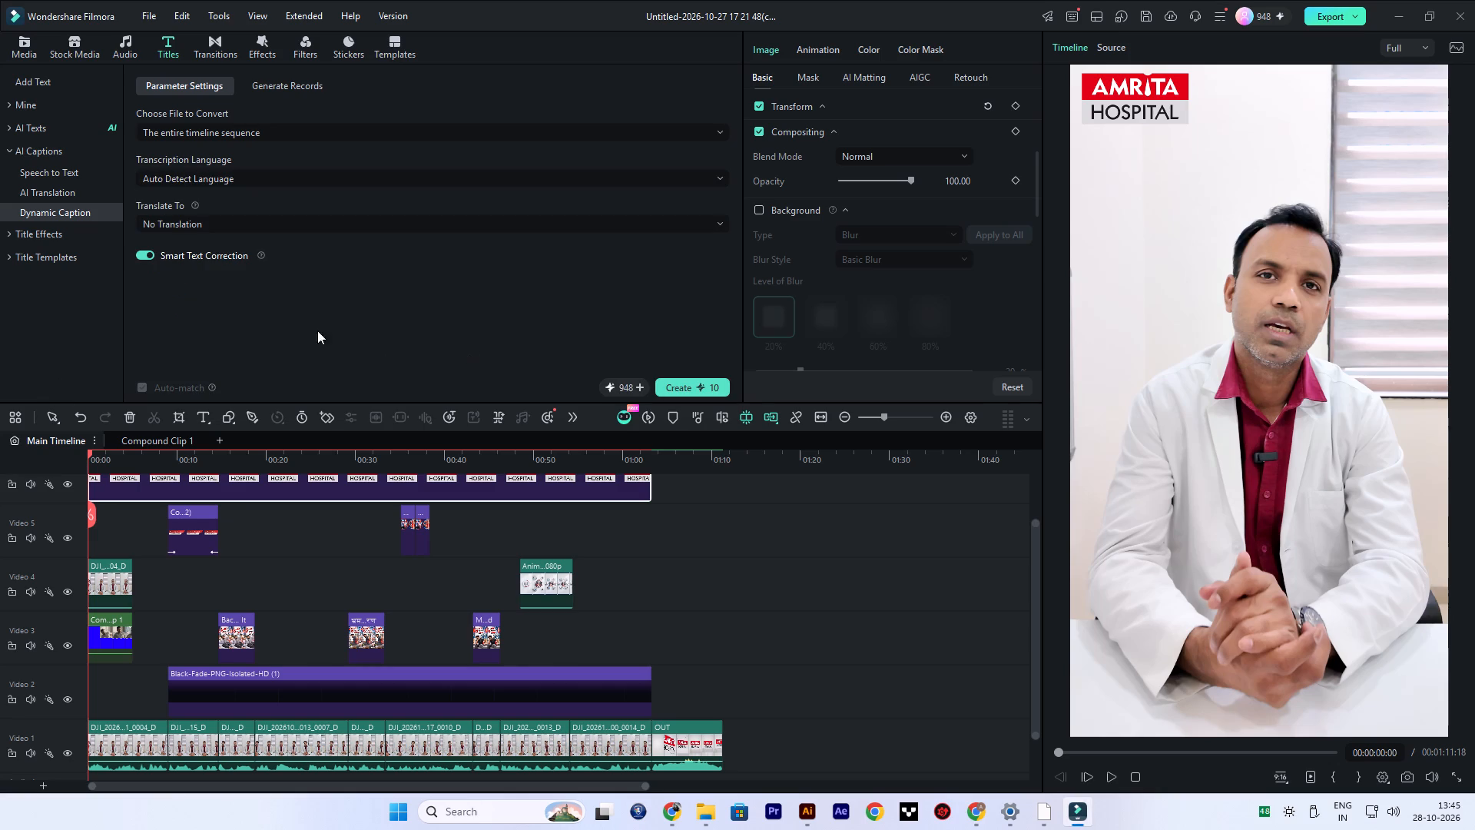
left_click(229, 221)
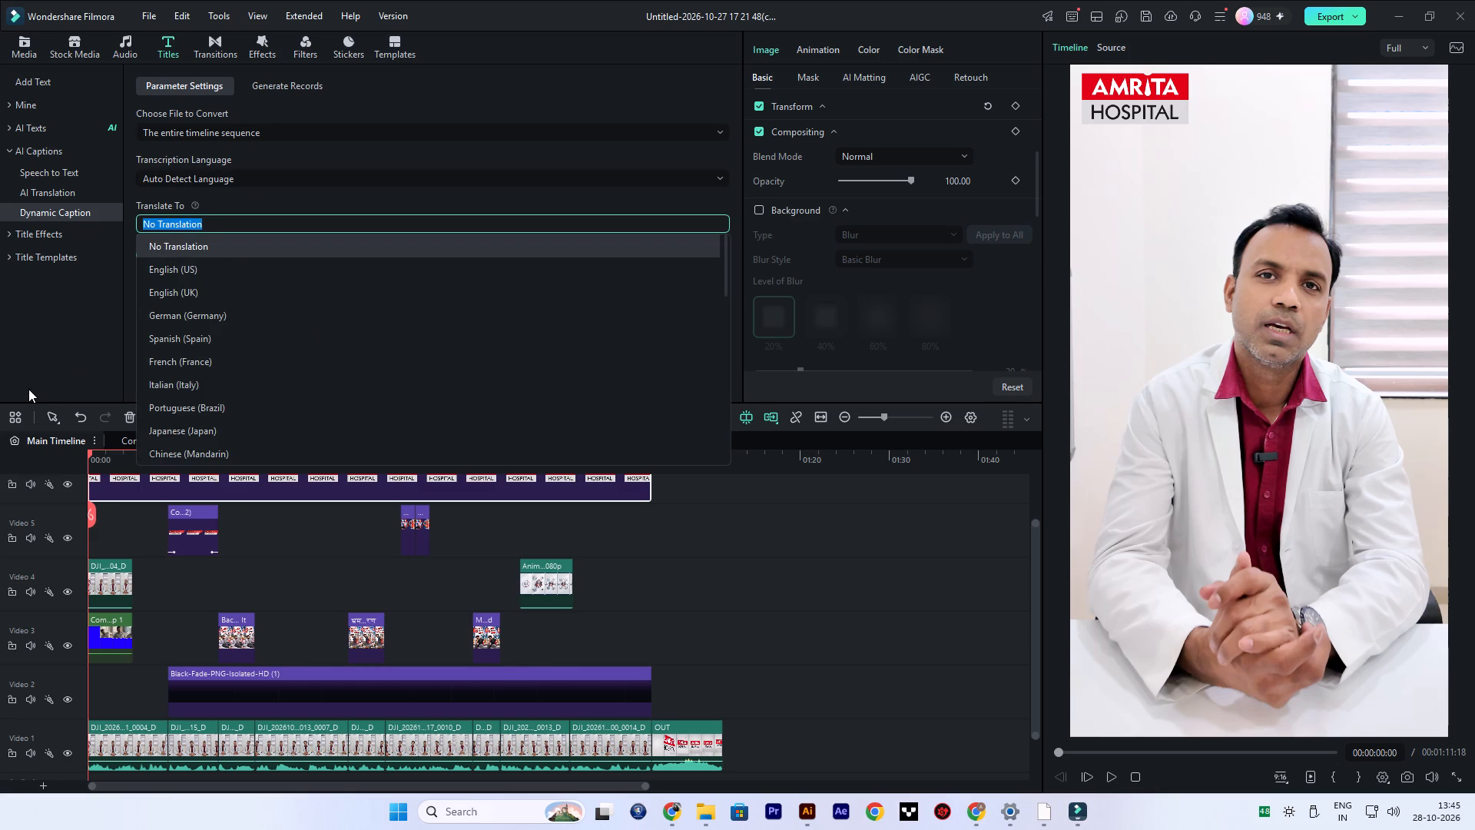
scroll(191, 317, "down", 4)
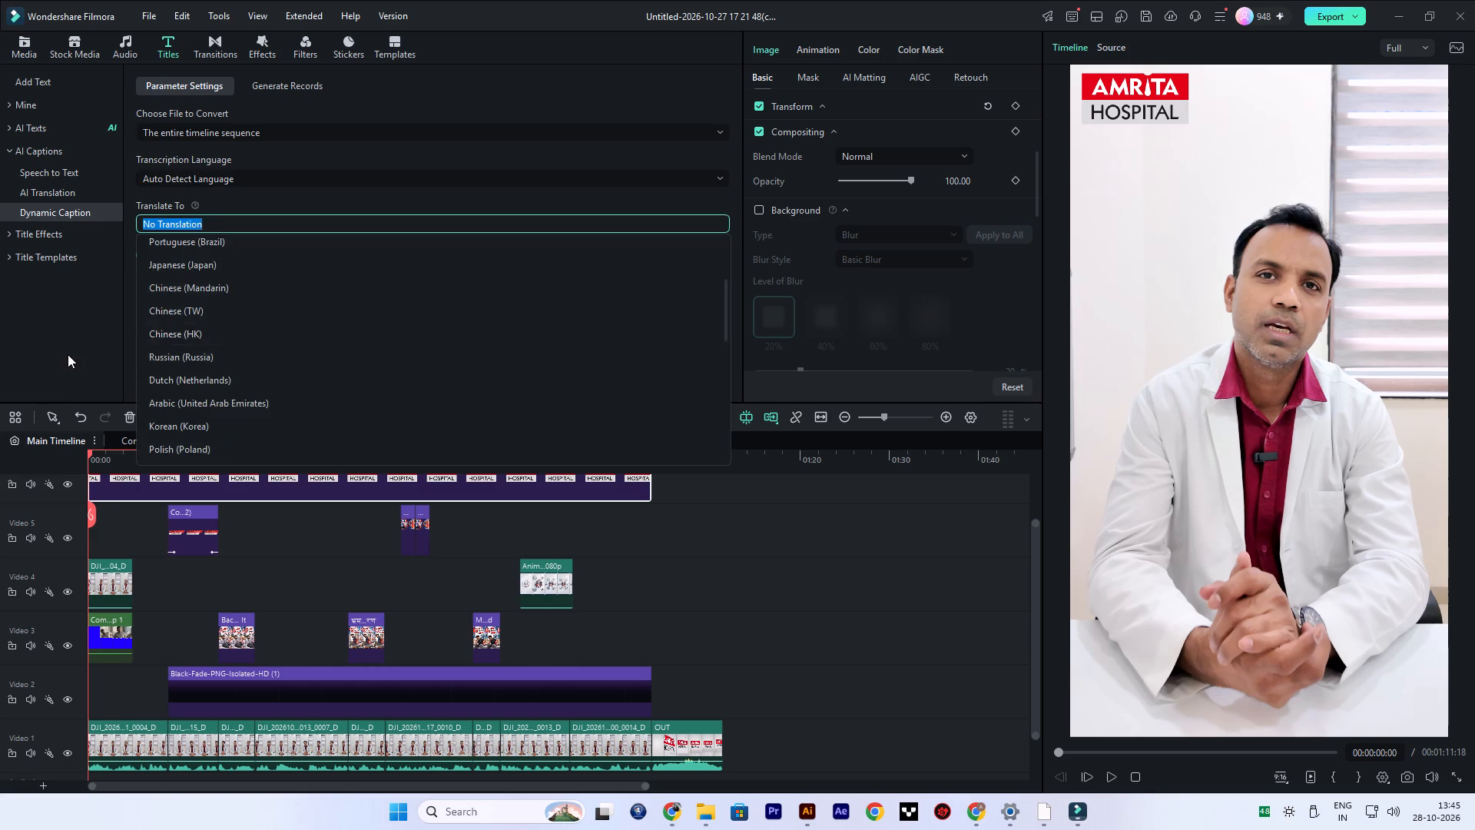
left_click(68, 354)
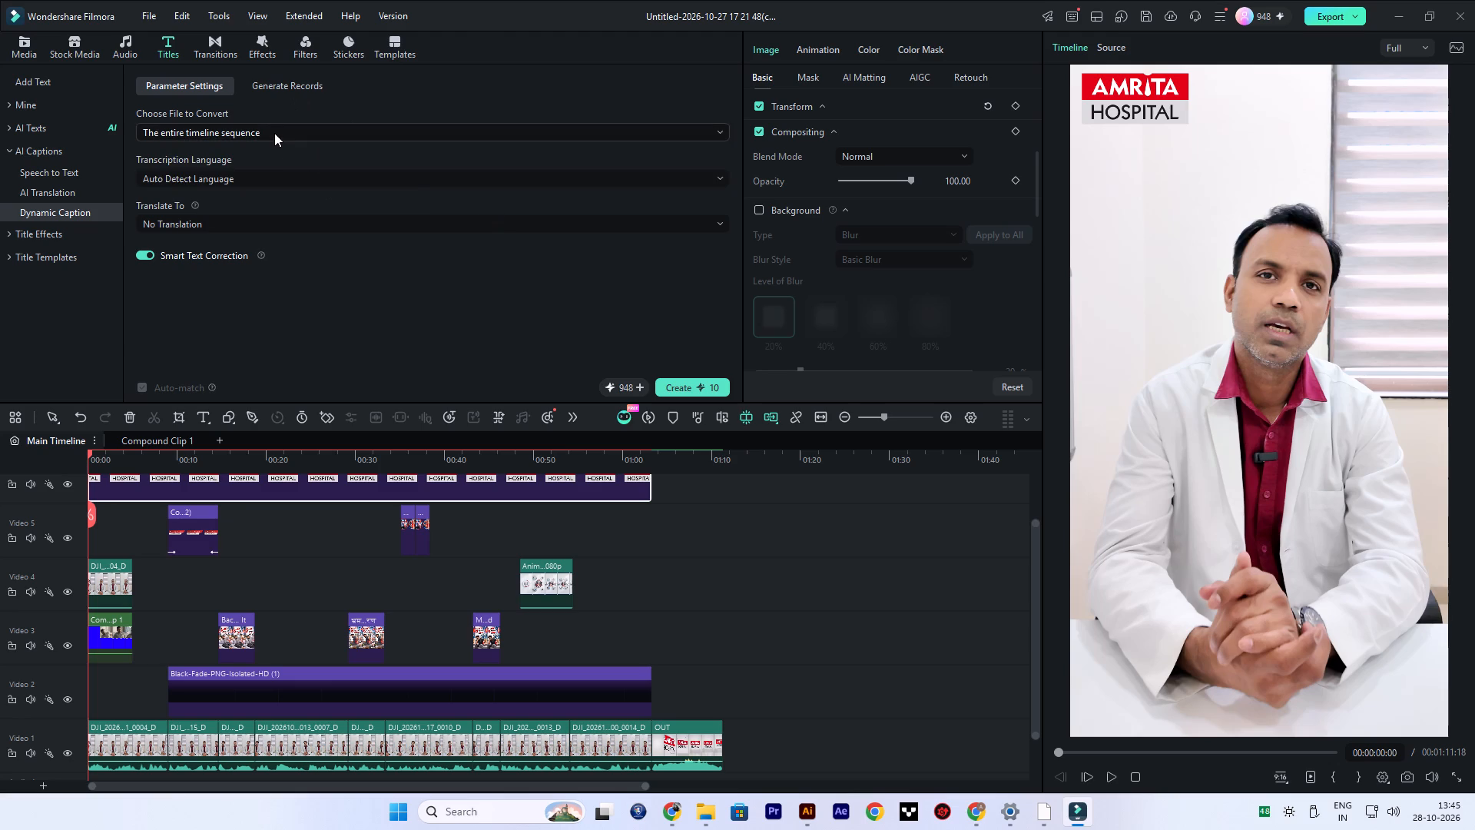
Generate dynamic captions for the entire timeline sequence with no translation and Smart Text Correction on.
left_click(274, 133)
left_click(286, 304)
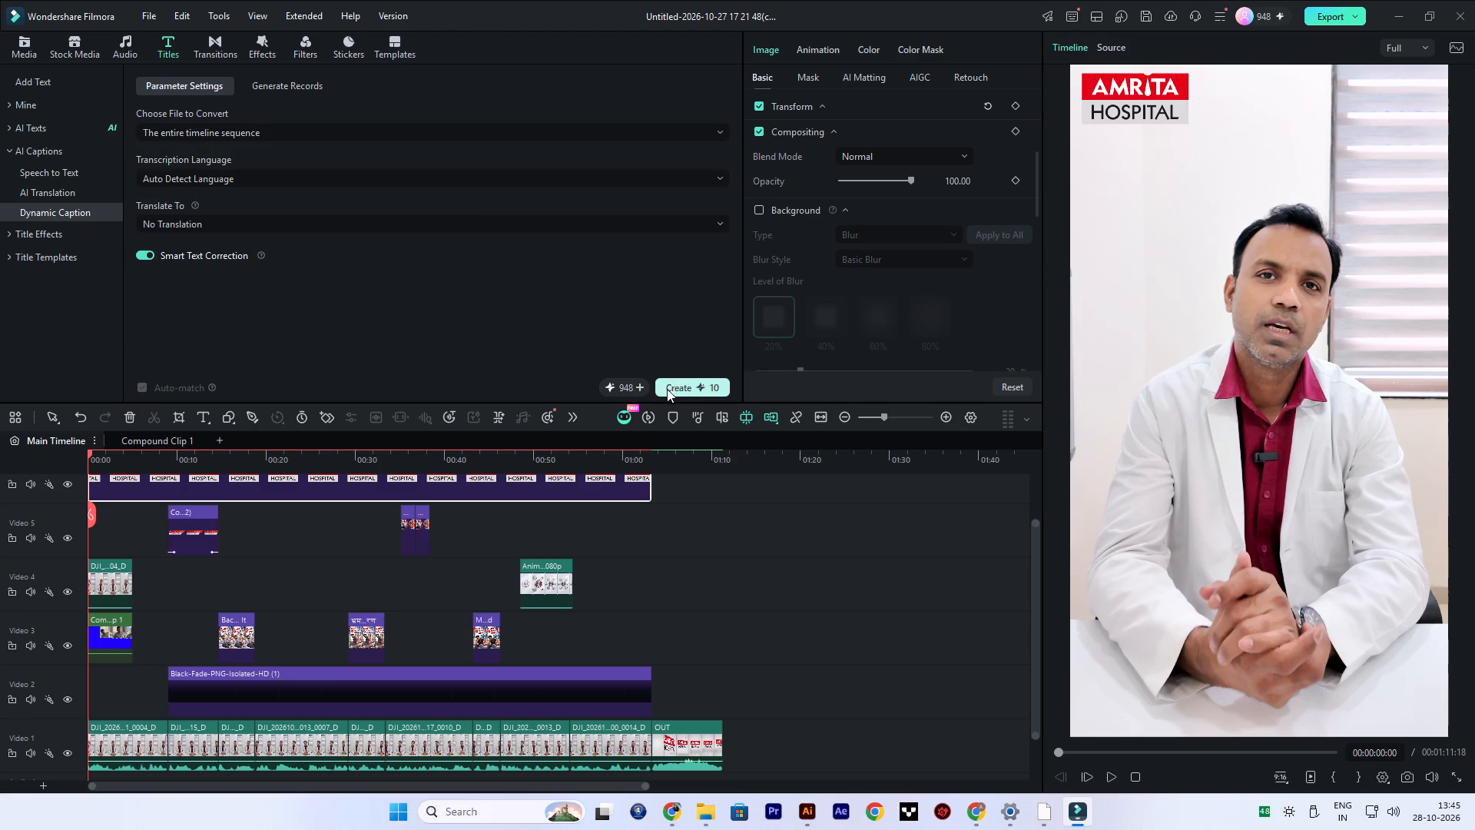
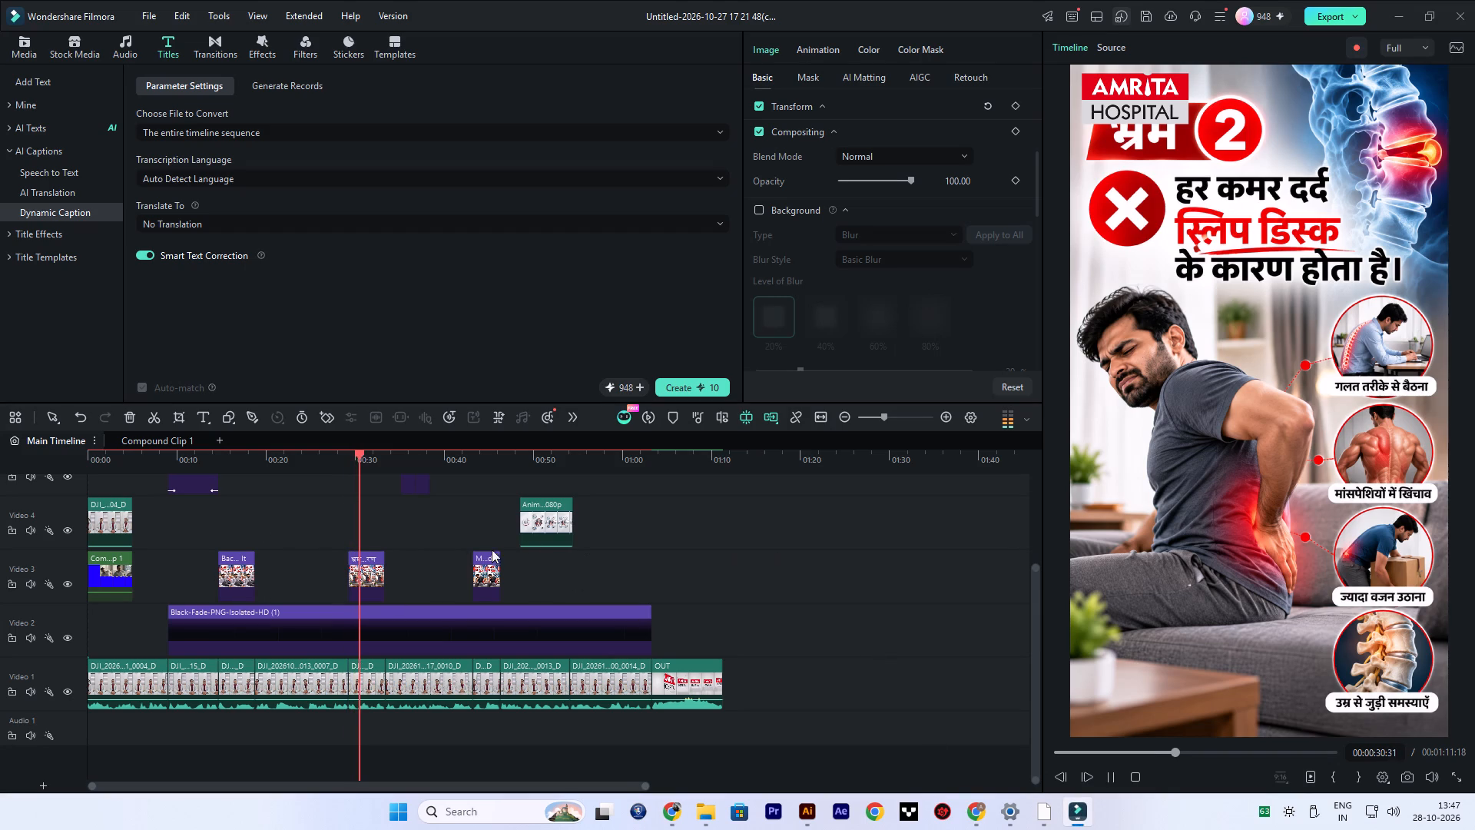
scroll(416, 603, "up", 16)
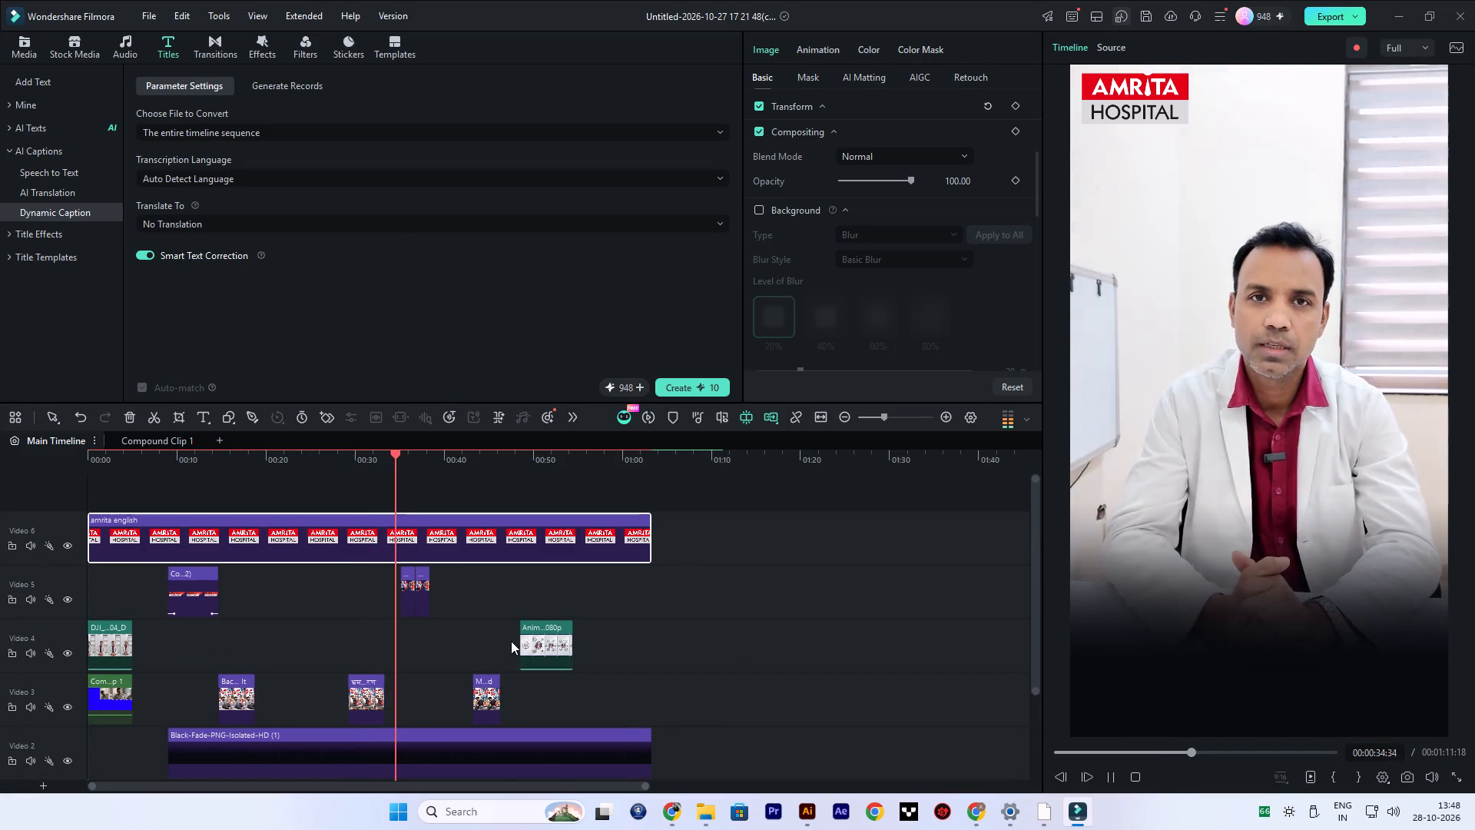
scroll(511, 641, "down", 6)
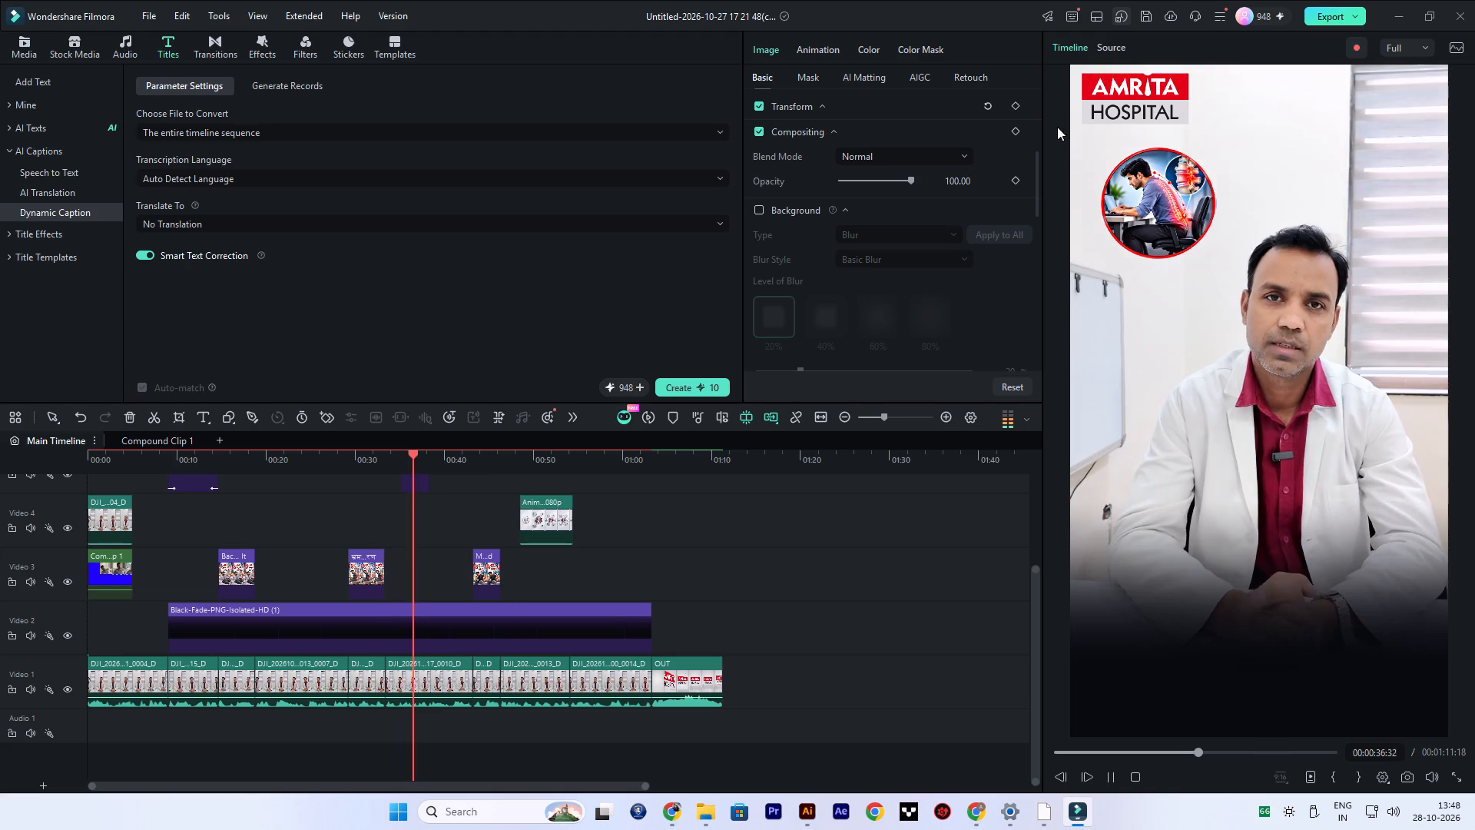
left_click(1110, 45)
left_click(1072, 49)
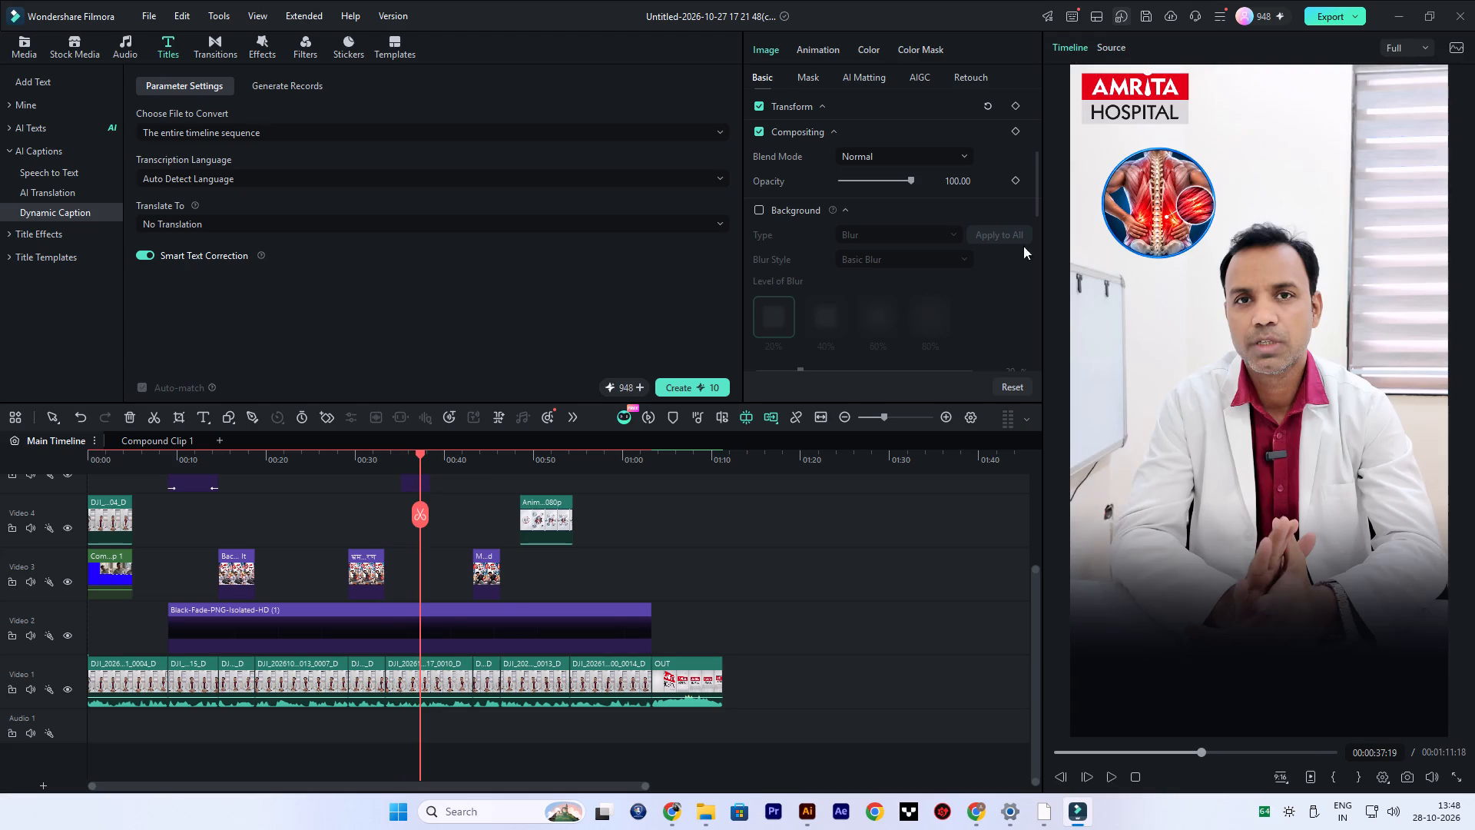
key("space")
key("space")
left_click_drag(416, 455, 3, 511)
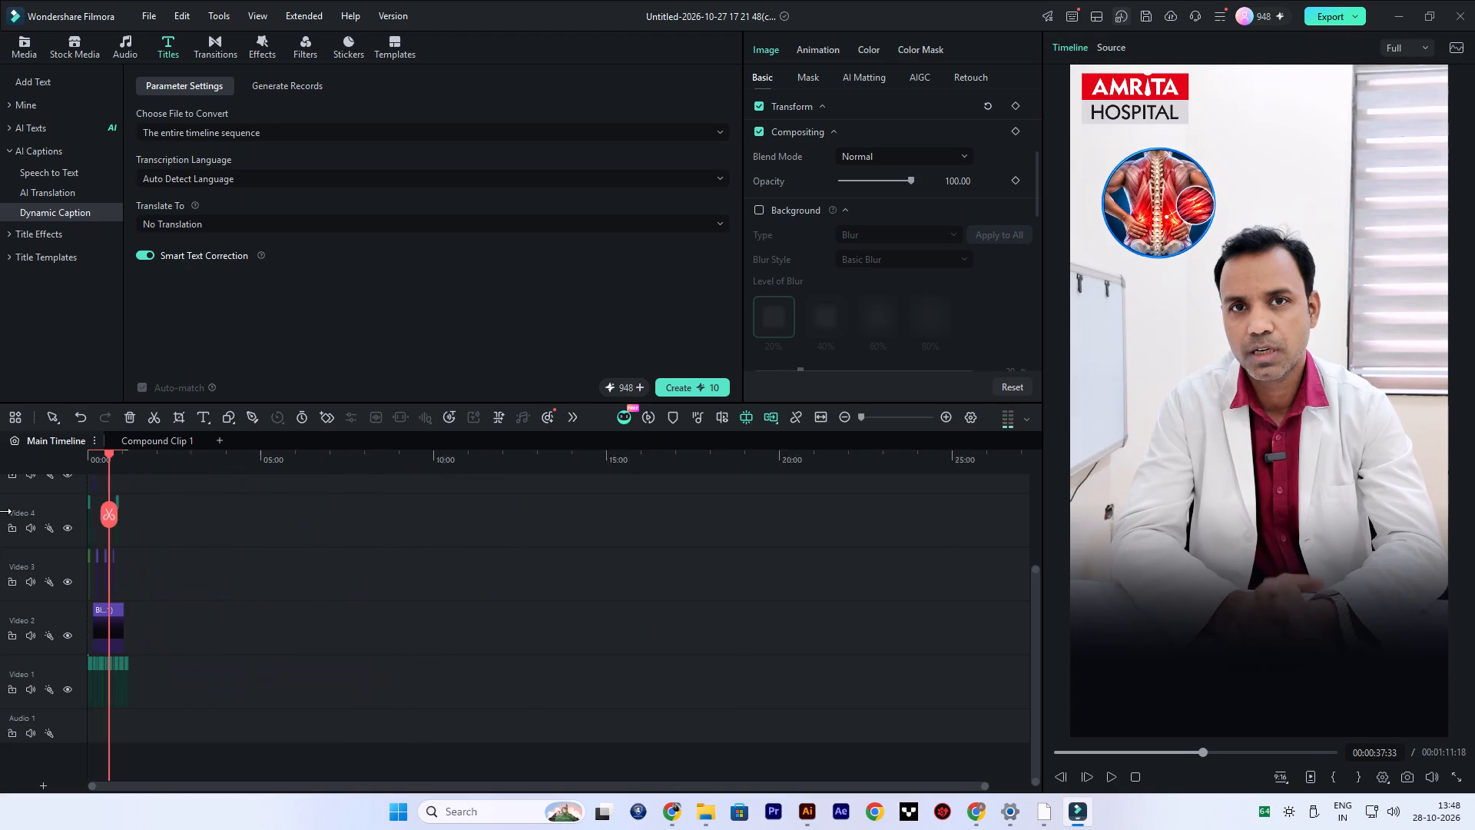
left_click_drag(3, 511, 0, 513)
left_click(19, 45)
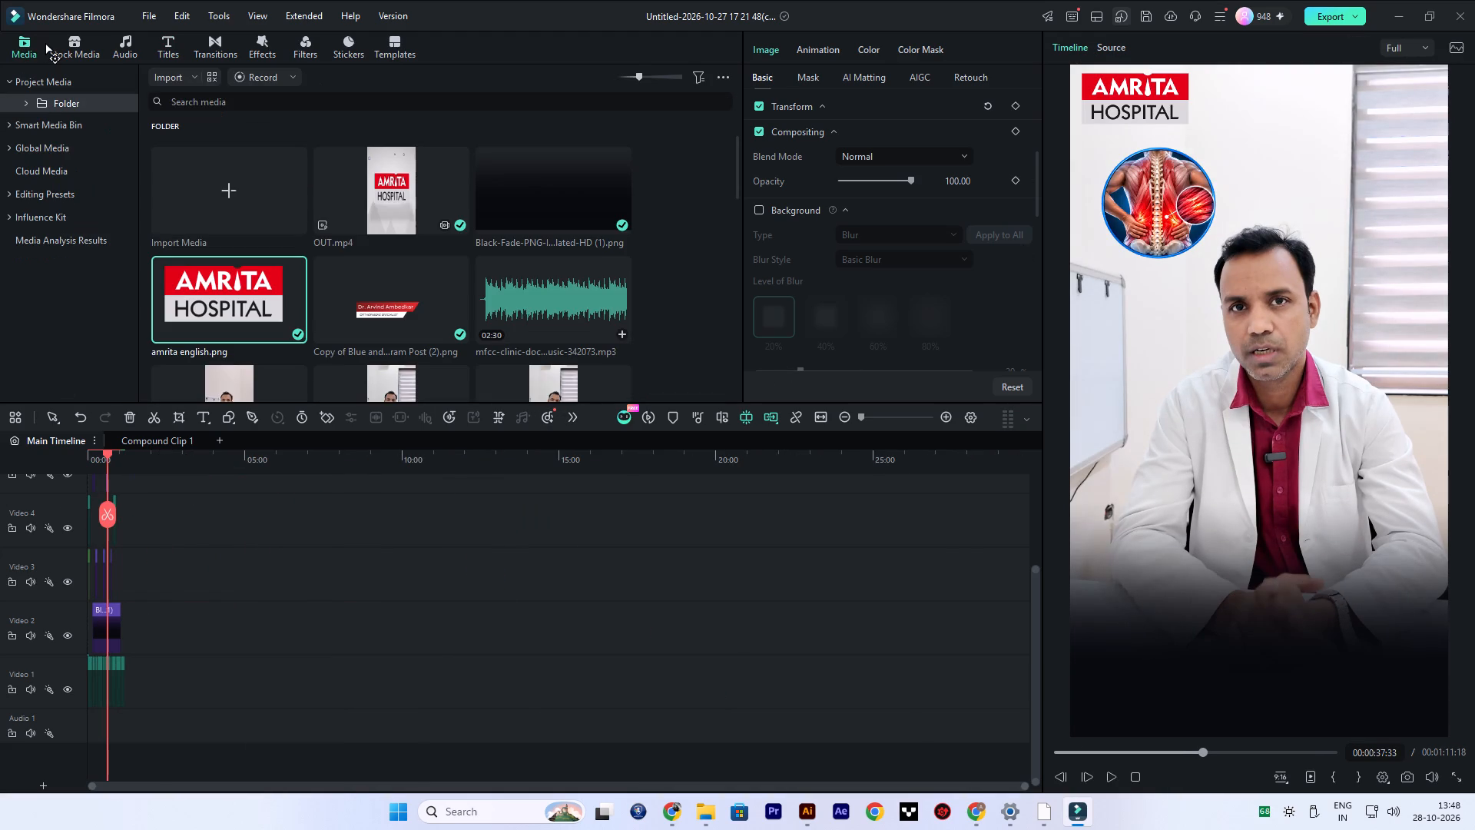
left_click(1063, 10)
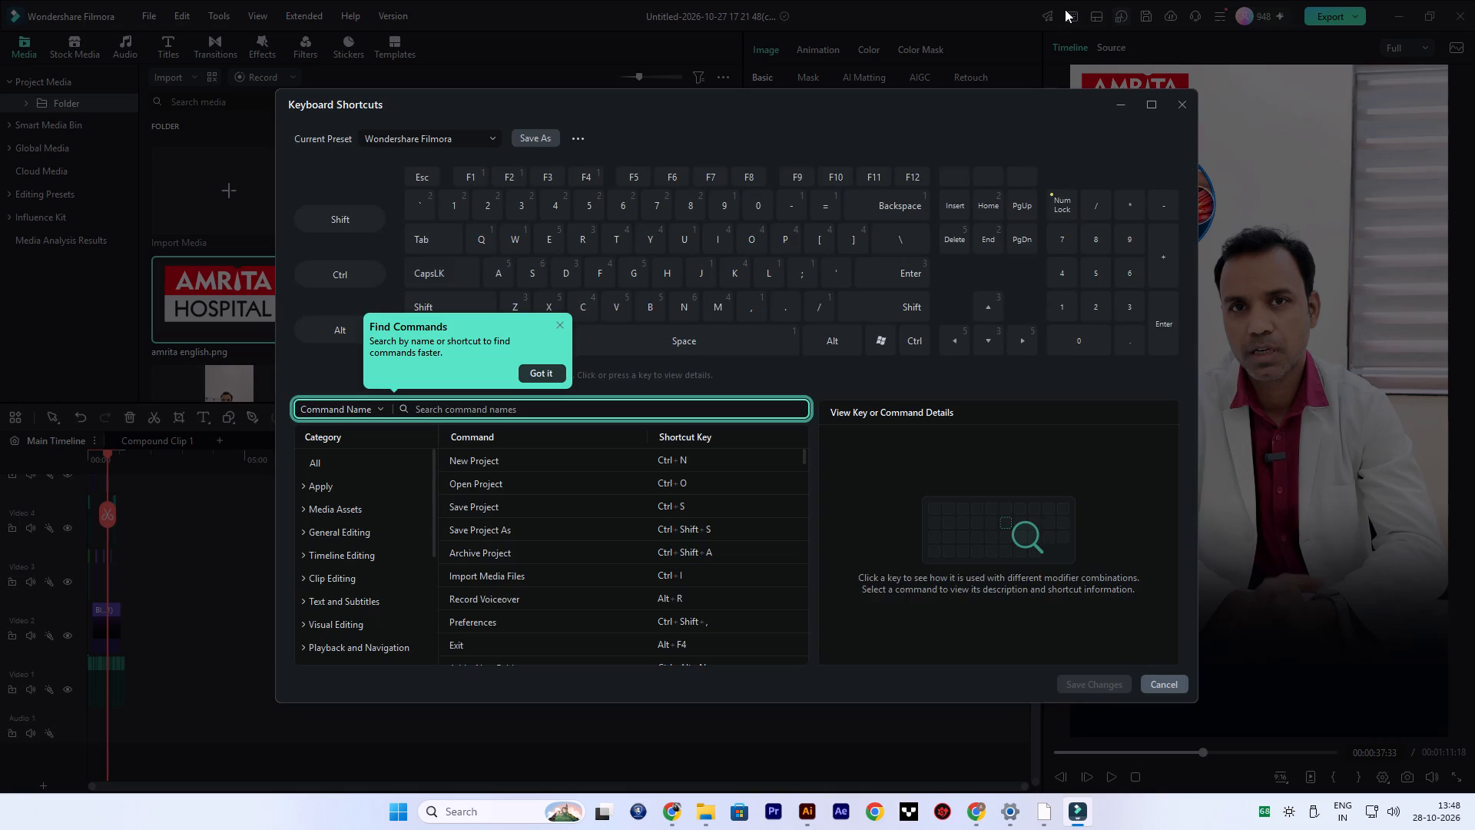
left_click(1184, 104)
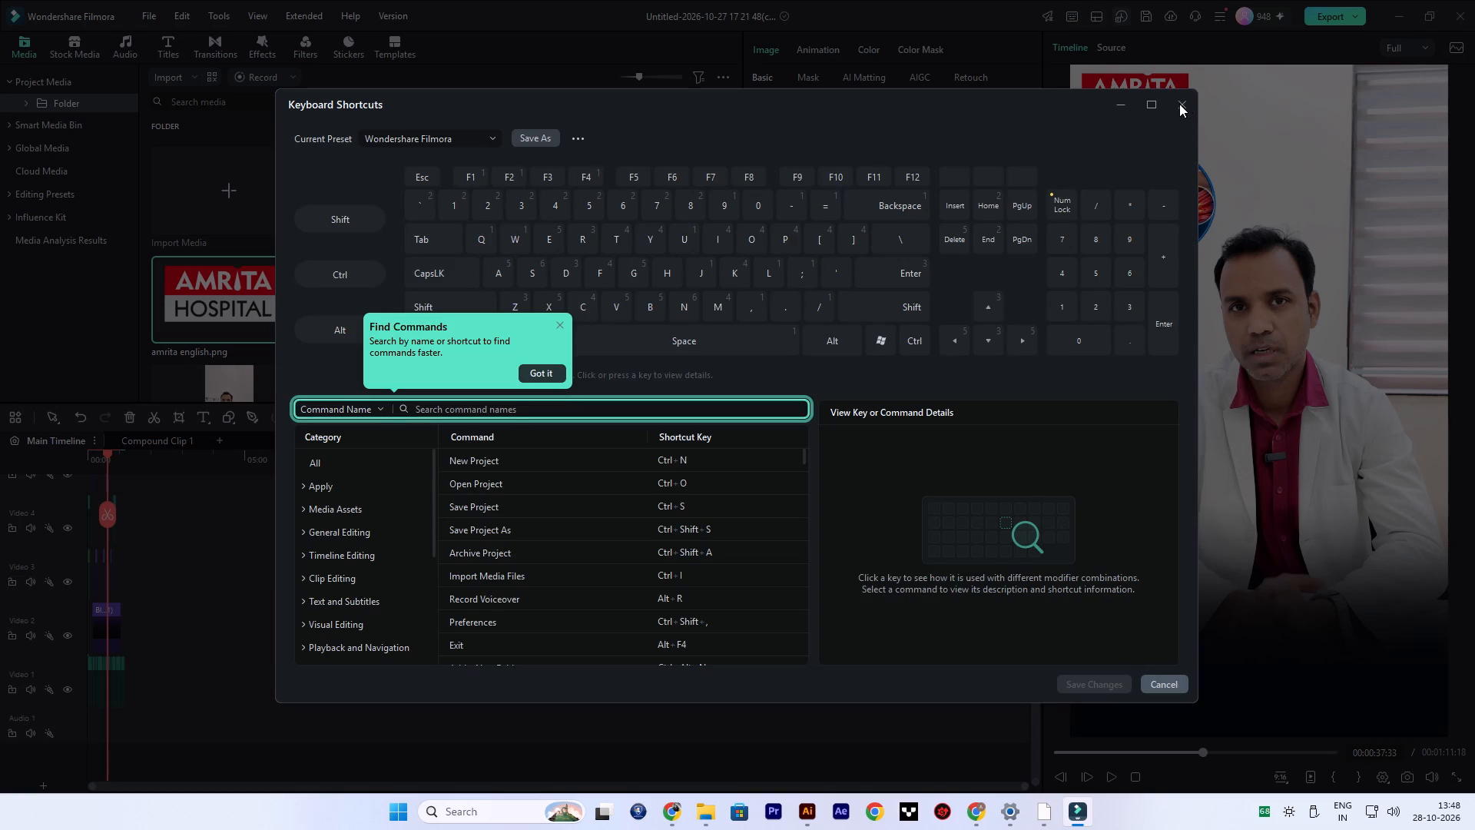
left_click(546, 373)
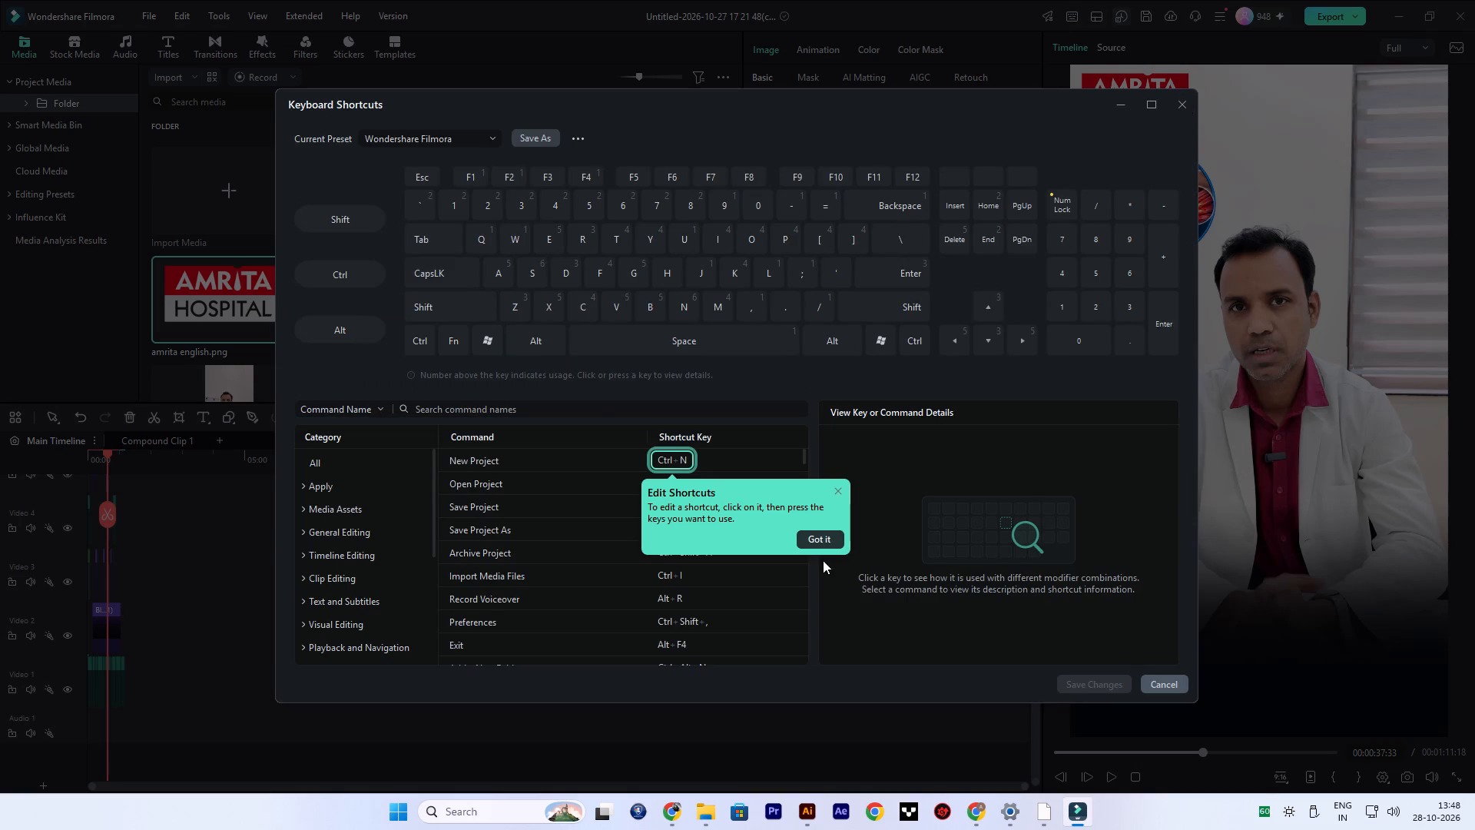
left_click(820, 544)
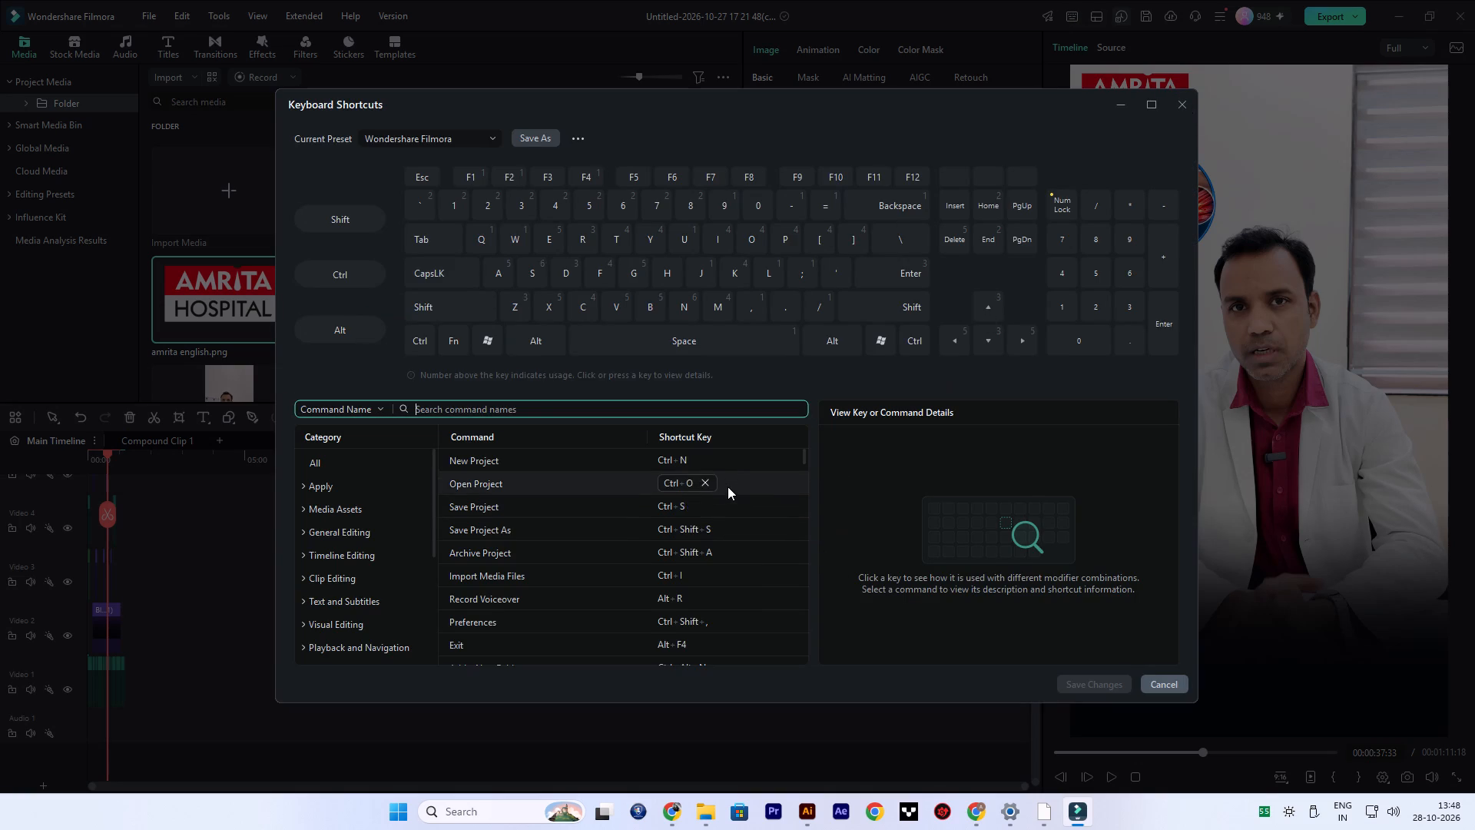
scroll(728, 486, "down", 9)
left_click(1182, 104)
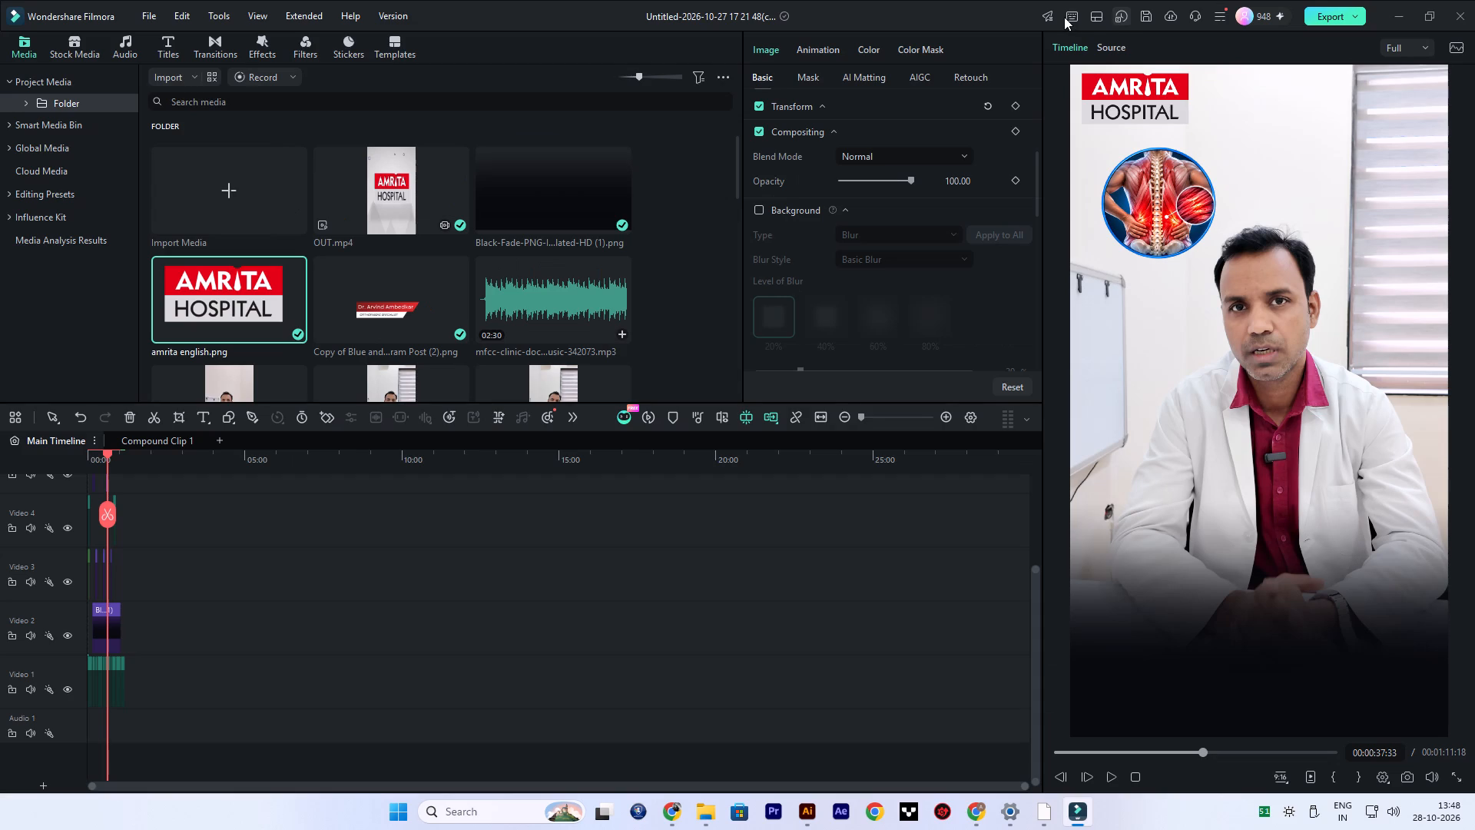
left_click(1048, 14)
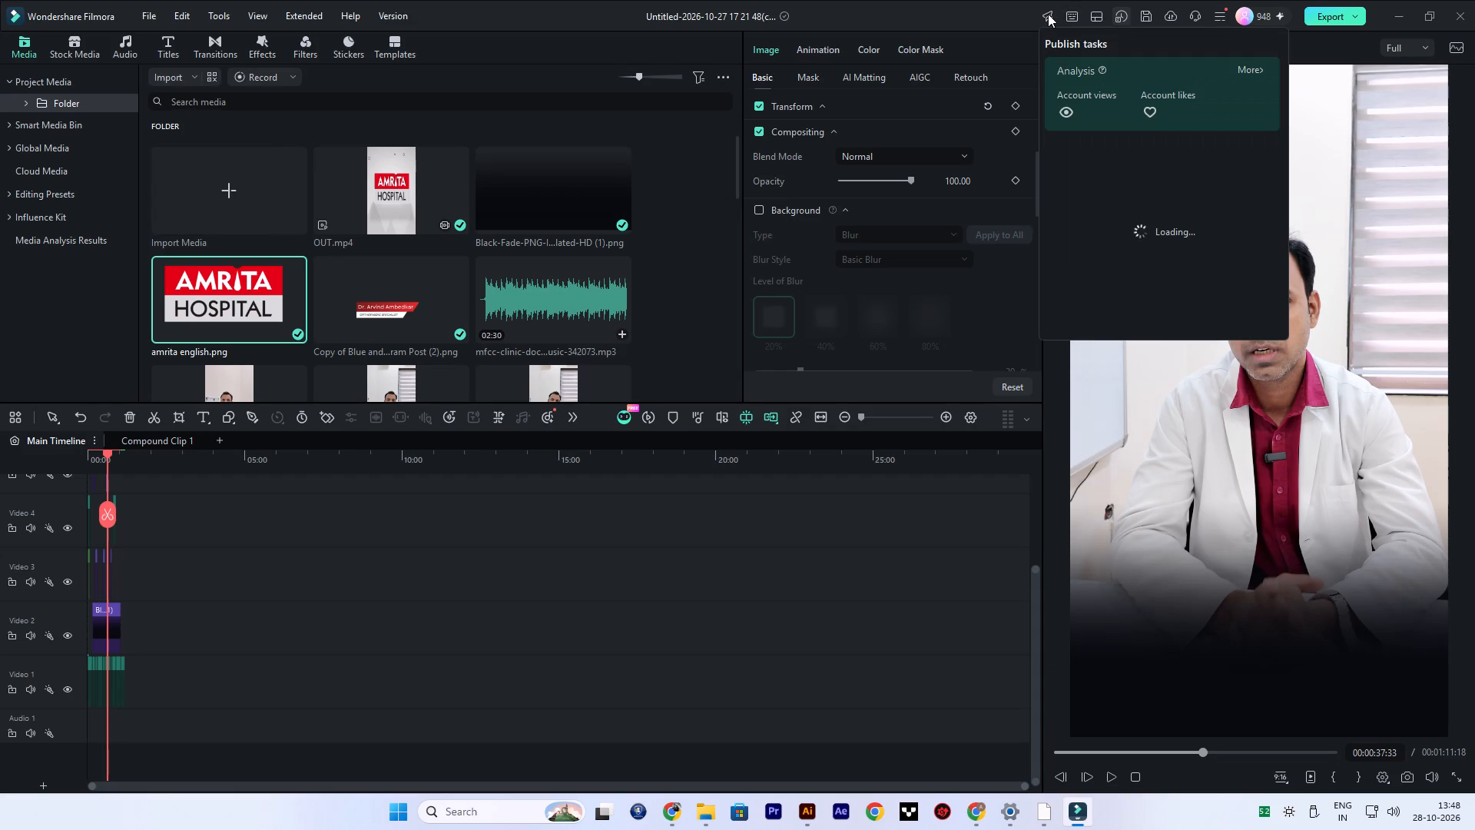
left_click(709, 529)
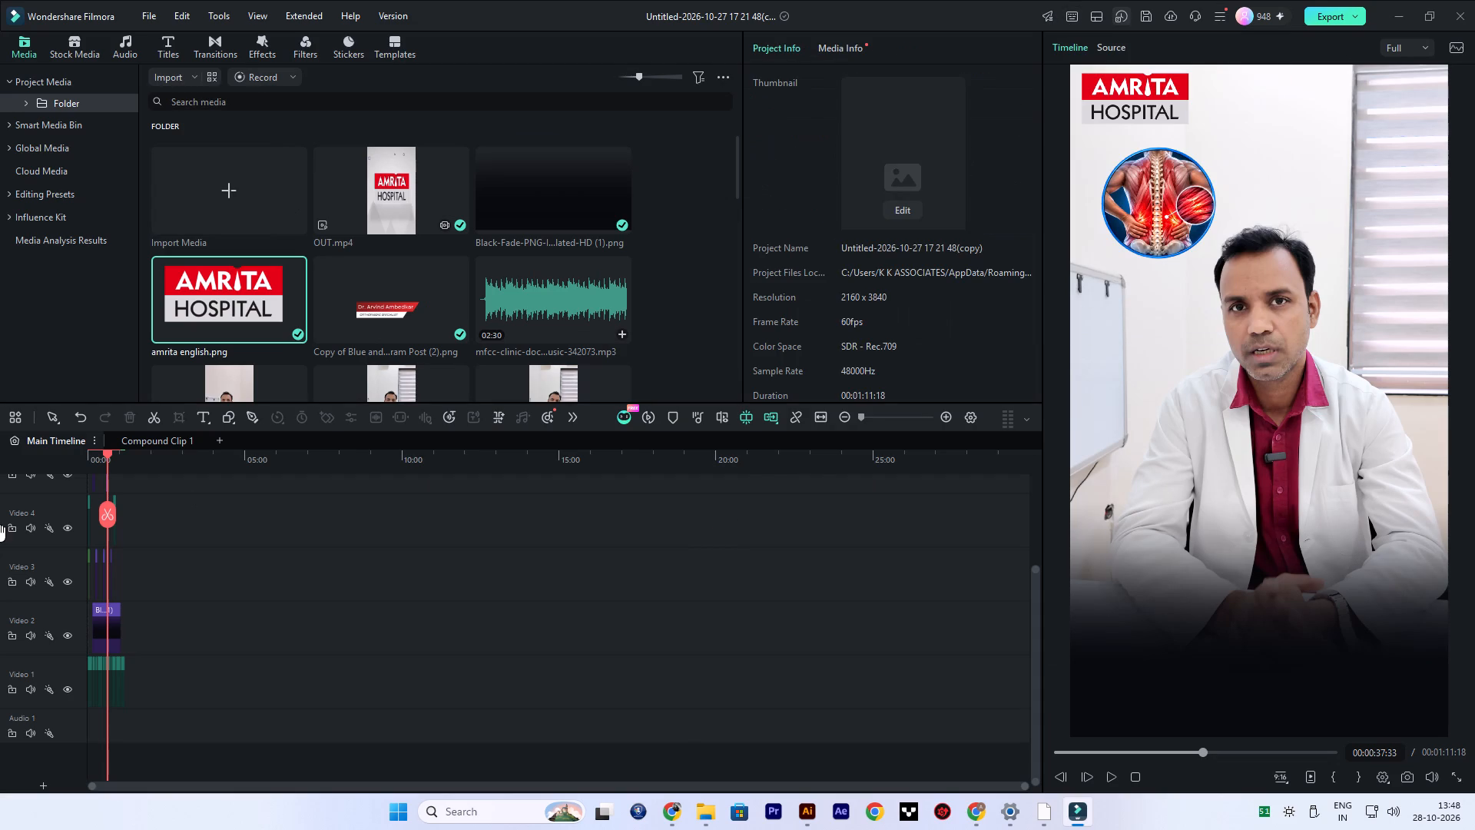
Return the playhead to the start of the timeline and reopen the Dynamic Caption settings.
scroll(187, 482, "up", 12)
left_click_drag(108, 454, 0, 490)
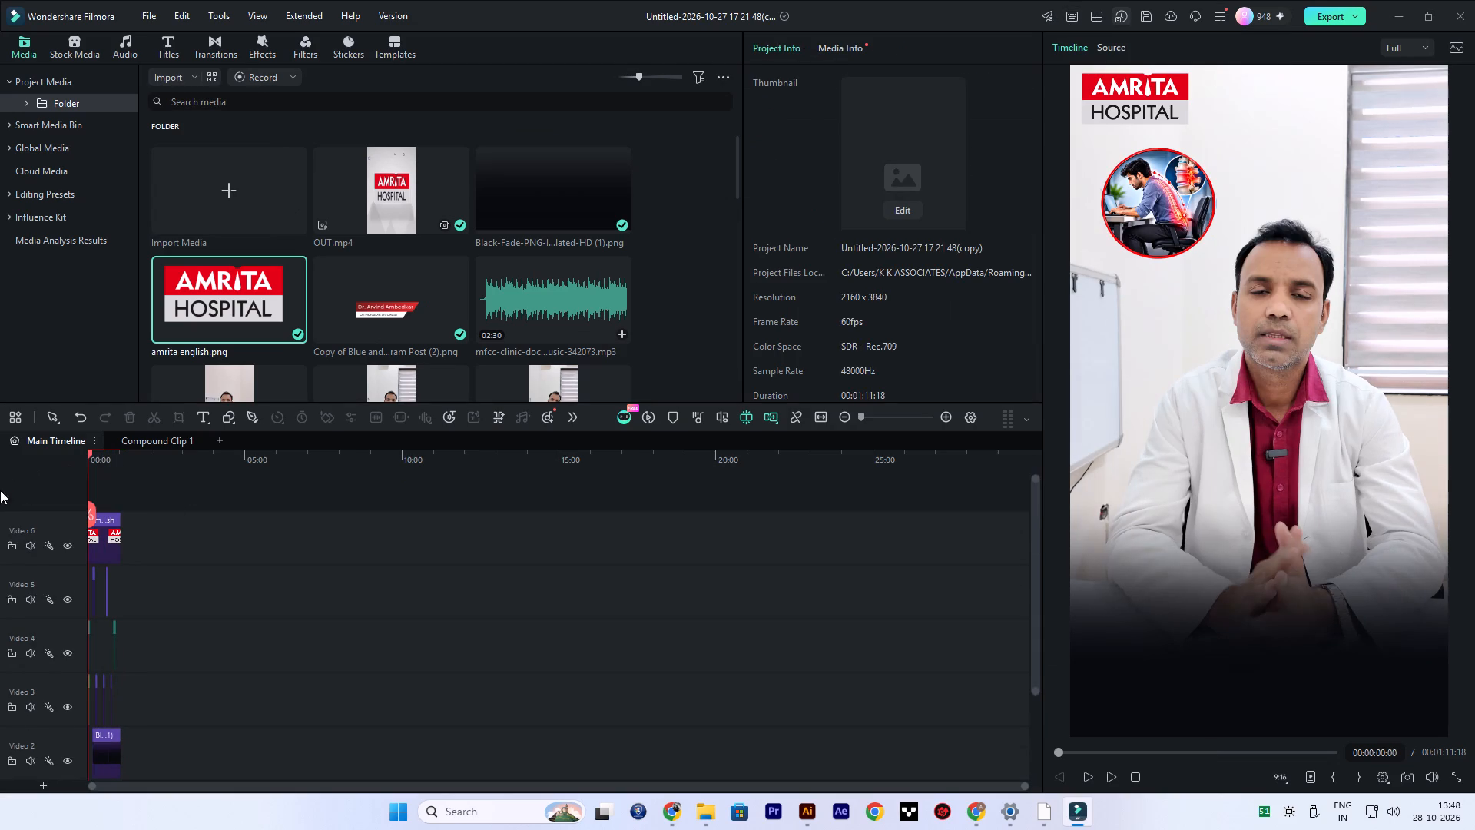
scroll(232, 561, "up", 20, "ctrl")
scroll(232, 561, "up", 4, "ctrl")
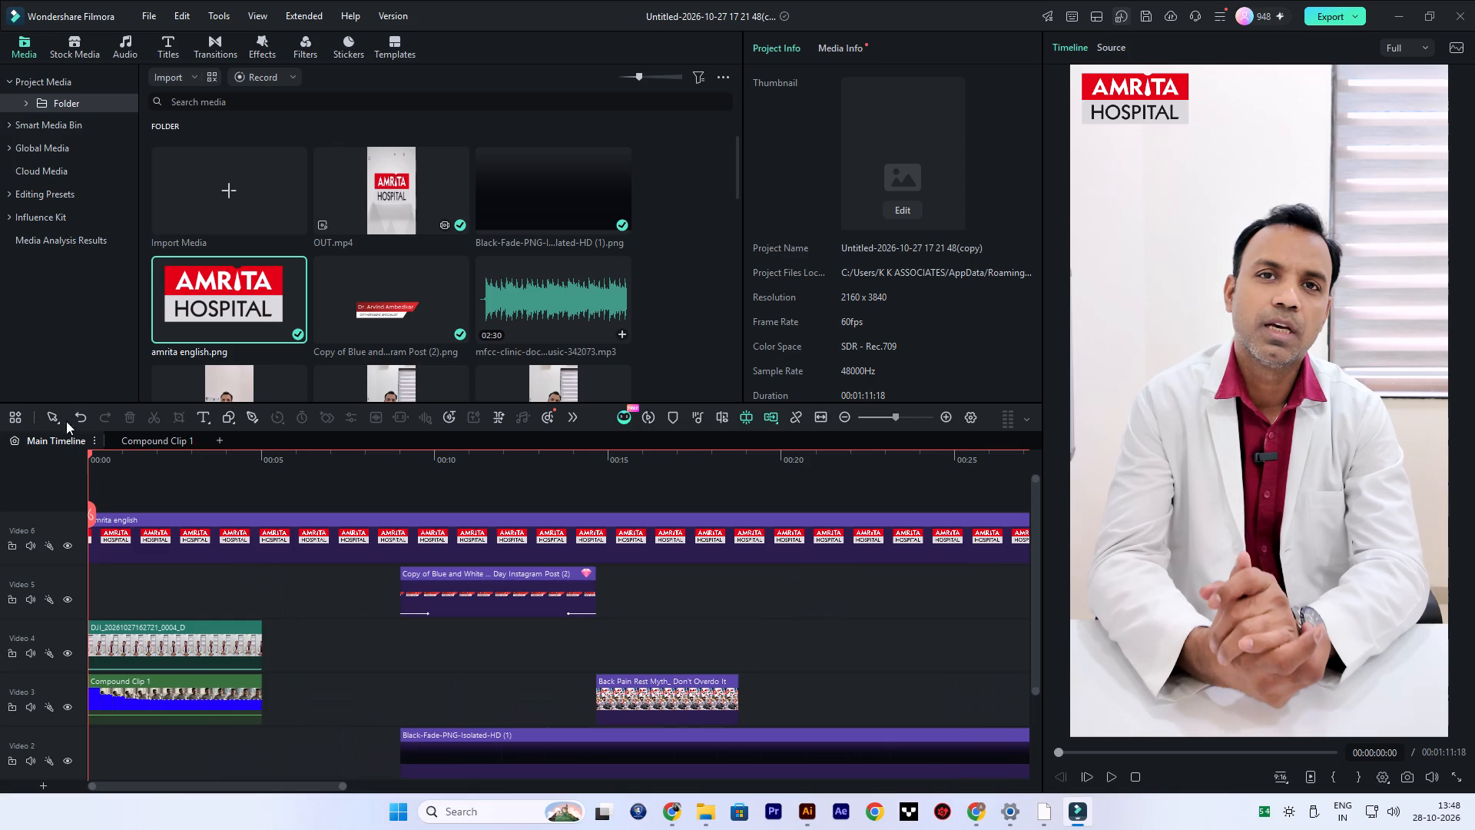
left_click(174, 45)
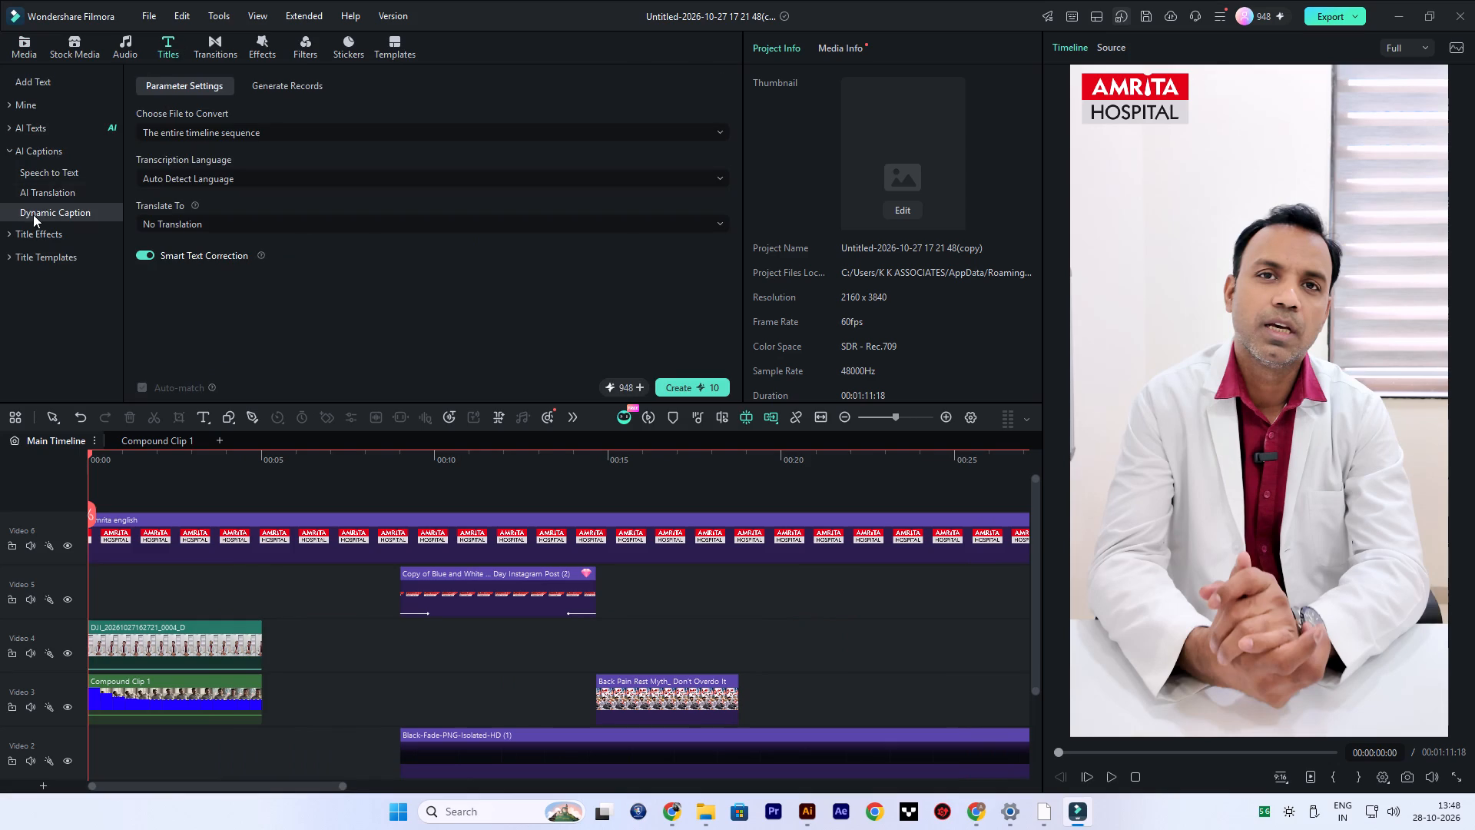
left_click(35, 211)
left_click(416, 330)
left_click(837, 48)
left_click(790, 43)
Generate dynamic captions for the entire timeline sequence with auto-detected language and no translation, and save the project.
left_click(685, 390)
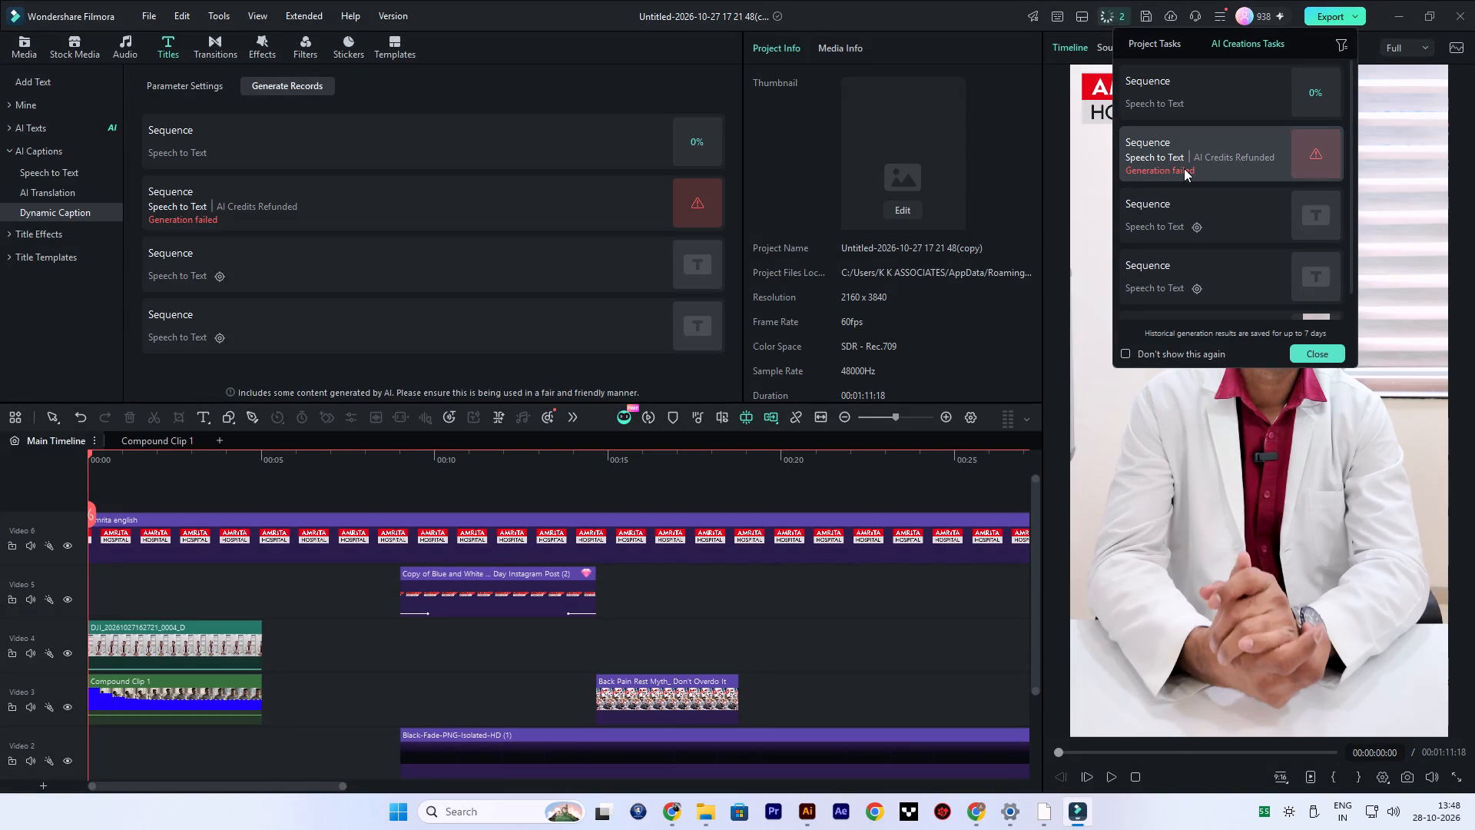
left_click(1184, 168)
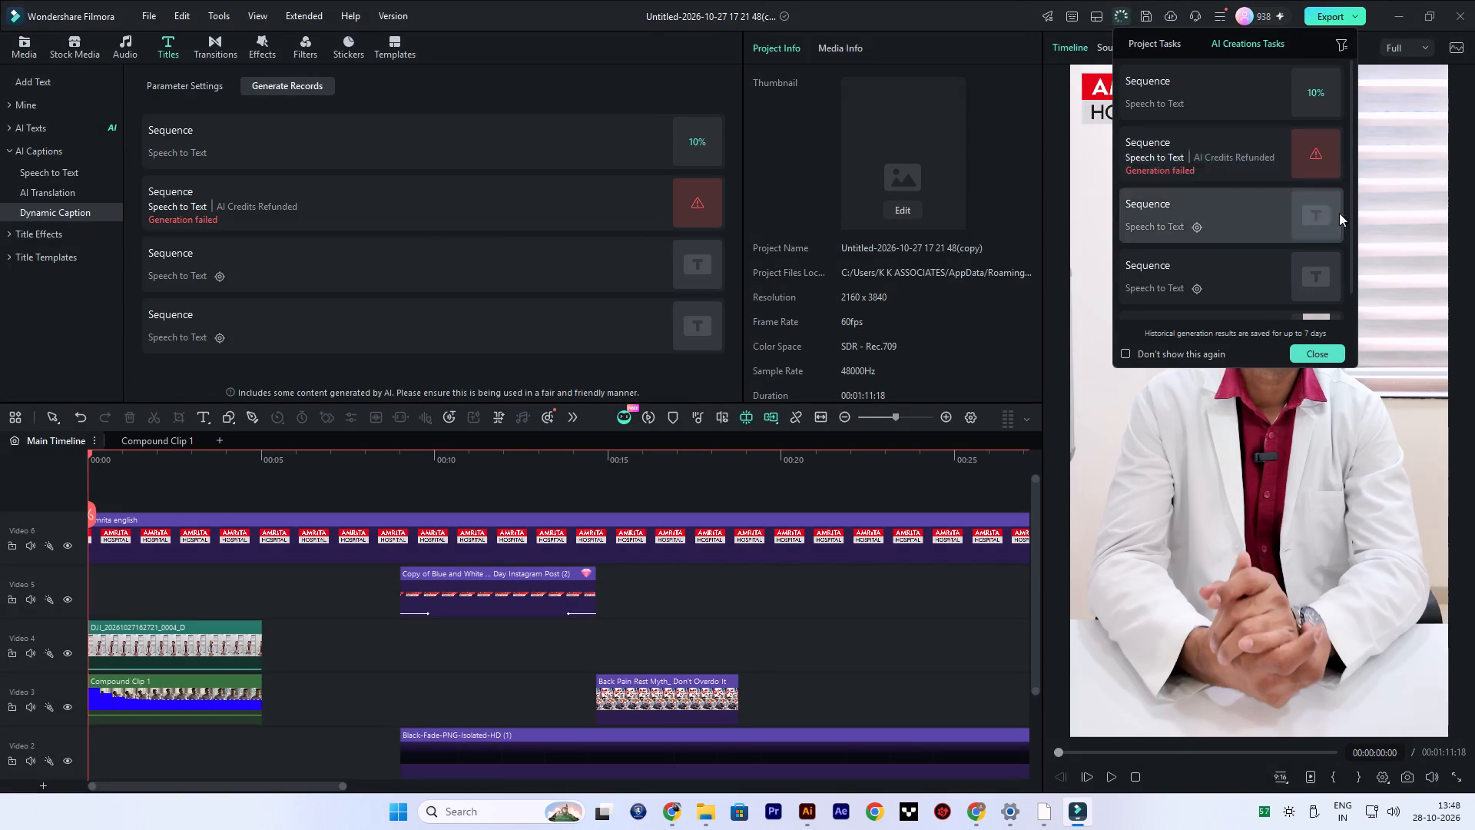
key("ctrl+s")
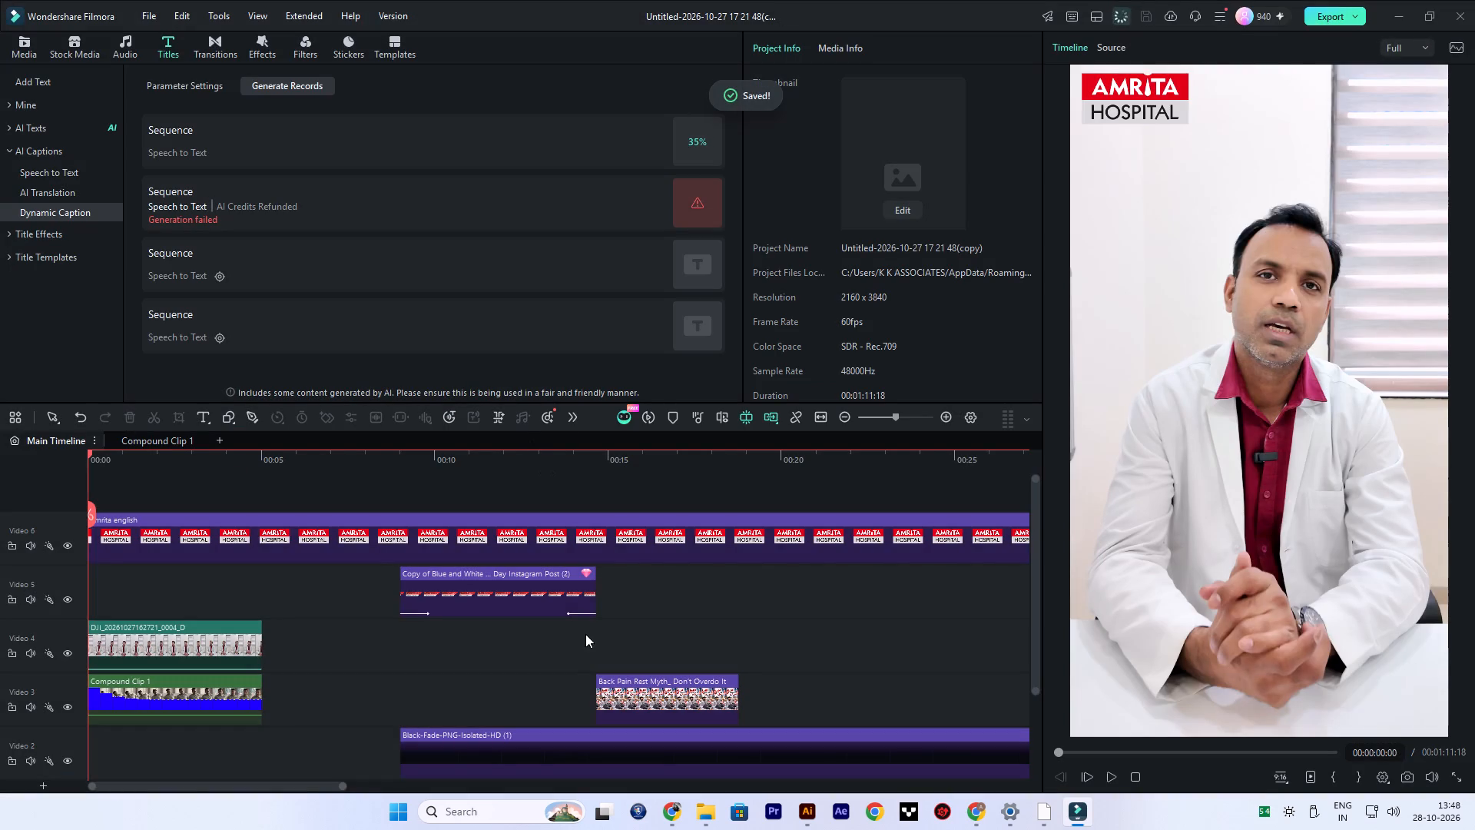
Switch to Chrome and bring the downloaded 1080p back-pain animation into Filmora's Video 4 track at about 21 seconds.
left_click(669, 820)
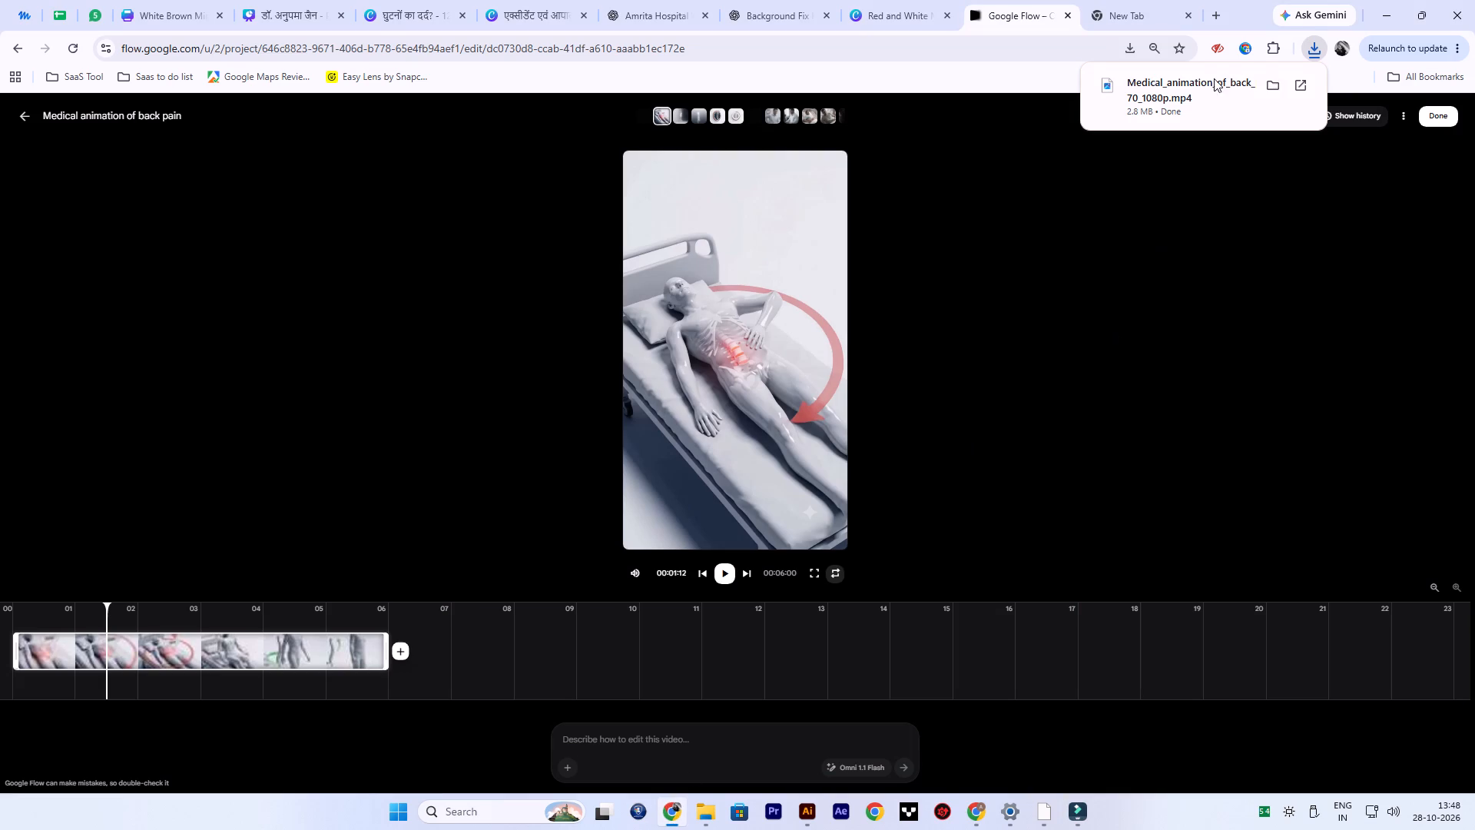
left_click_drag(1163, 97, 820, 642)
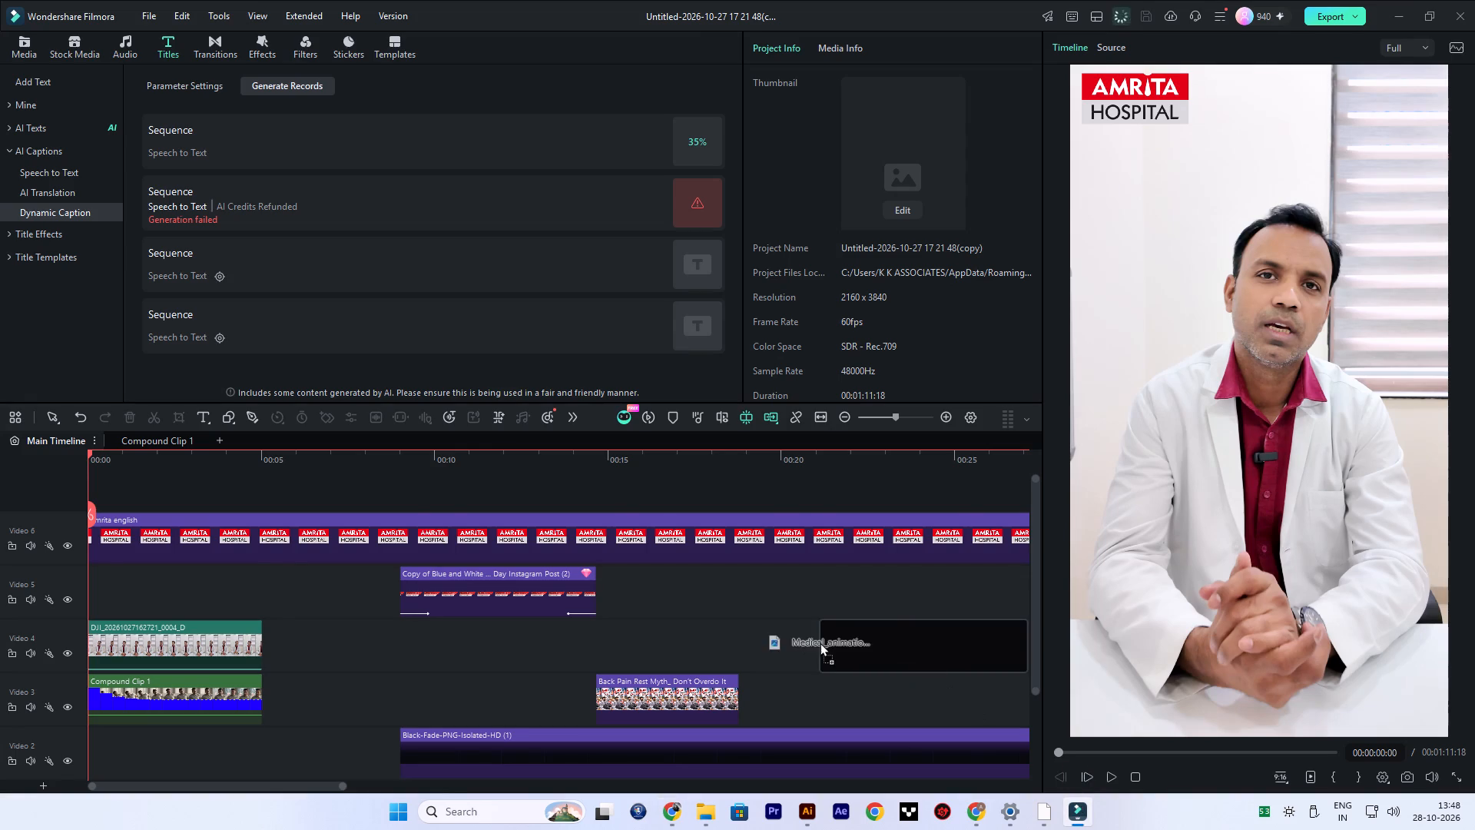
left_click_drag(820, 642, 820, 642)
scroll(820, 642, "down", 7, "ctrl")
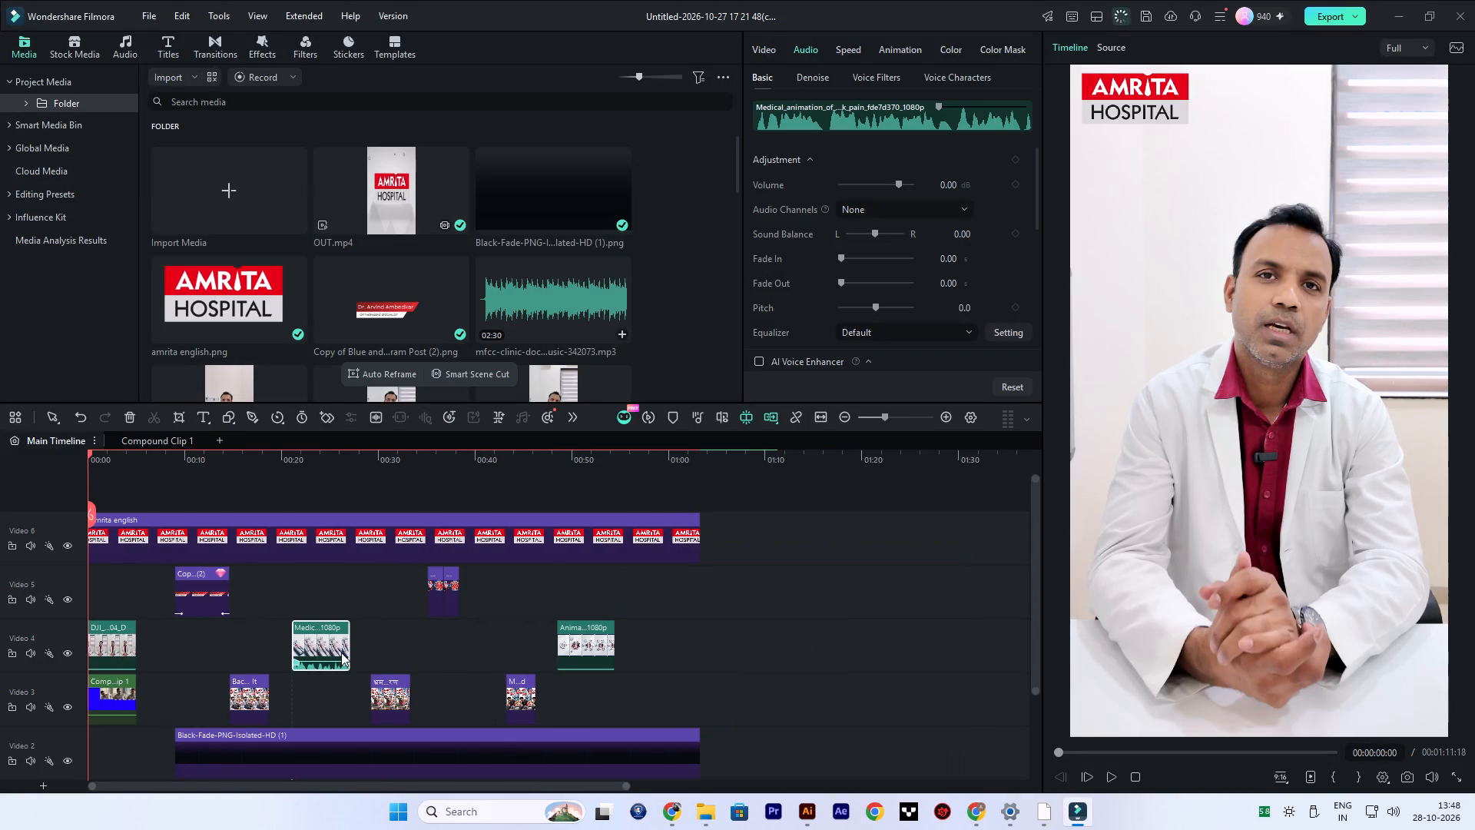
Play from the Myth 1 graphic into the newly added back-pain animation and lower that clip's volume to silence.
left_click(257, 448)
left_click(257, 452)
key("space")
scroll(258, 452, "down", 5)
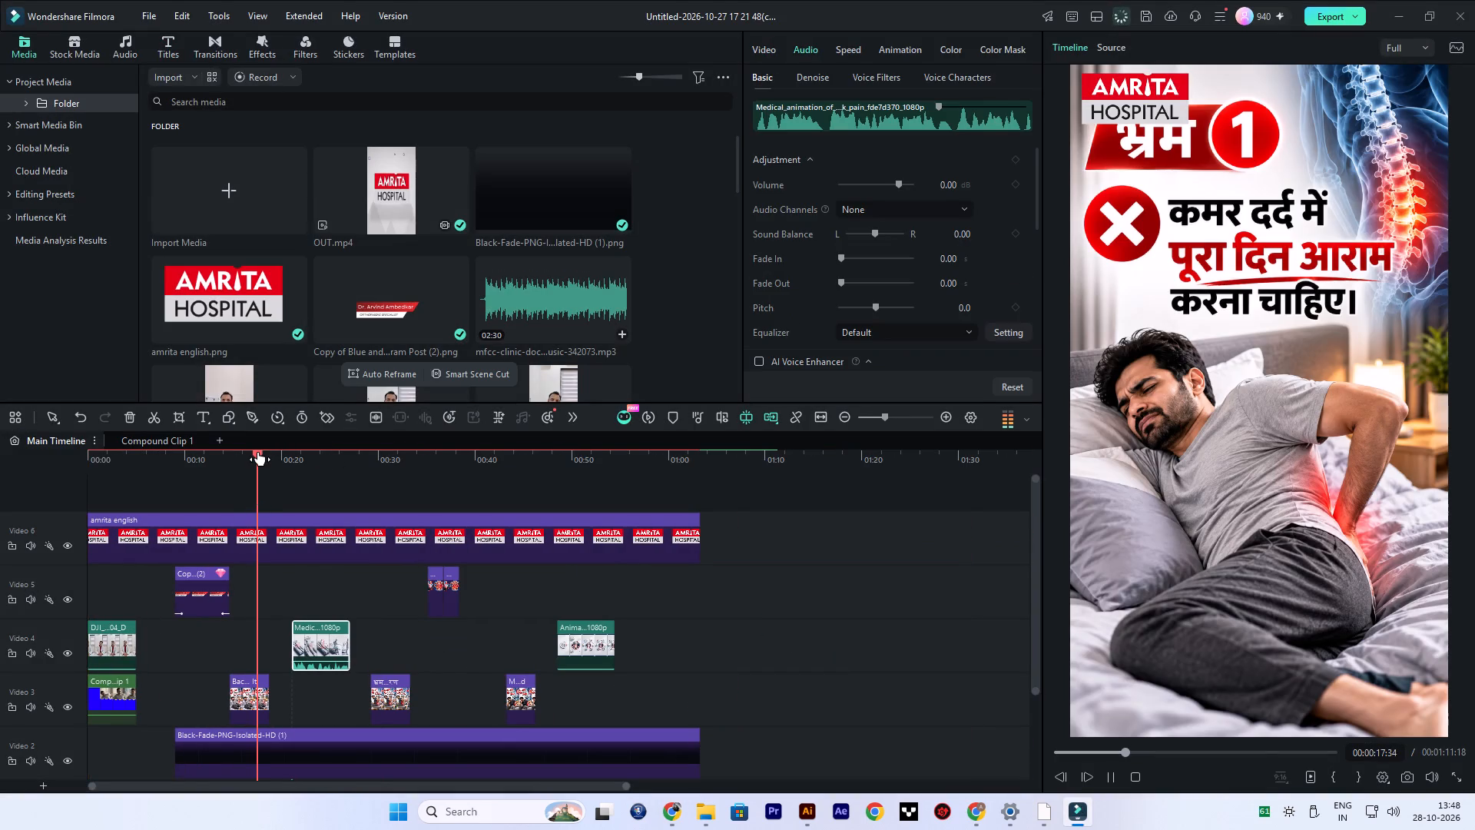
scroll(290, 476, "down", 4)
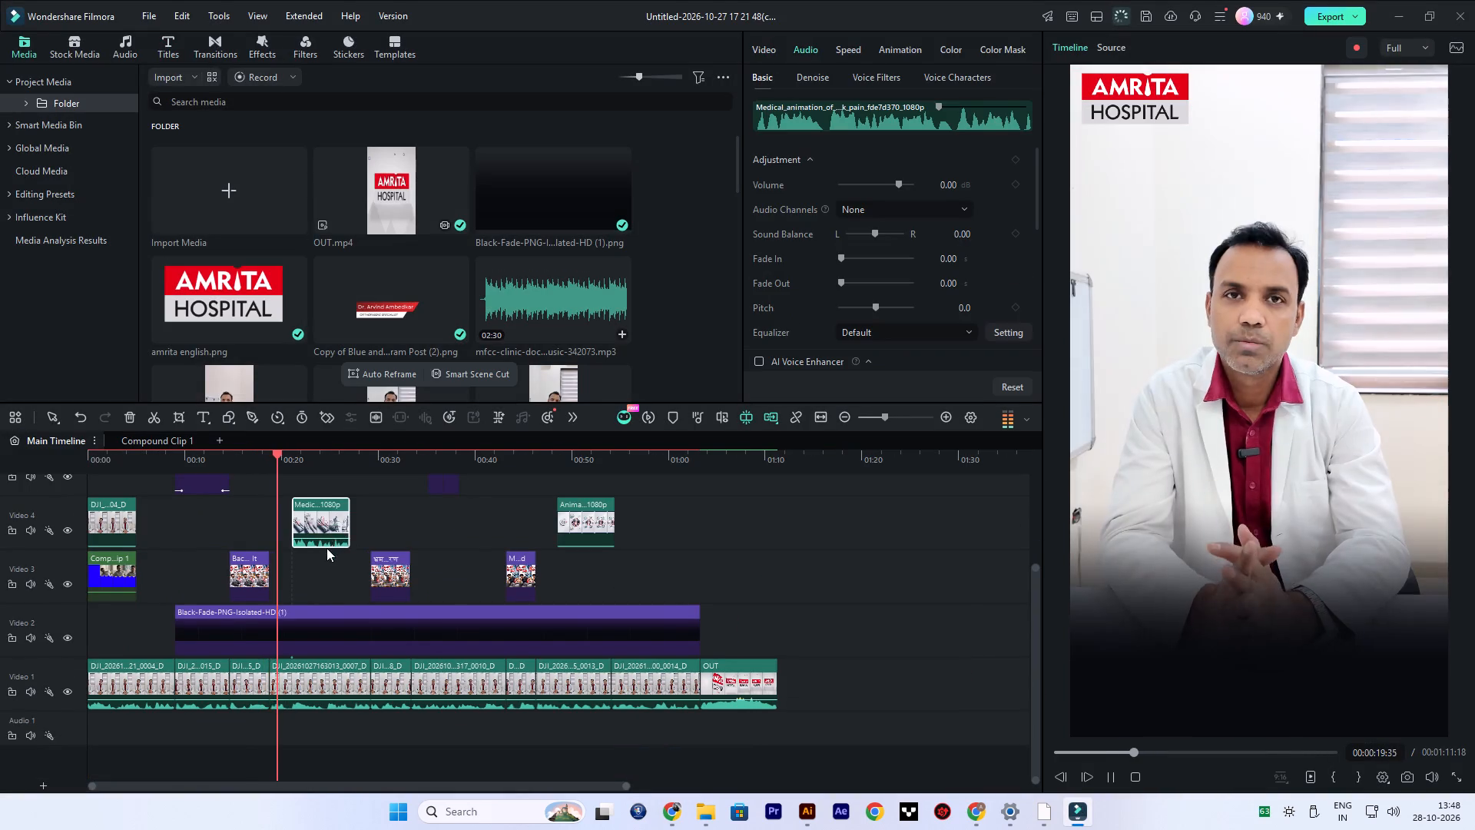
scroll(317, 553, "up", 3, "ctrl")
scroll(396, 563, "up", 4, "ctrl")
scroll(631, 602, "up", 2)
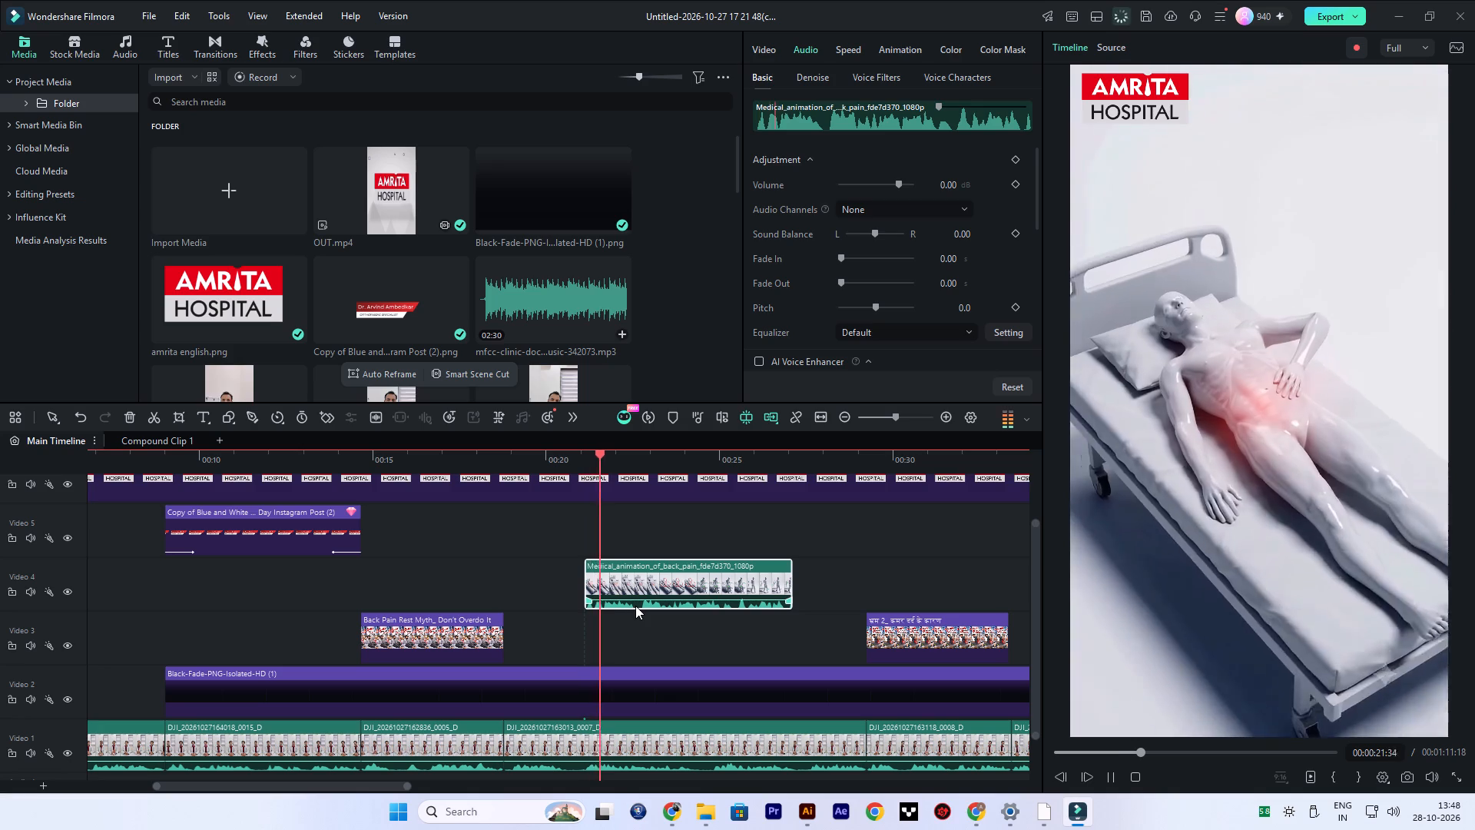
key("space")
left_click(632, 579)
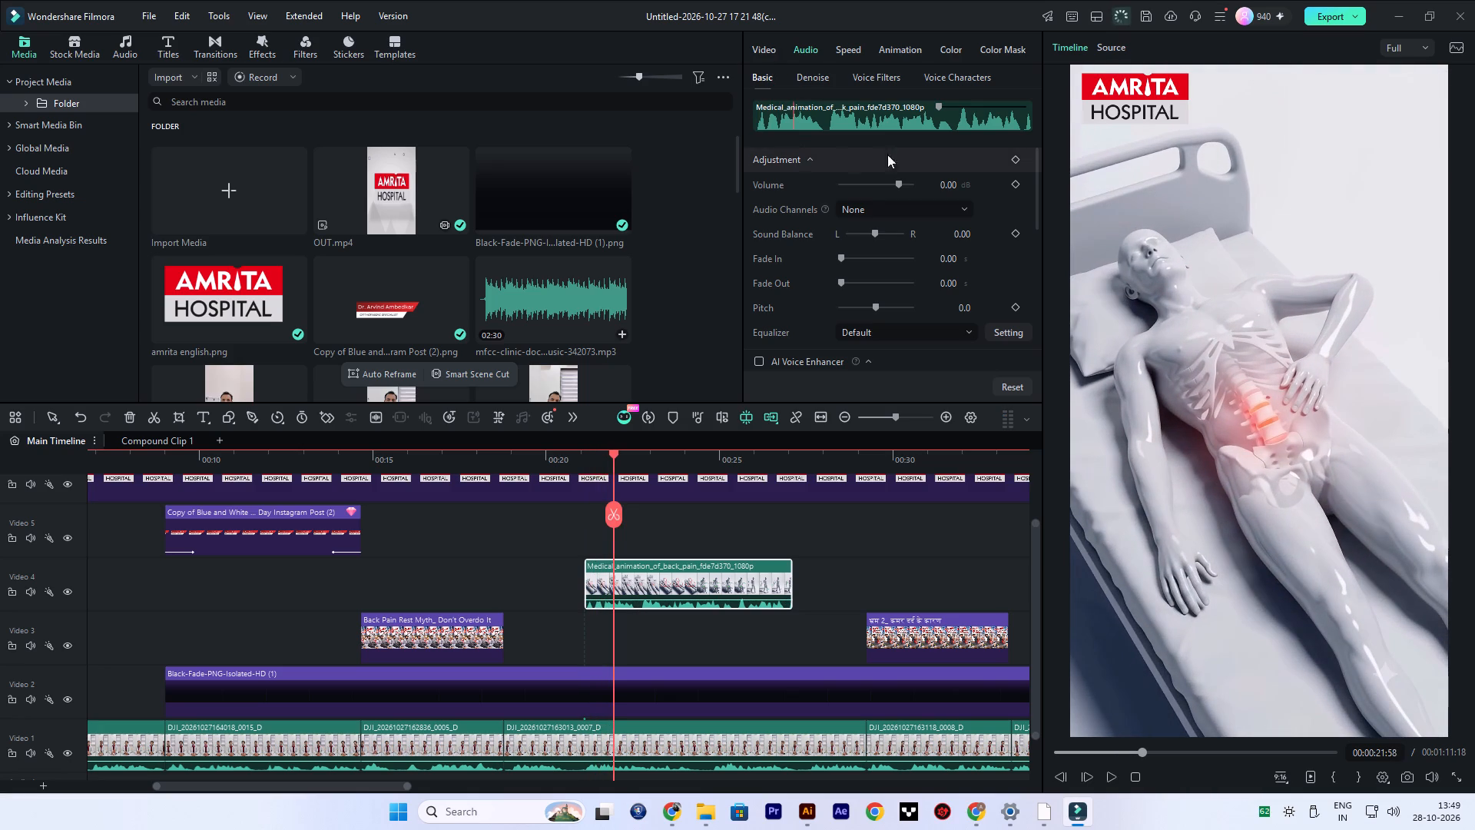
scroll(864, 195, "up", 3)
left_click_drag(864, 184, 652, 216)
Shift the back-pain animation about one second later to start near 22 seconds, and play through to the Myth 2 graphic.
left_click(569, 453)
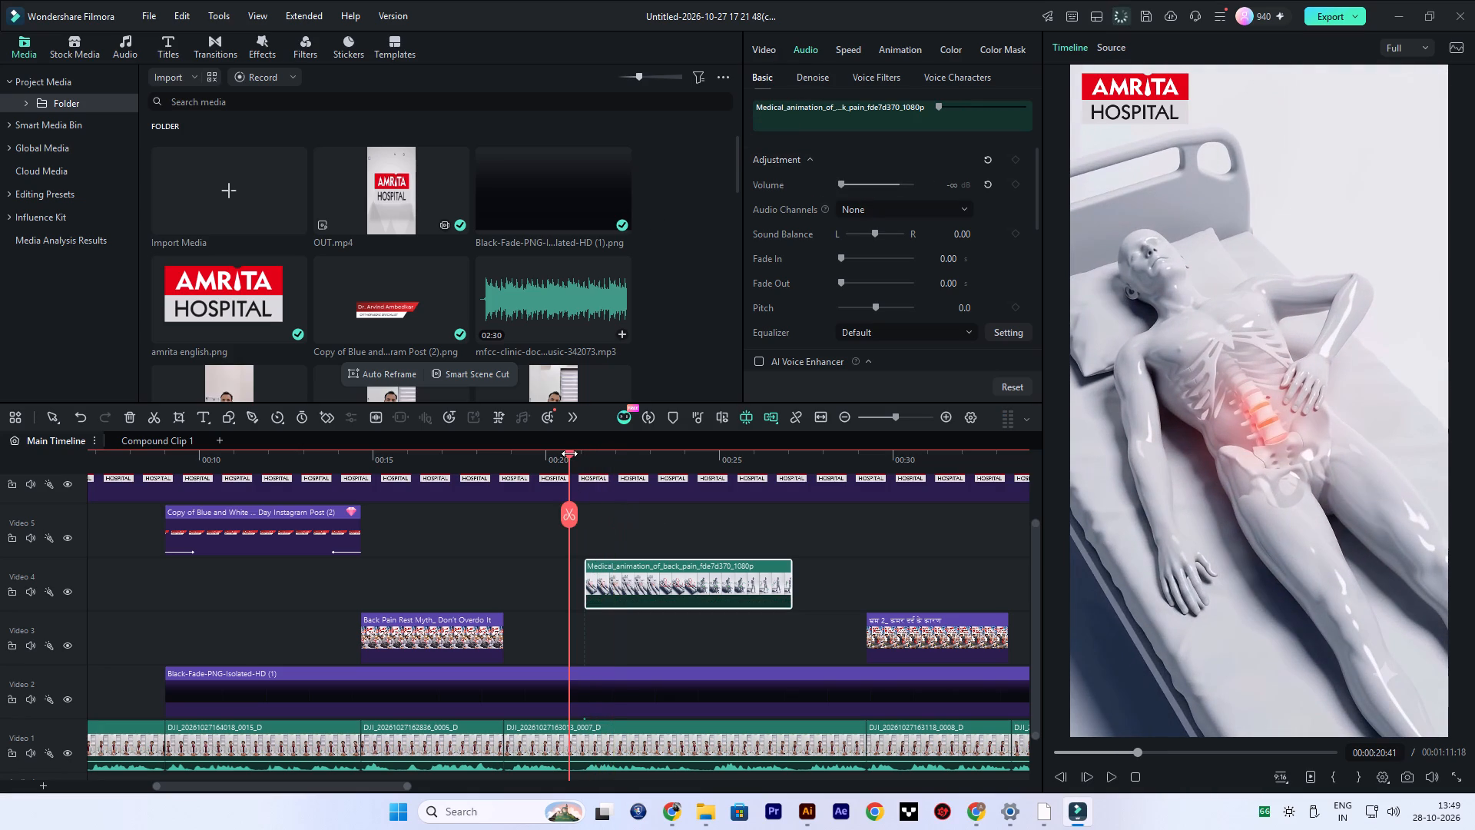
key("space")
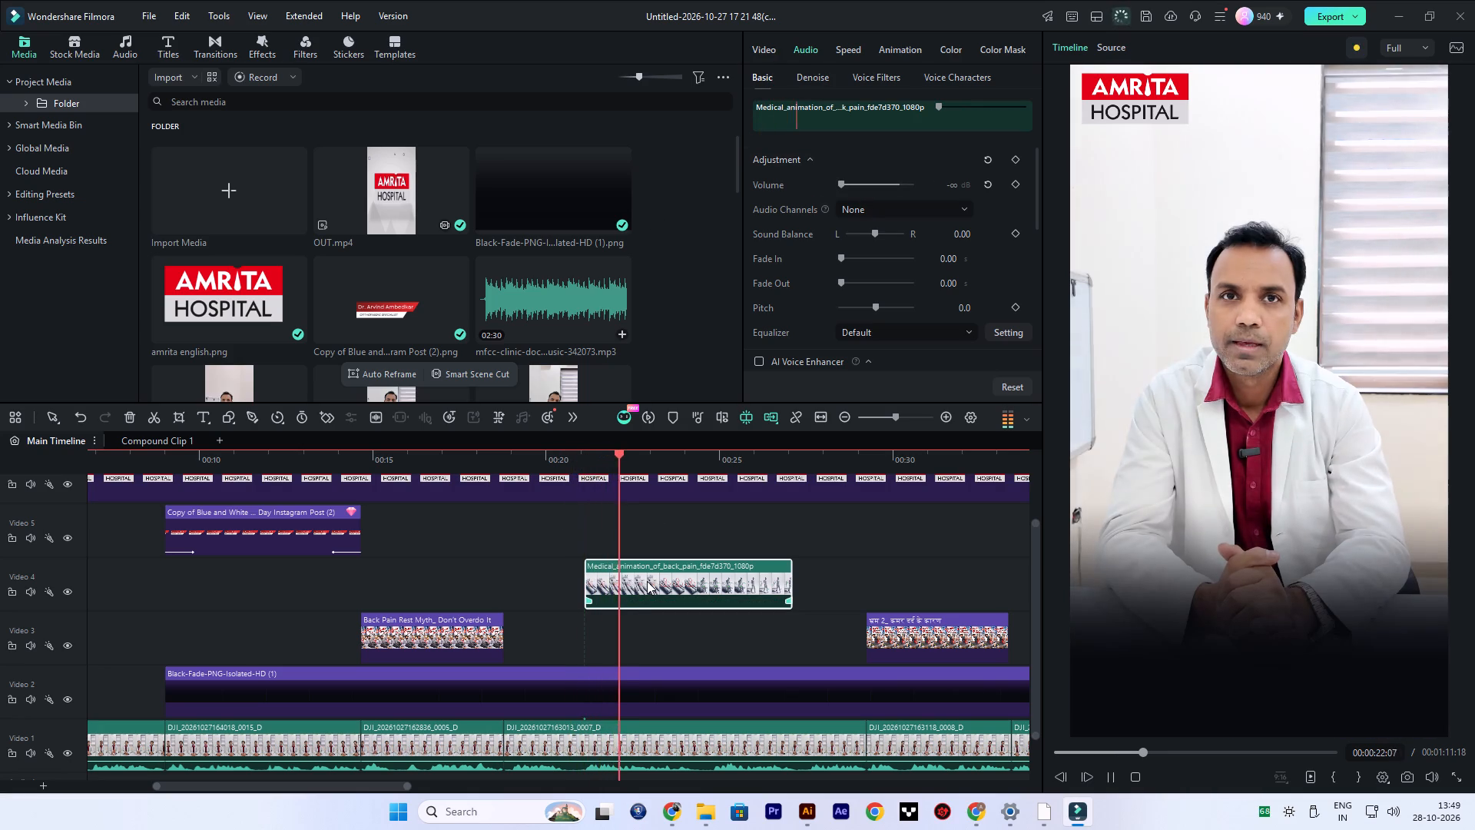
scroll(655, 569, "down", 2, "ctrl")
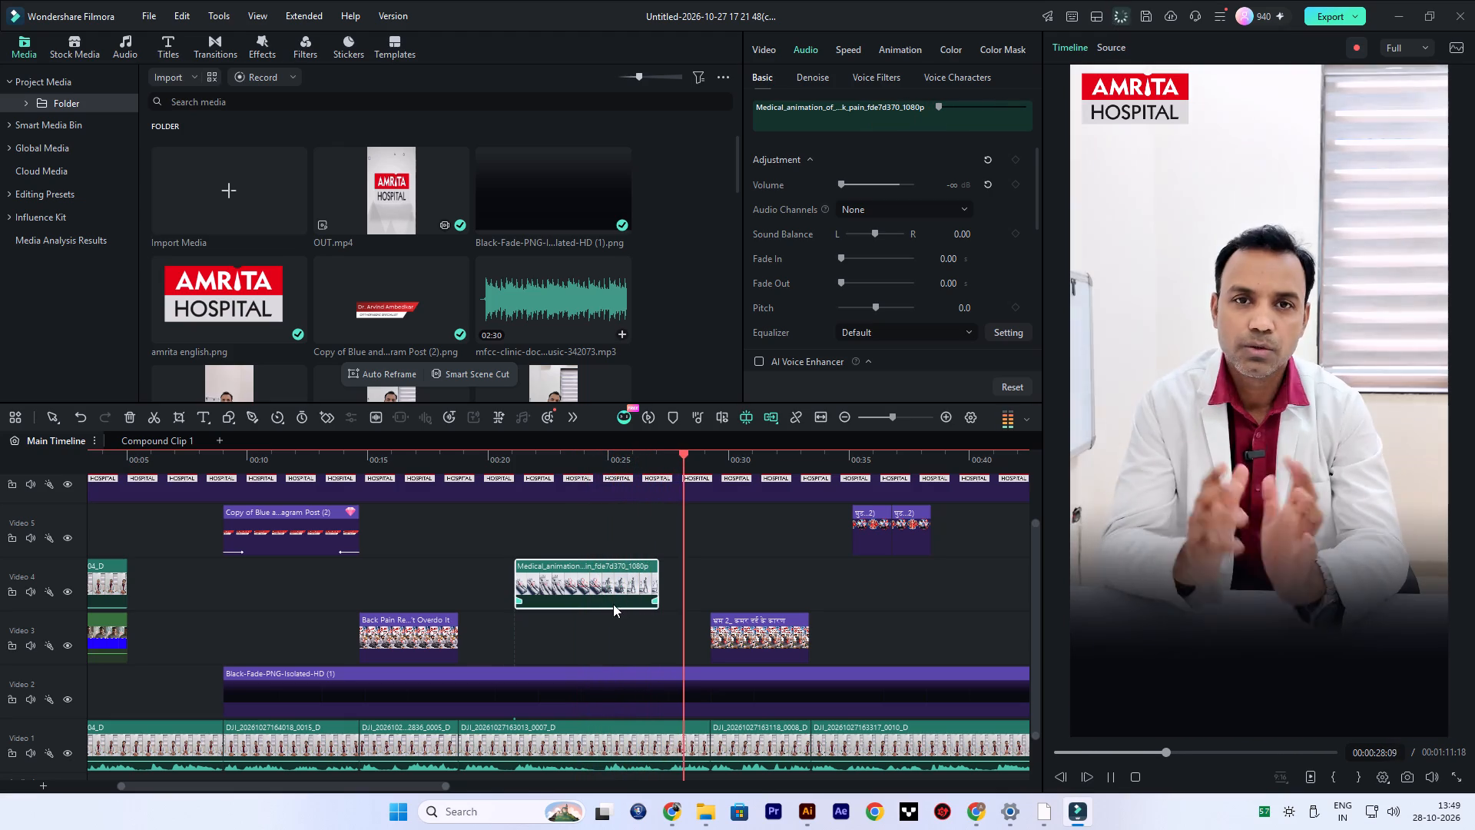
key("space")
left_click_drag(601, 589, 624, 588)
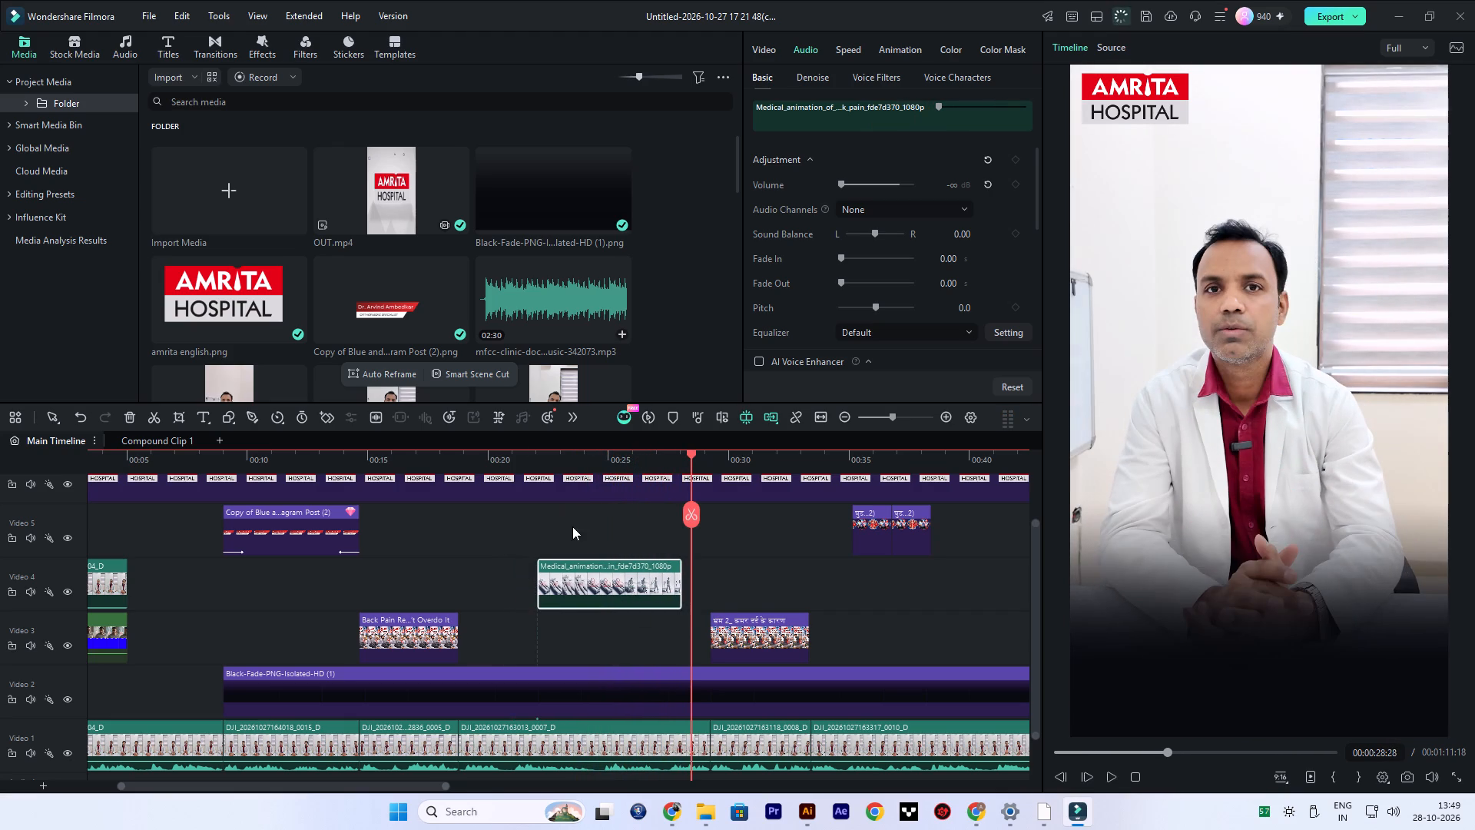
left_click(496, 452)
key("space")
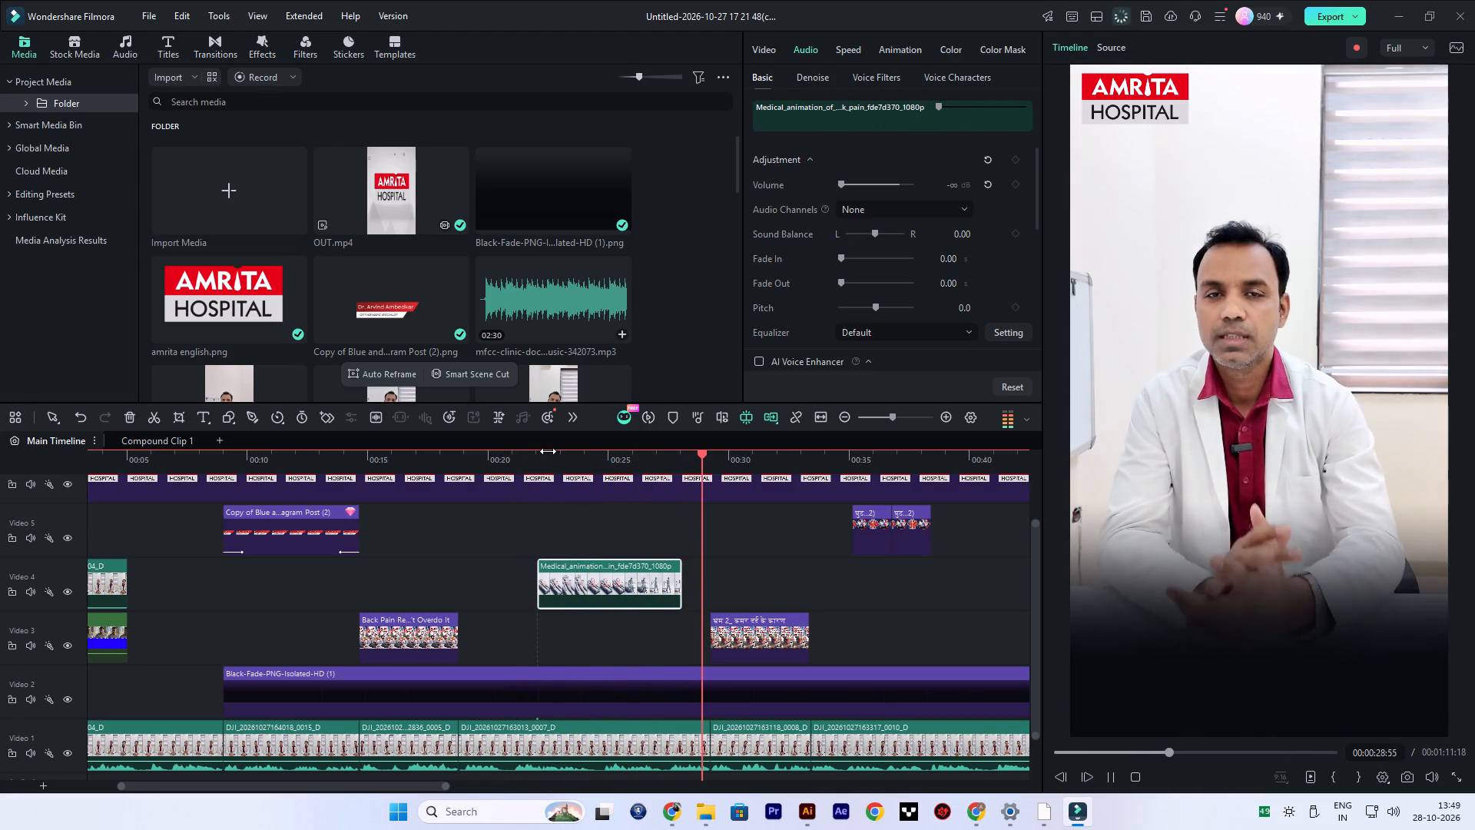
key("space")
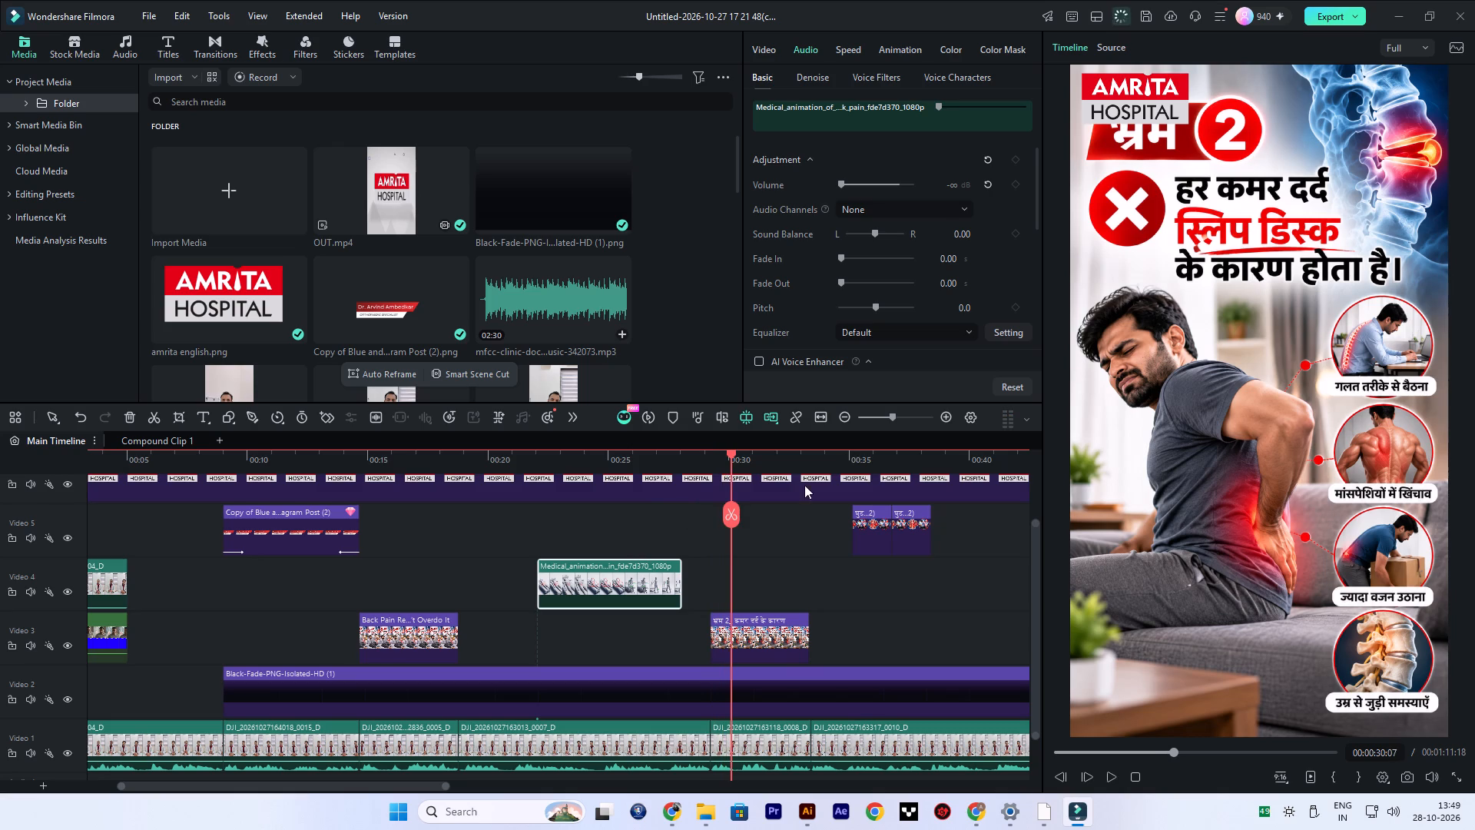
Check the AI creation tasks for the progress of the speech-to-text caption generation.
scroll(746, 556, "up", 10)
scroll(857, 348, "up", 5)
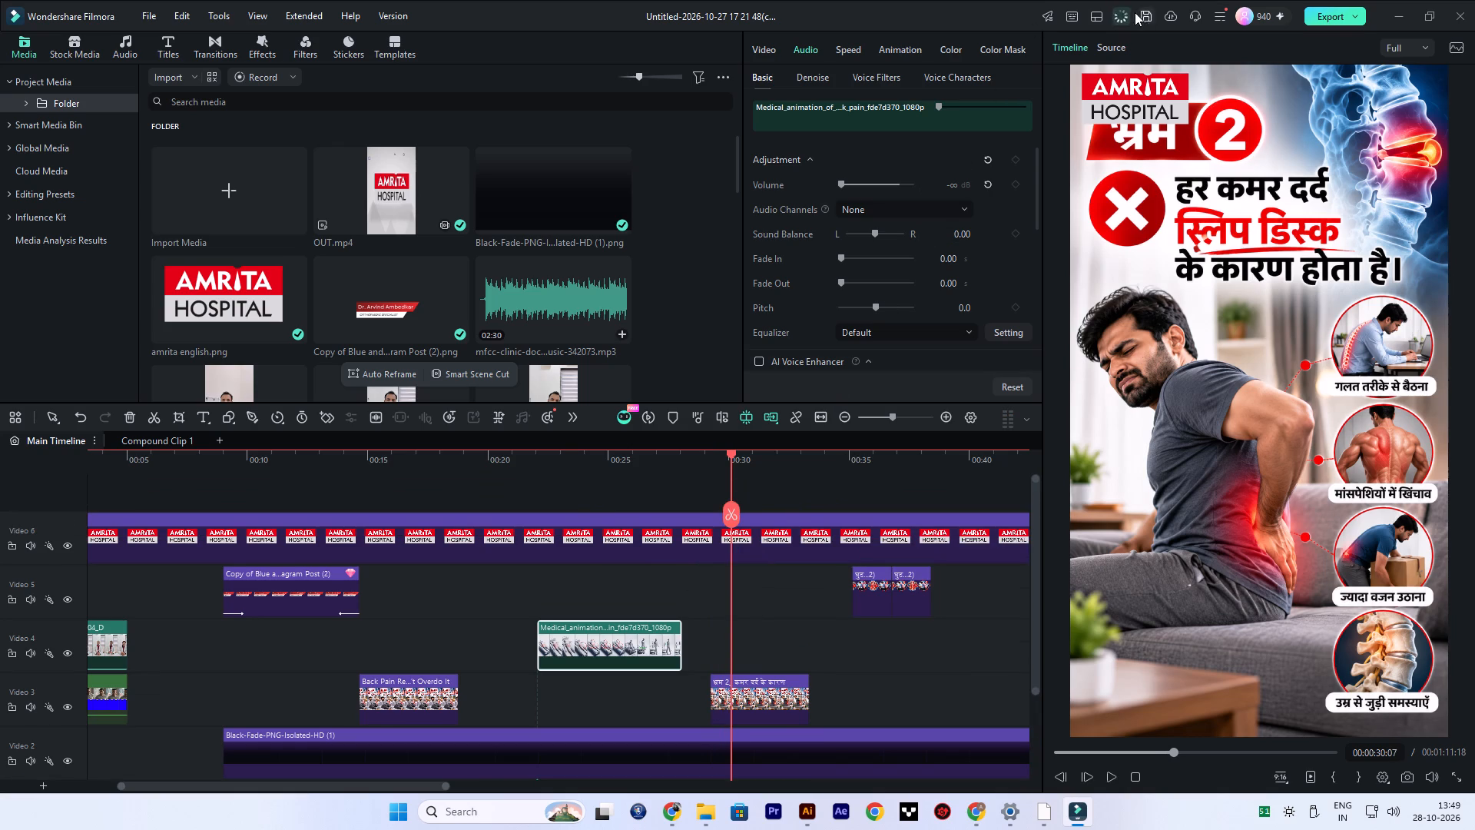
left_click(1119, 15)
left_click(1205, 95)
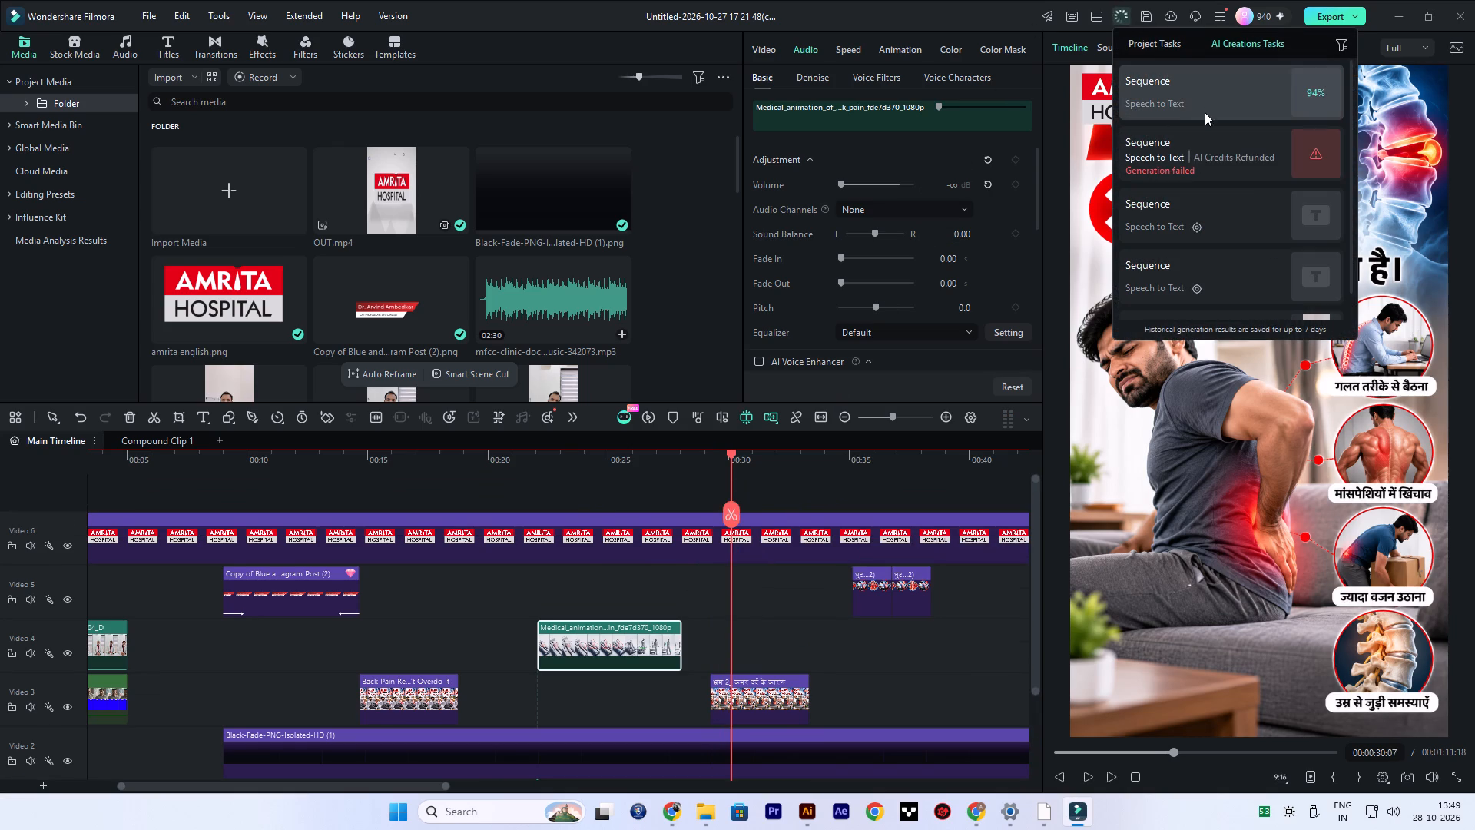
left_click(1204, 146)
scroll(1204, 162, "down", 9)
scroll(1204, 162, "up", 5)
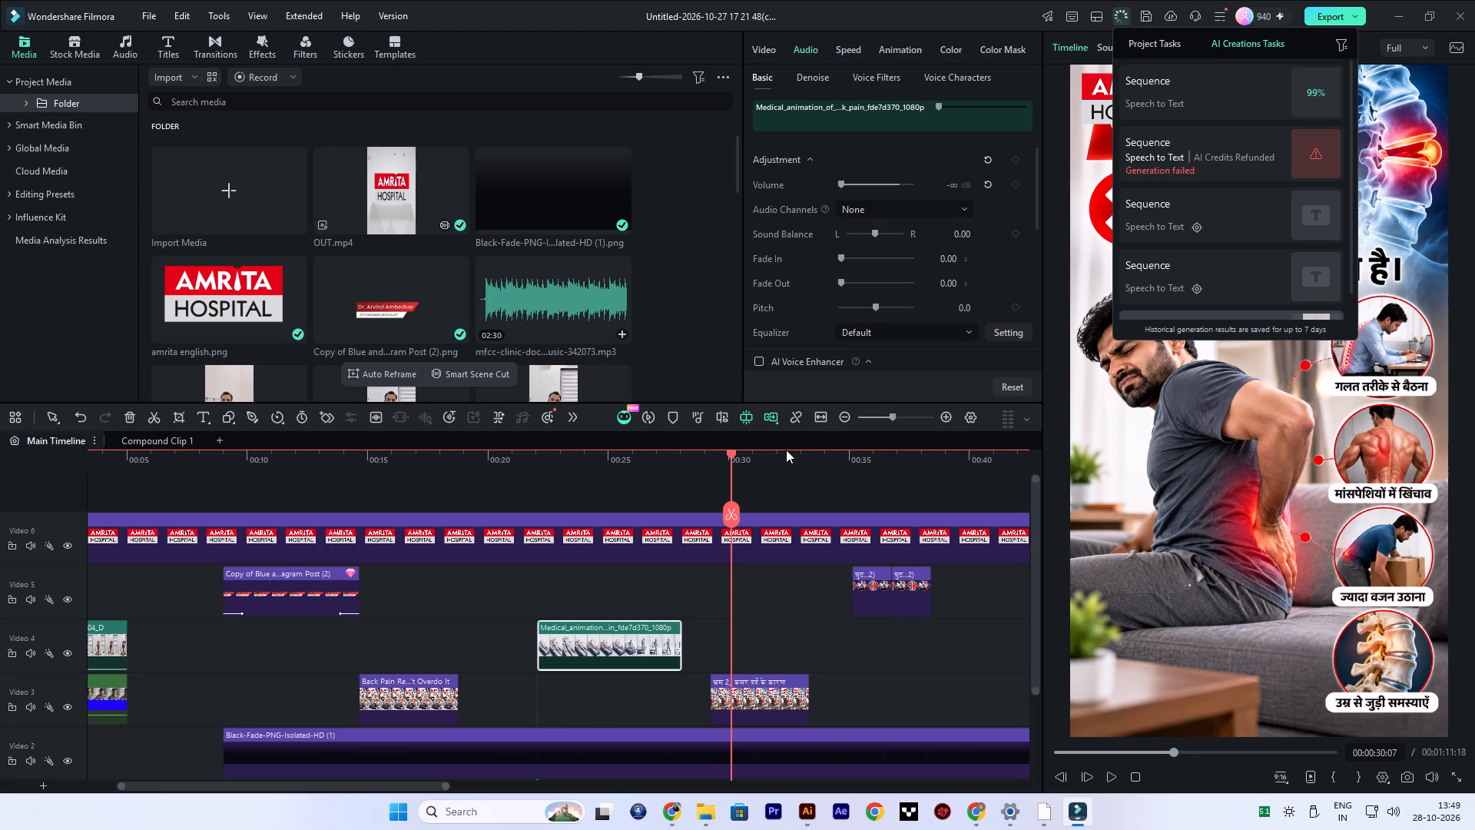
scroll(605, 540, "up", 13)
scroll(431, 533, "up", 4)
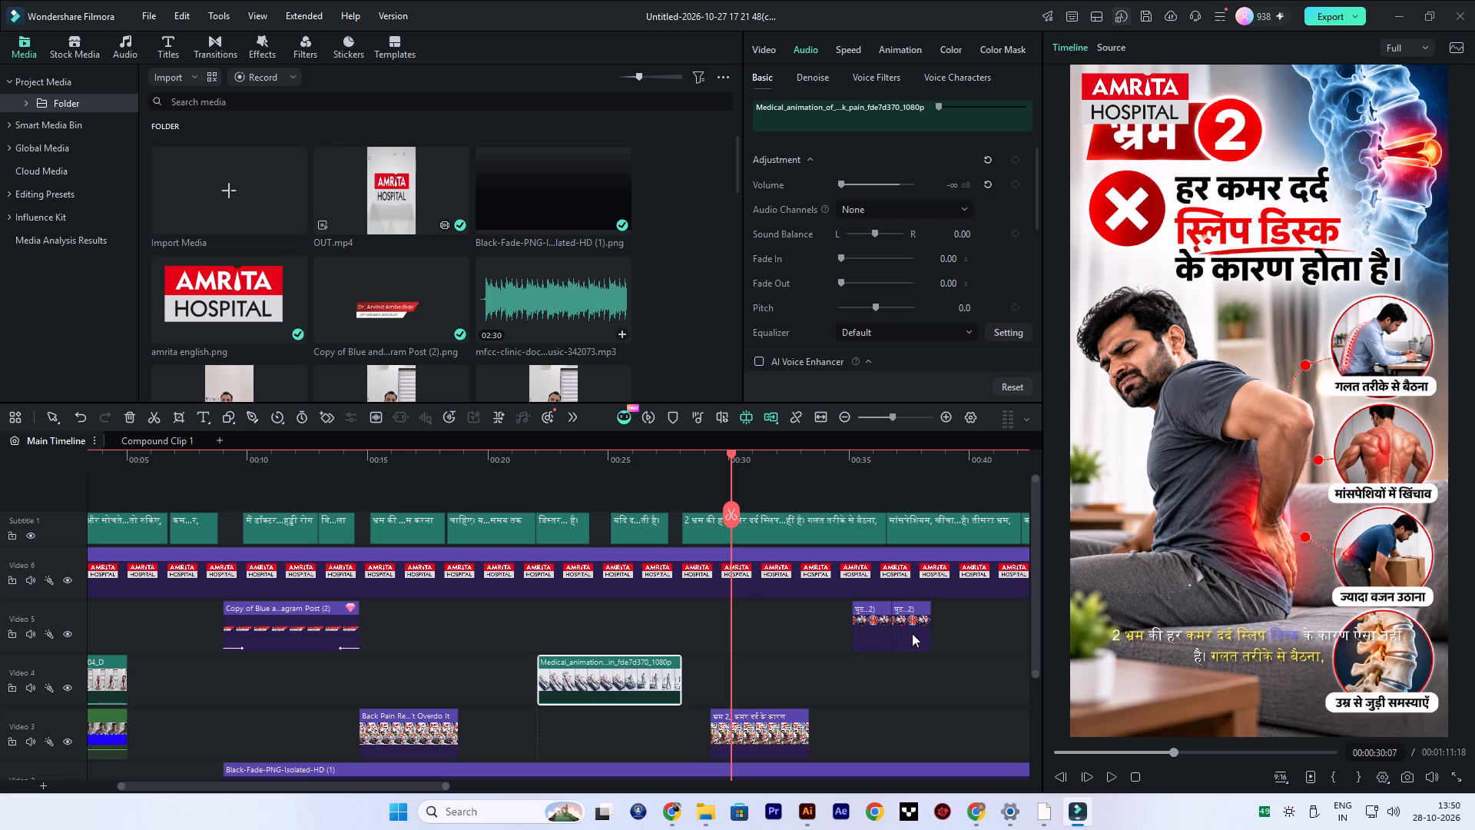
Move the full-length Amrita Hospital logo clip from Video 6 down to Video 3, beneath the myth graphics and animations.
scroll(913, 635, "down", 3, "ctrl")
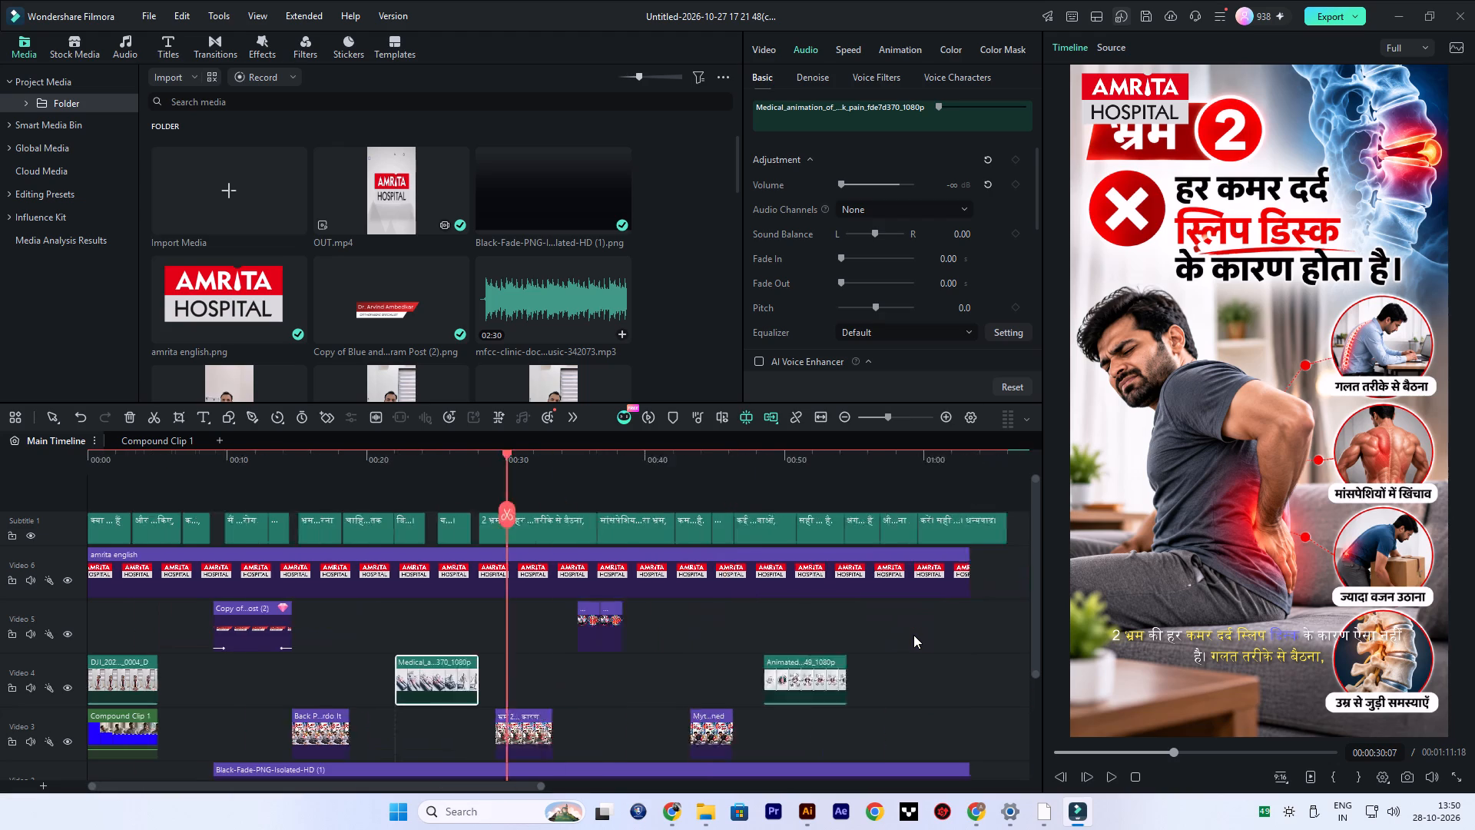
scroll(913, 635, "down", 1, "ctrl")
scroll(560, 652, "up", 5, "ctrl")
scroll(542, 679, "down", 2)
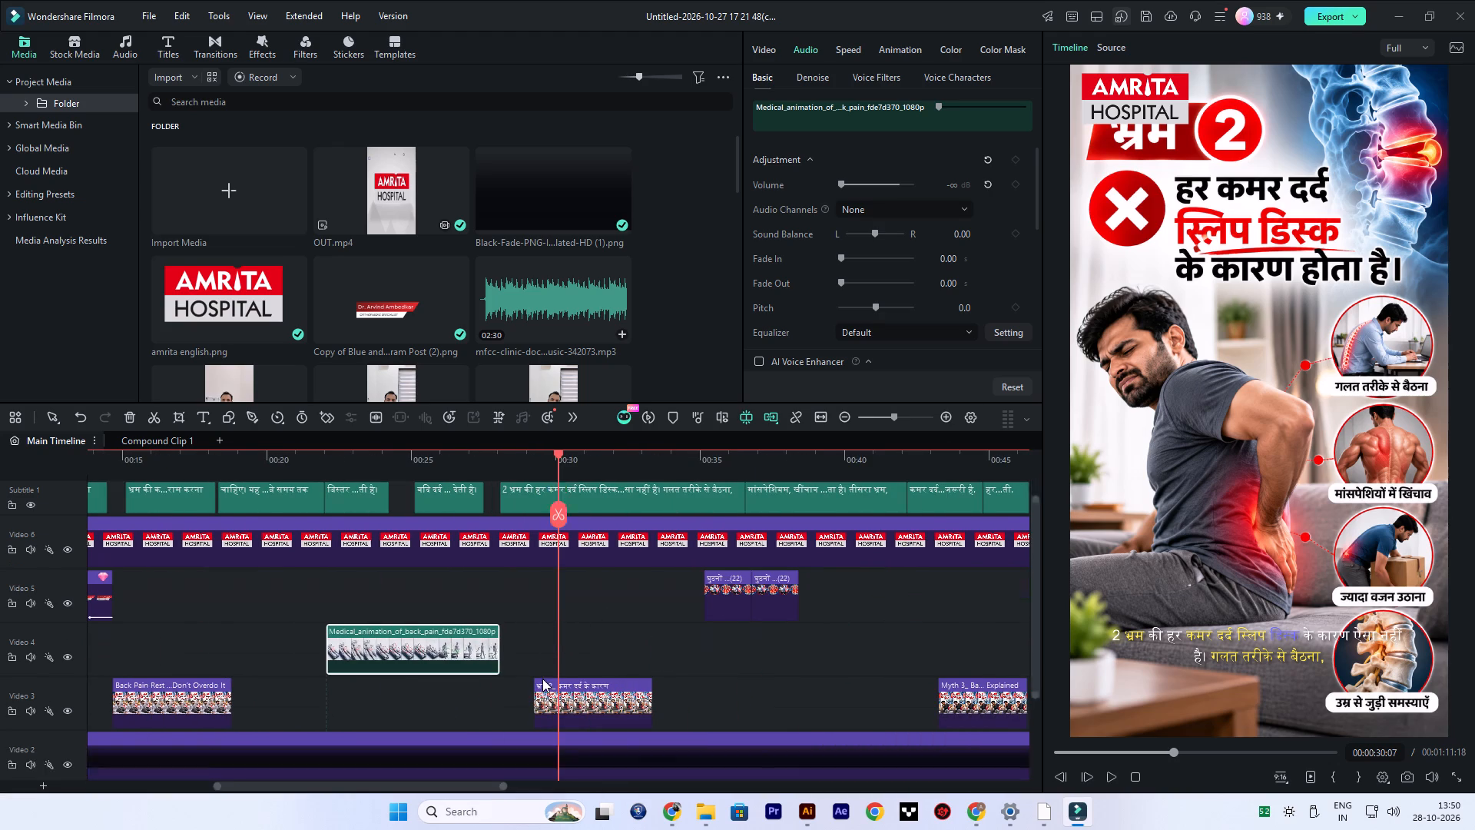
scroll(542, 679, "down", 1)
scroll(562, 676, "up", 3)
left_click(576, 720)
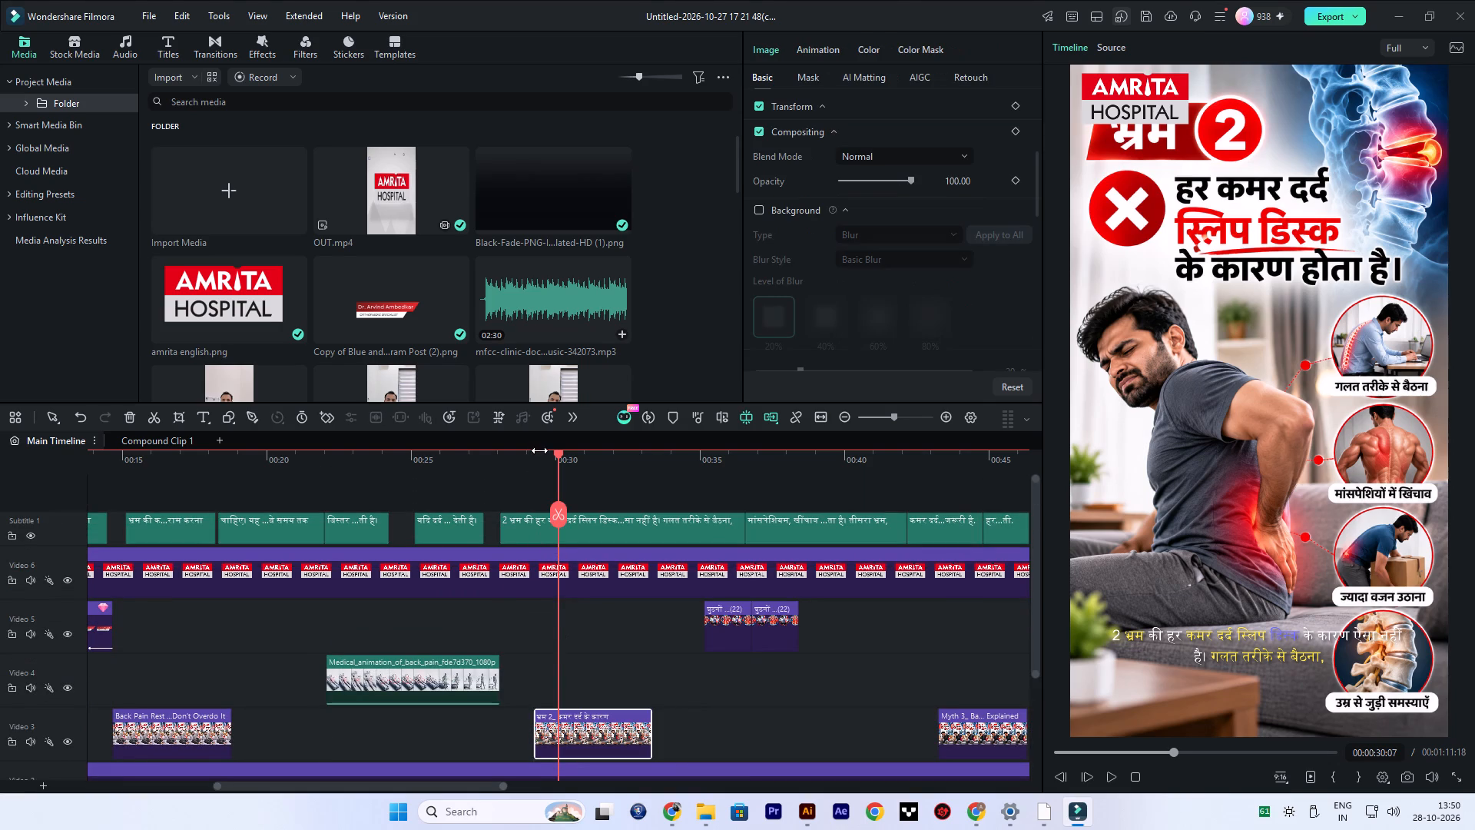
left_click(539, 450)
left_click_drag(539, 453, 532, 454)
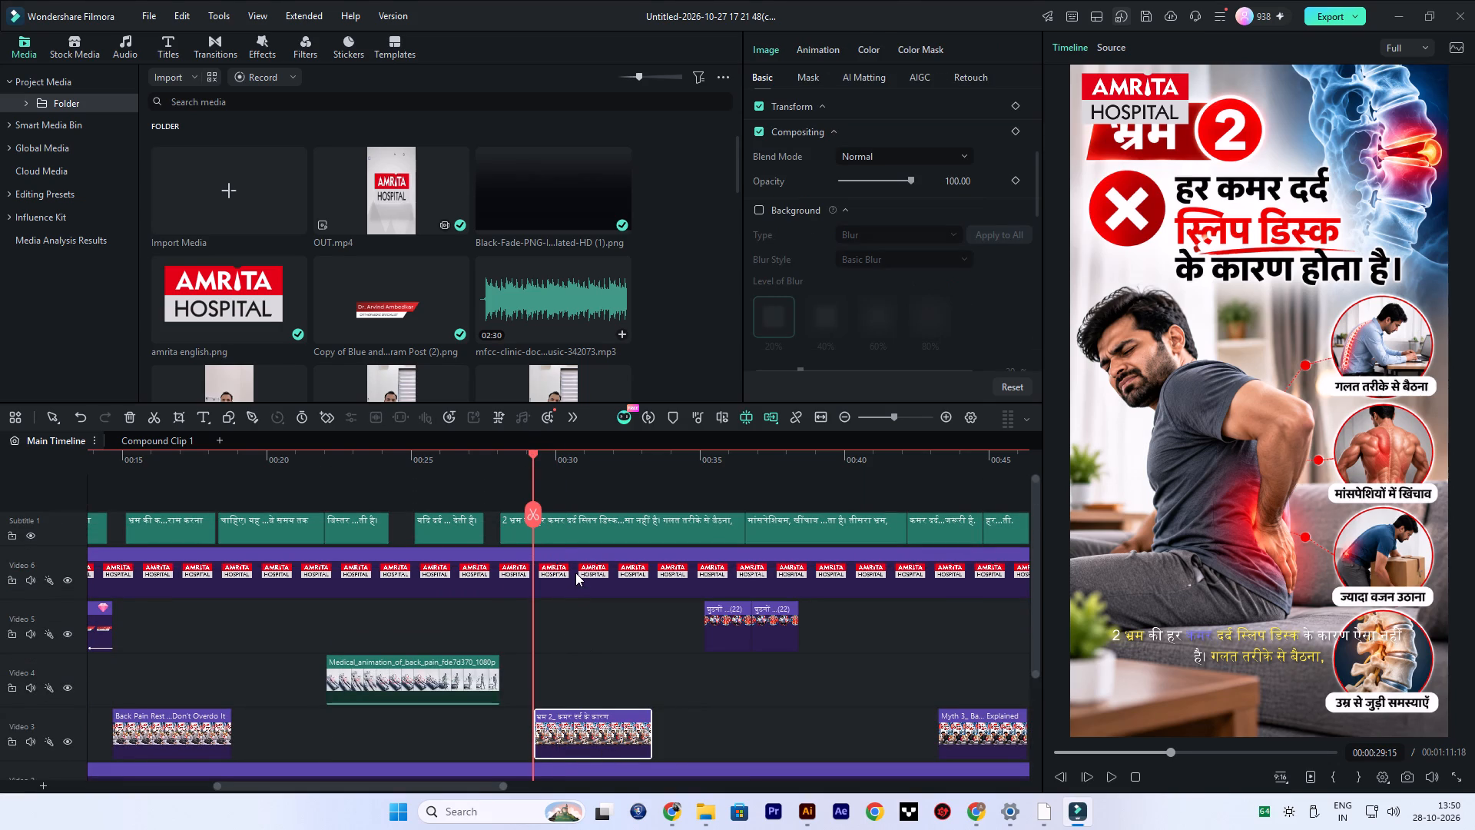
left_click_drag(575, 572, 574, 715)
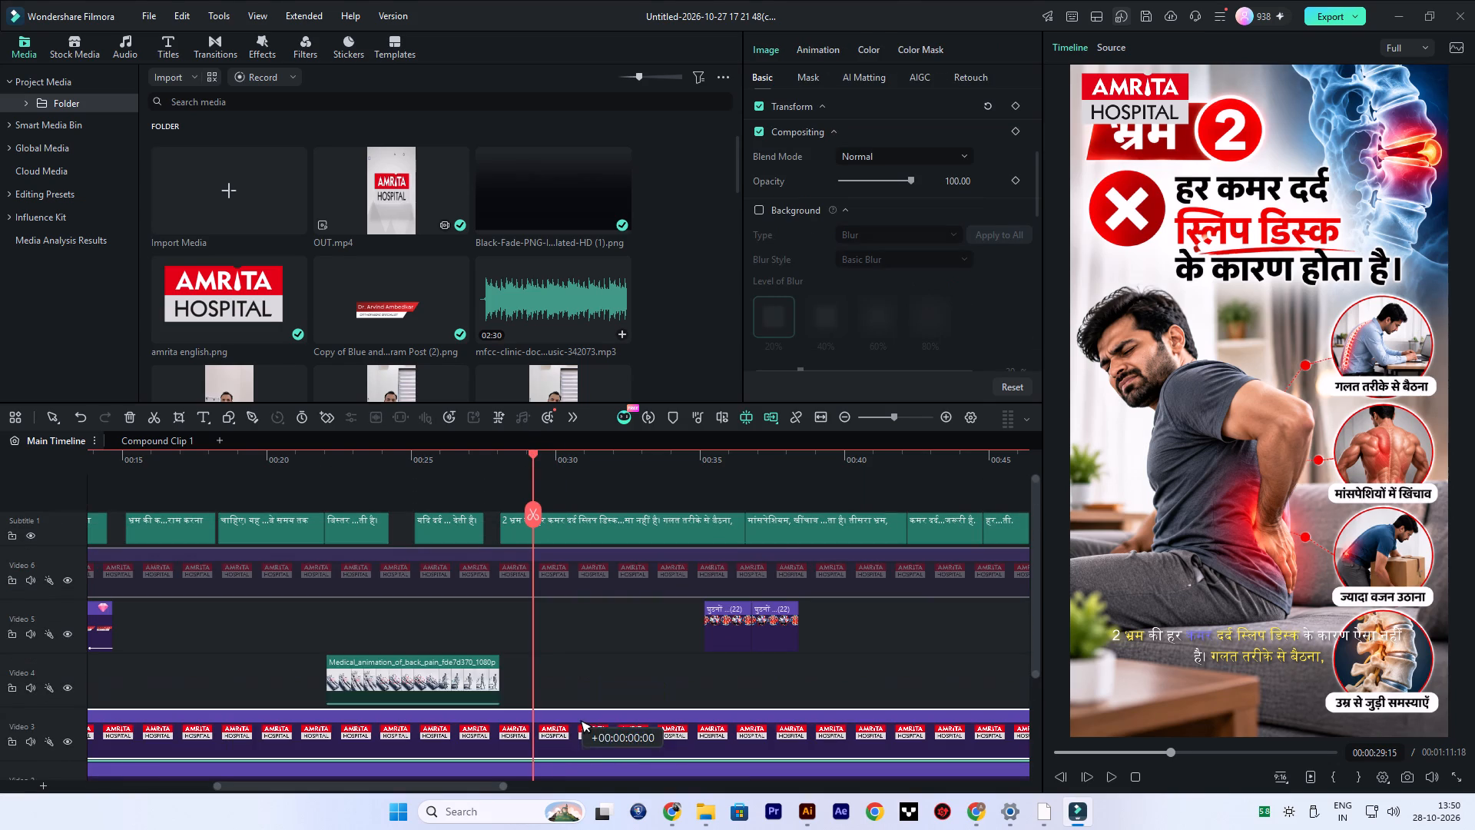
left_click_drag(574, 715, 574, 722)
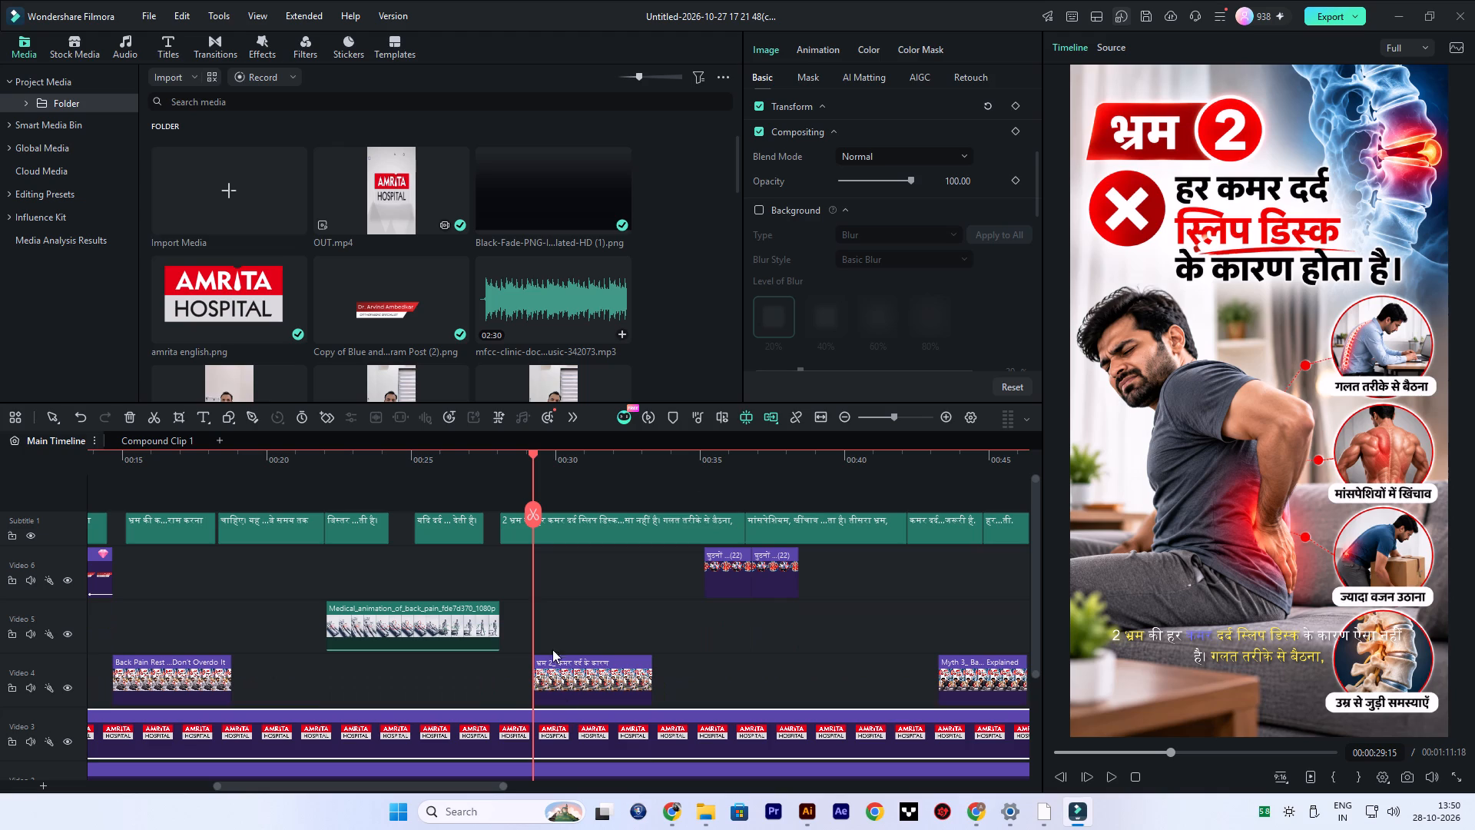
Play to about 35 seconds, try several caption templates on the current subtitle, and choose the starred "This is dynamic text preset" template.
key("space")
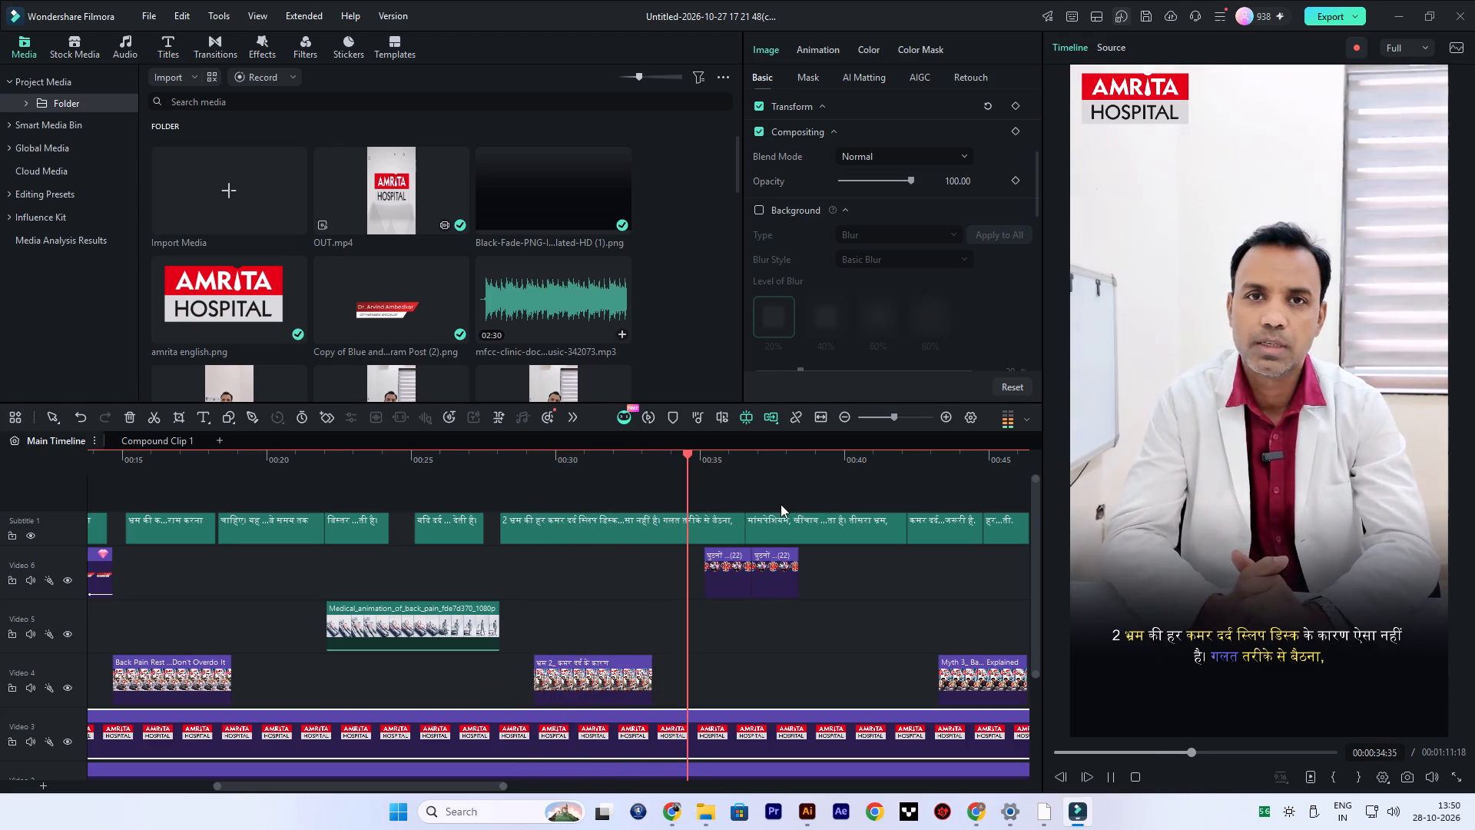
key("space")
left_click(1265, 640)
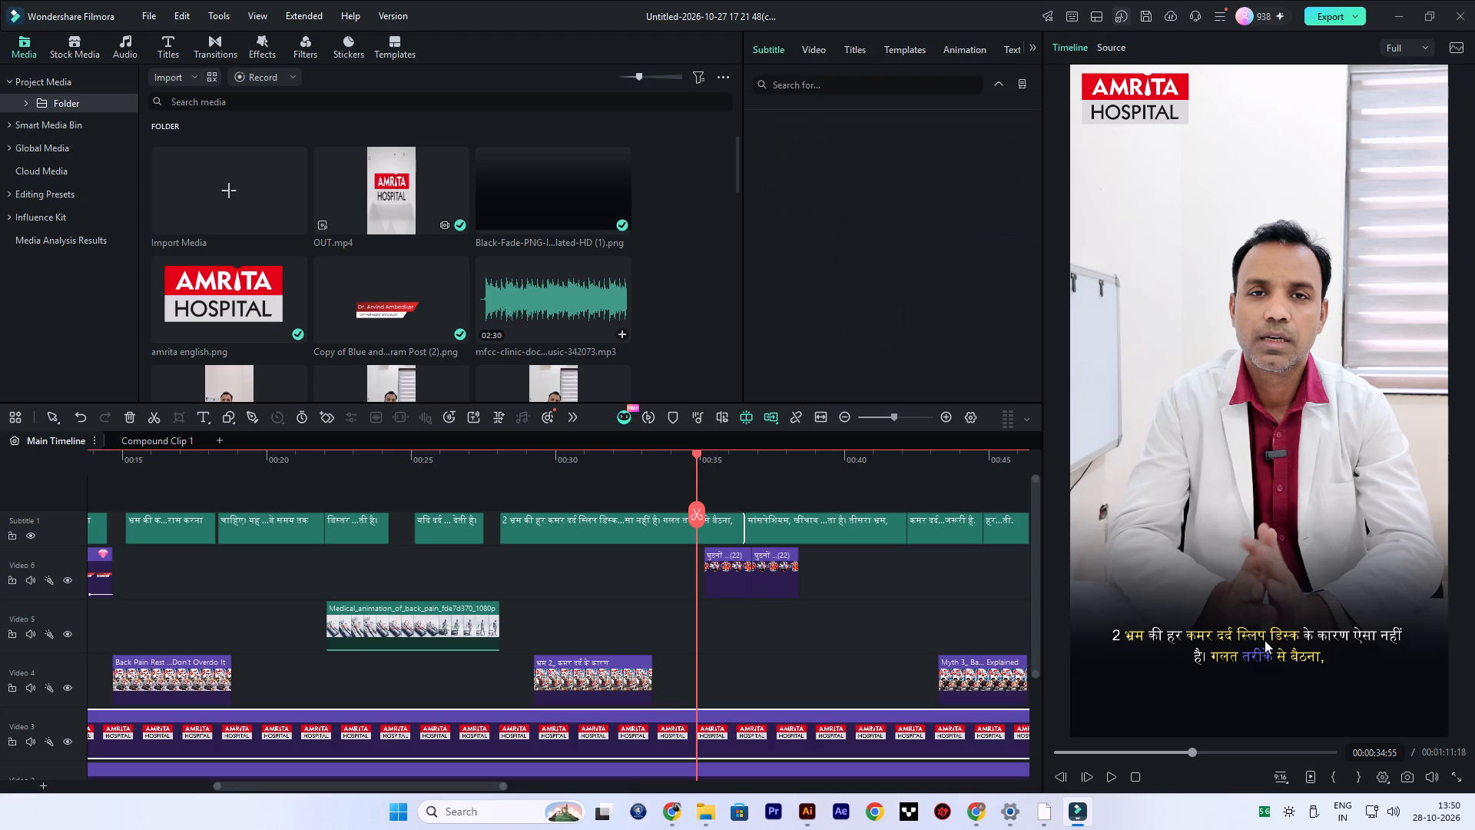
left_click(819, 51)
left_click(856, 48)
left_click(909, 48)
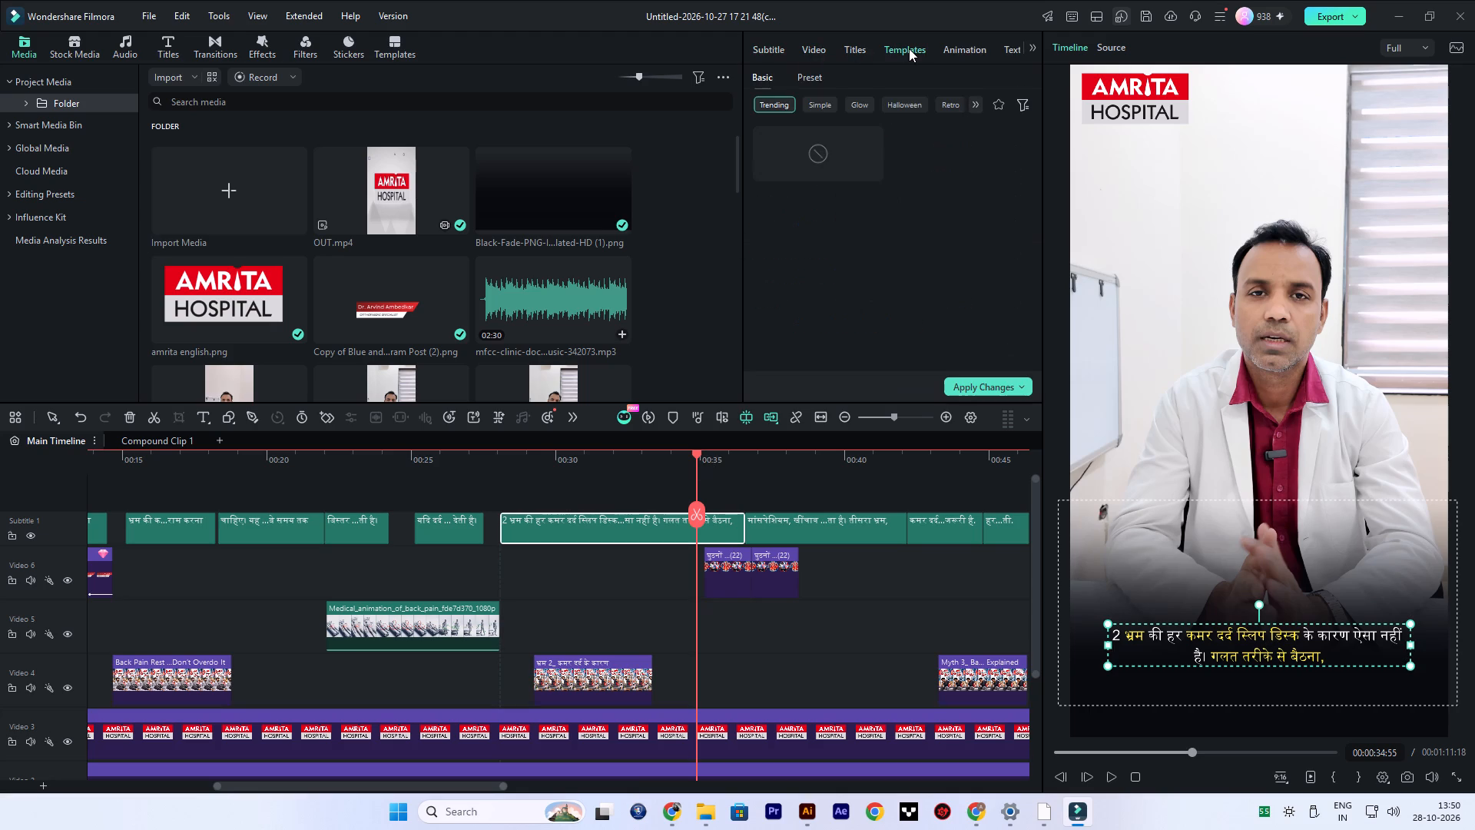
left_click(909, 48)
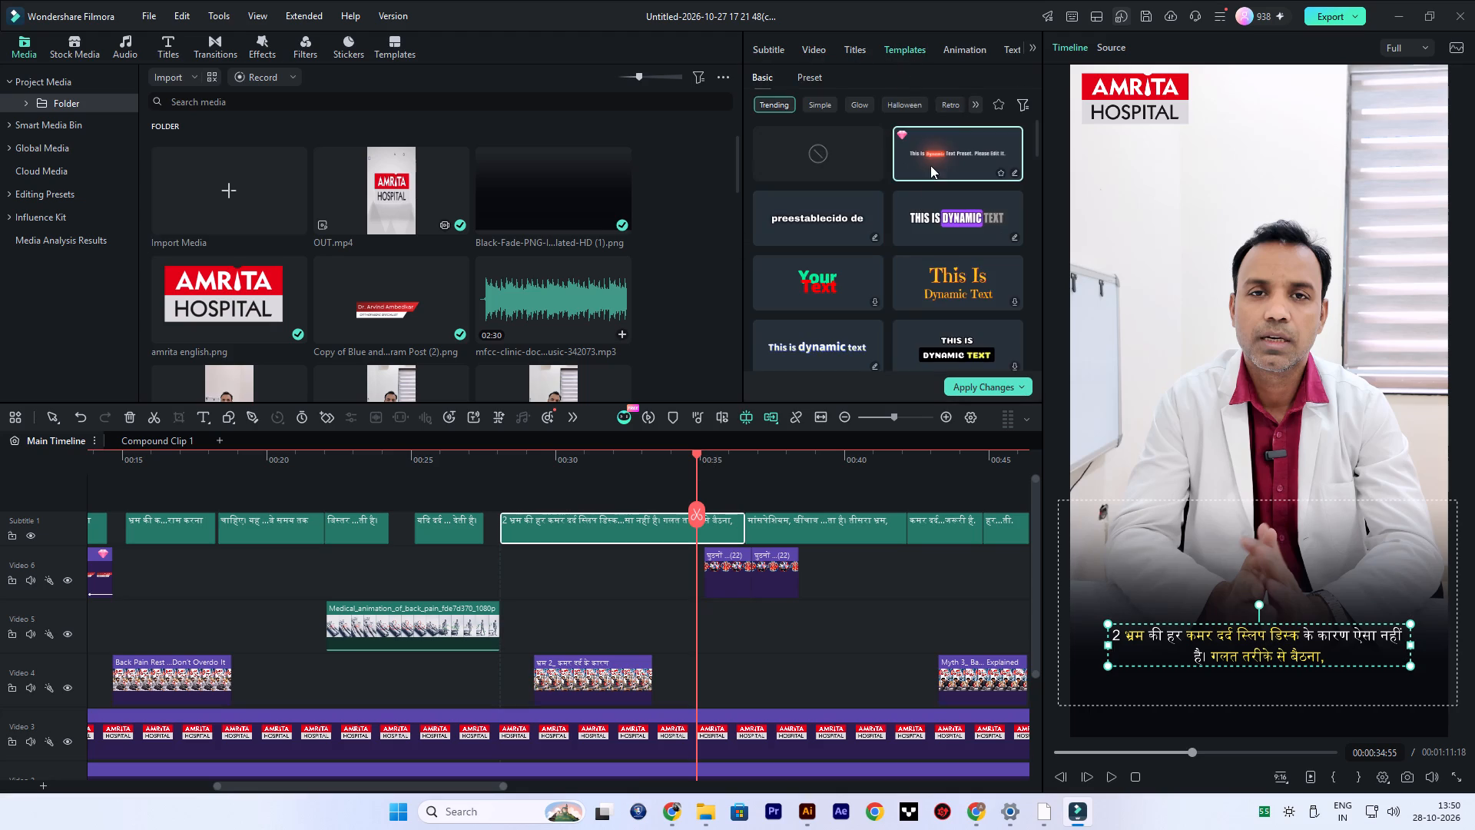
left_click(929, 232)
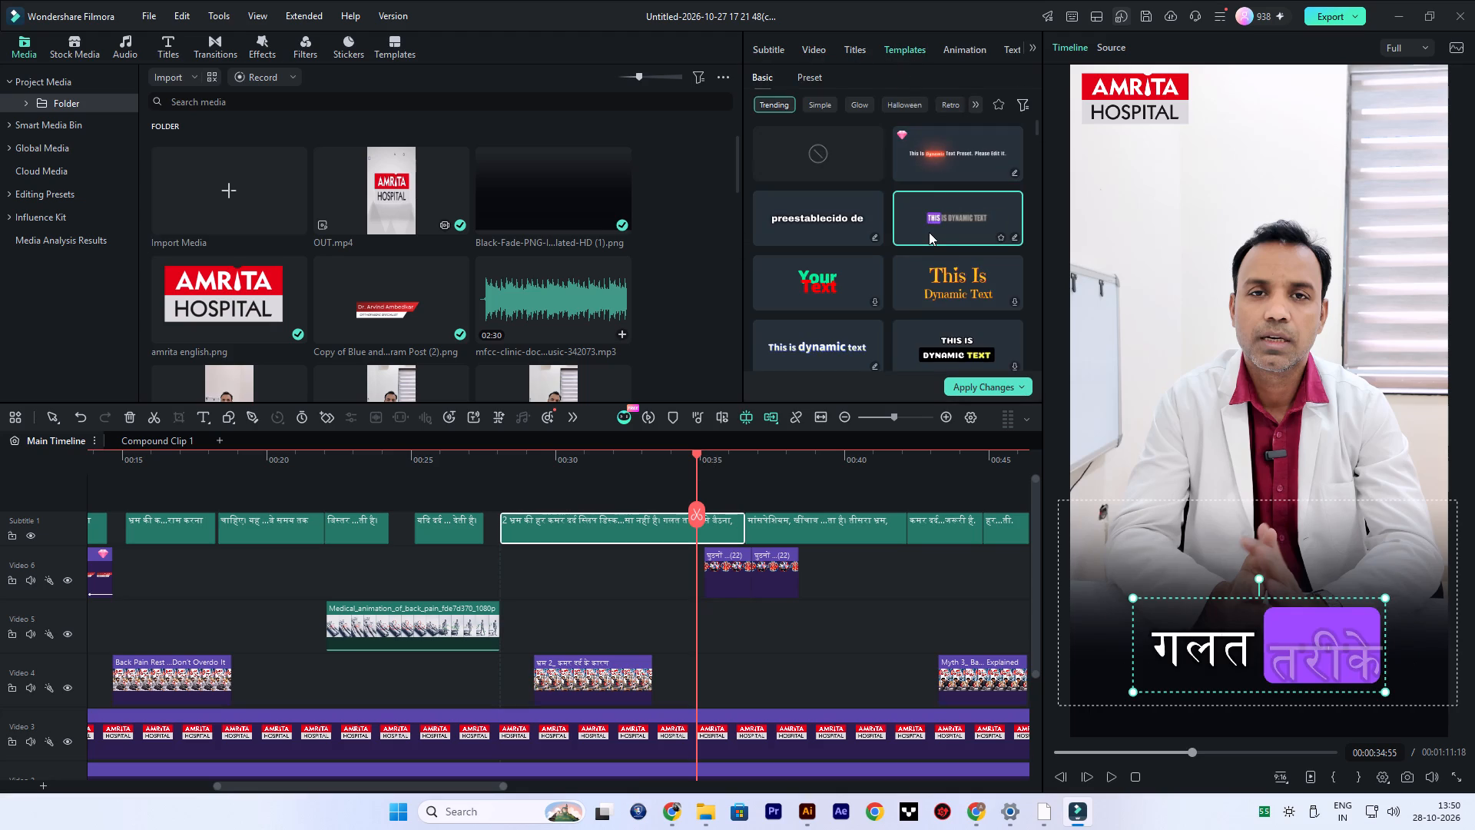
left_click(812, 219)
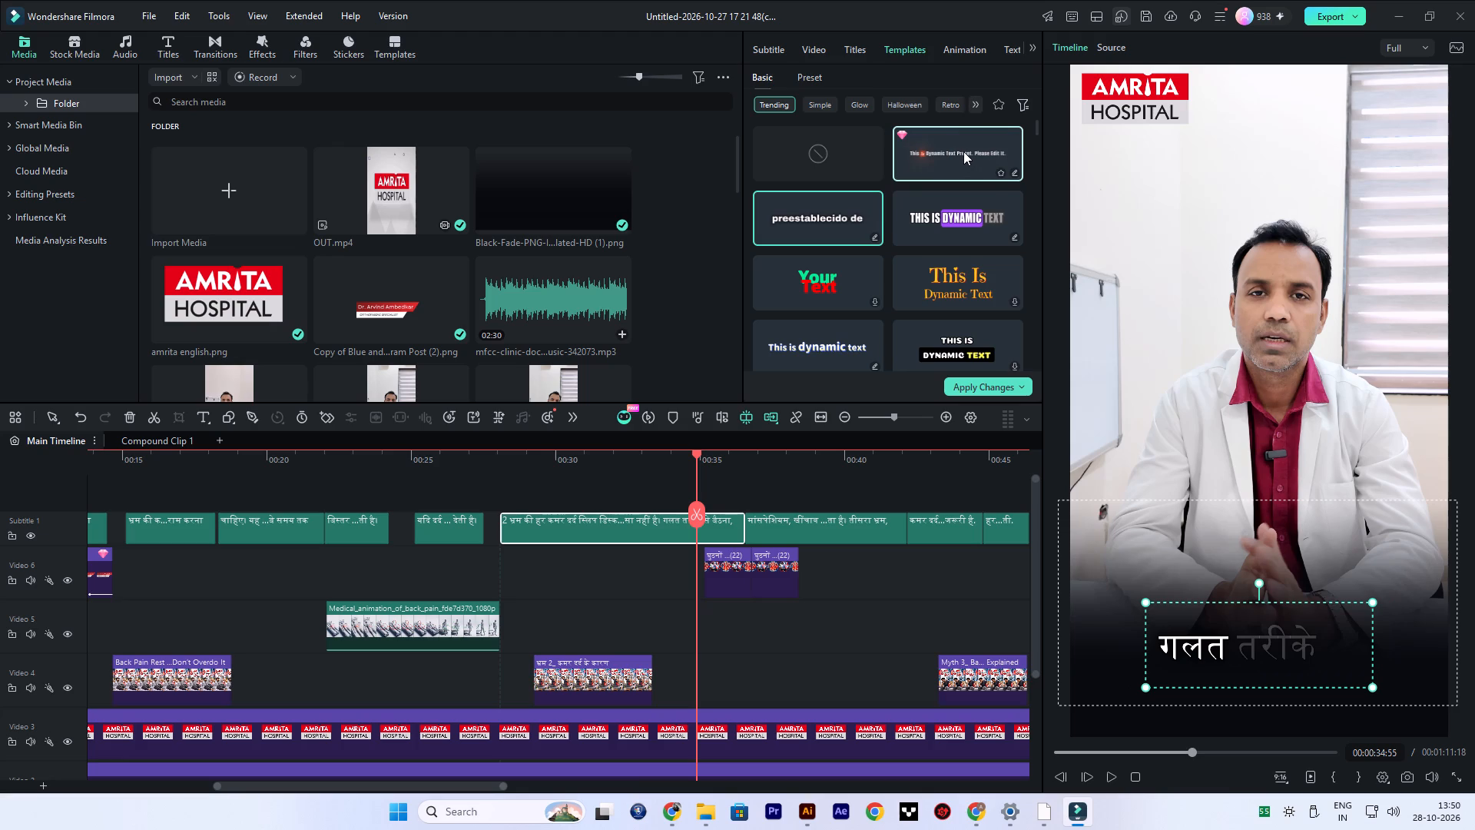
left_click(963, 151)
scroll(921, 283, "down", 4)
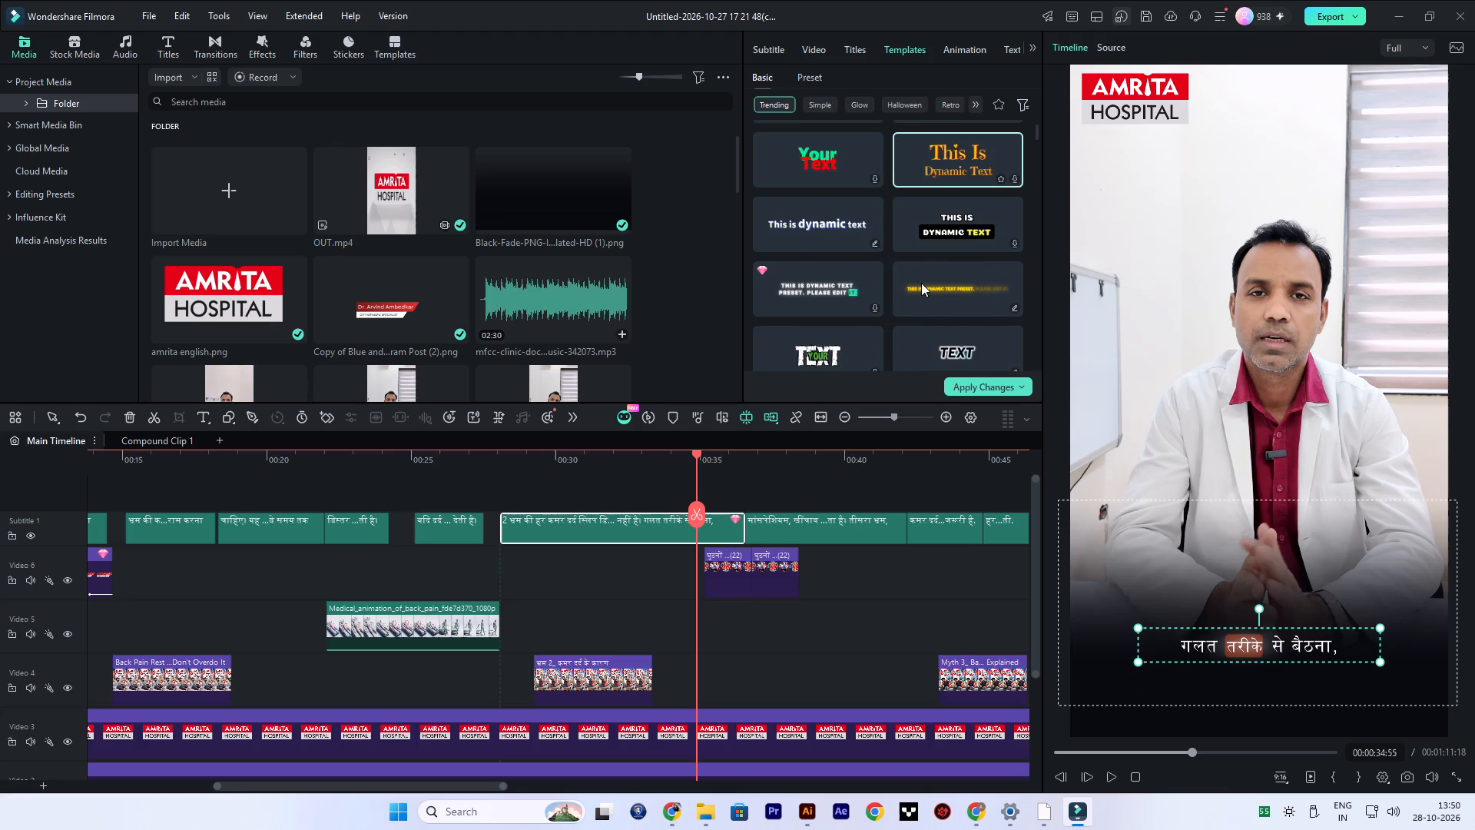
scroll(921, 283, "down", 5)
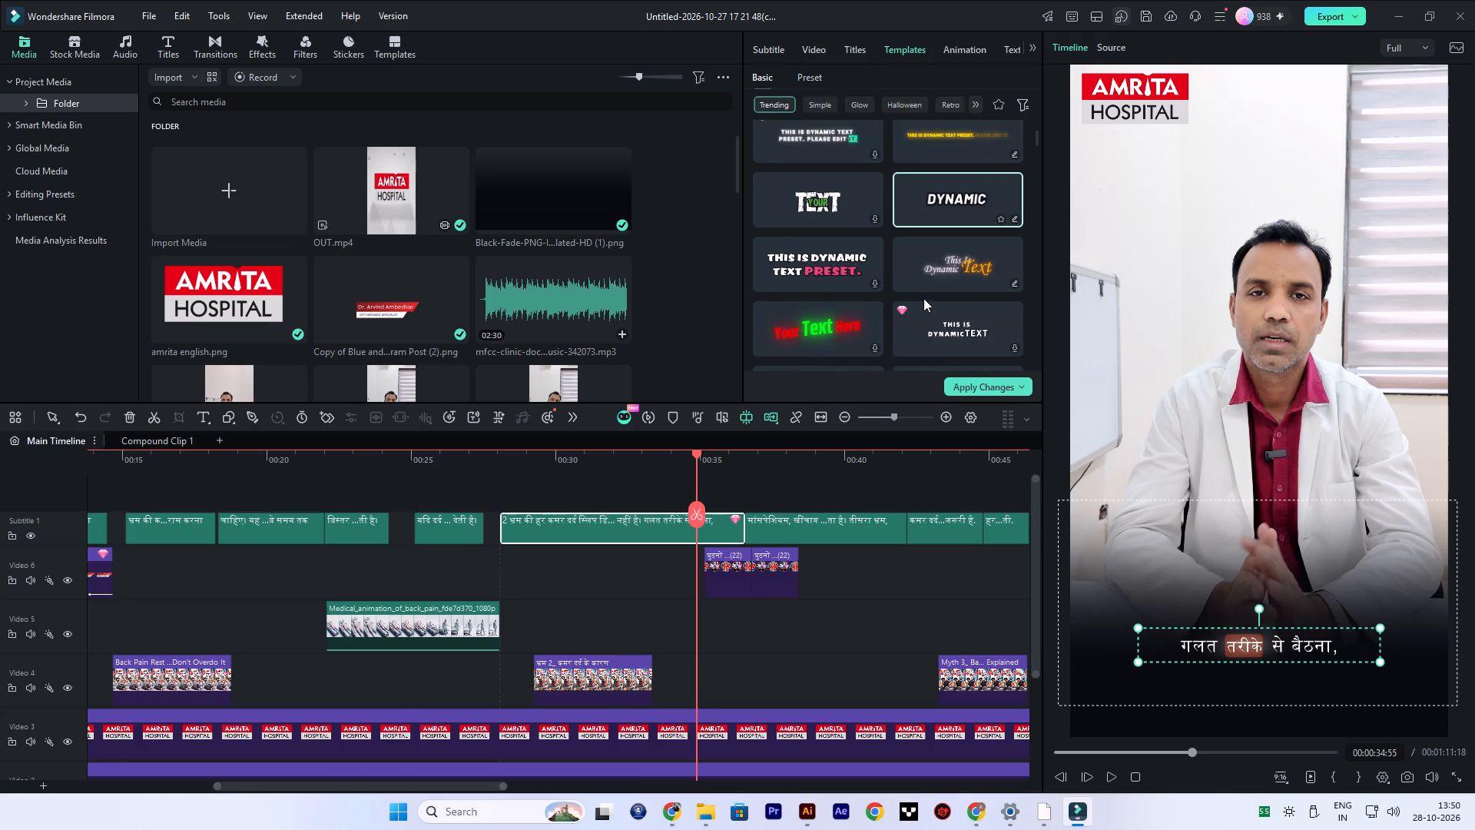
scroll(923, 298, "down", 6)
left_click(954, 212)
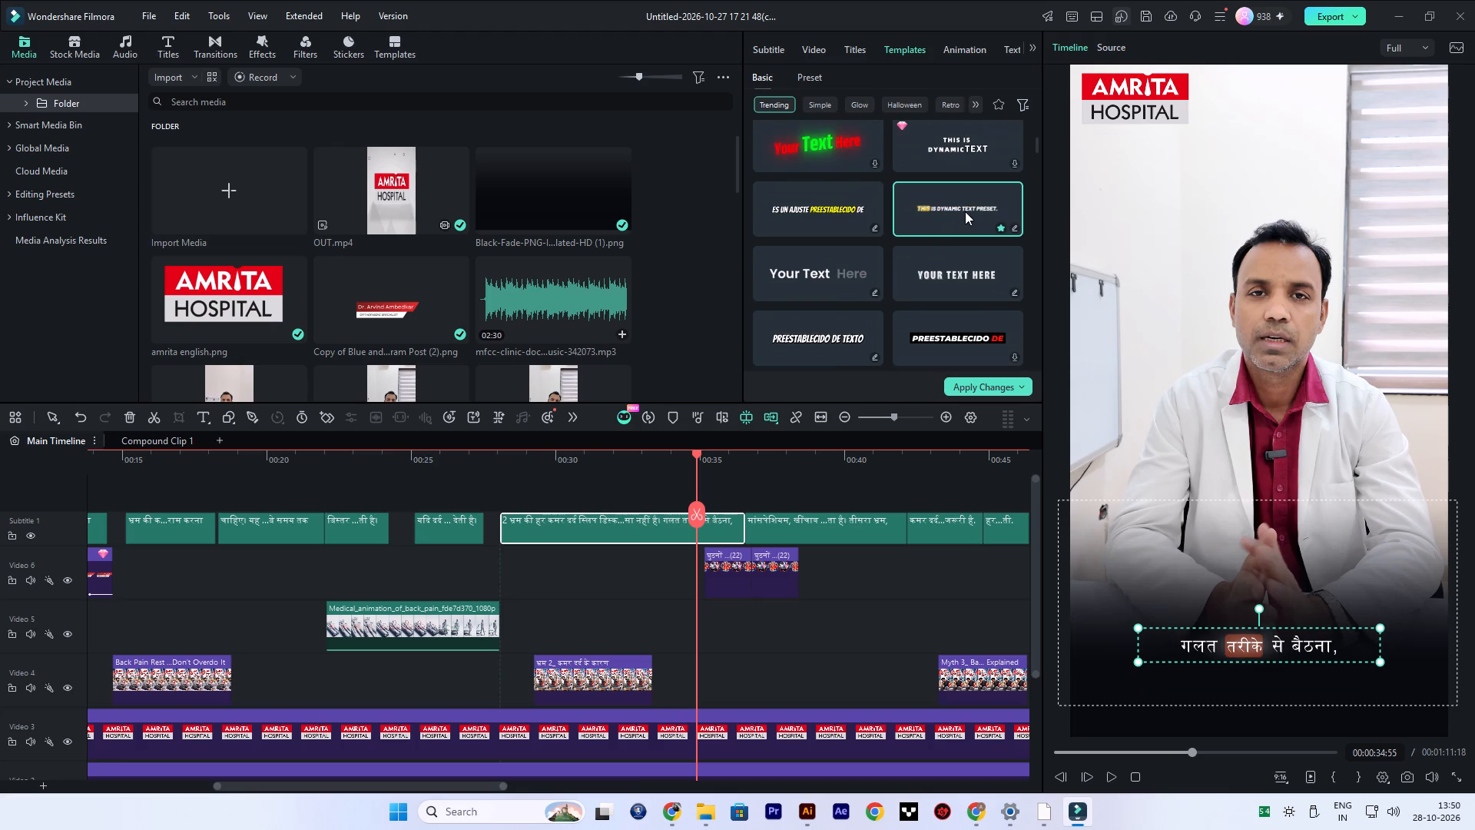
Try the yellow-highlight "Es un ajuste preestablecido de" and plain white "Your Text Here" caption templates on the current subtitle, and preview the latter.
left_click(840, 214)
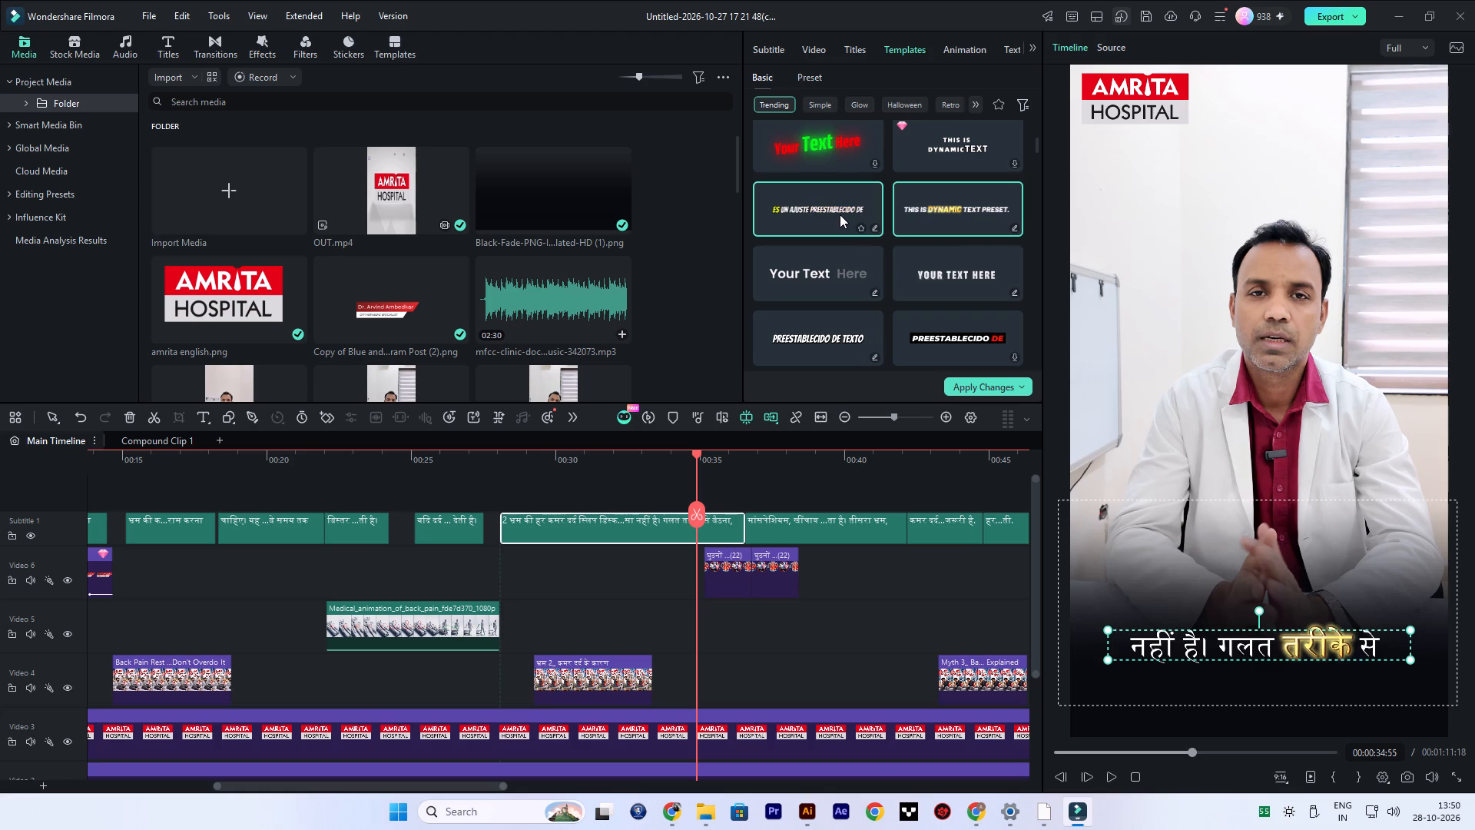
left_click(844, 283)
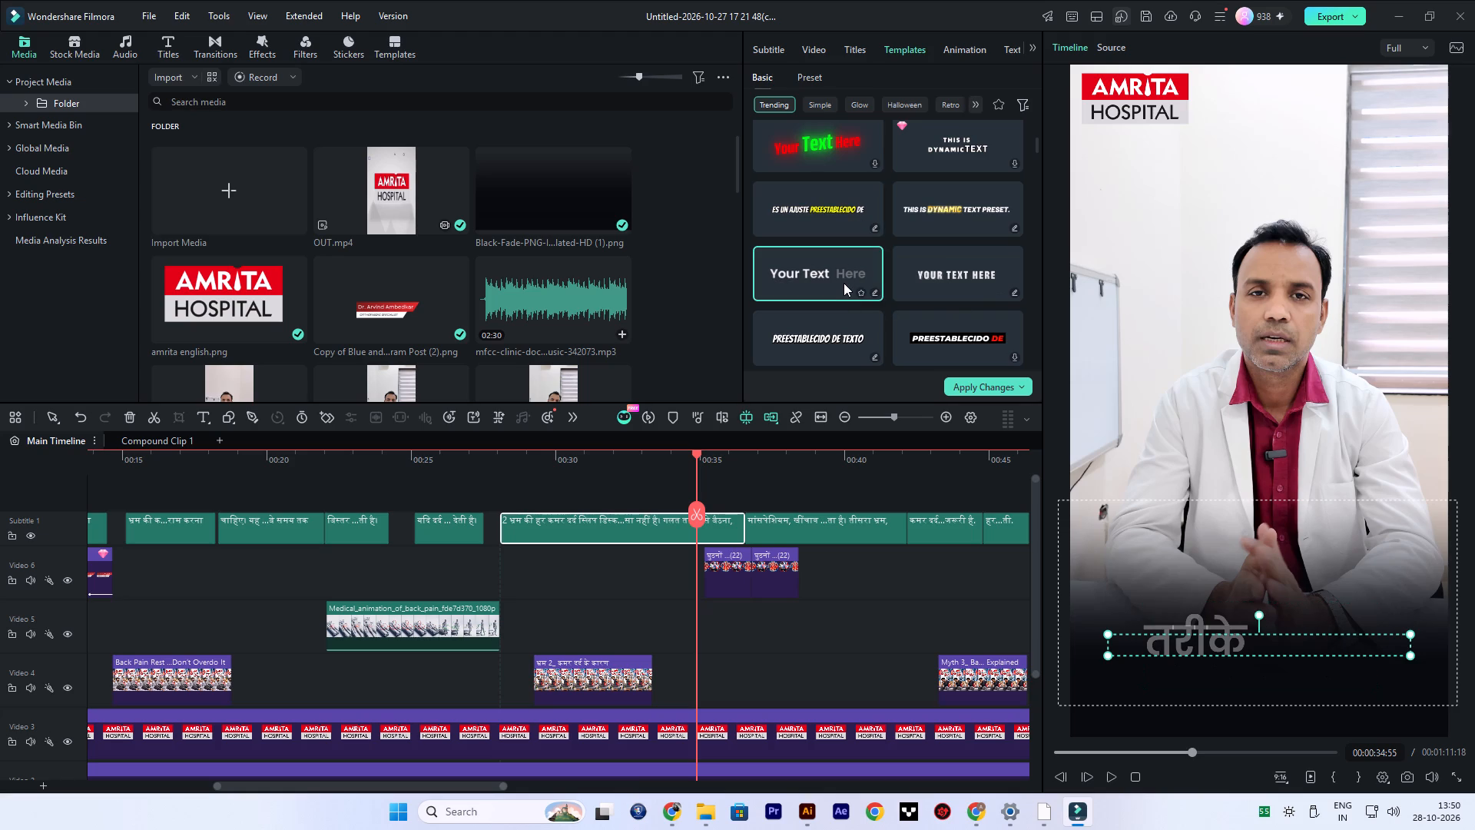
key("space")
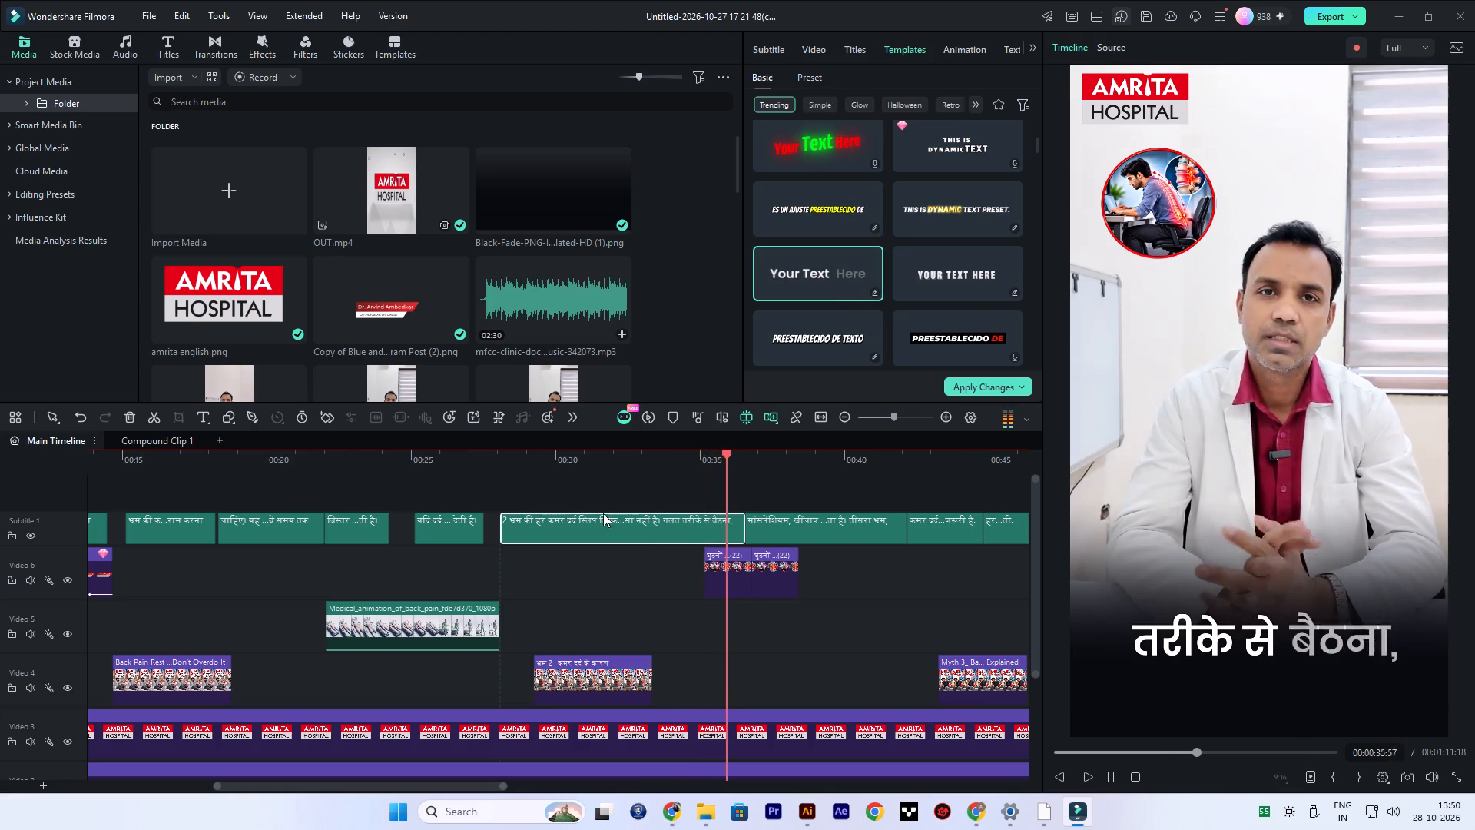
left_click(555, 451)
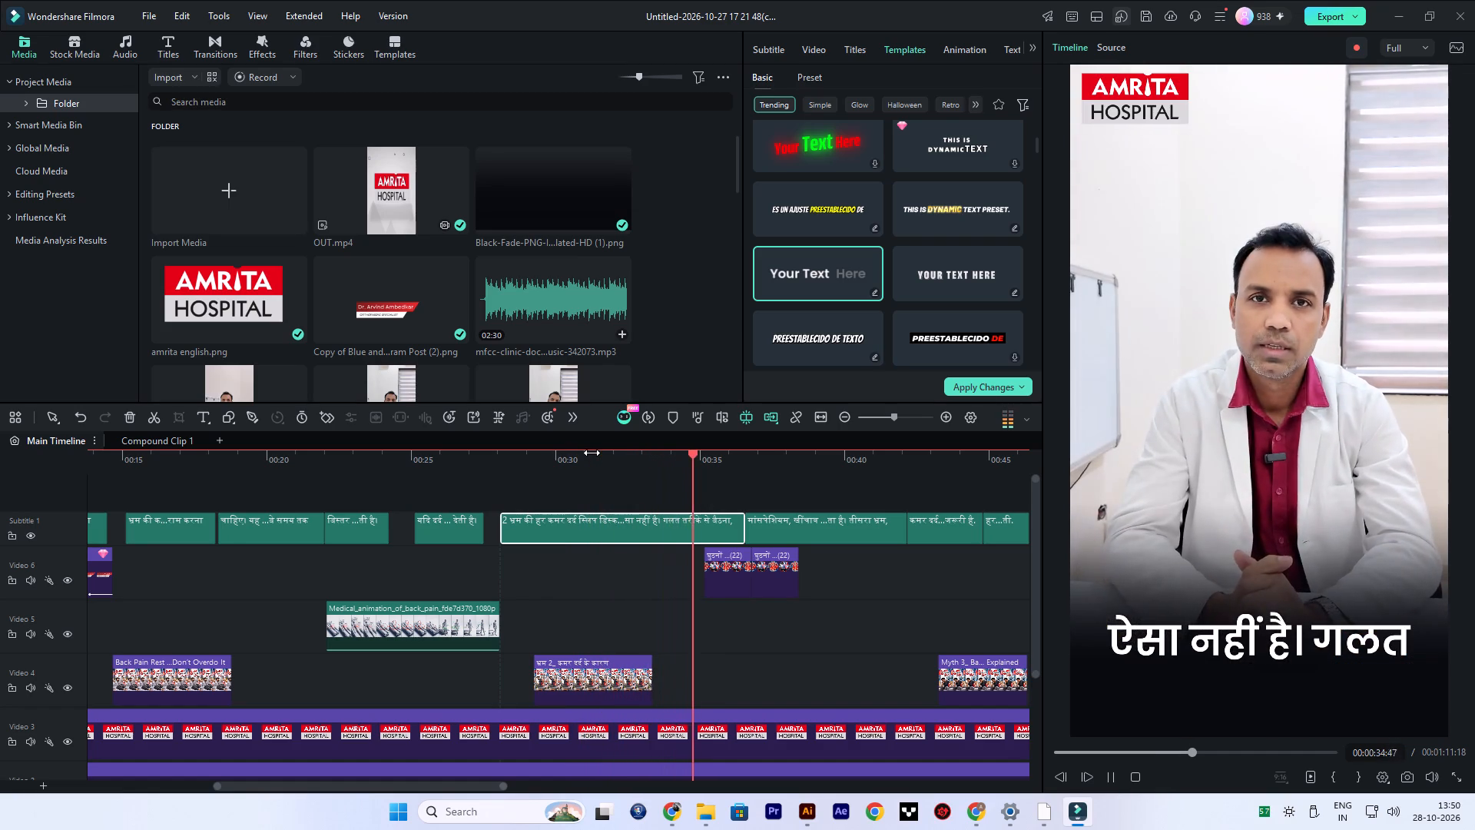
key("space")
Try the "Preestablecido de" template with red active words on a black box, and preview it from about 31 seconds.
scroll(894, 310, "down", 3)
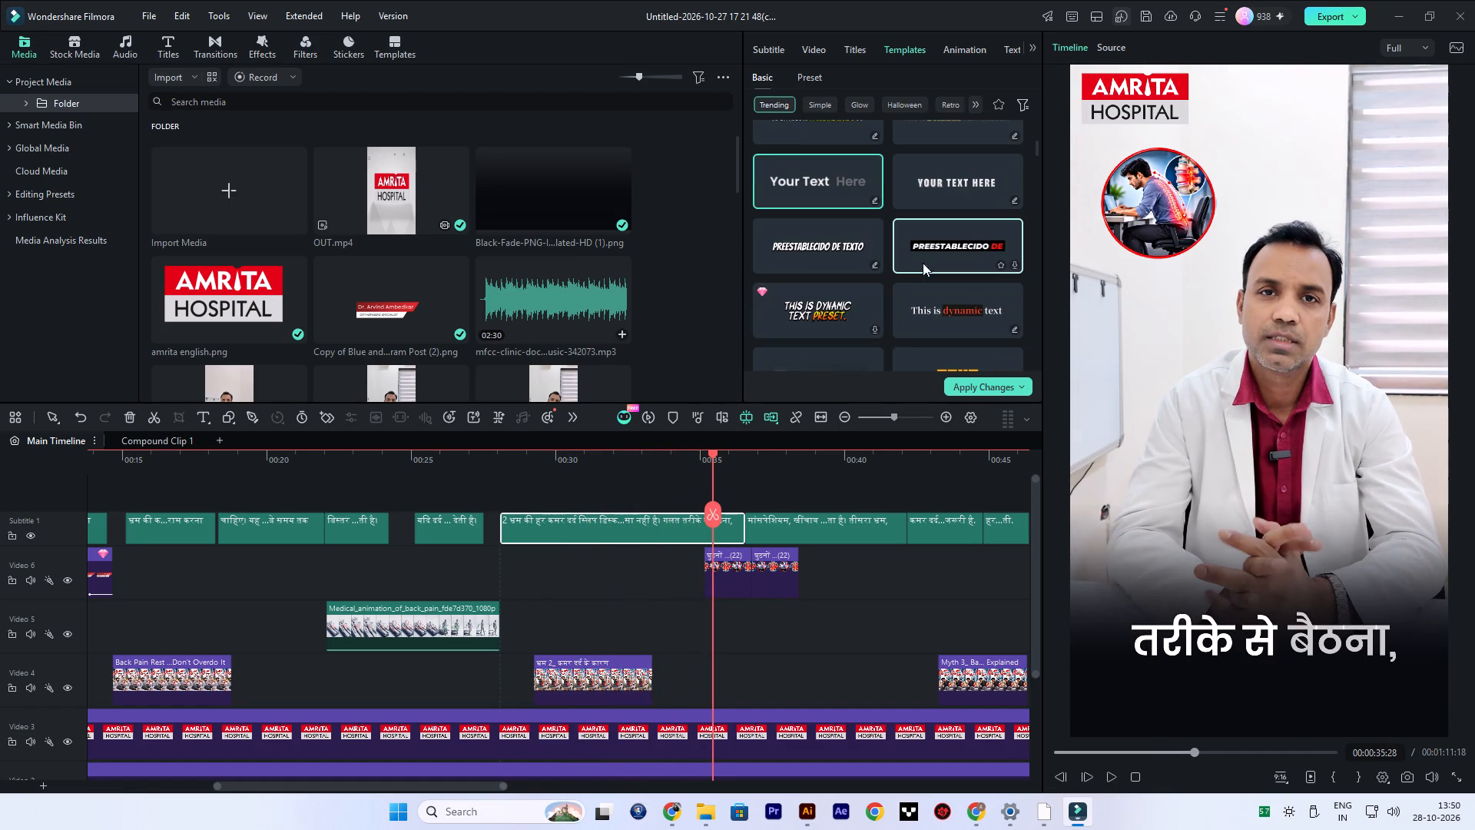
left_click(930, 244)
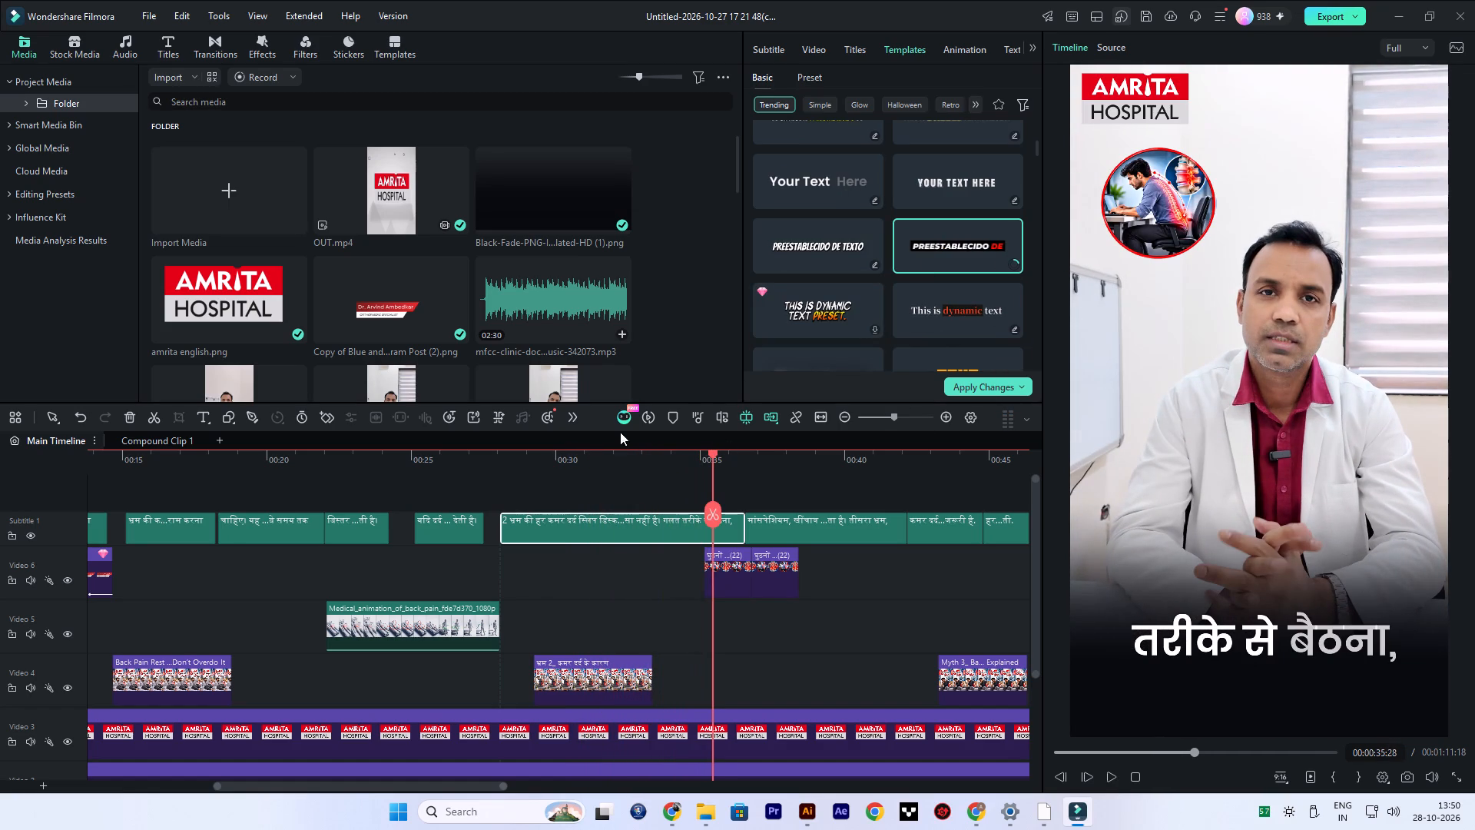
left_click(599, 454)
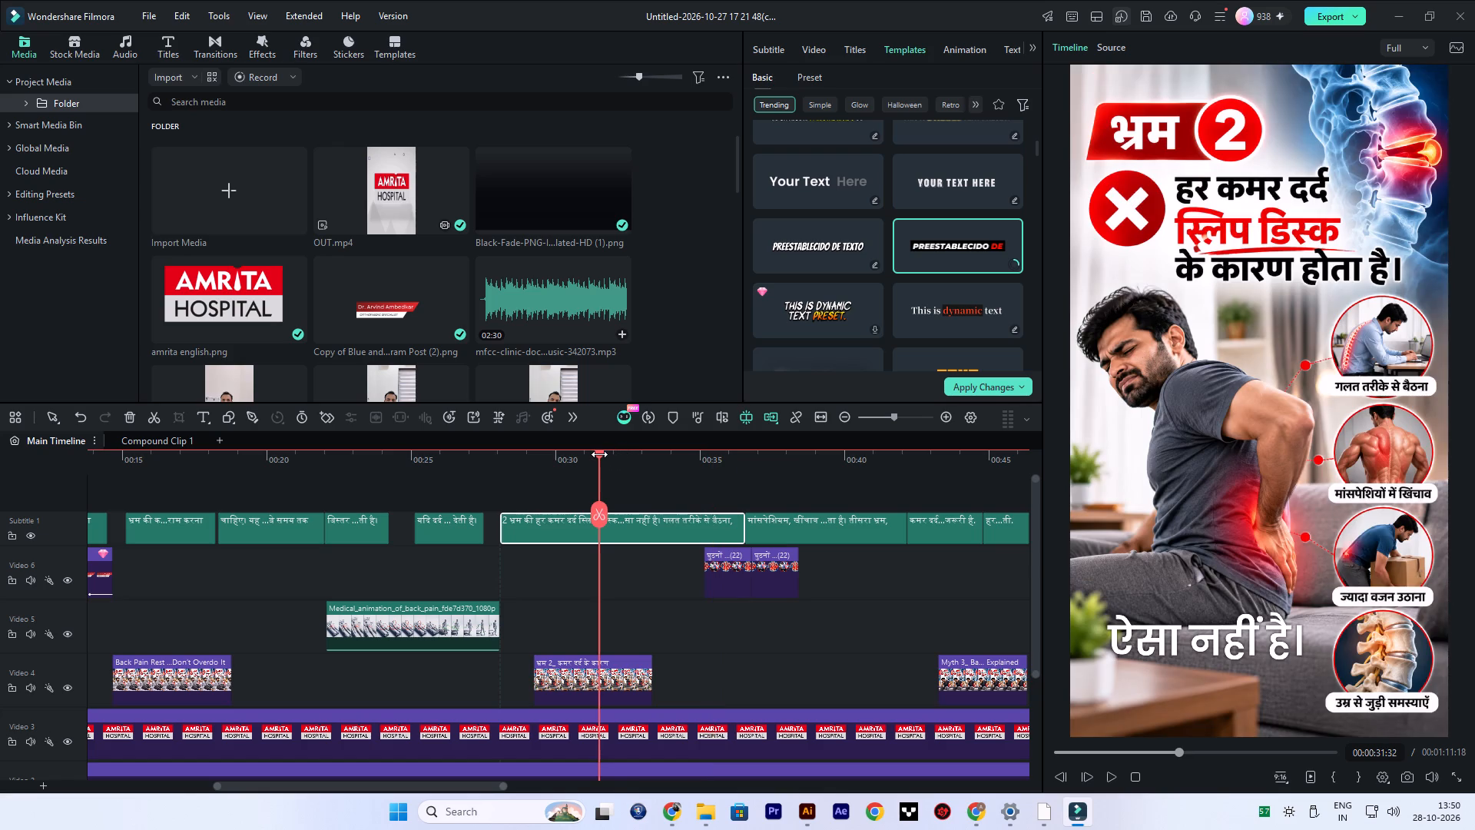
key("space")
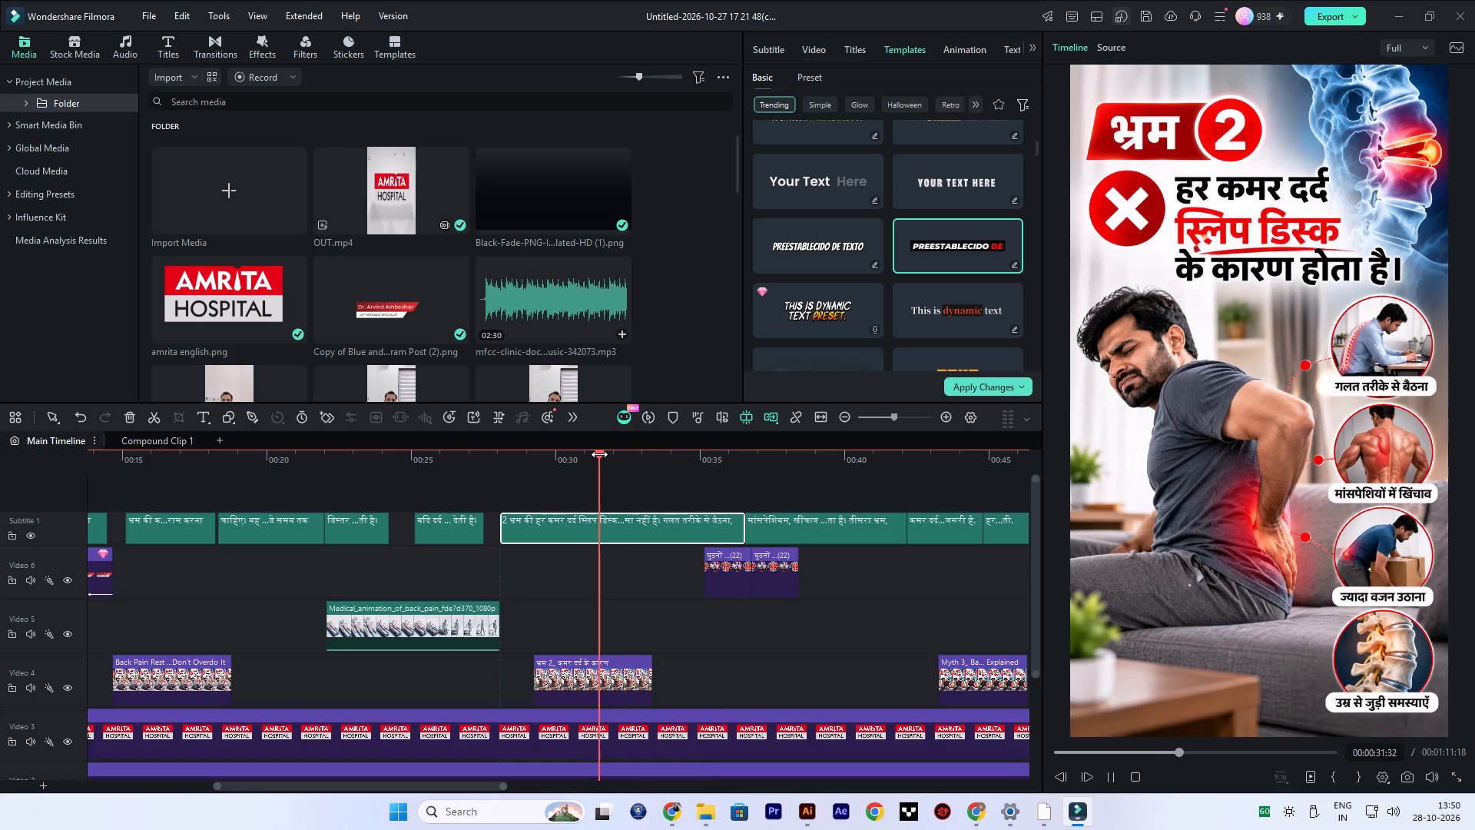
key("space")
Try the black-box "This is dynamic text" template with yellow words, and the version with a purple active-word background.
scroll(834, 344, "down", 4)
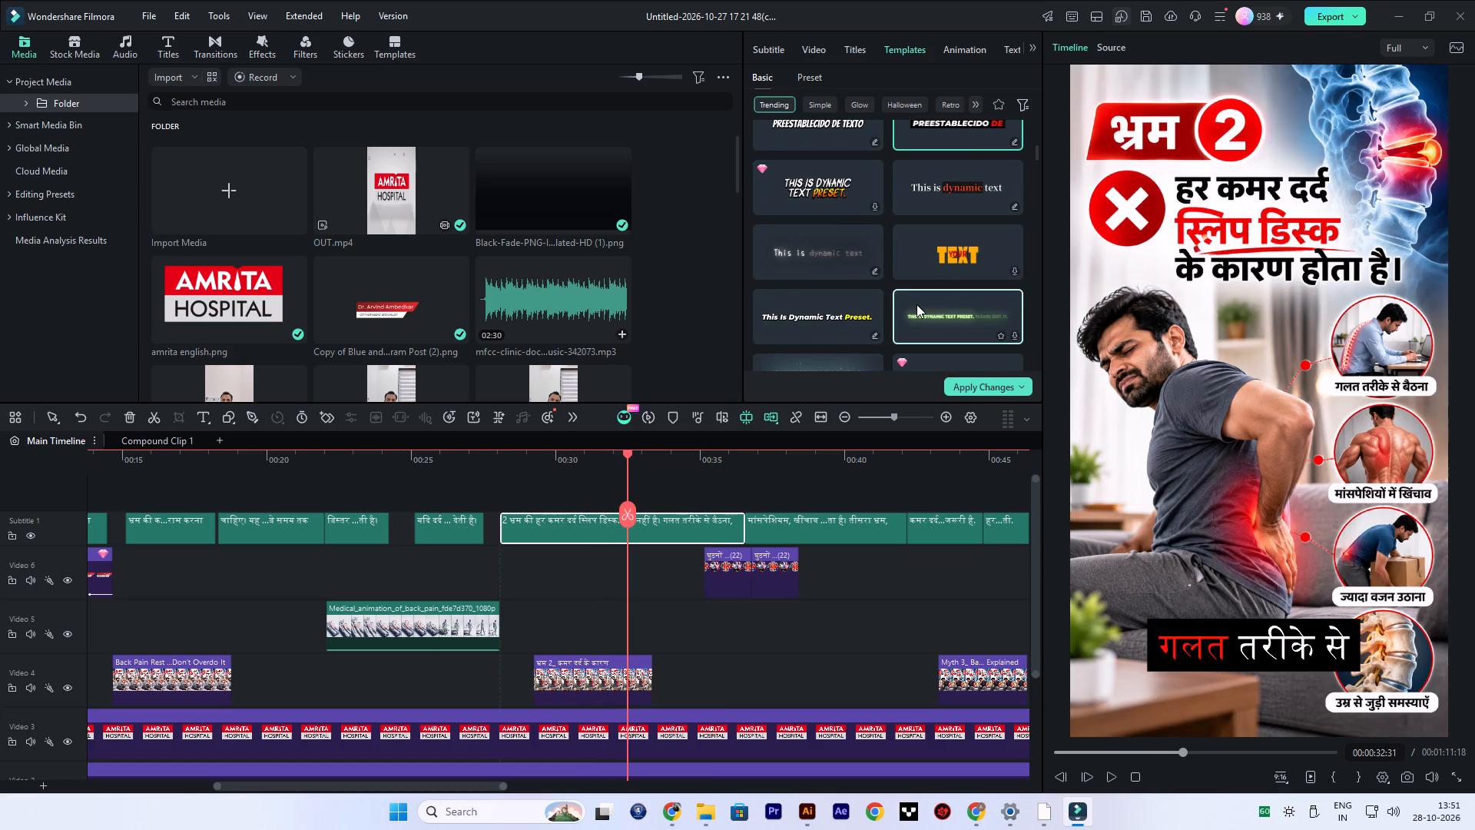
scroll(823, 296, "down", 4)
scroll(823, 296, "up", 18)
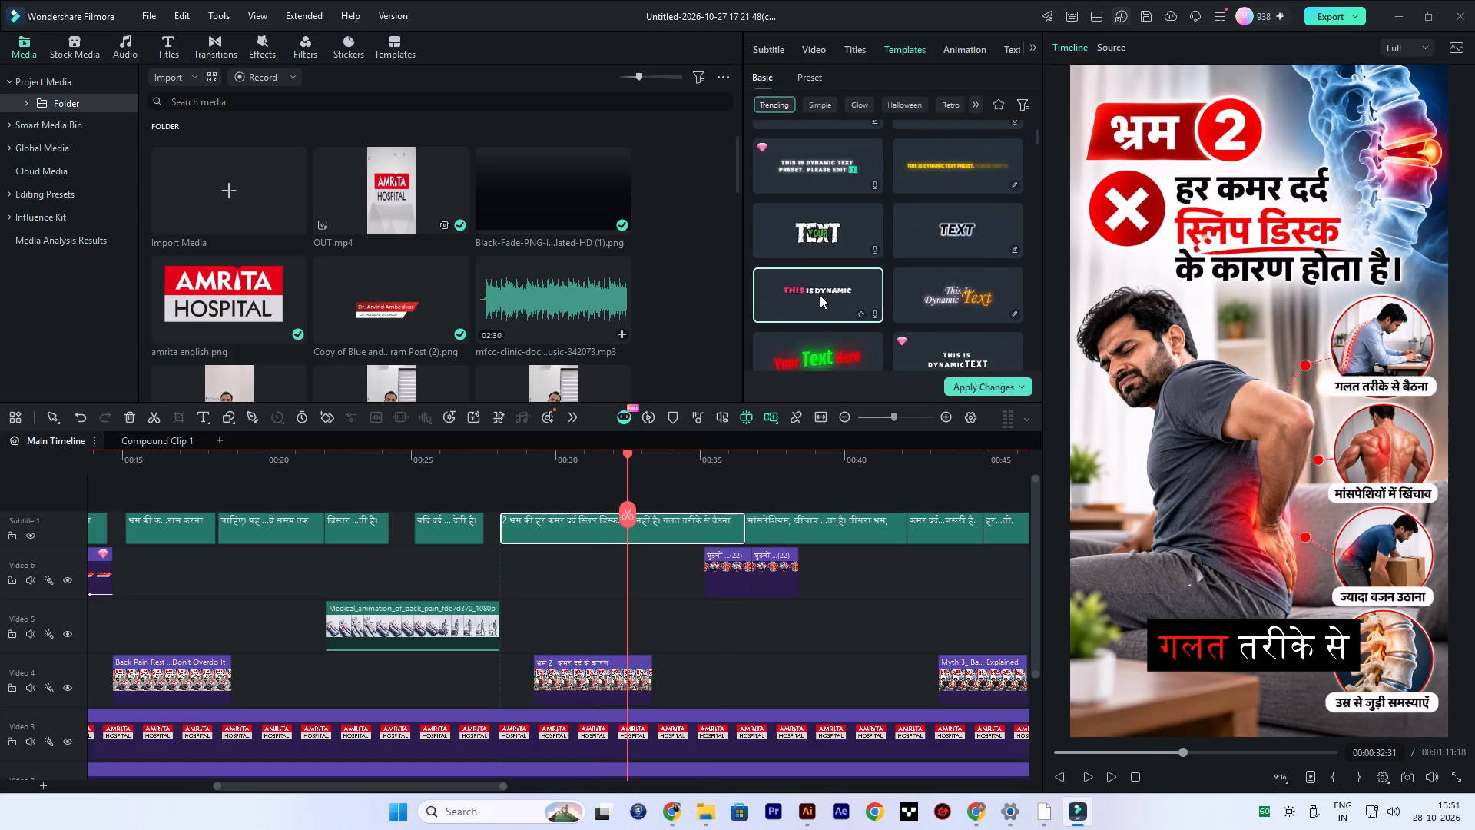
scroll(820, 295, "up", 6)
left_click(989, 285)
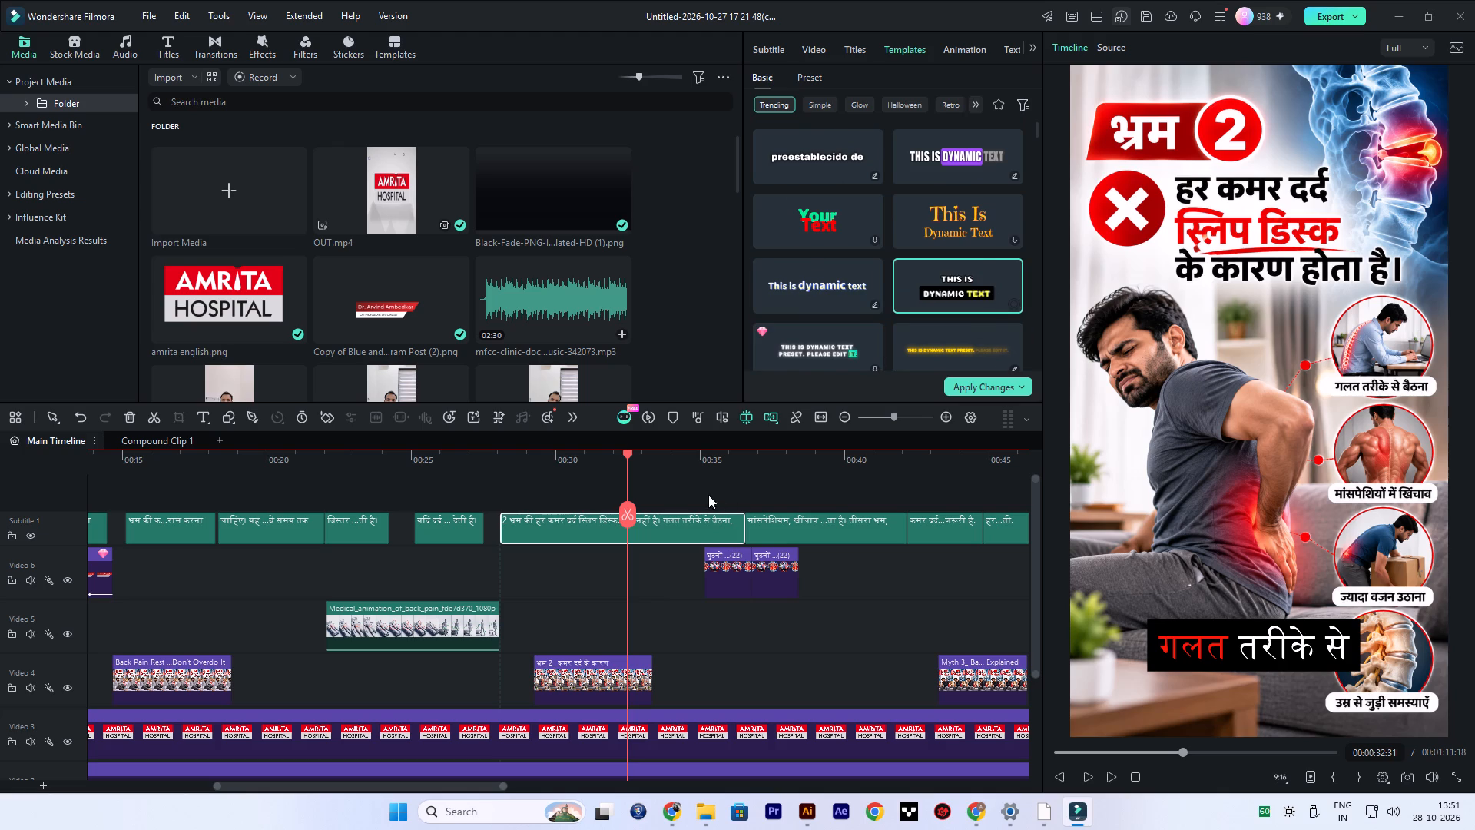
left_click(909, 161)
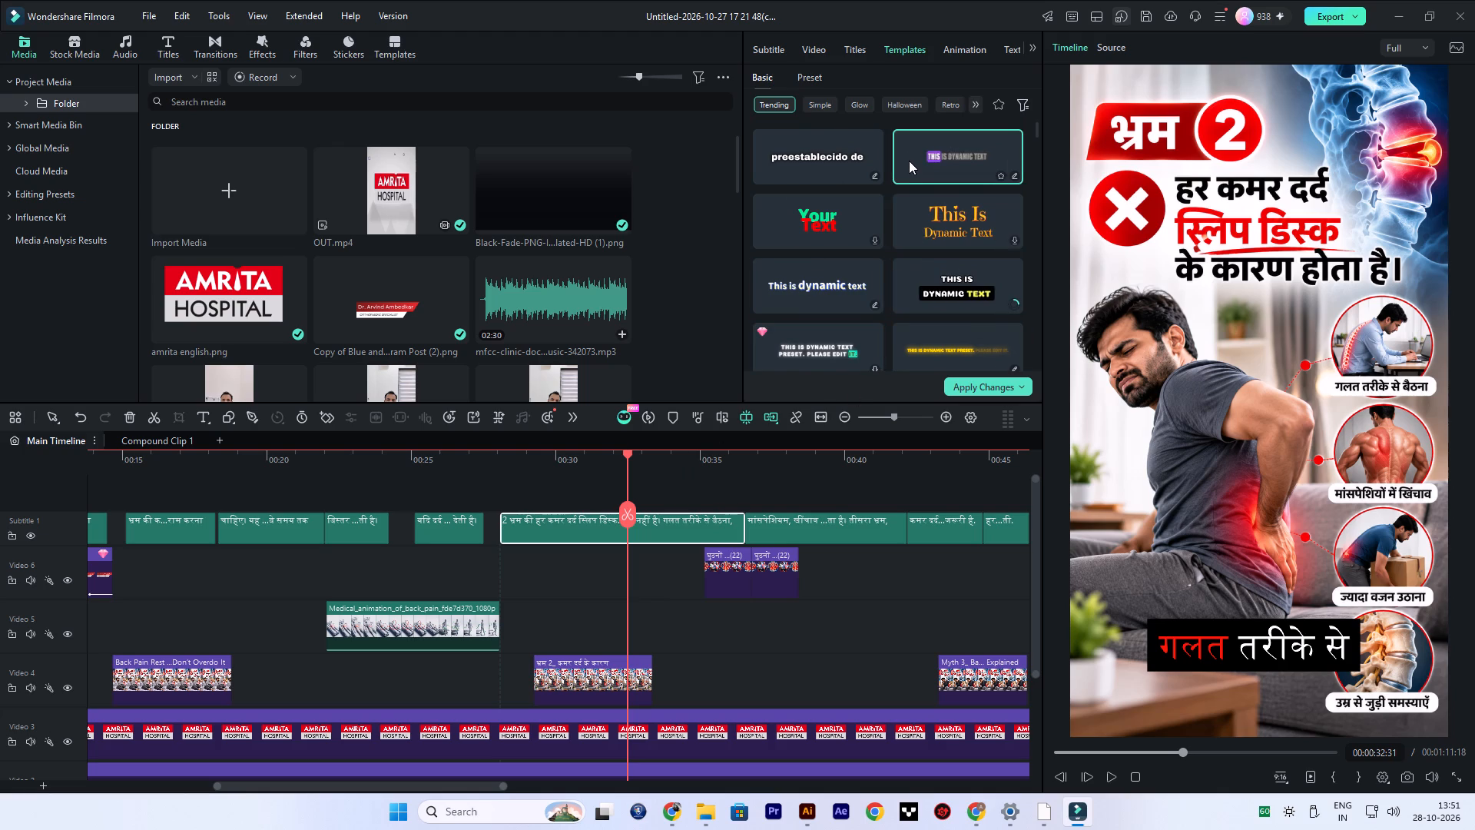
Examine the purple-background caption template's title settings, including its text, transform, compositing and active-word options.
left_click(1014, 177)
scroll(856, 263, "down", 3)
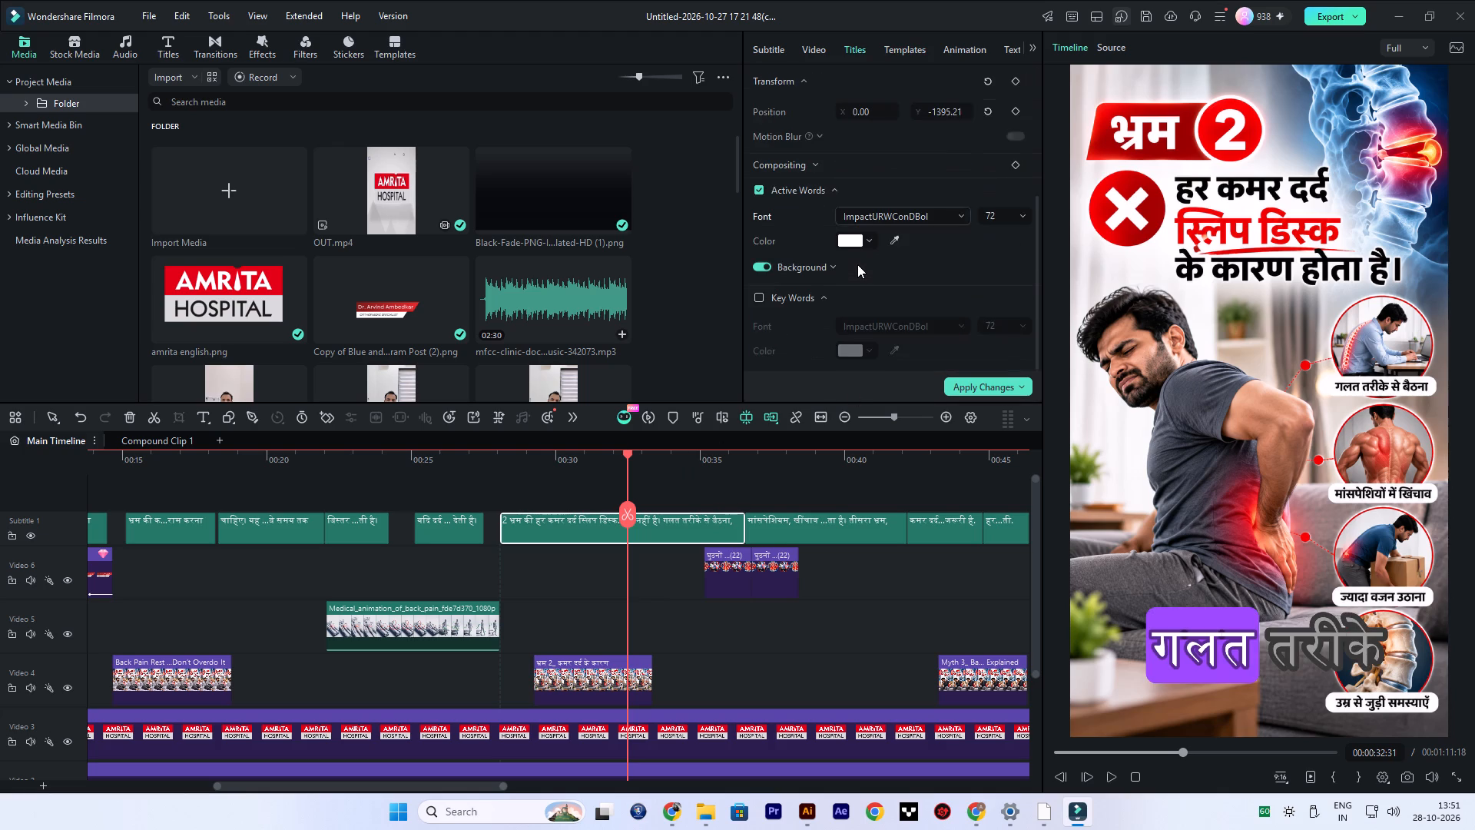
scroll(857, 264, "down", 10)
scroll(861, 281, "up", 7)
scroll(862, 281, "down", 6)
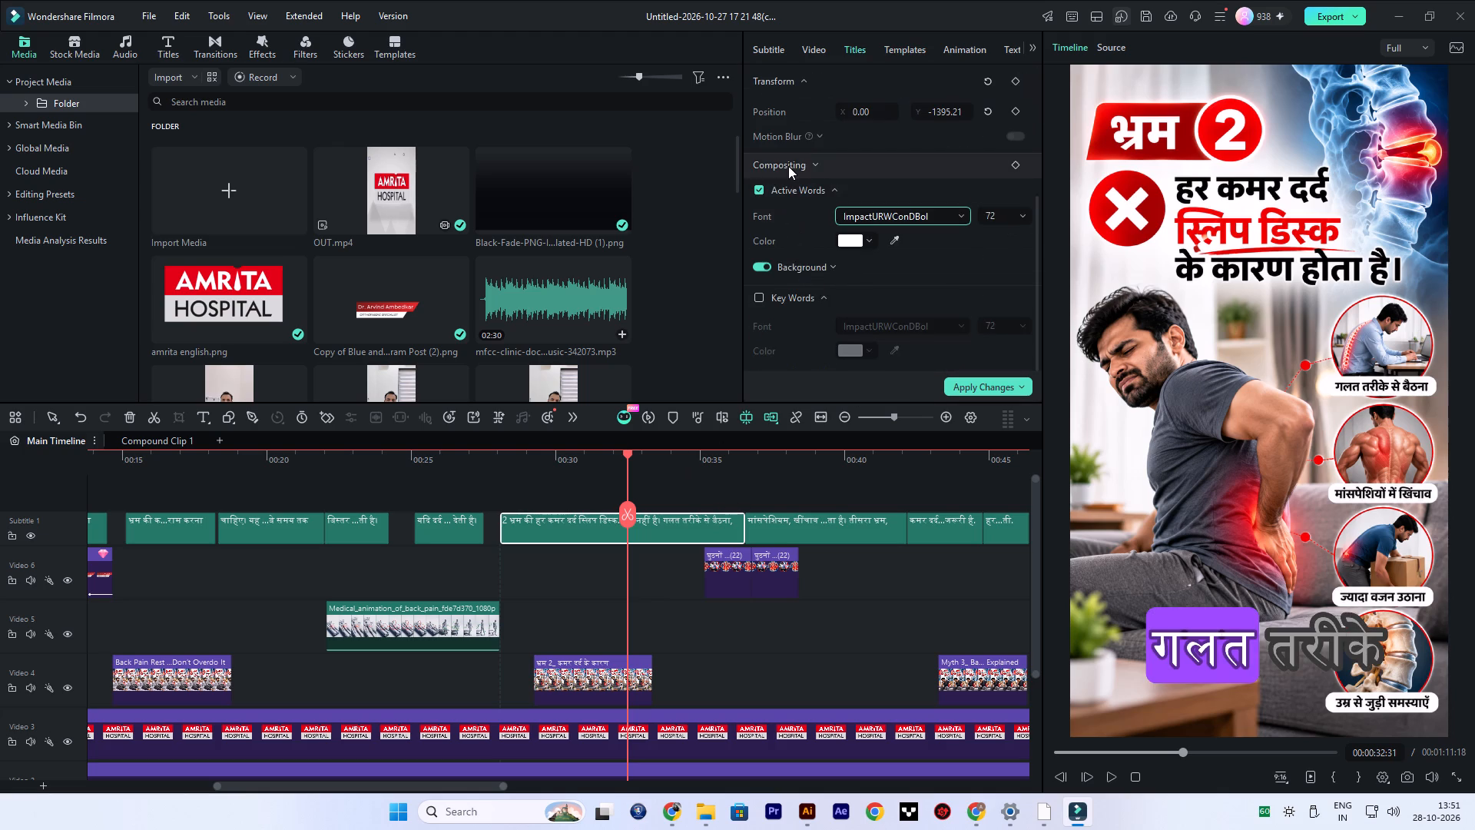
left_click(794, 166)
scroll(823, 251, "down", 9)
scroll(847, 295, "up", 5)
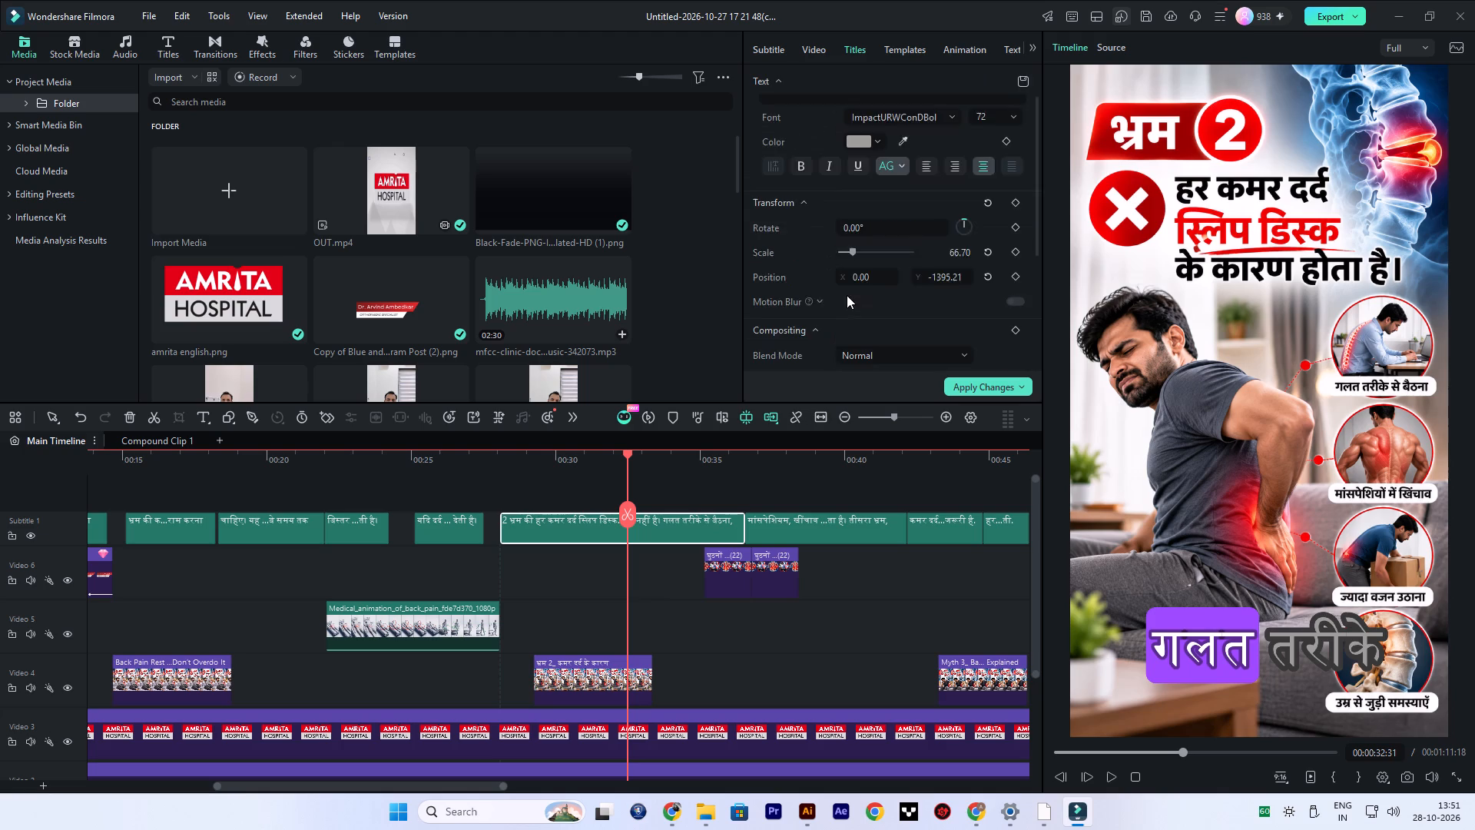
scroll(847, 295, "up", 4)
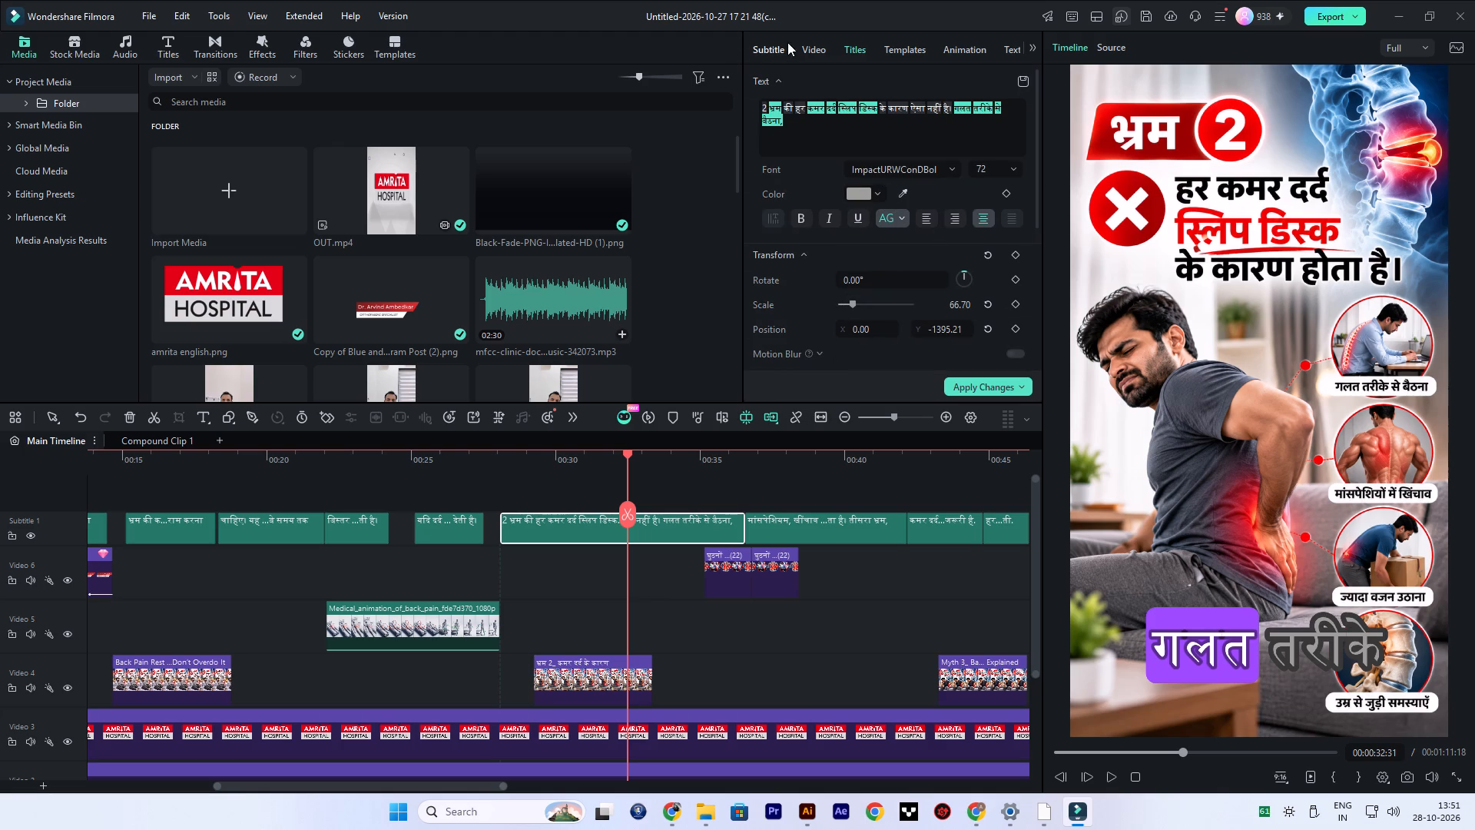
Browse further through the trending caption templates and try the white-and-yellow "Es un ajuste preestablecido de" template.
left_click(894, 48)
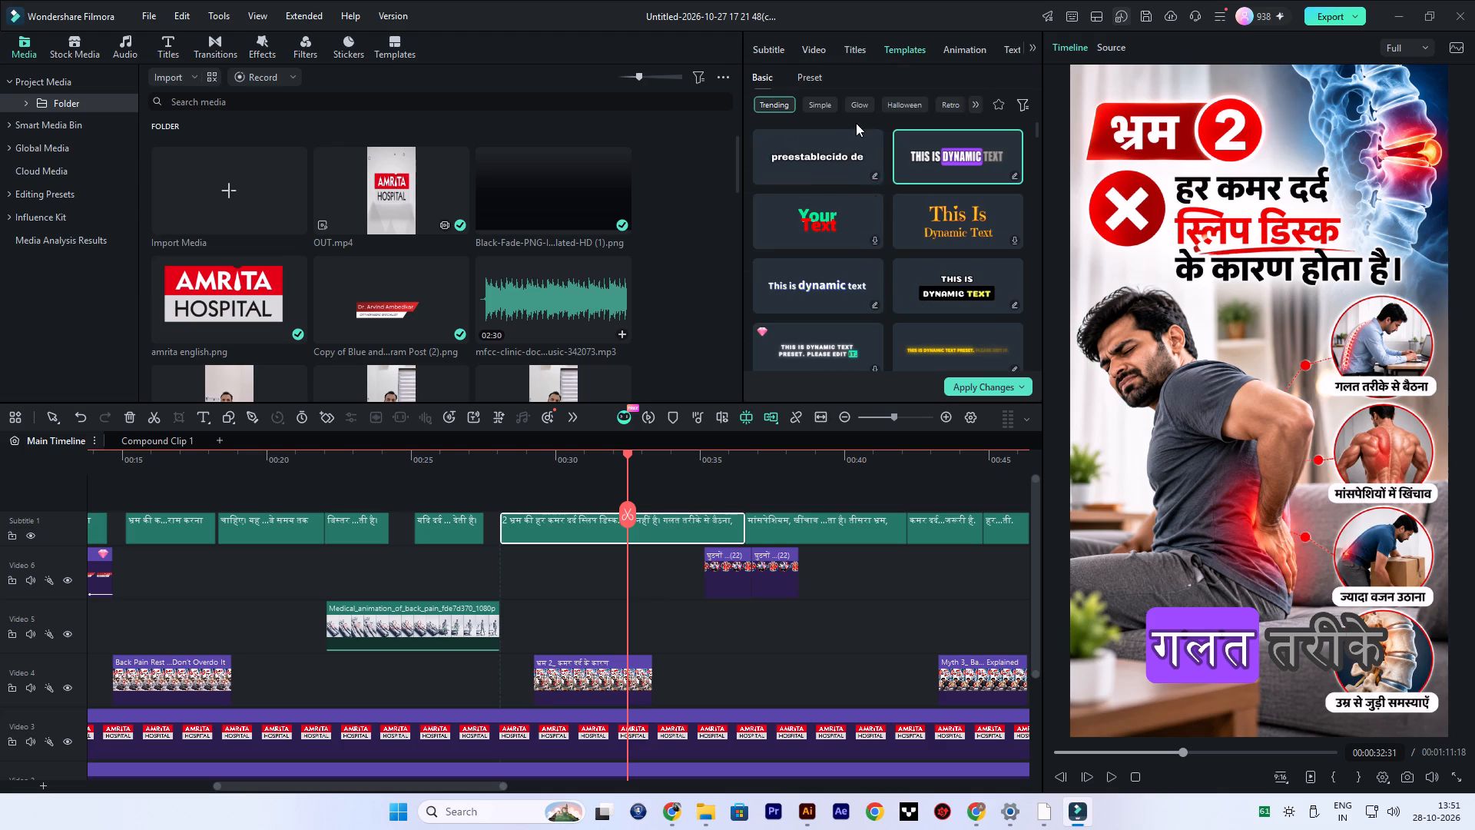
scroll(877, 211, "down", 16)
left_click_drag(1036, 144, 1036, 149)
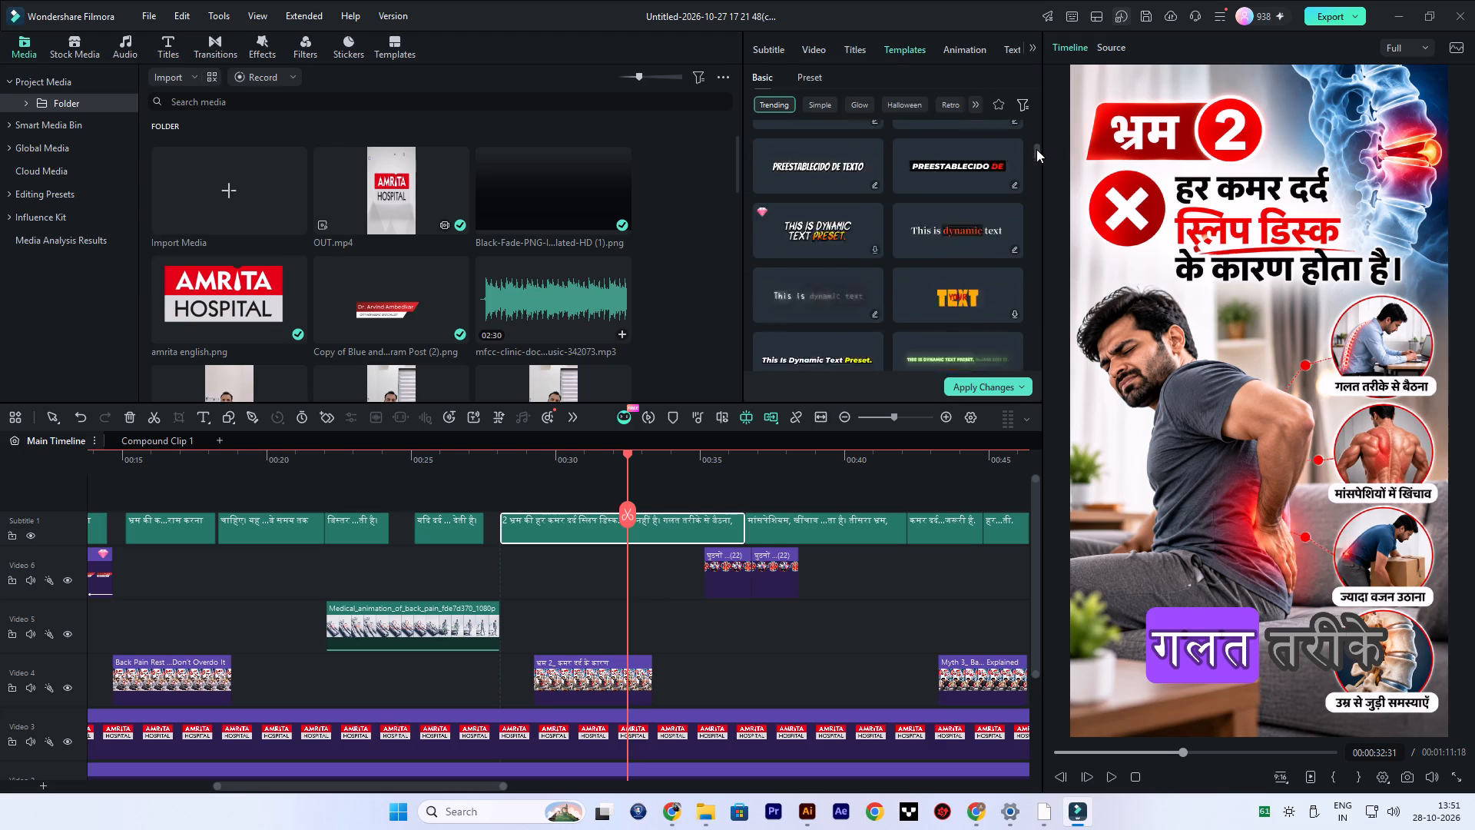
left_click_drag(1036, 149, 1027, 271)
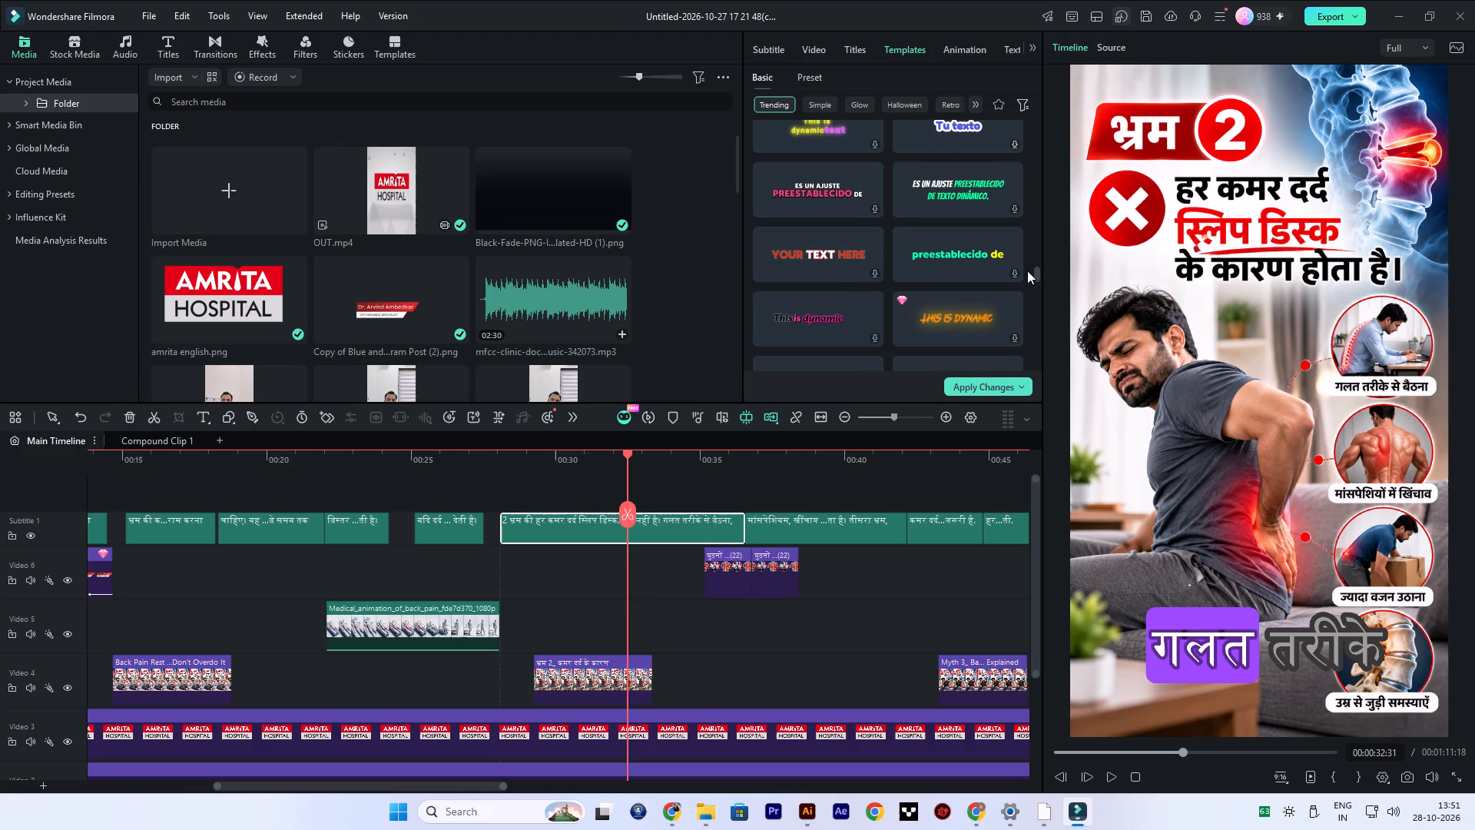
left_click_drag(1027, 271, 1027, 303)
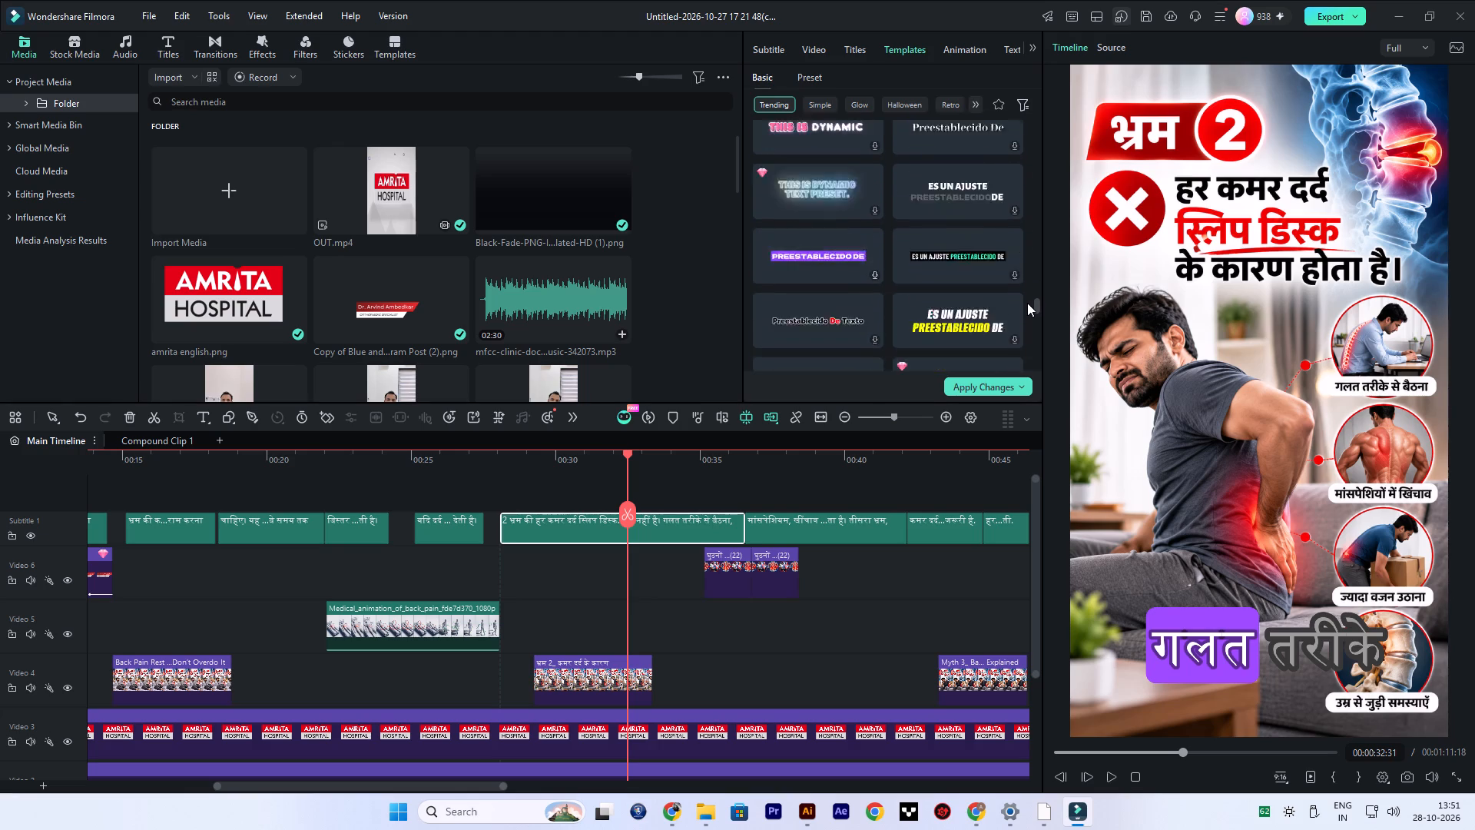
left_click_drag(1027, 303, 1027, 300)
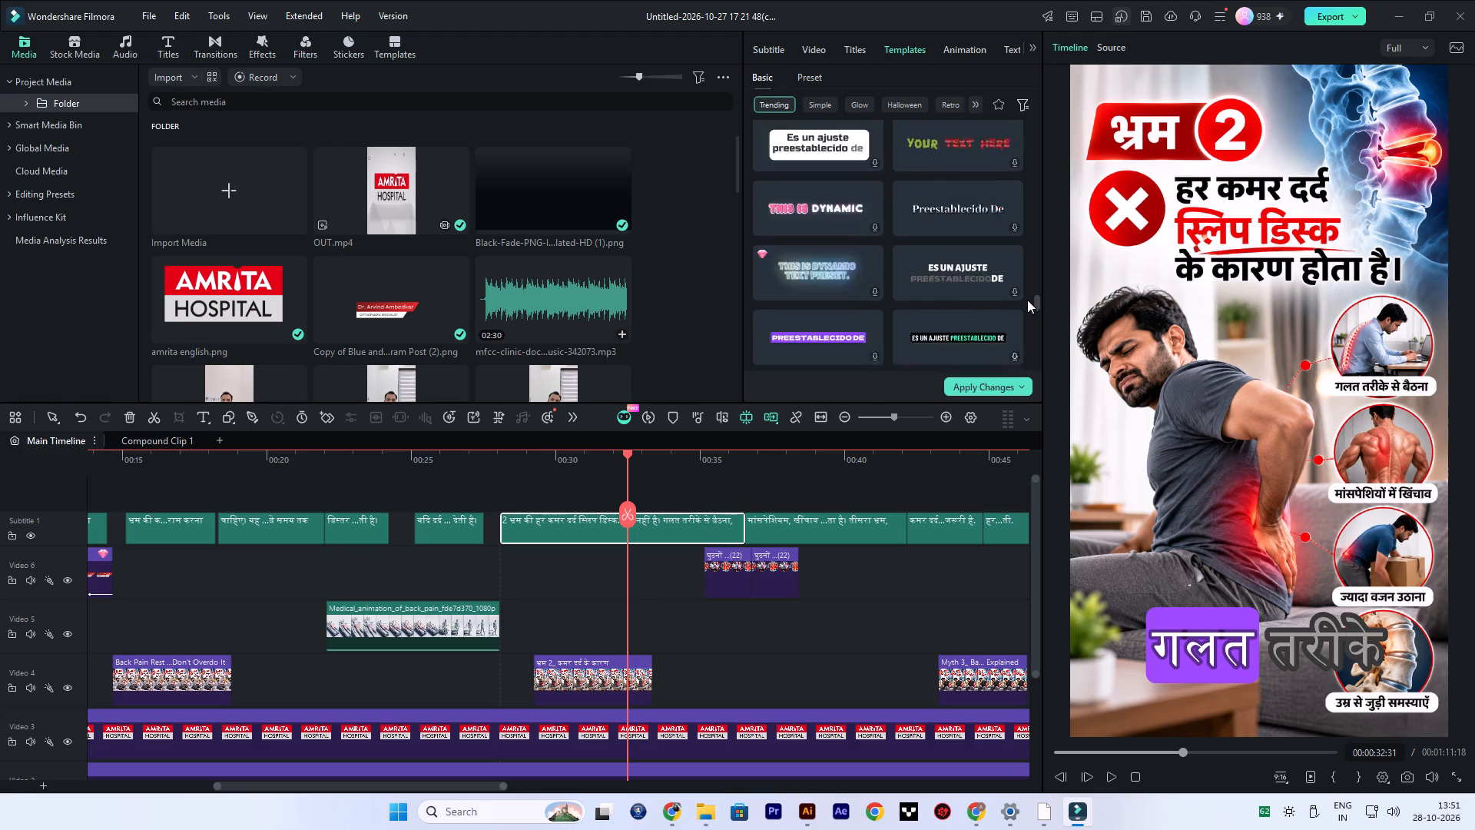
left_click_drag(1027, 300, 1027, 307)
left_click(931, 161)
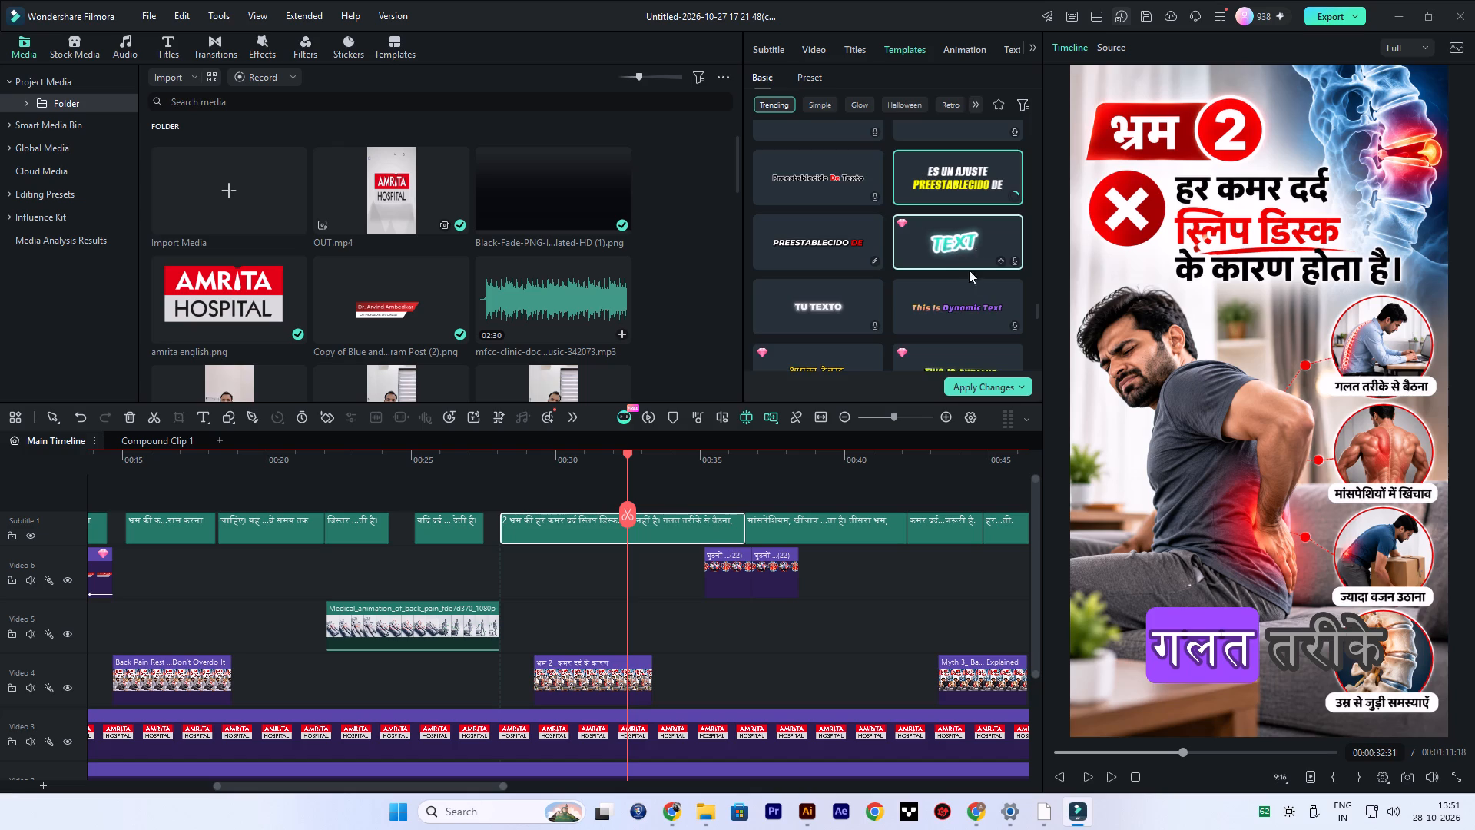
Look through the remaining trending caption templates to the end of the collection for a suitable subtitle style.
scroll(958, 281, "down", 17)
scroll(913, 277, "down", 14)
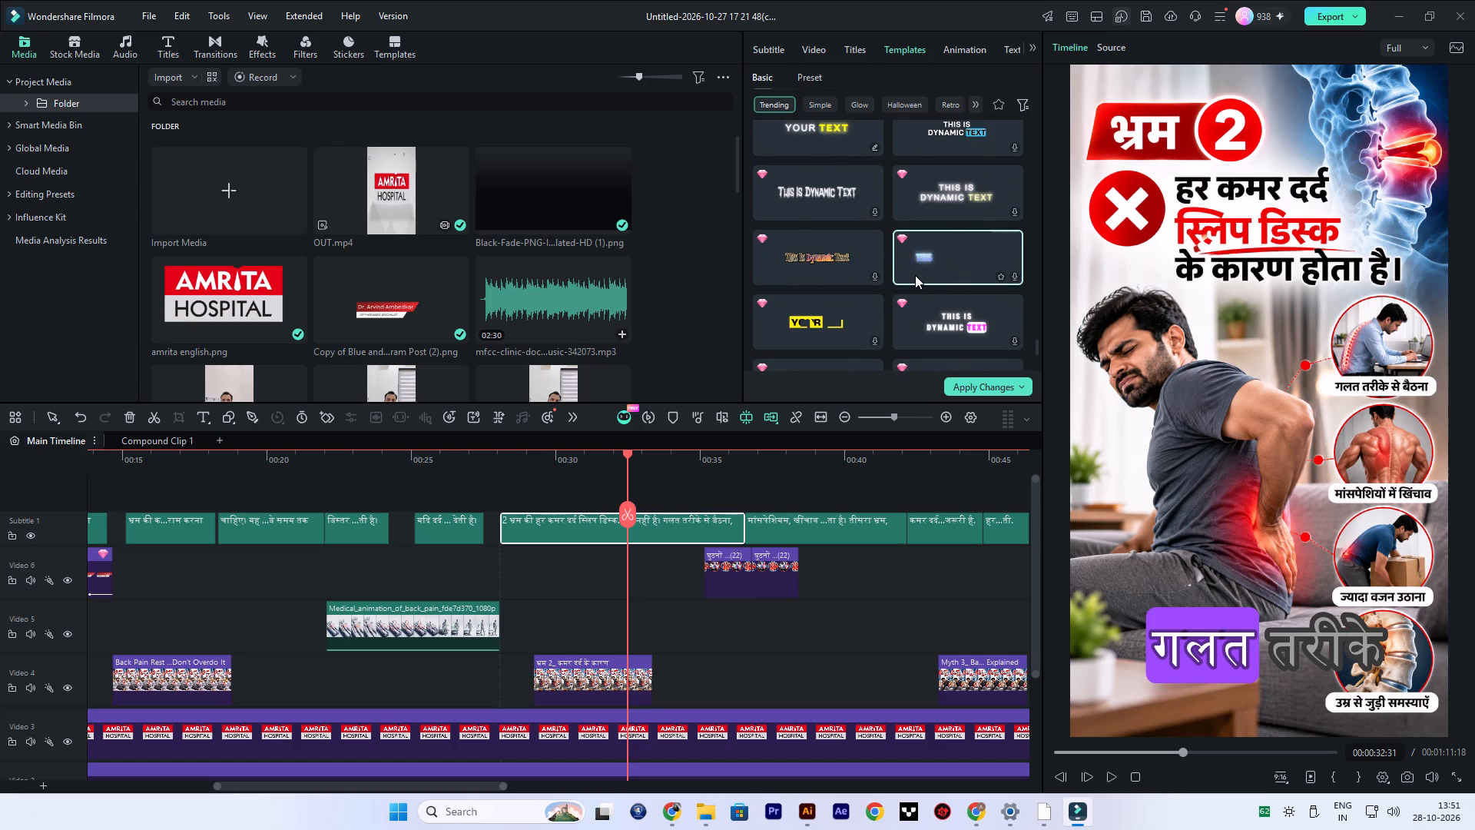
scroll(916, 276, "down", 12)
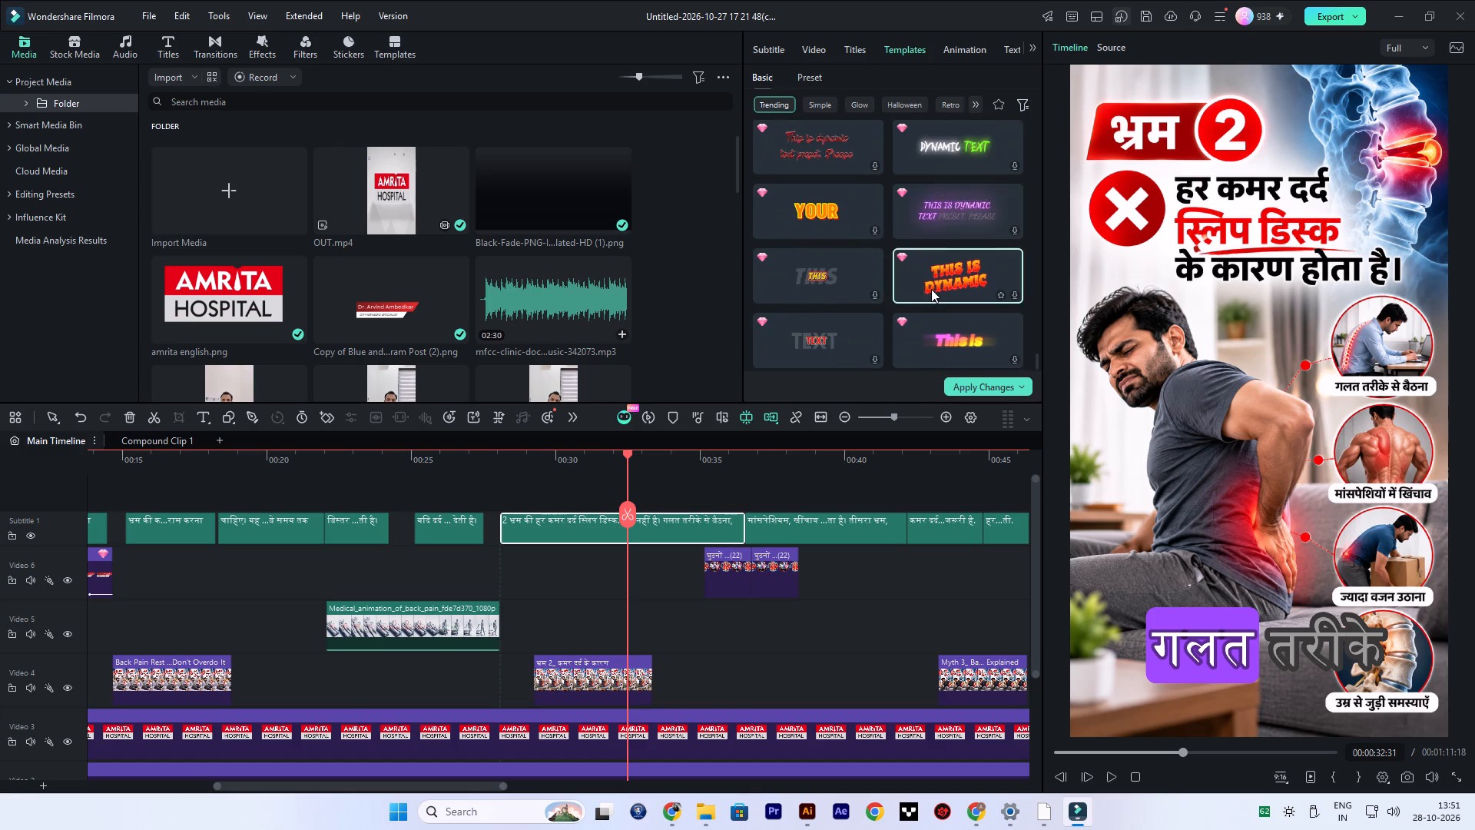
scroll(931, 289, "down", 12)
scroll(669, 503, "down", 4)
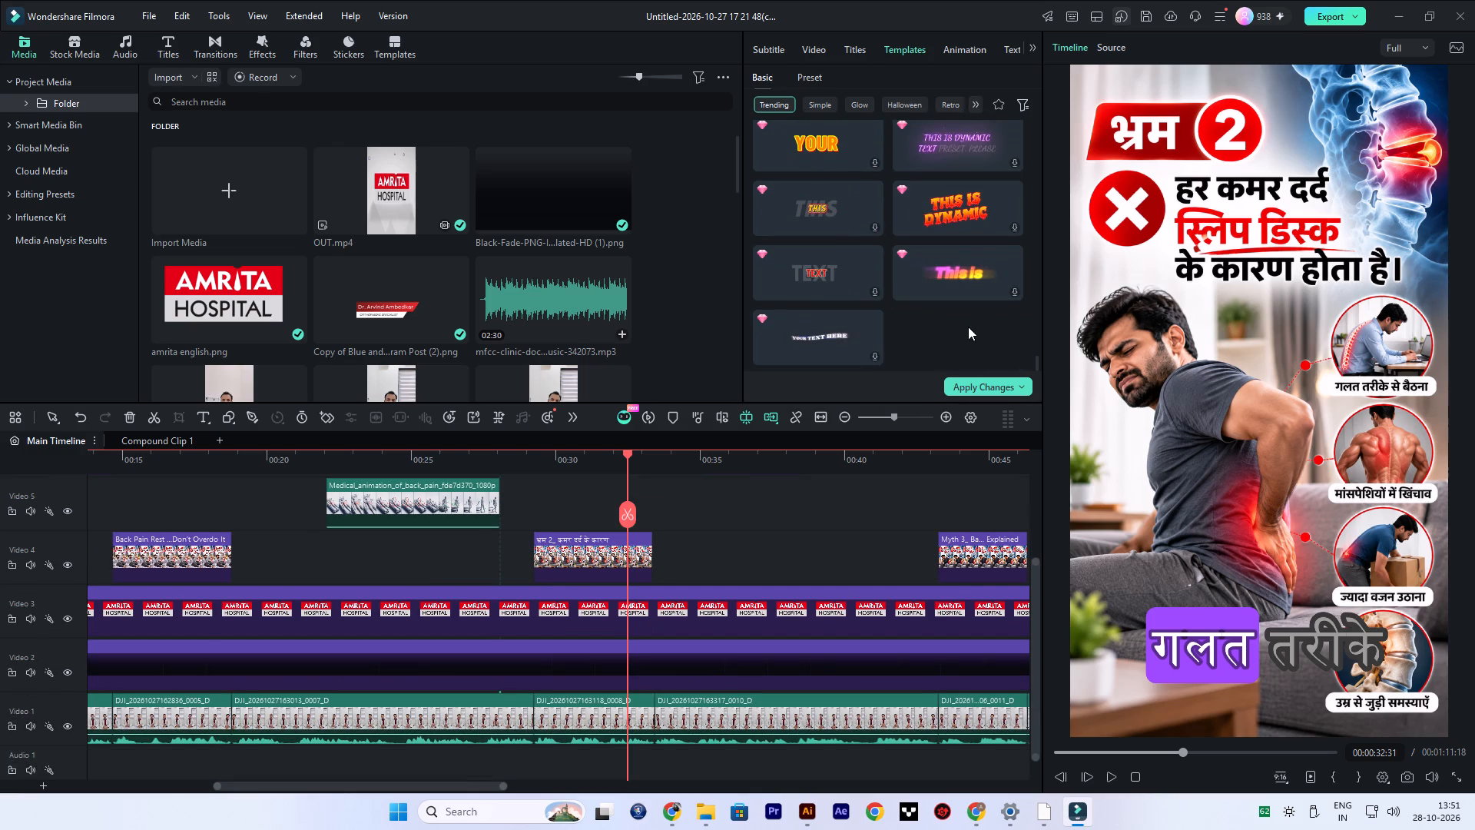
scroll(960, 327, "down", 4)
scroll(914, 339, "up", 10)
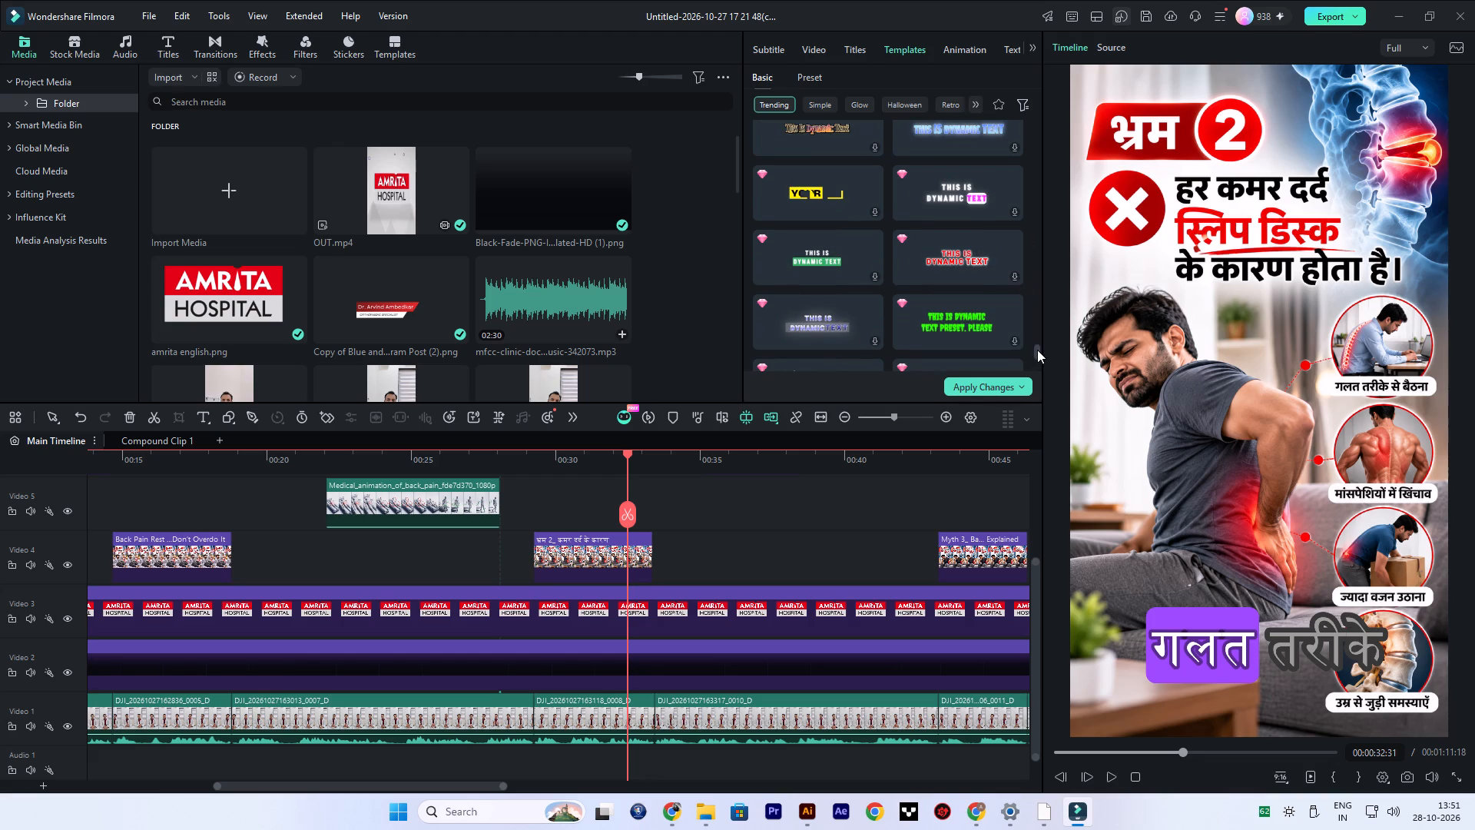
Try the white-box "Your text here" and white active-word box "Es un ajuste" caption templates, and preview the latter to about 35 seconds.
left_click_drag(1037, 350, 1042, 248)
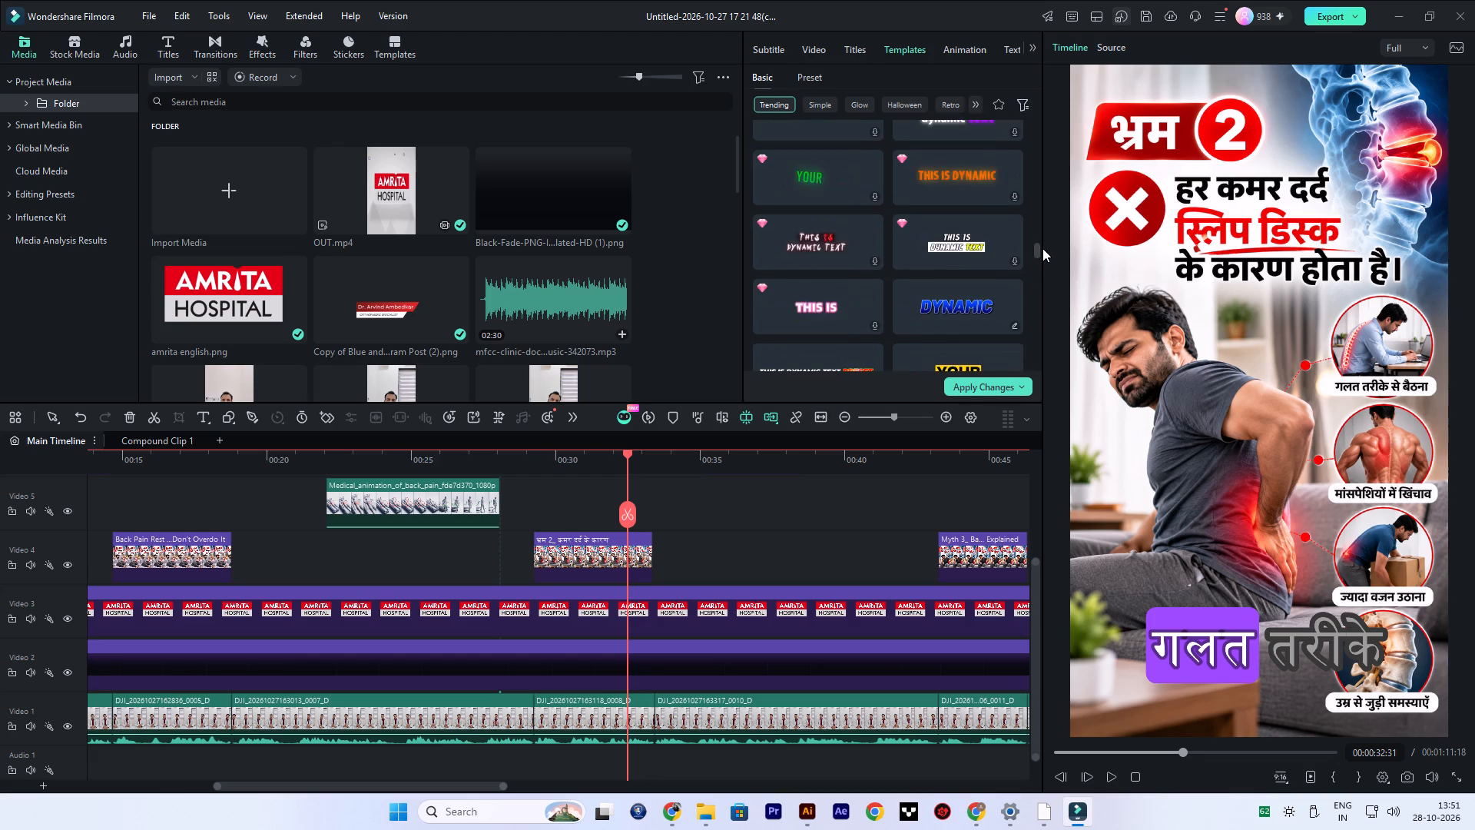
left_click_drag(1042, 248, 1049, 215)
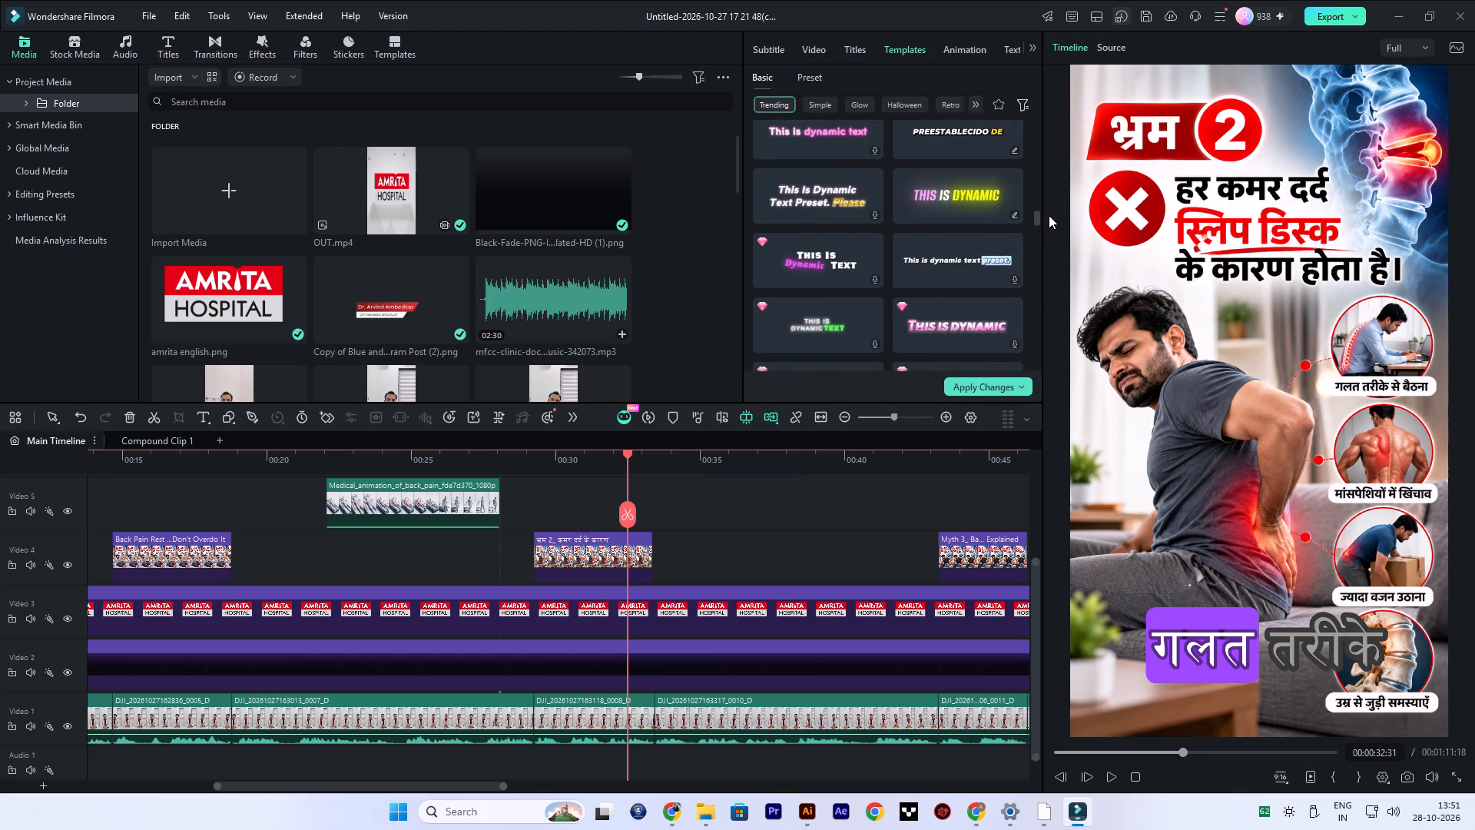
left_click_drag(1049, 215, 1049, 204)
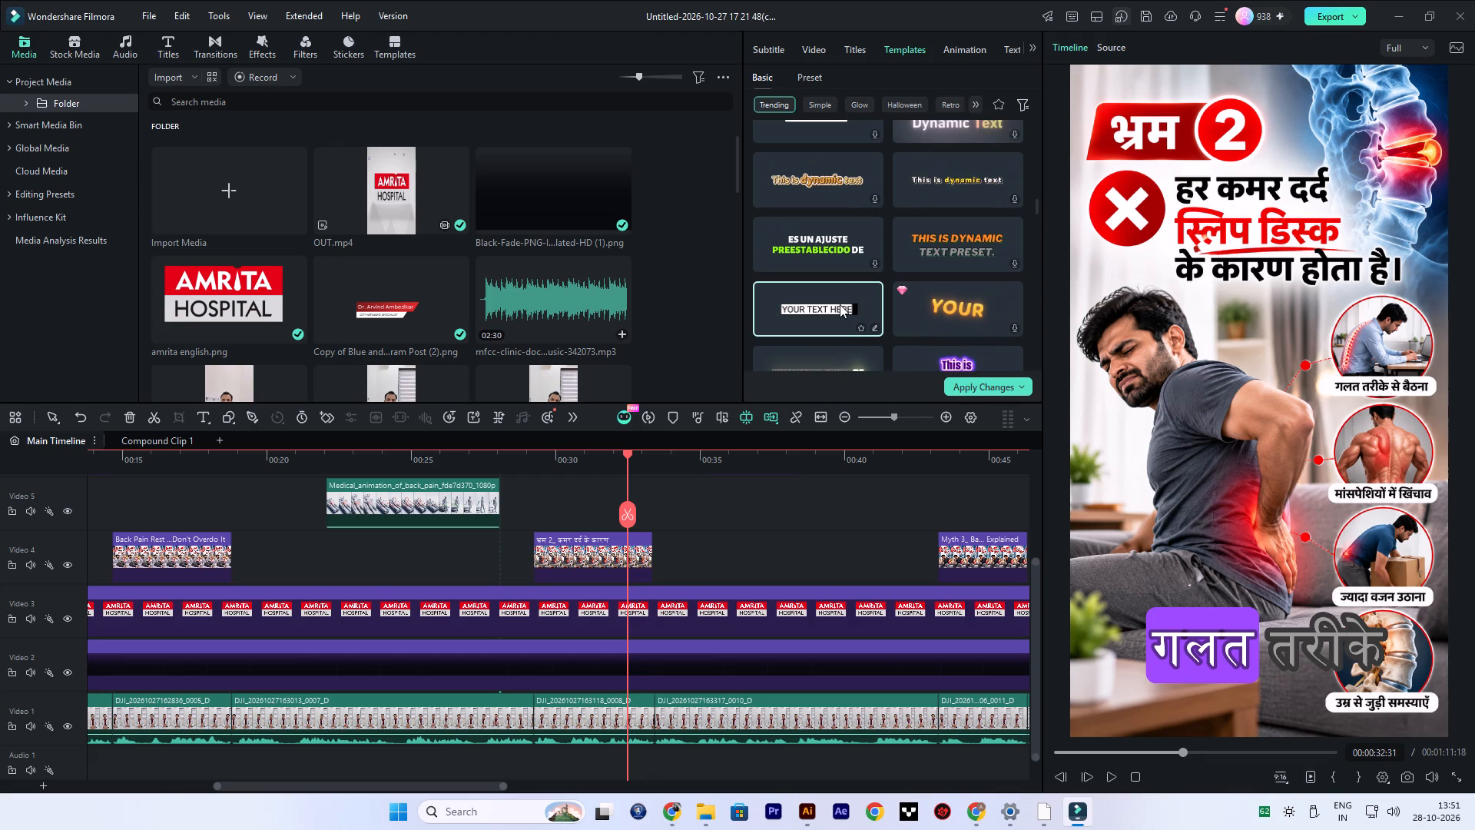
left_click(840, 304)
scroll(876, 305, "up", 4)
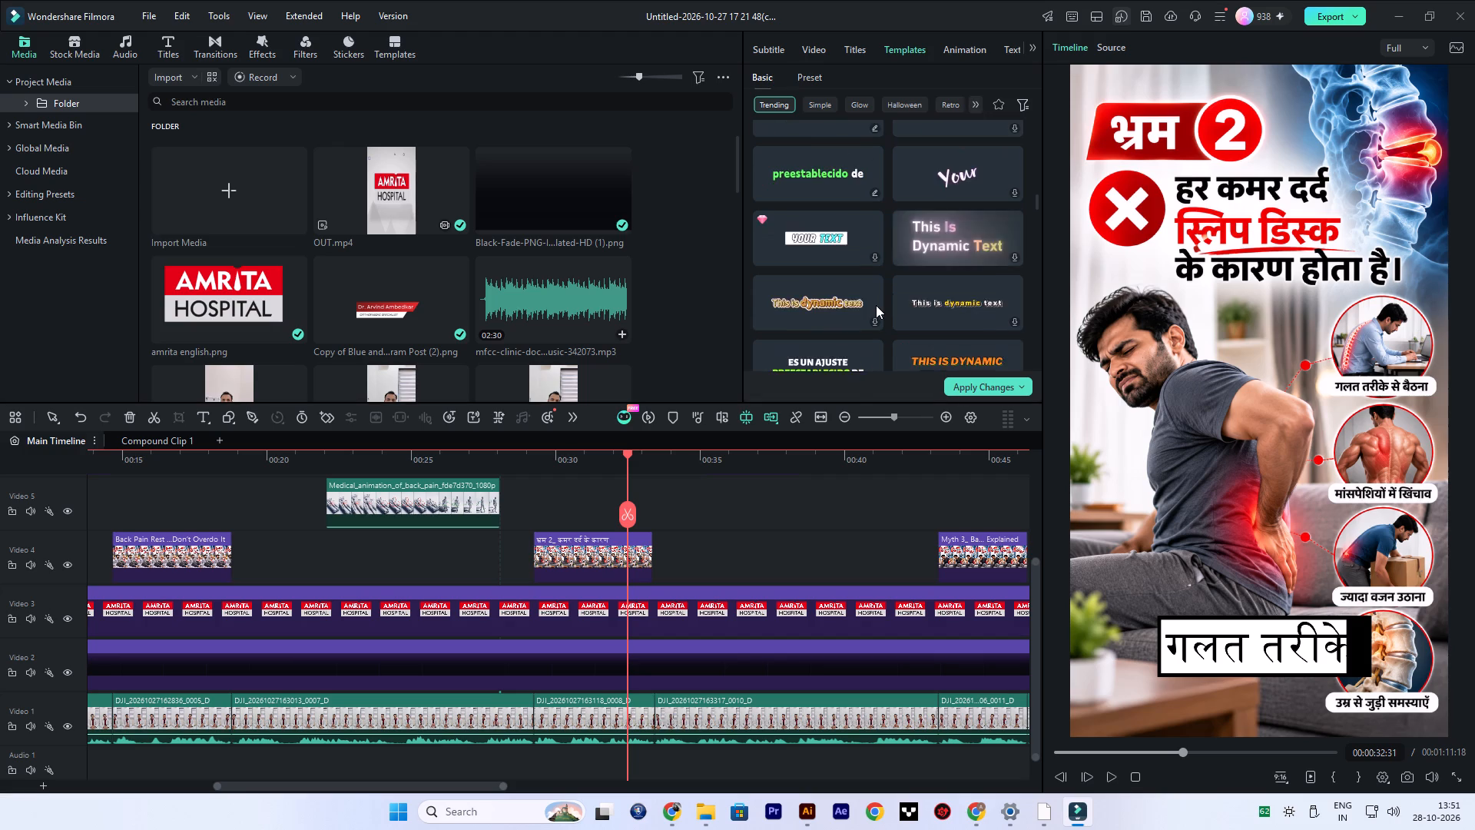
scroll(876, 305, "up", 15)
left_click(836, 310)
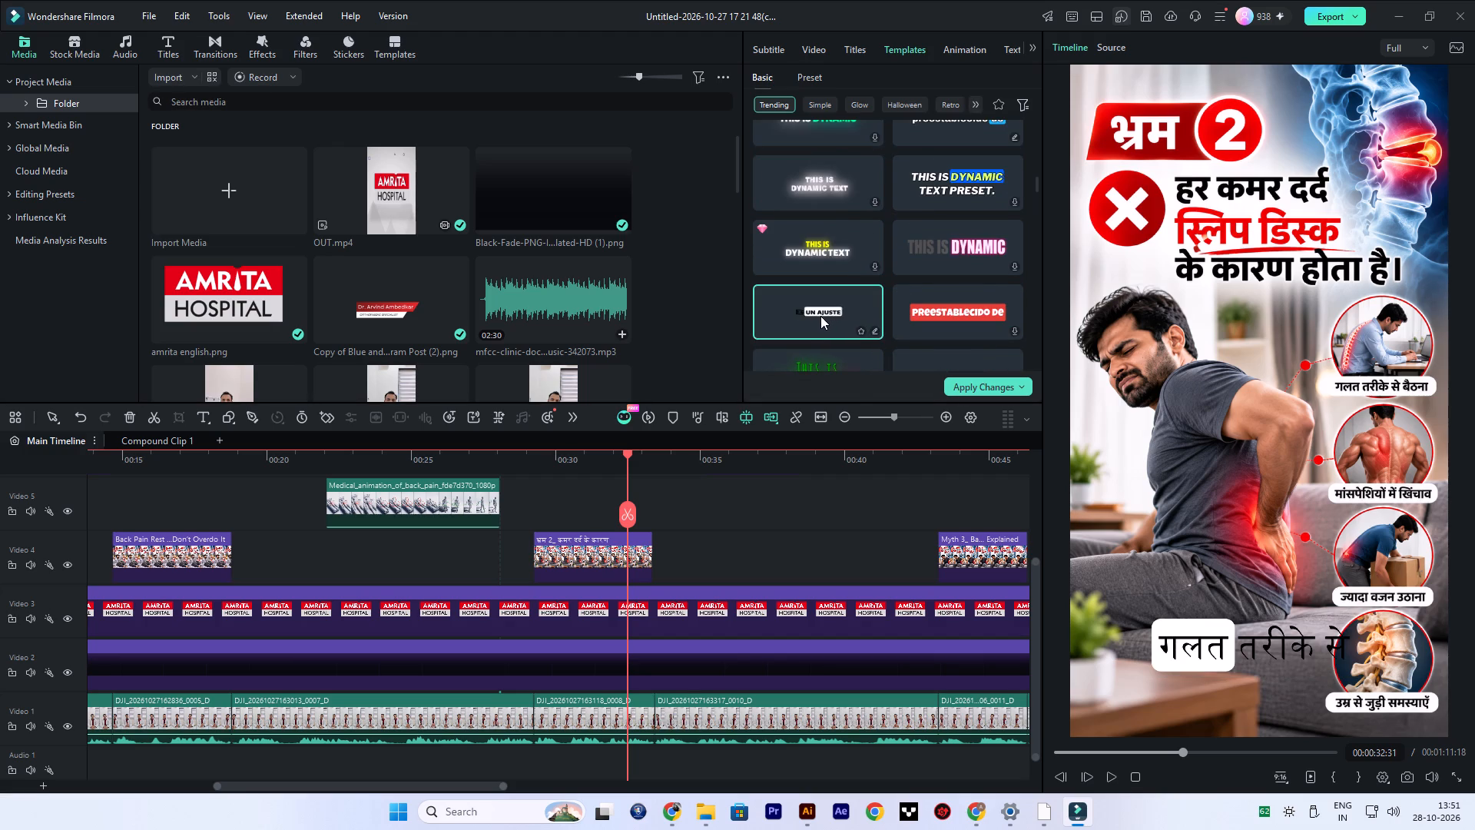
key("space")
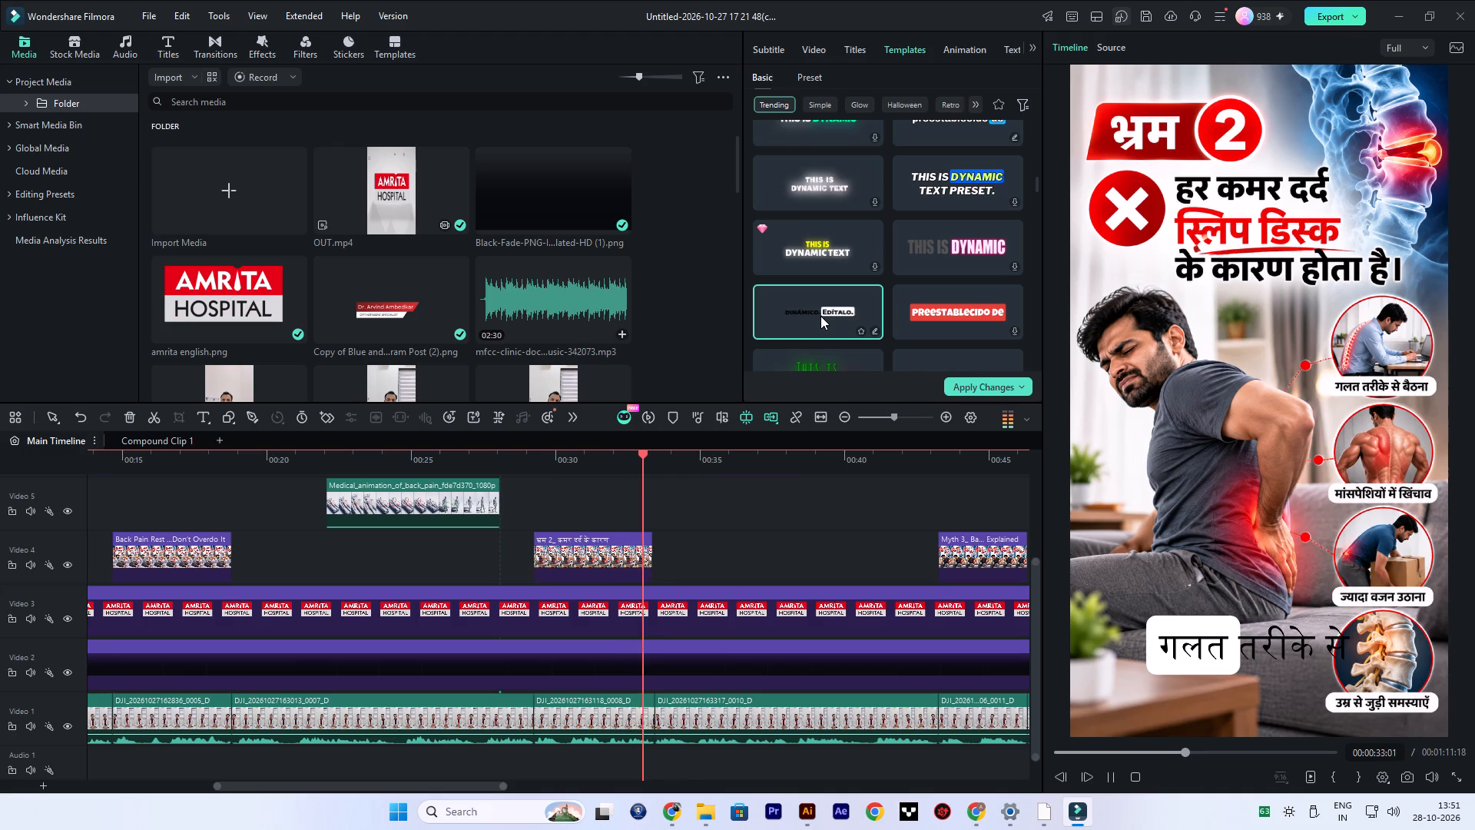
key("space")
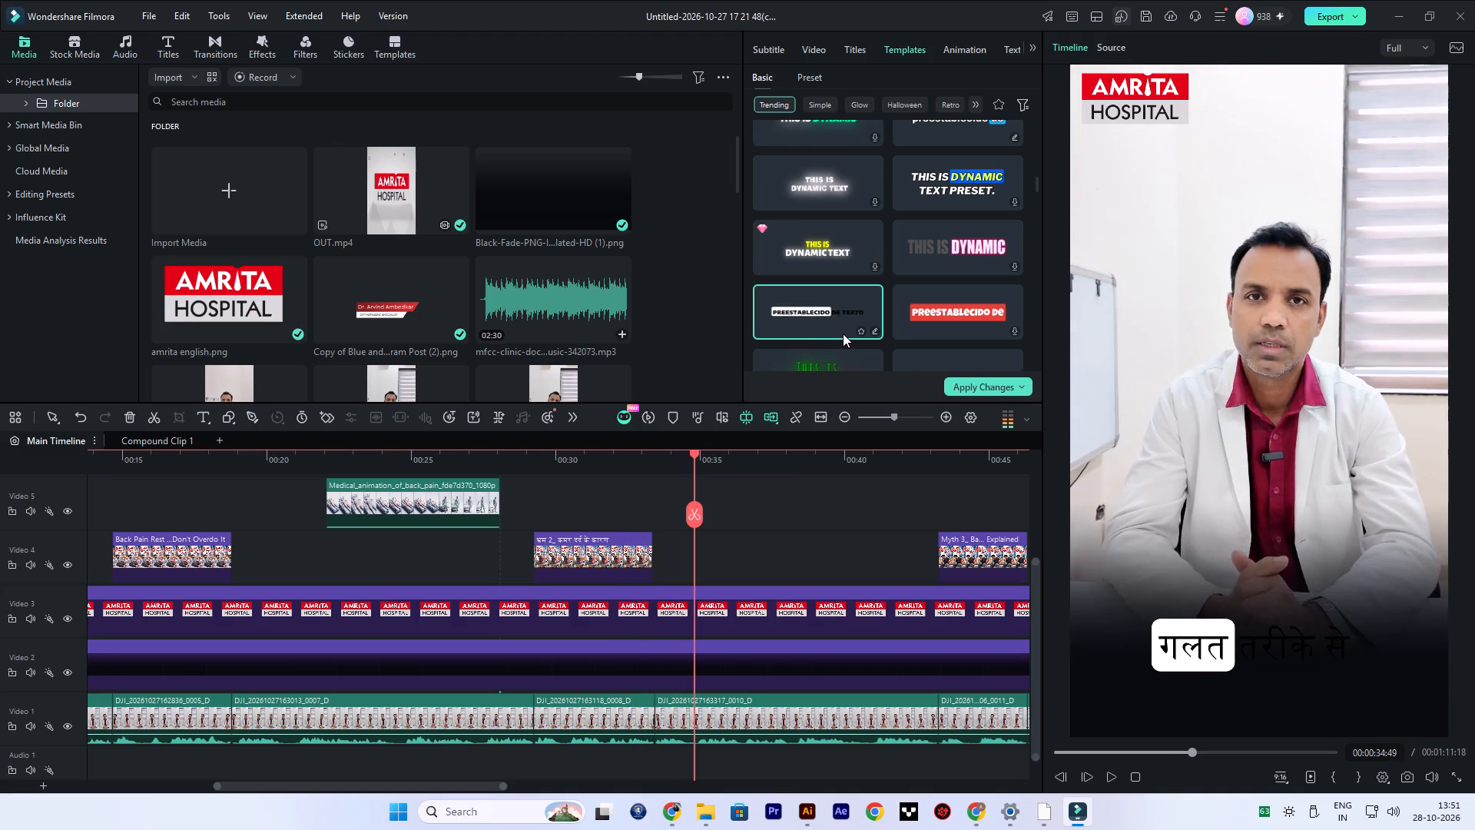
Apply the glowing white-and-yellow "This is dynamic" template to the current subtitle and play it from about 35 seconds.
scroll(844, 333, "up", 7)
scroll(926, 274, "up", 2)
left_click(822, 334)
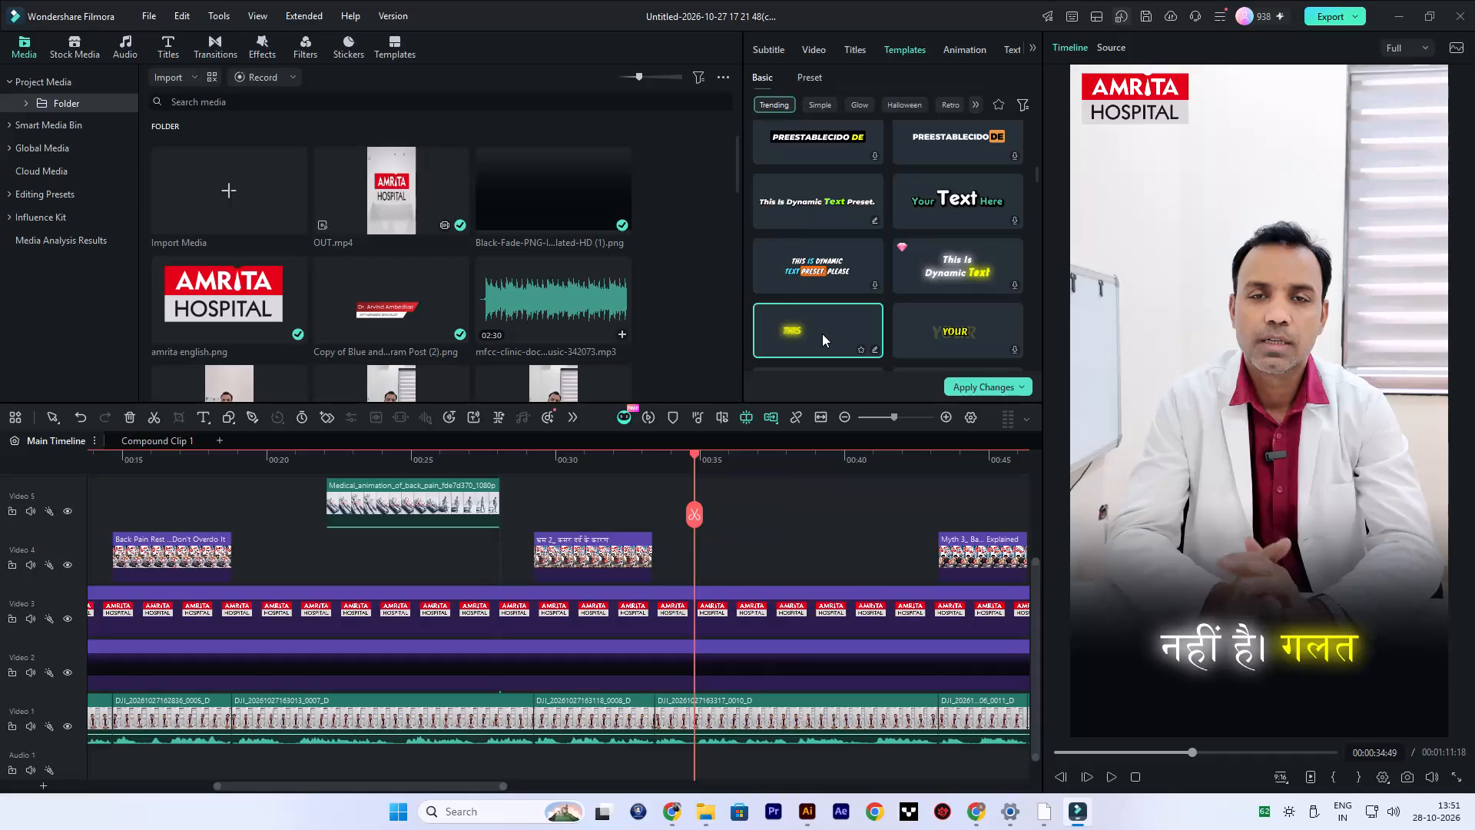
key("space")
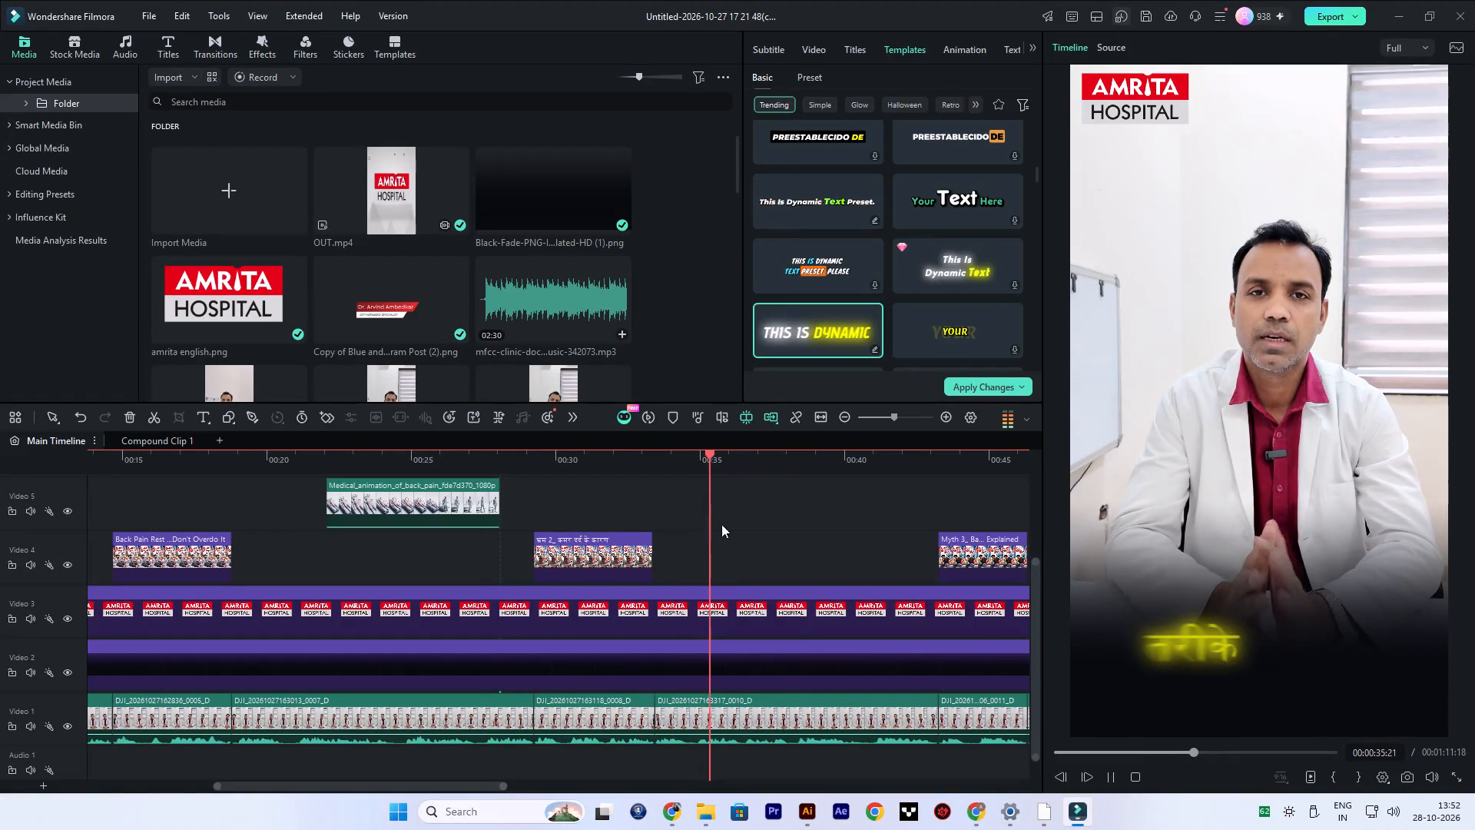
Stop playback, move the glowing subtitle slightly higher and centre it over the lower black fade, and apply the changes to all subtitles.
key("space")
left_click(1212, 646)
left_click_drag(1313, 651, 1320, 622)
left_click_drag(1384, 579, 1346, 618)
left_click_drag(1292, 629, 1318, 618)
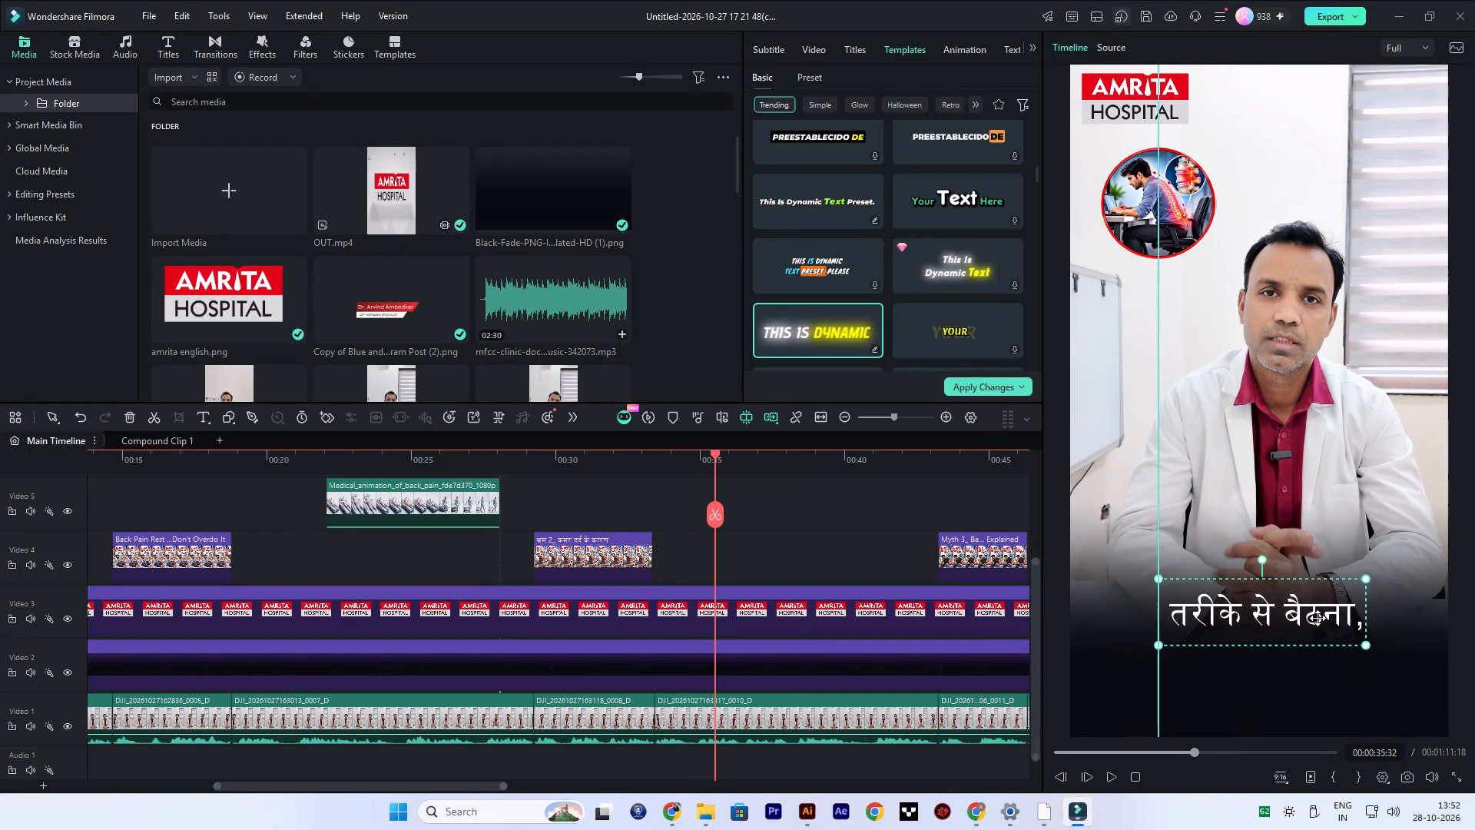
left_click_drag(1318, 618, 1317, 618)
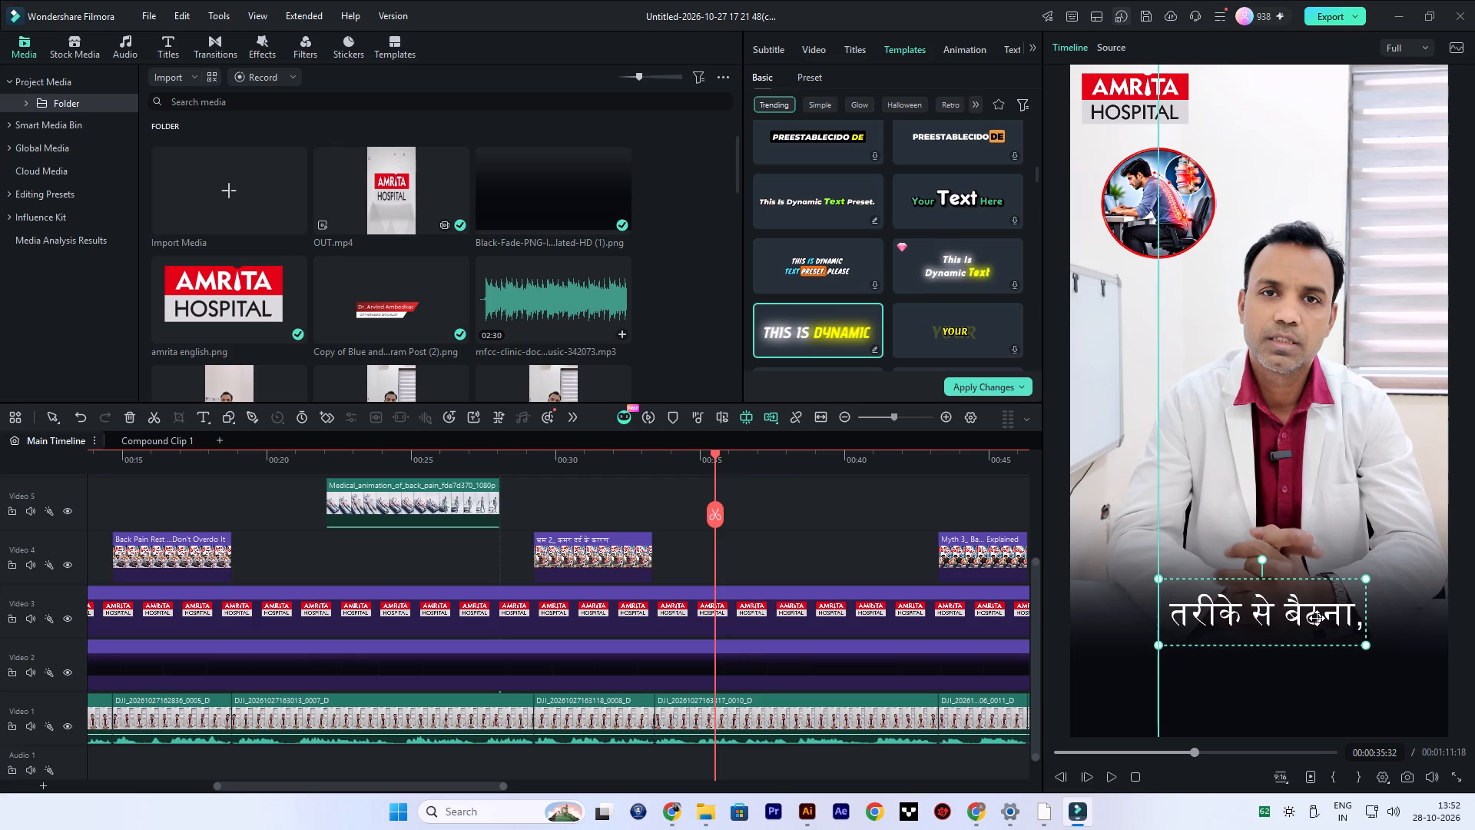
left_click_drag(1317, 618, 1316, 623)
left_click(970, 383)
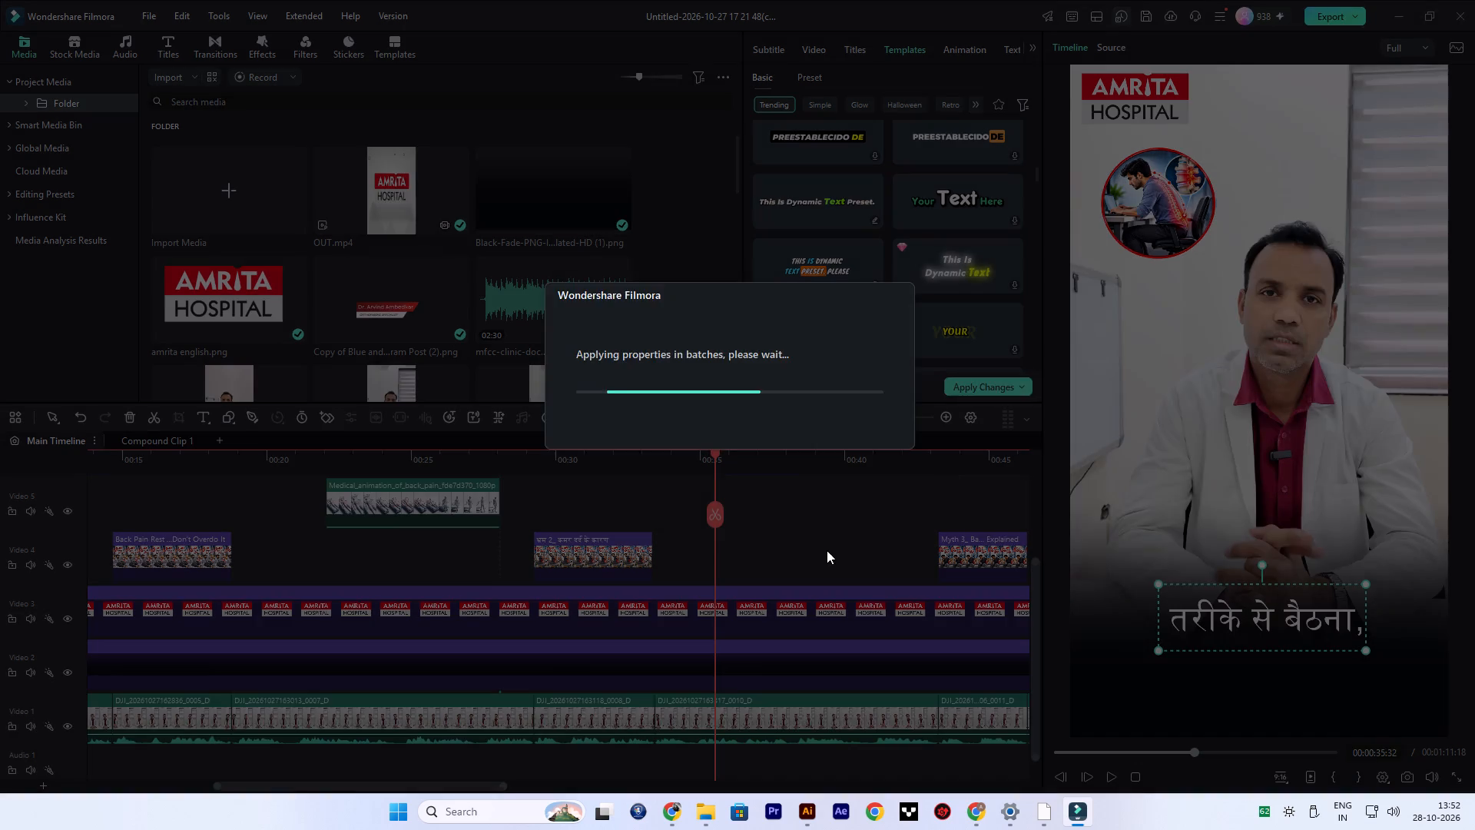
Play the restyled captions to about 40 seconds and reposition the lower black fade image to about X 17, Y -1334.
key("space")
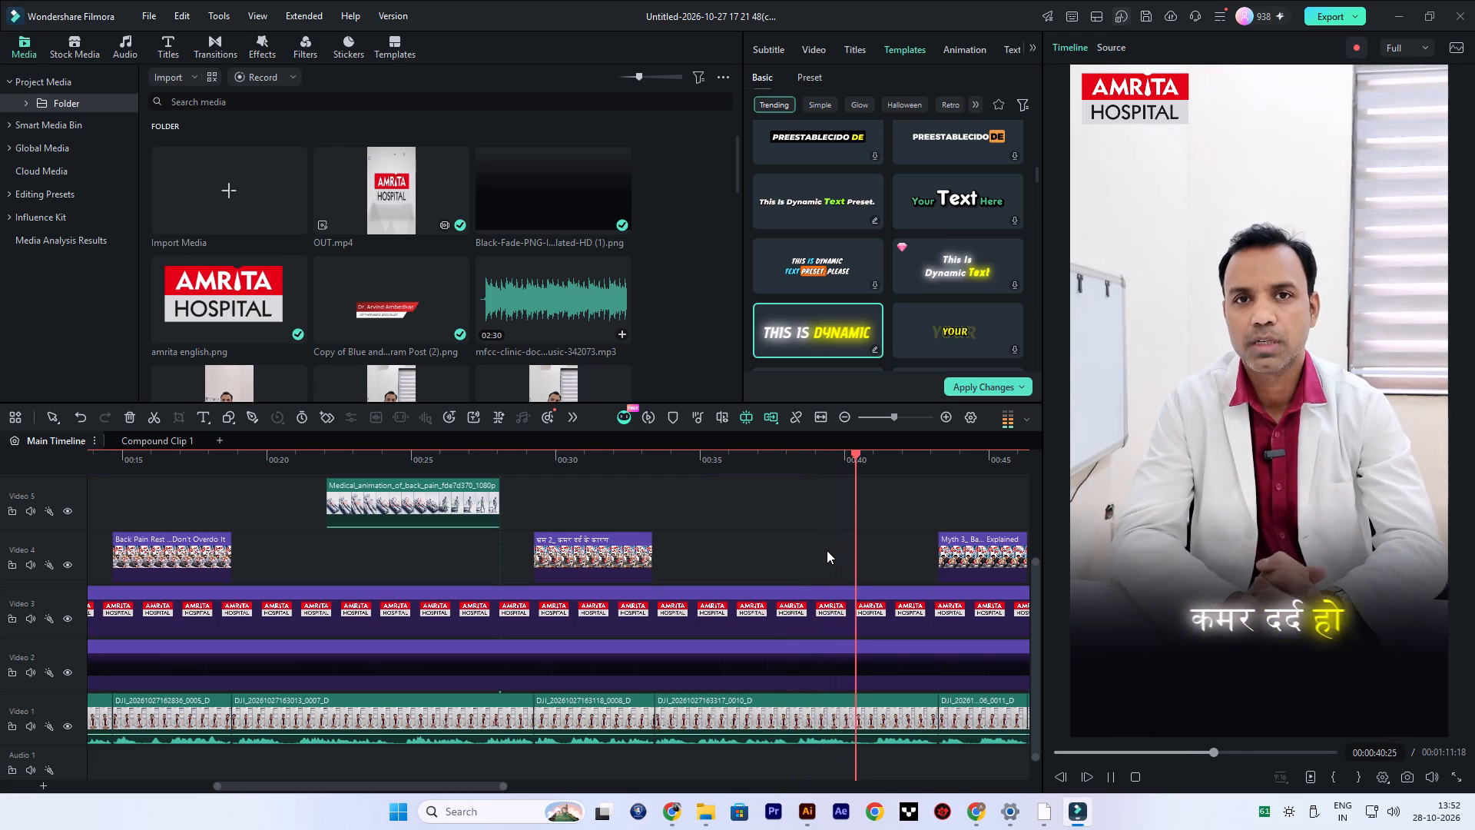
key("space")
left_click(1238, 673)
left_click_drag(1313, 679, 1313, 725)
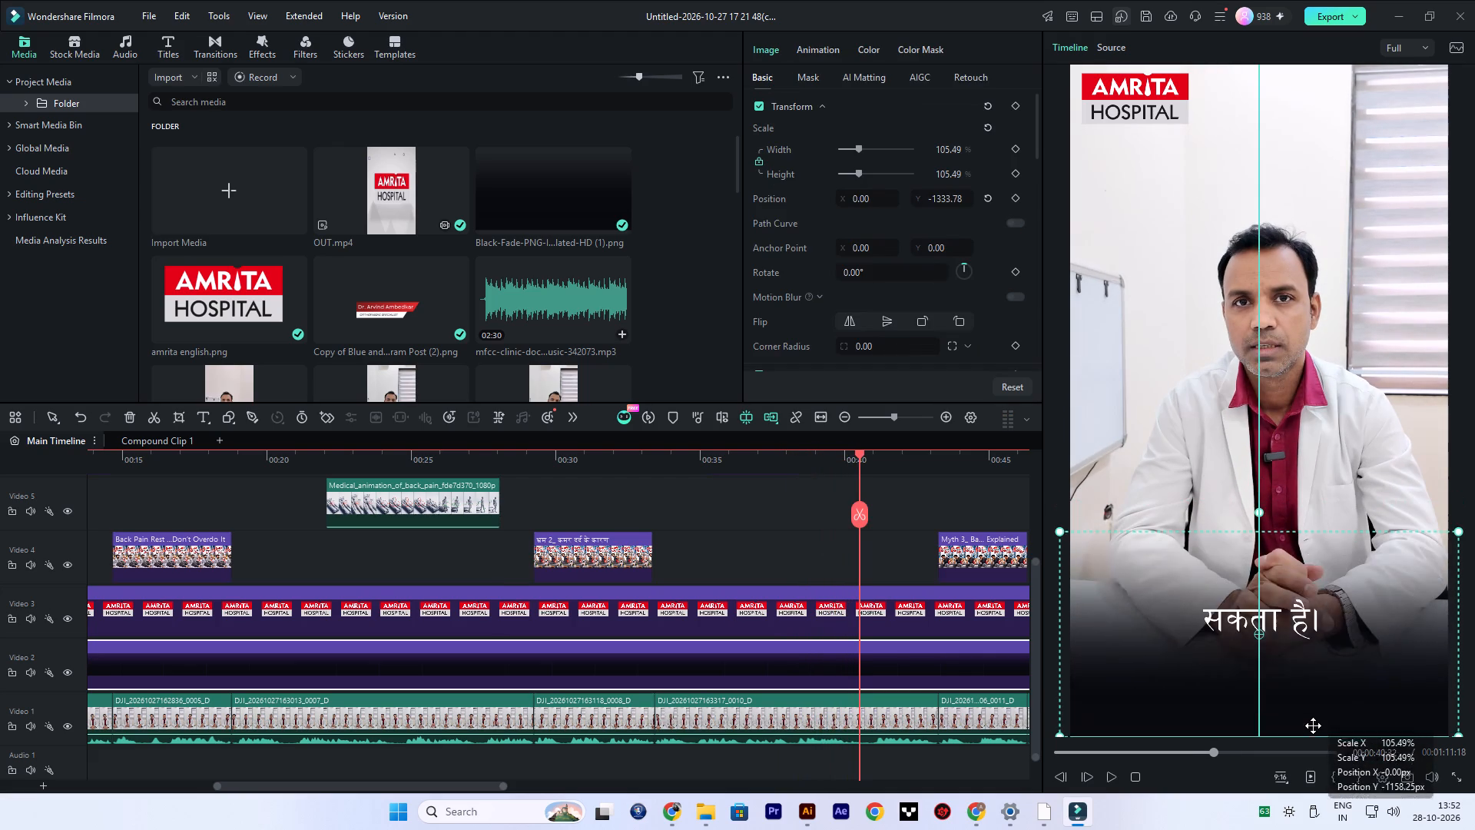
left_click_drag(1313, 725, 1309, 705)
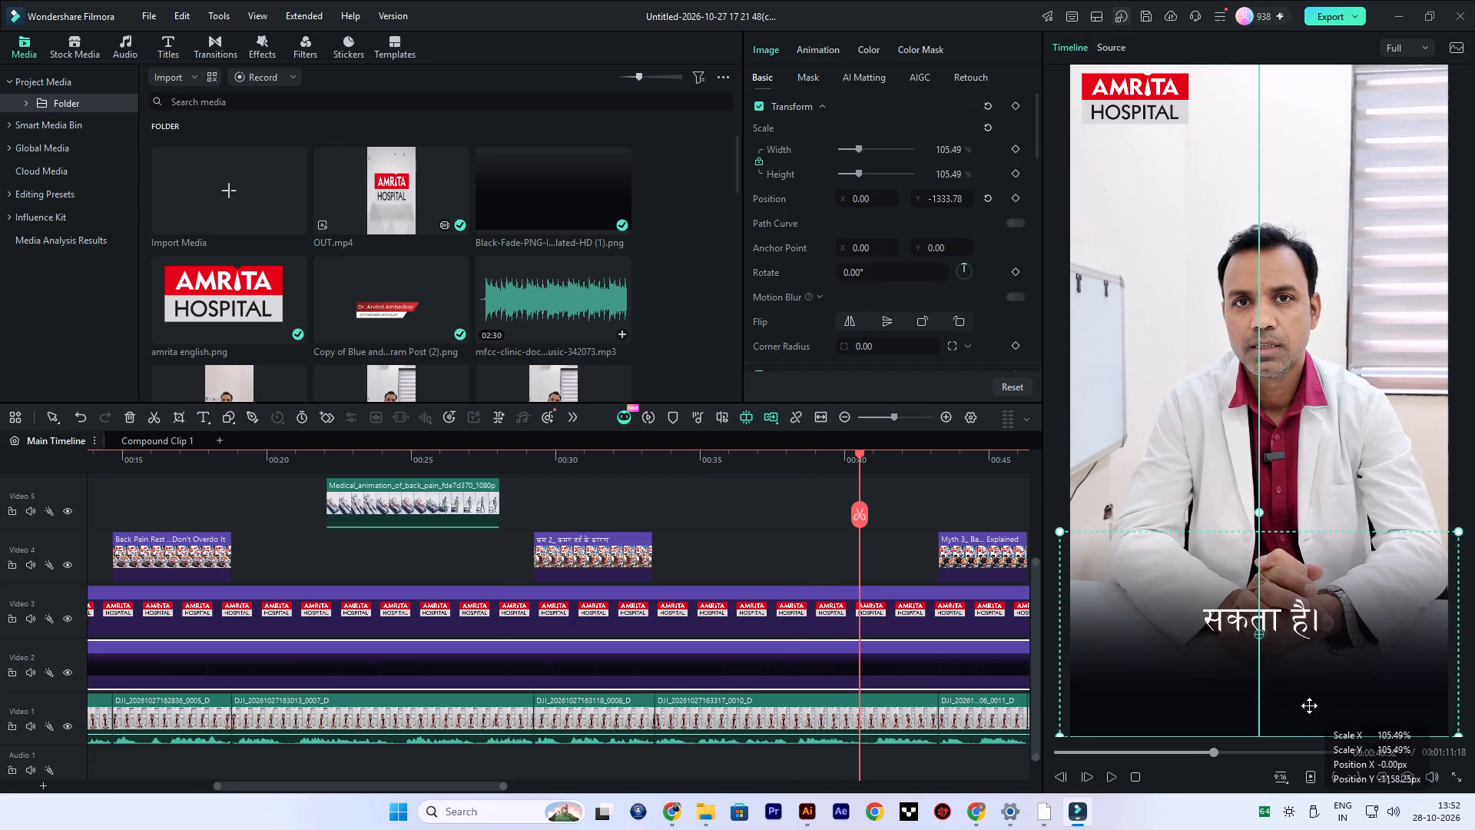
left_click_drag(1309, 705, 1318, 705)
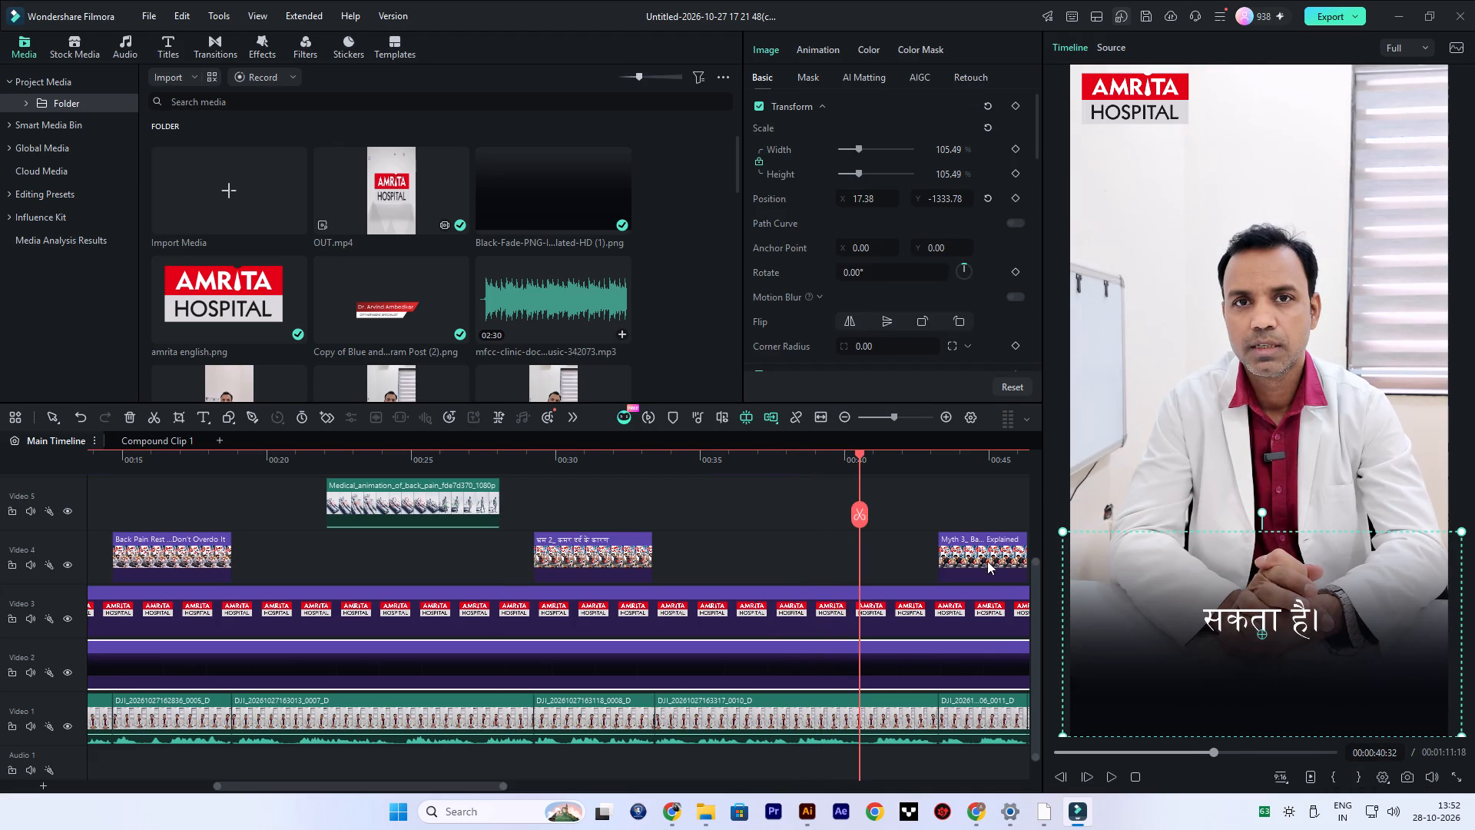
Play on to about 46 seconds and replay from about 43 seconds to check the captions over the Myth 3 graphic.
key("space")
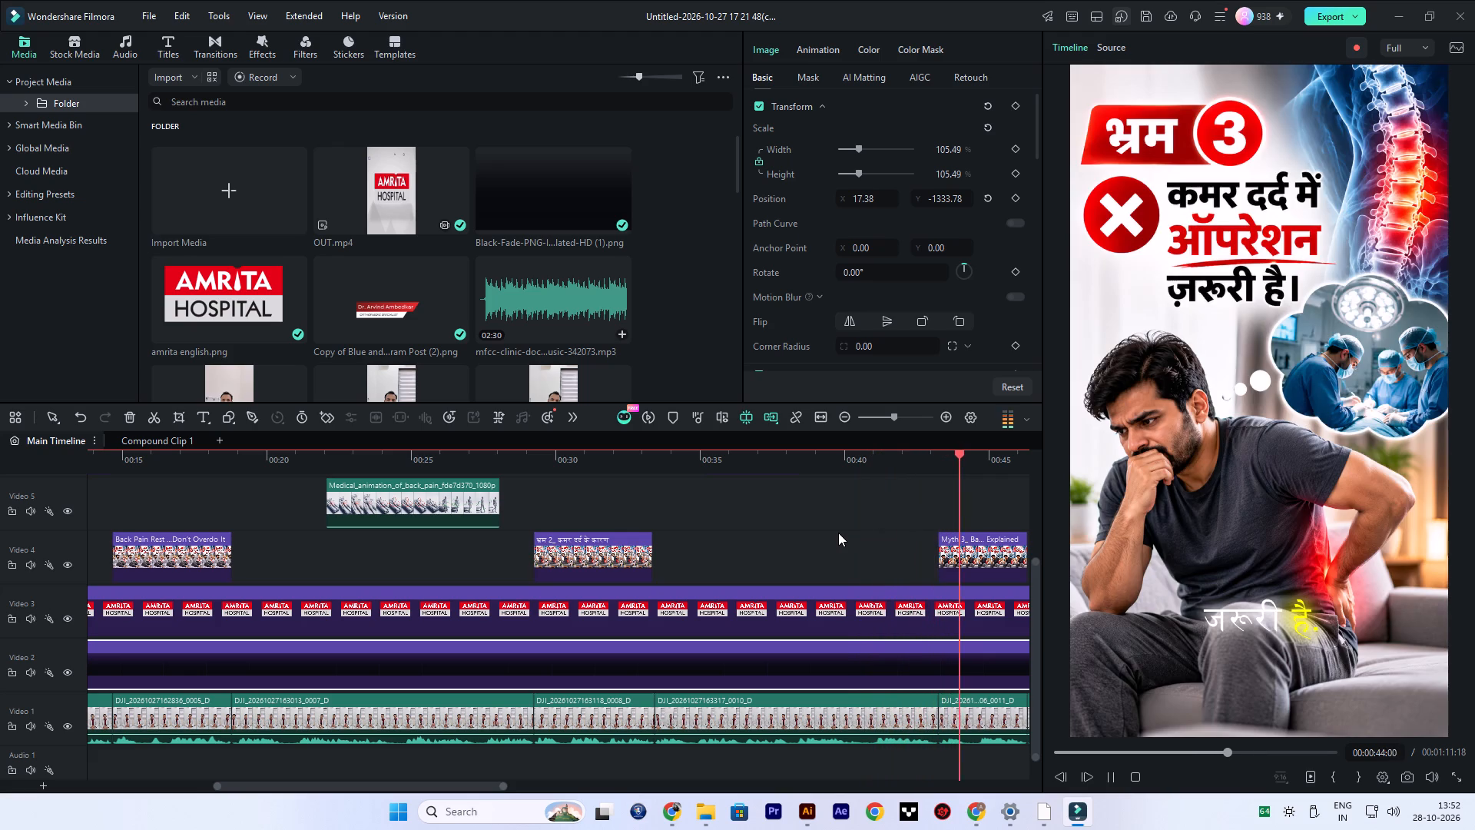
scroll(887, 536, "down", 2, "ctrl")
scroll(605, 559, "up", 6)
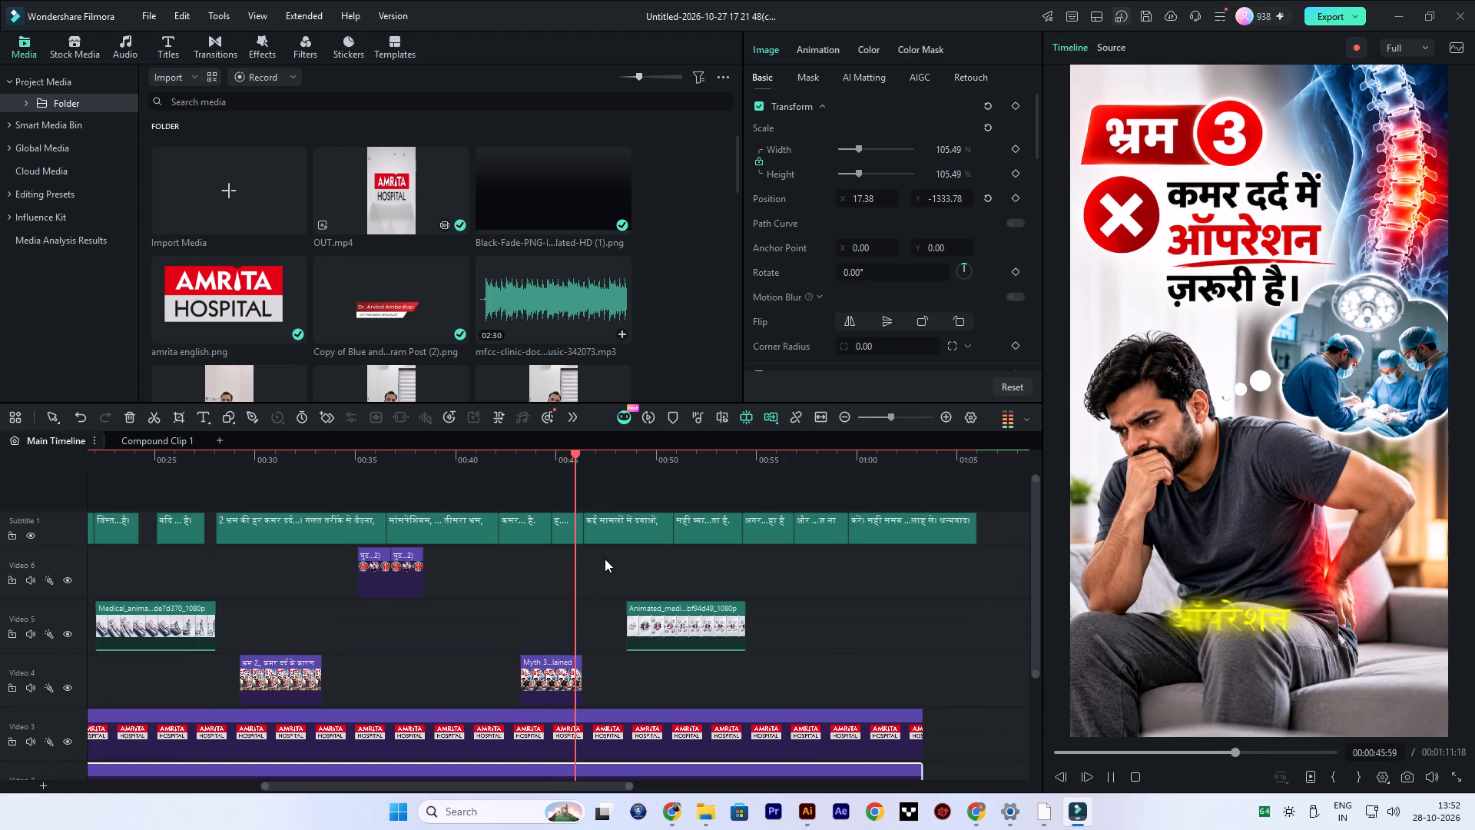
key("space")
double_click(511, 449)
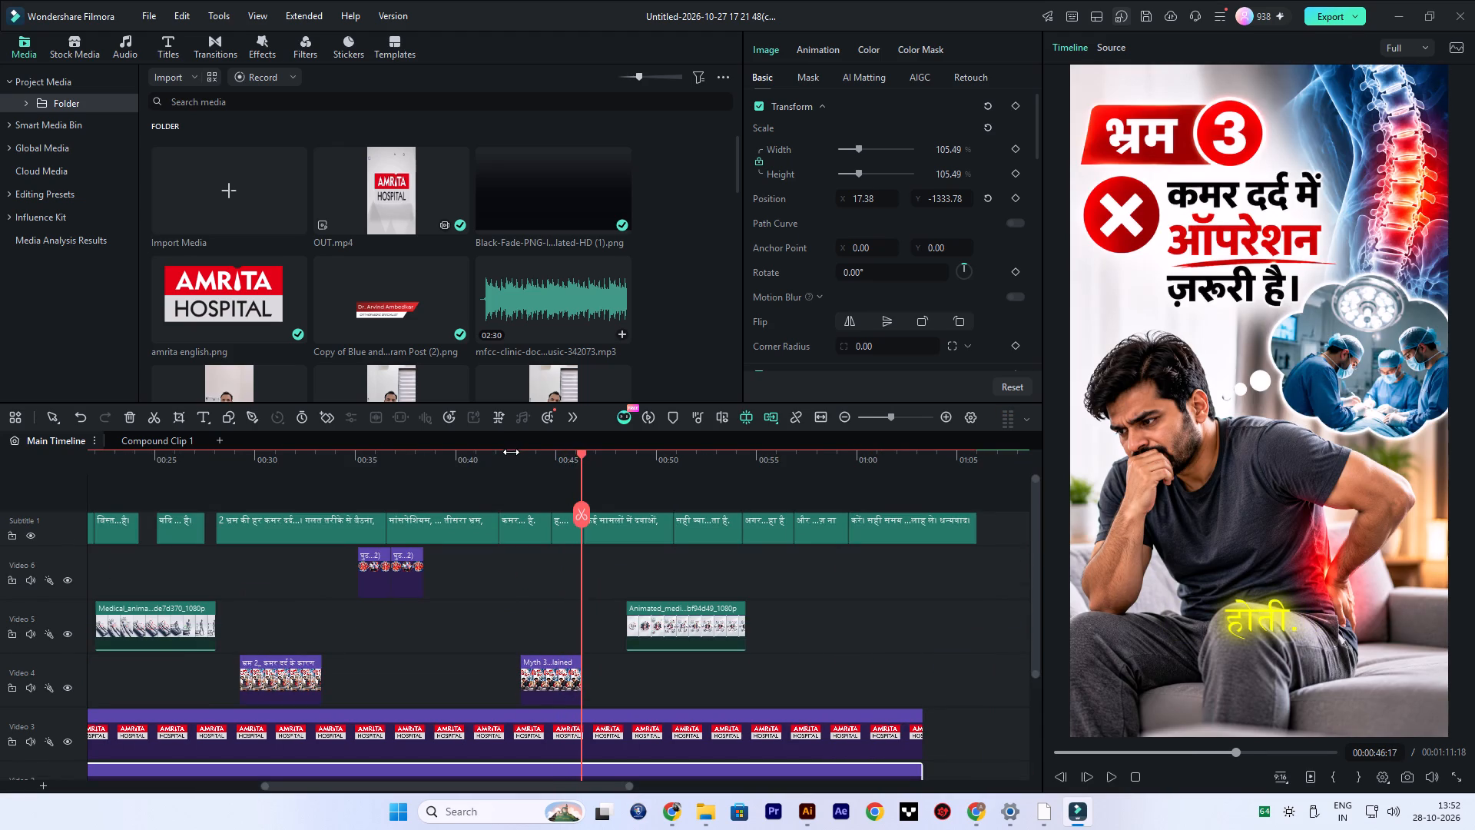
left_click(510, 452)
key("space")
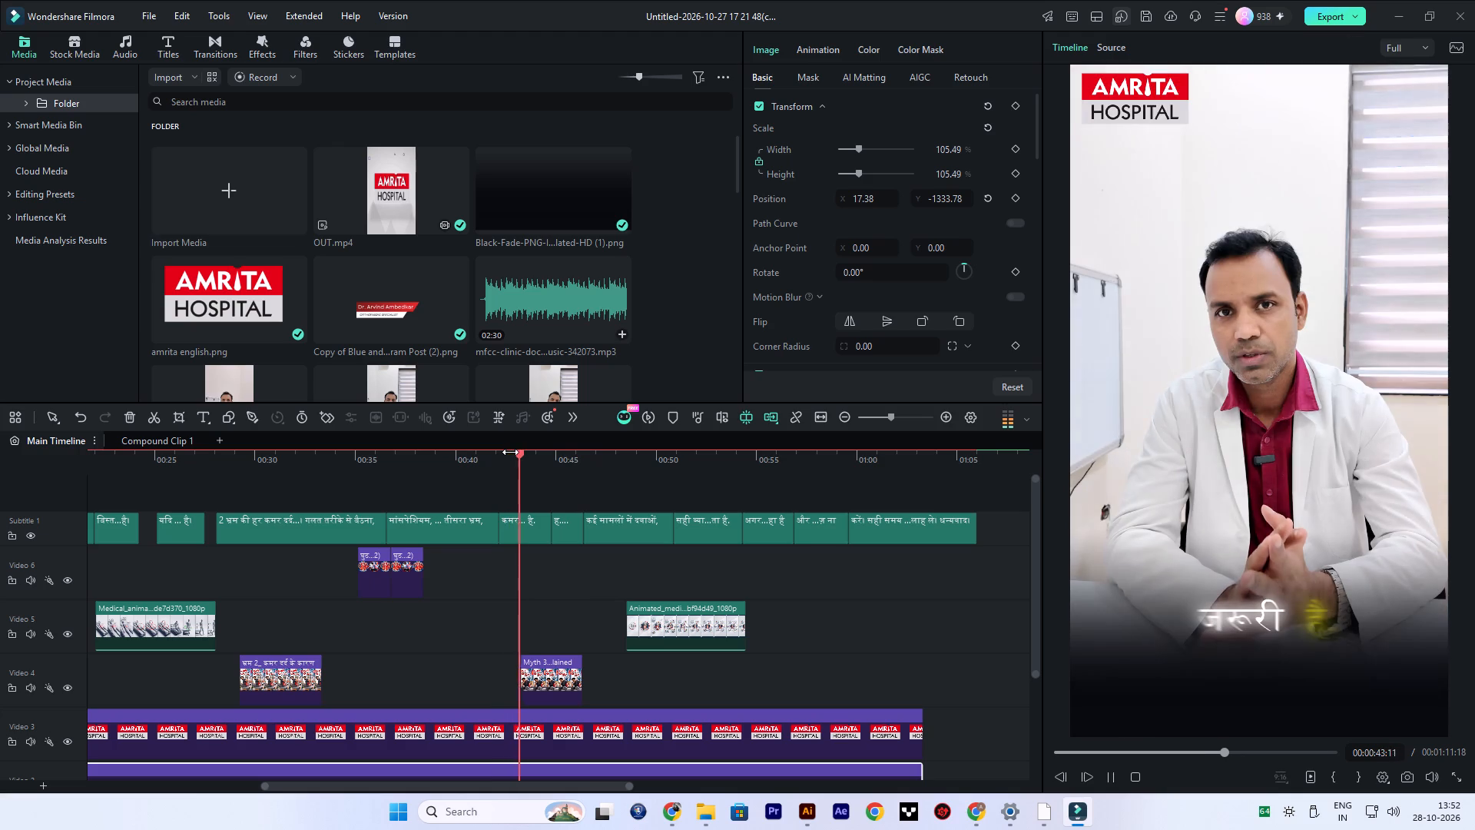
key("space")
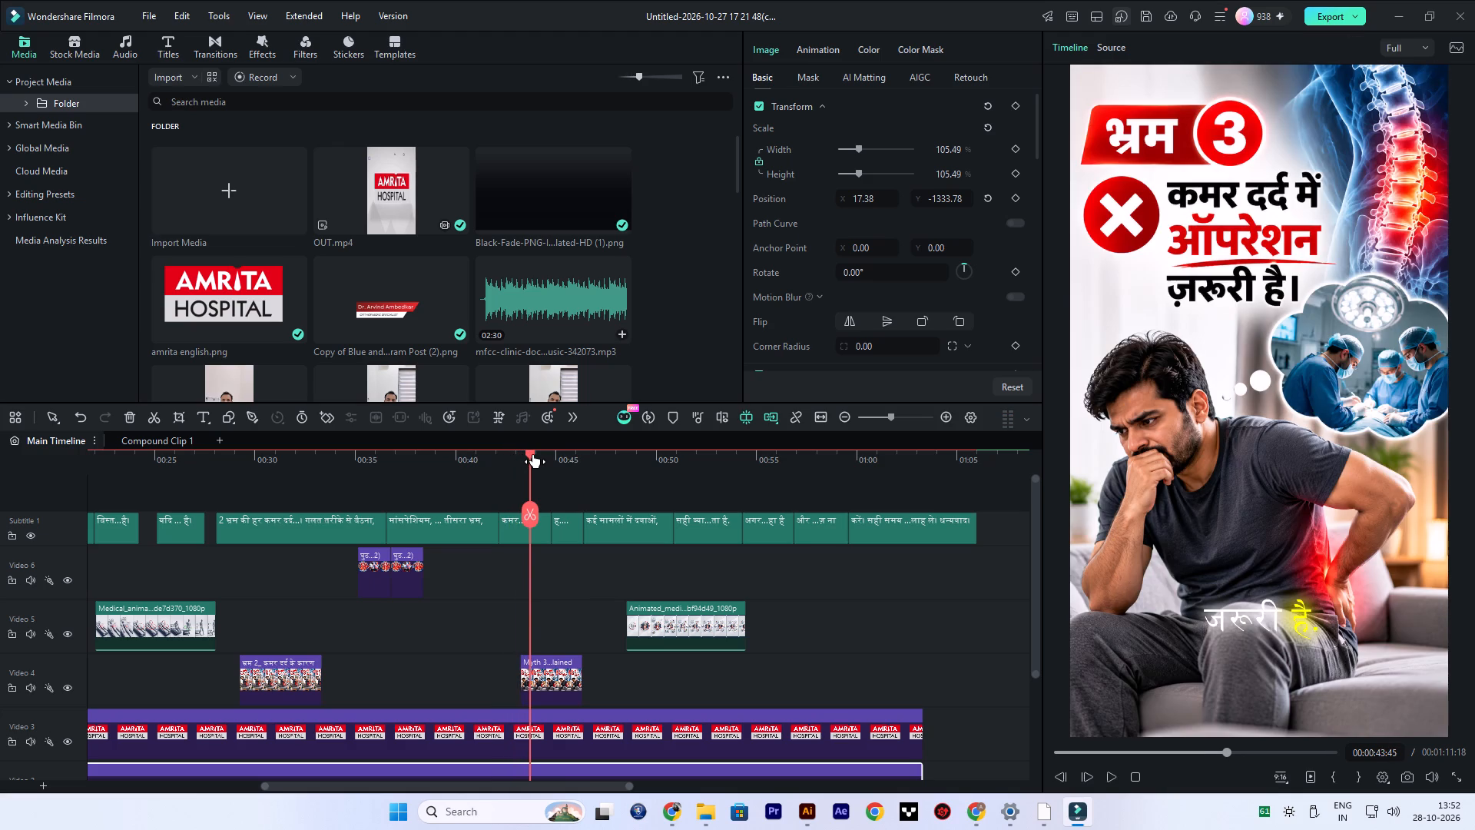
Render the timeline preview for smooth playback.
key("Return")
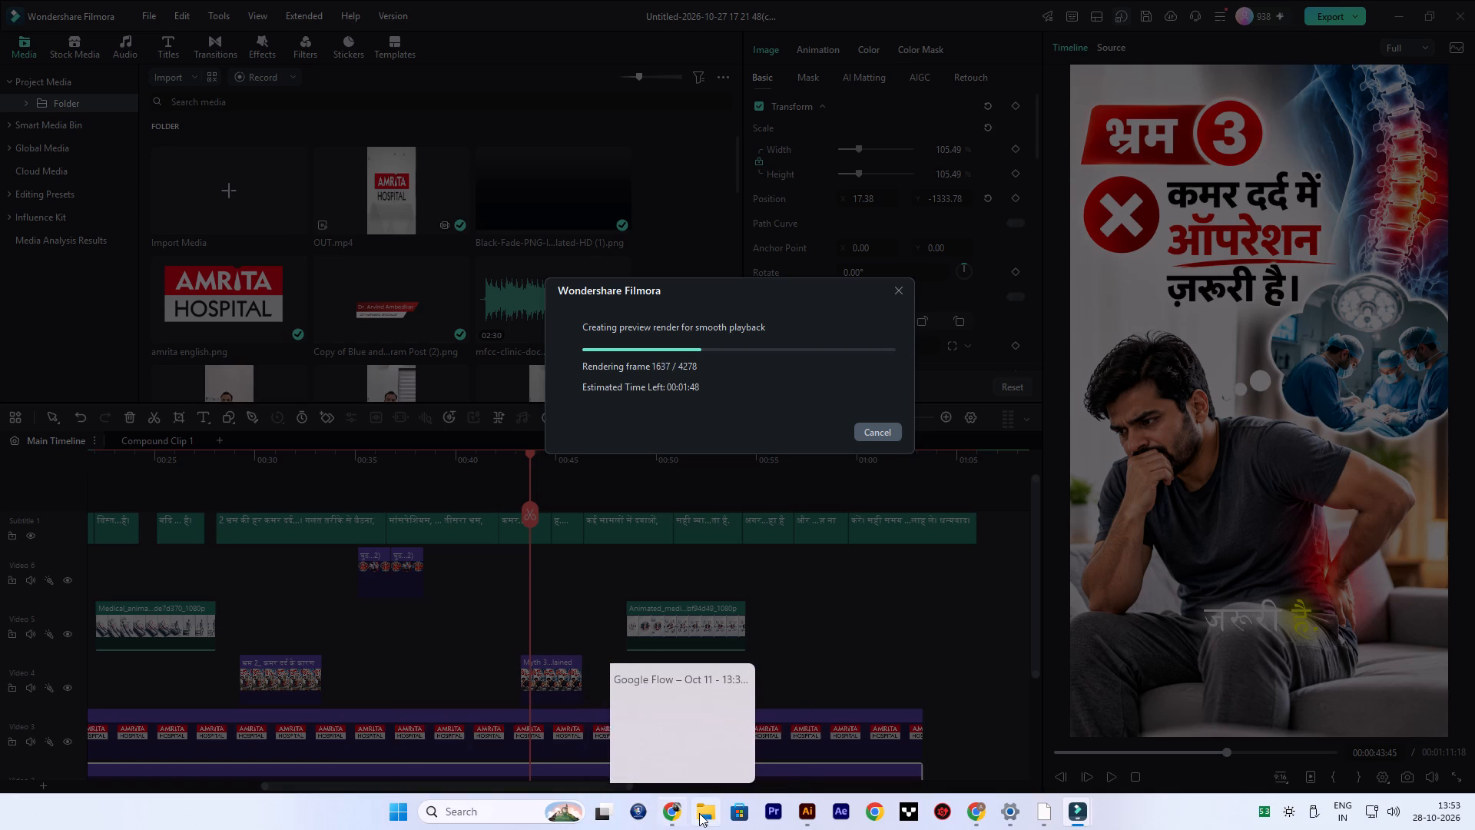
Open the memory cleaner utility's options while the preview renders.
right_click(1266, 820)
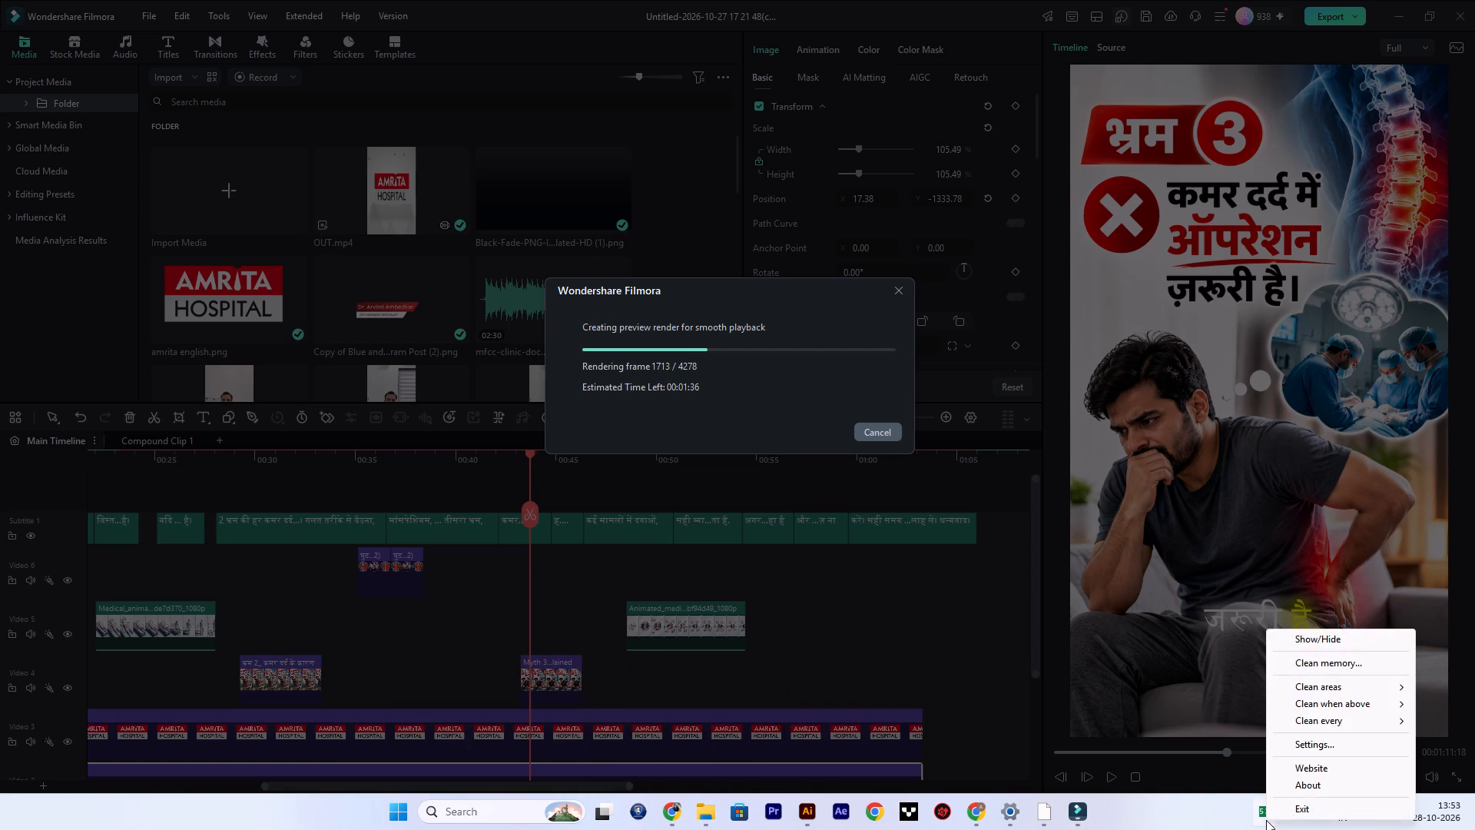
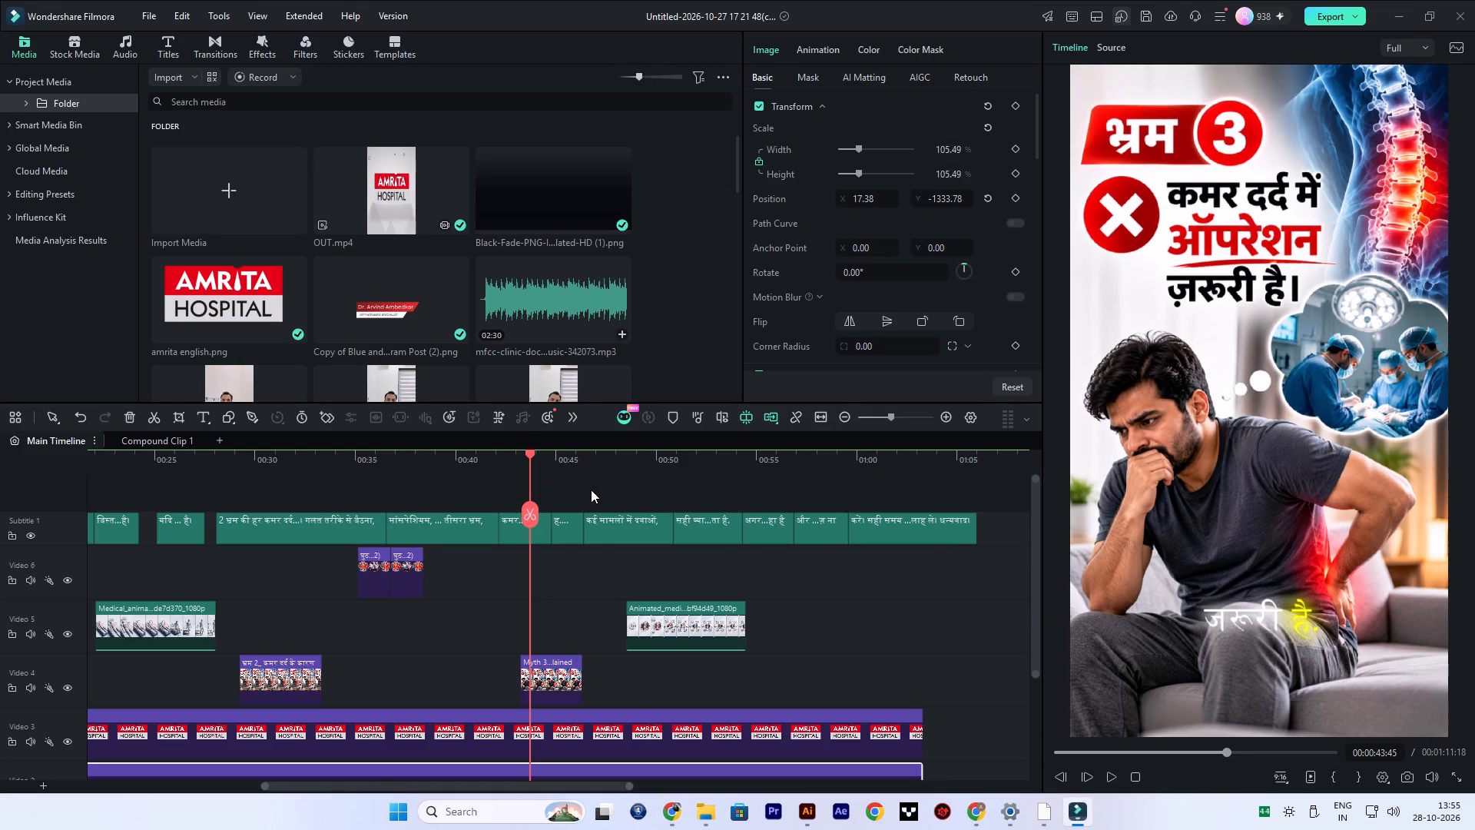
key("space")
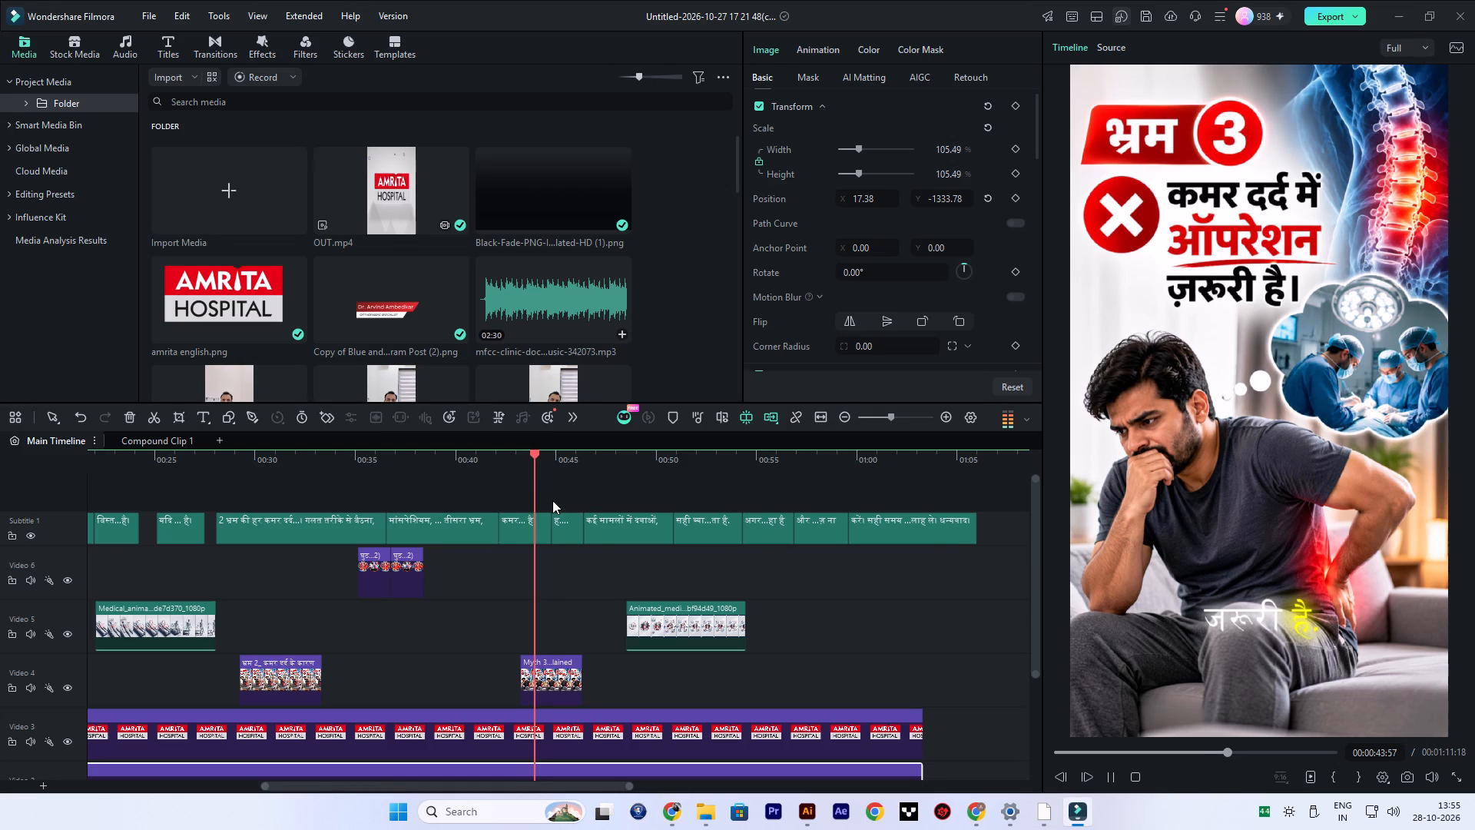
key("space")
key("space")
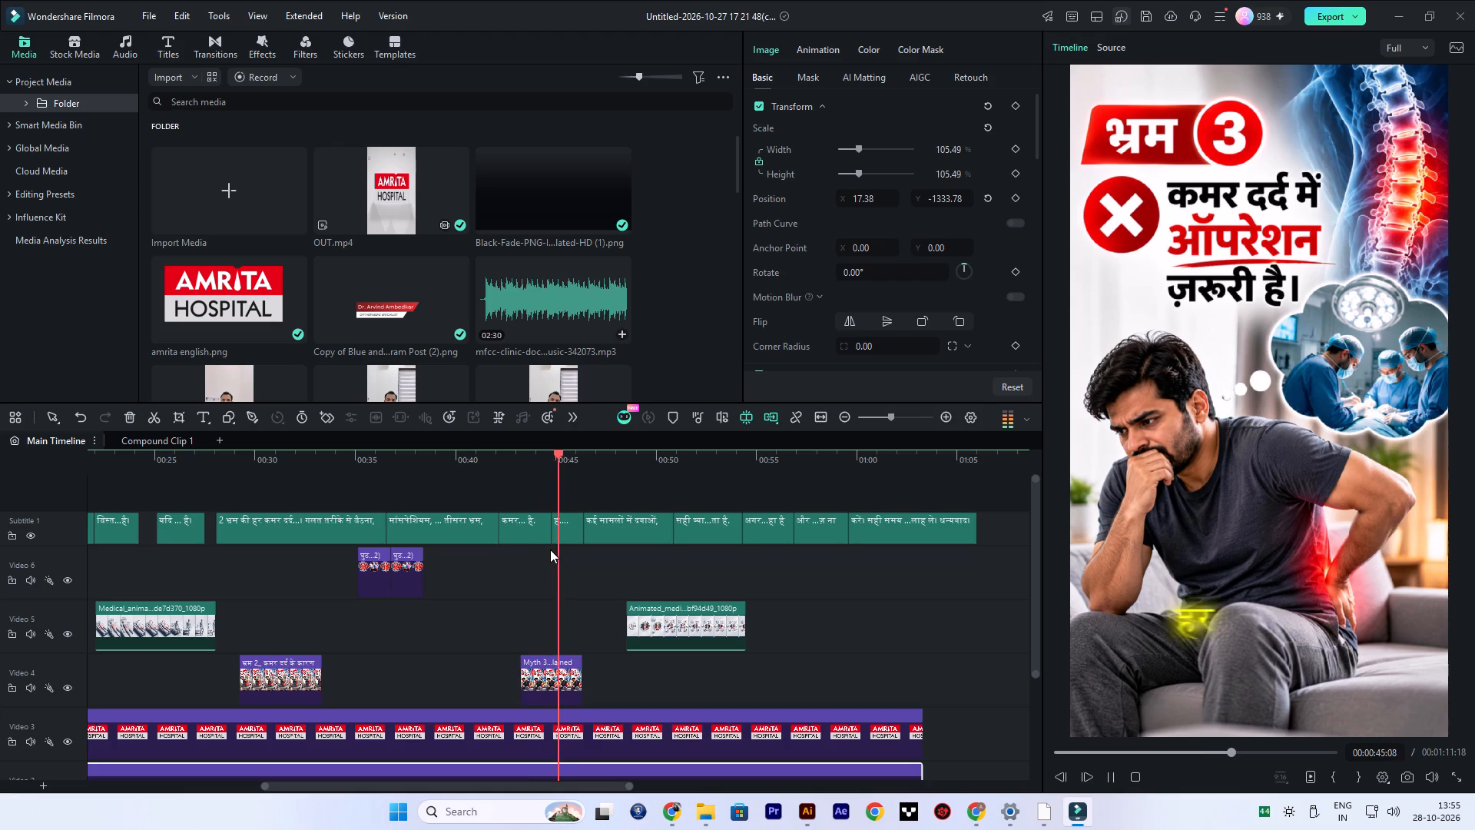
scroll(518, 604, "up", 3, "ctrl")
left_click(387, 451)
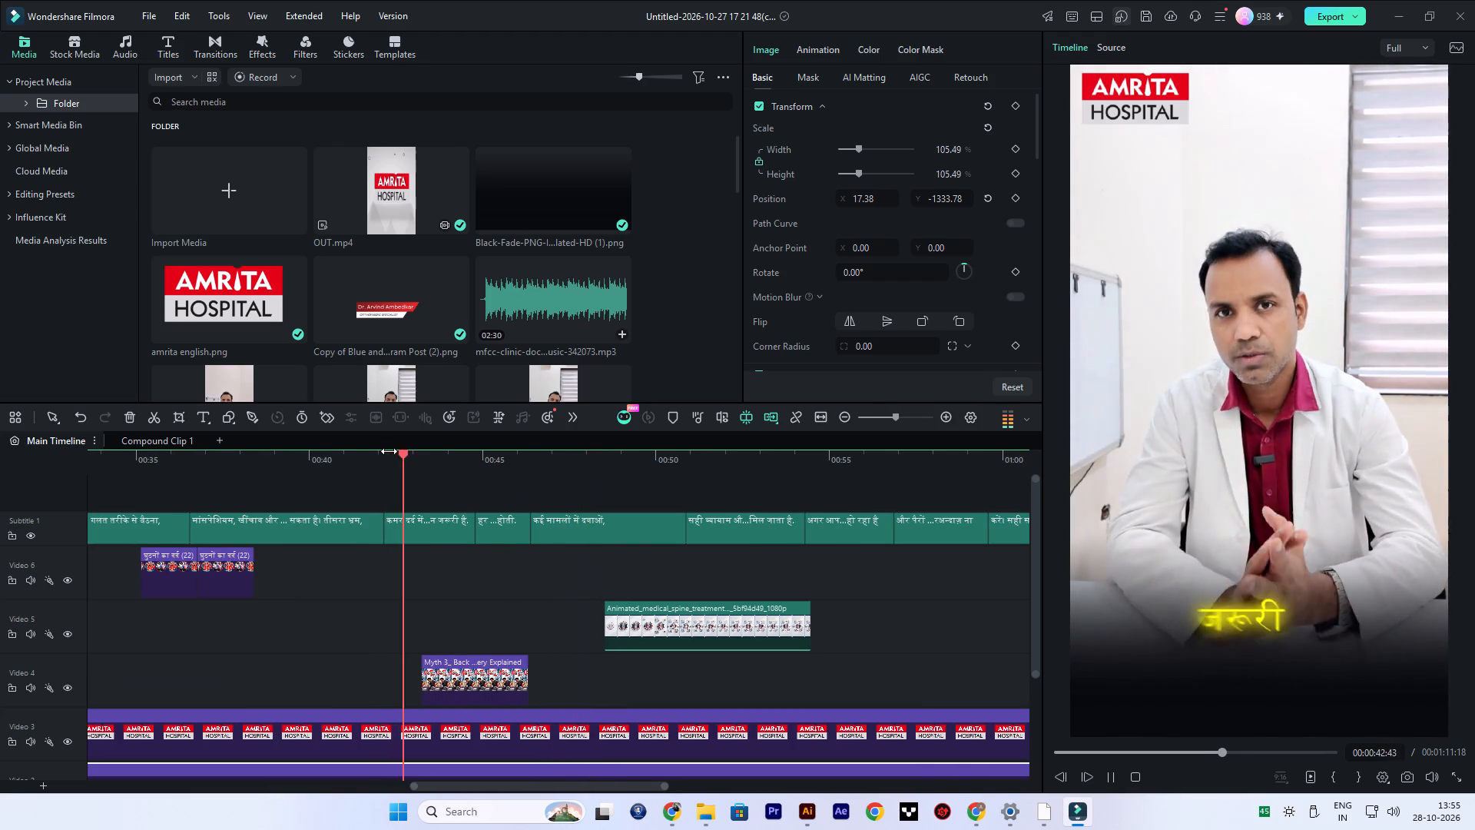
key("space")
left_click_drag(437, 452, 429, 452)
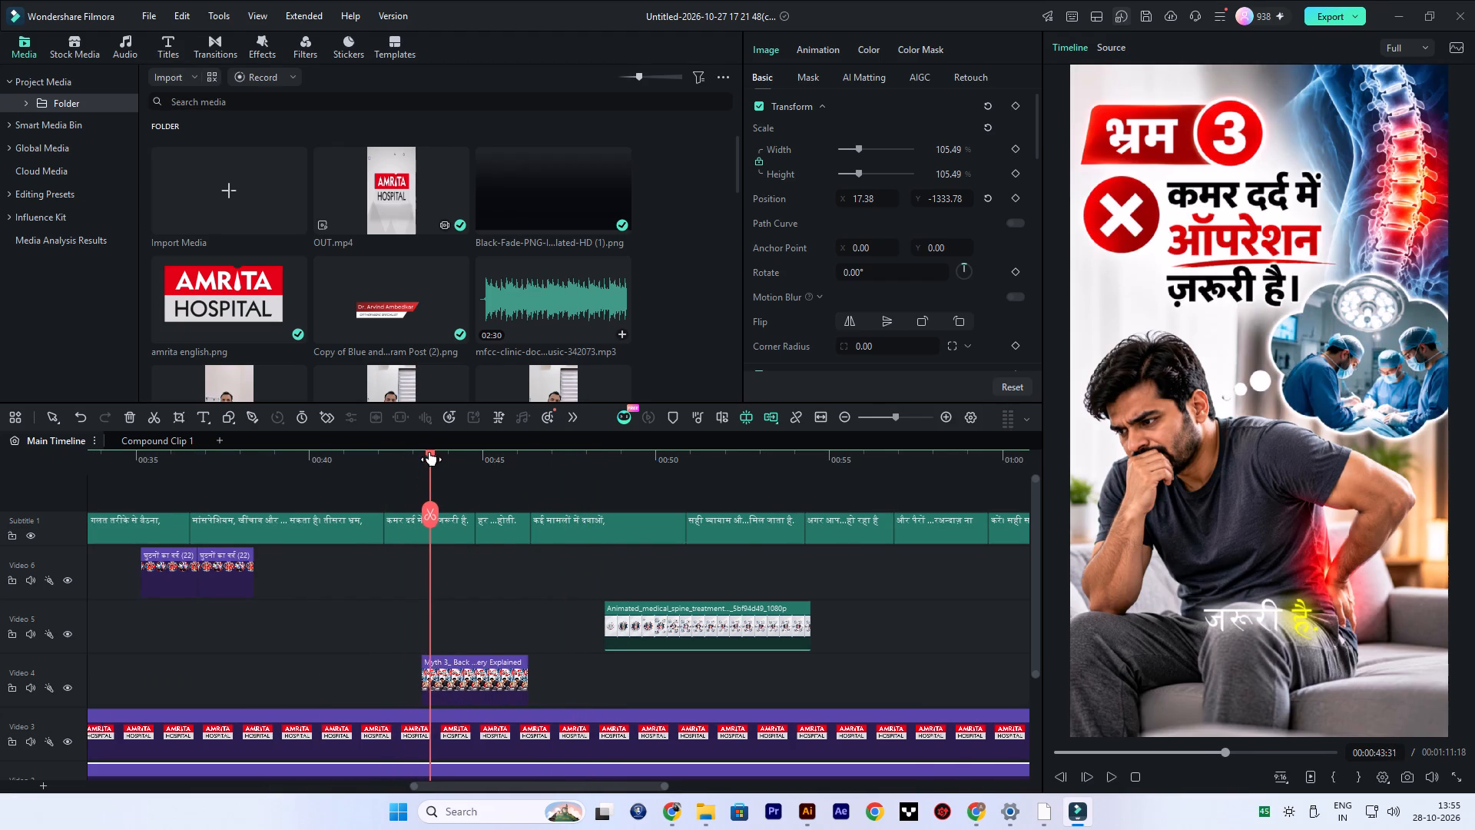
left_click_drag(429, 452, 429, 452)
double_click(456, 533)
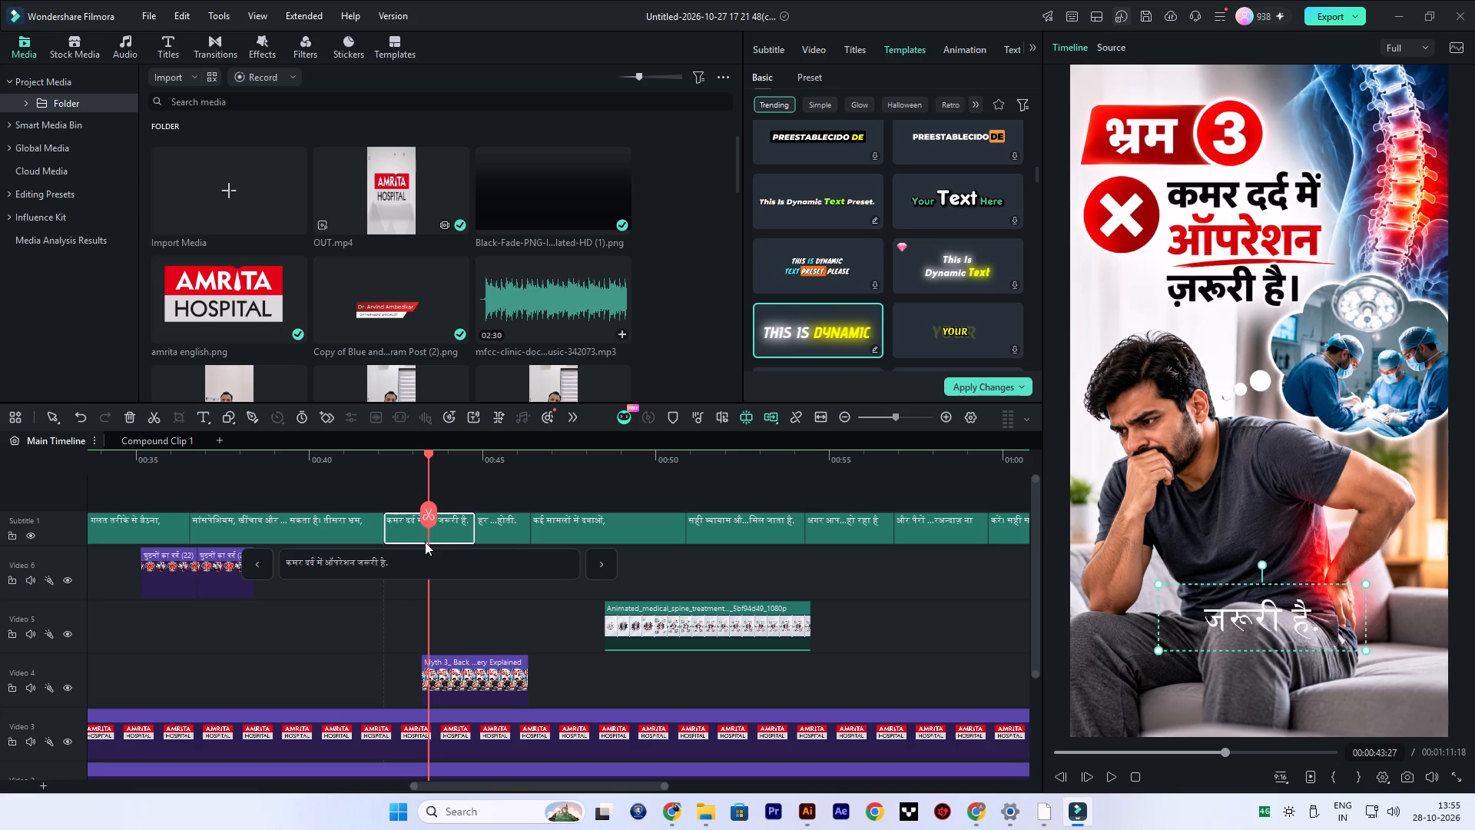
left_click(475, 585)
key("space")
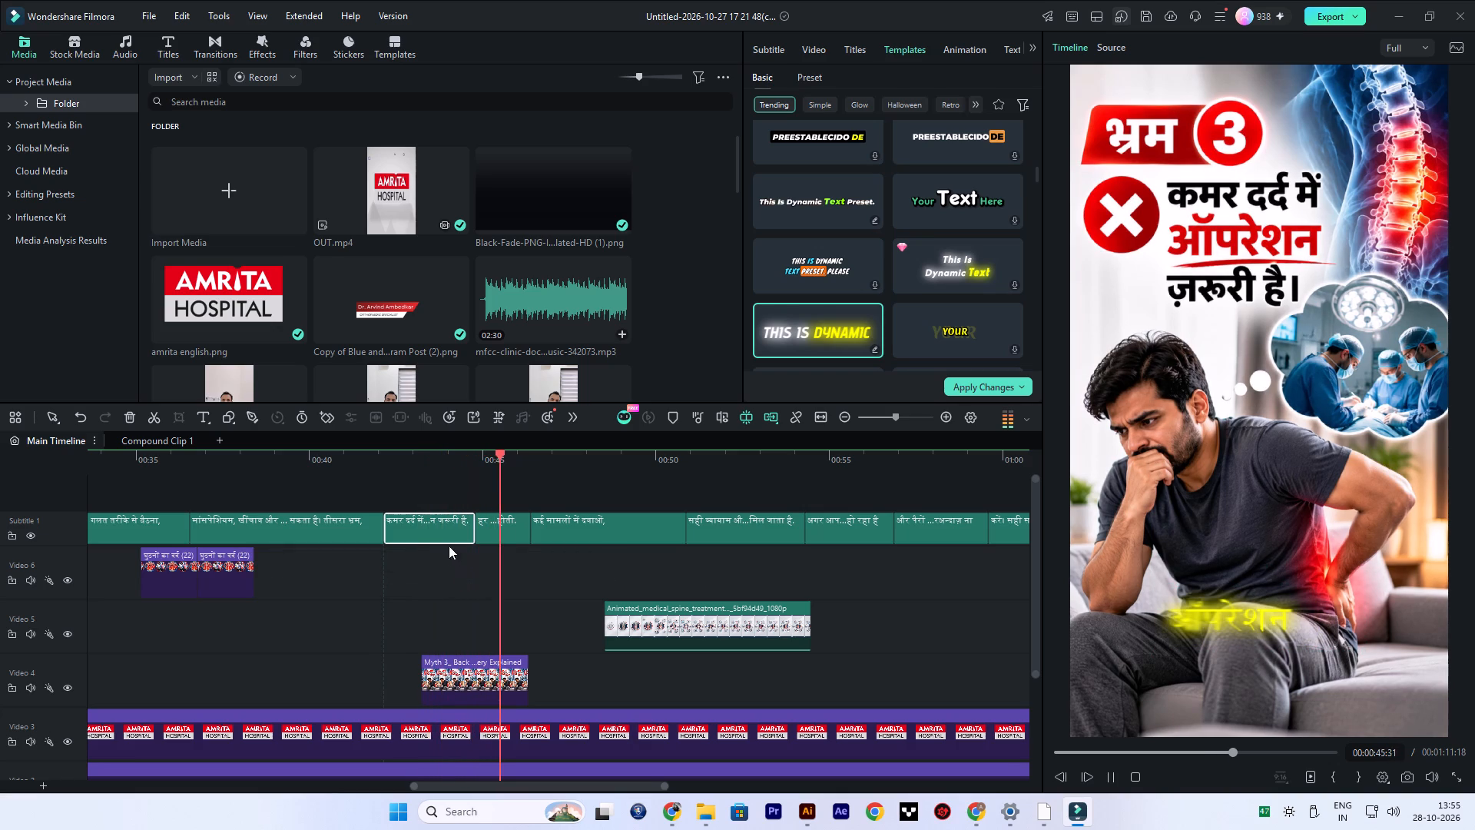
key("space")
Trim the end of the caption "कमर दर्द में ऑपरेशन जरूरी है" to about 43 seconds, where the Myth 3 graphic starts.
left_click(423, 673)
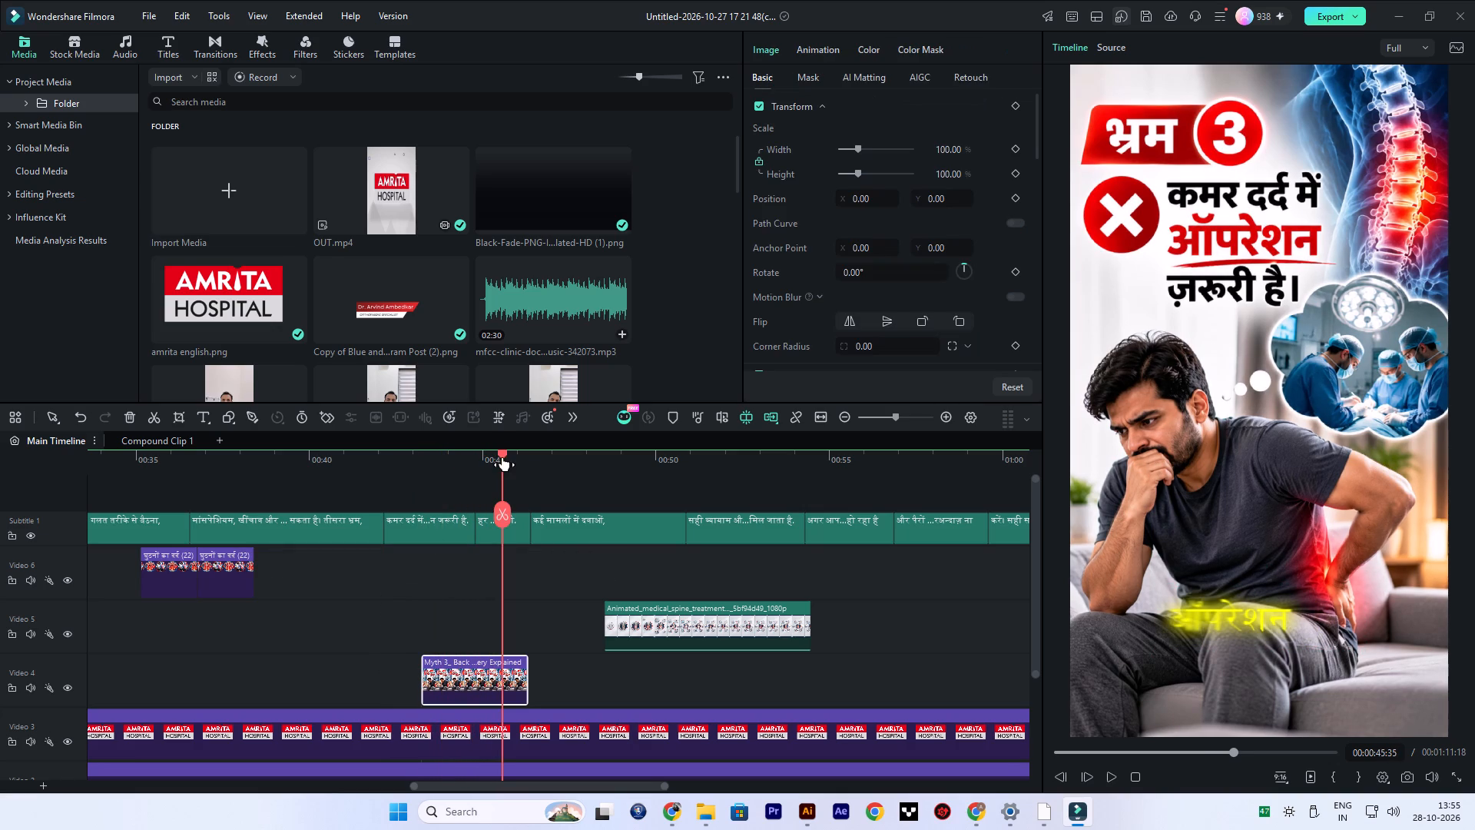
left_click_drag(501, 453, 426, 459)
left_click(456, 519)
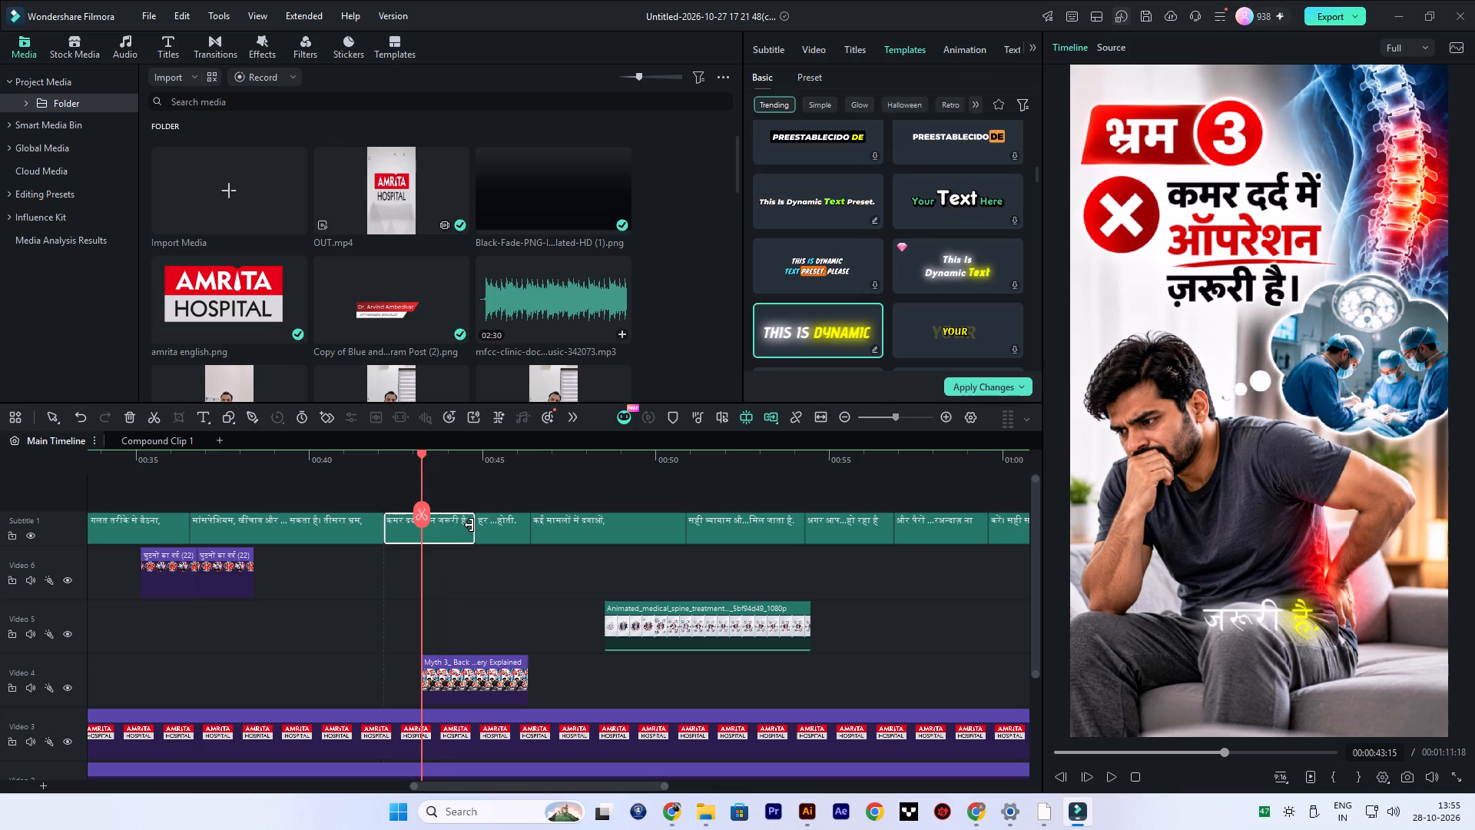
left_click_drag(471, 525, 419, 532)
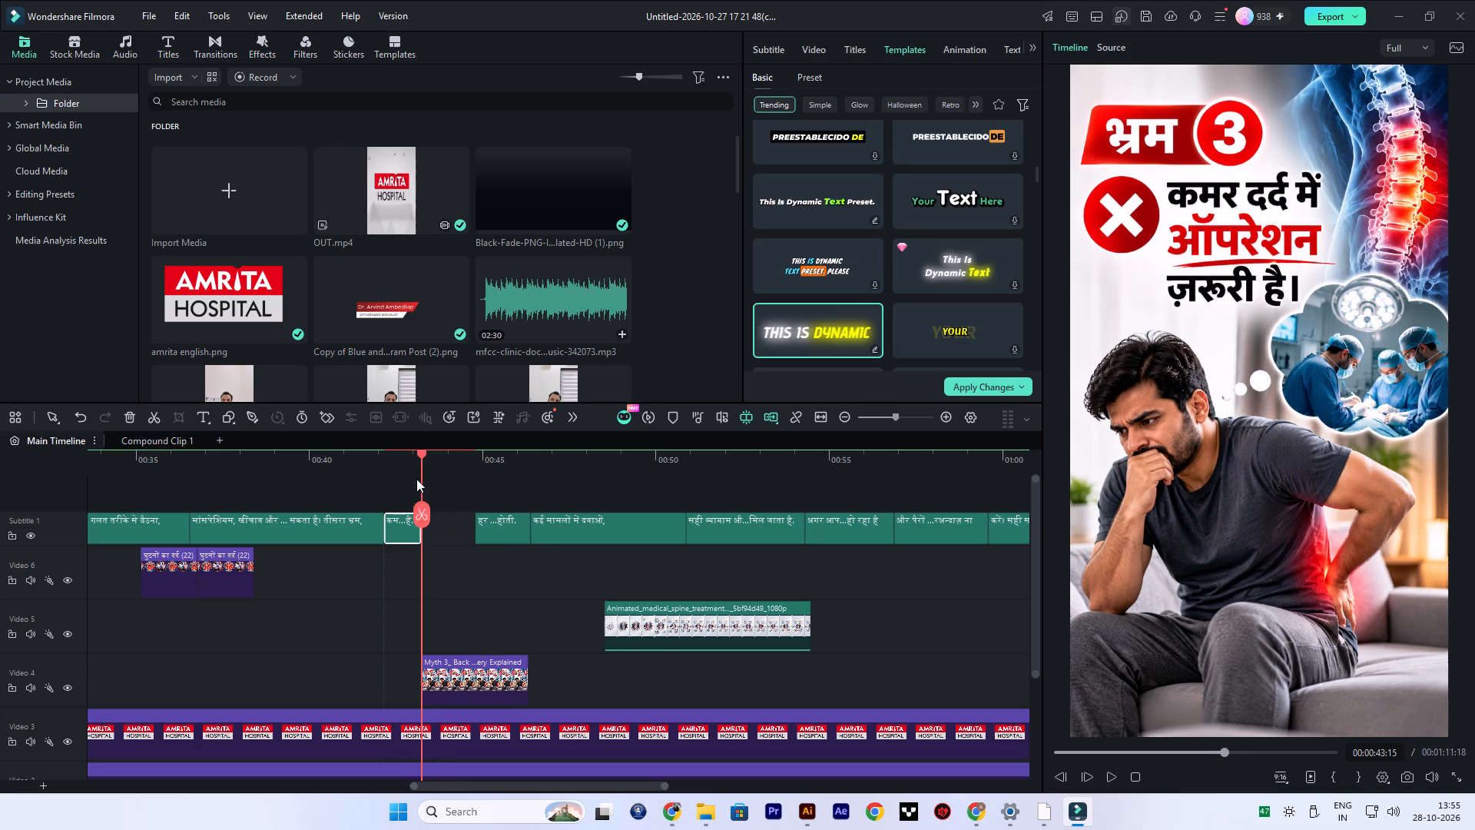
Replay the trimmed section to about 46 seconds and delete the short caption lying over the Myth 3 graphic.
left_click(372, 455)
key("space")
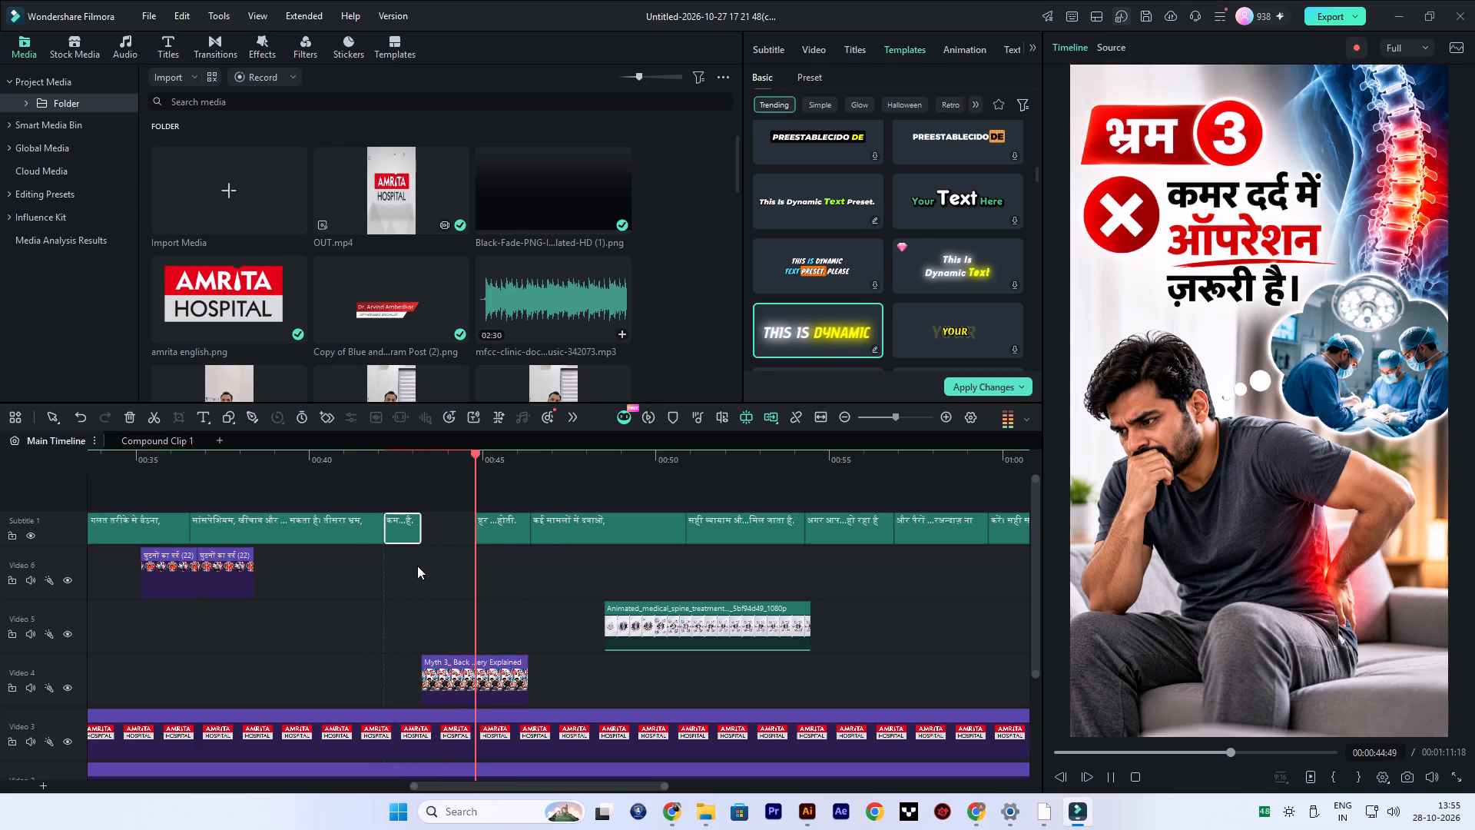
key("space")
left_click(493, 530)
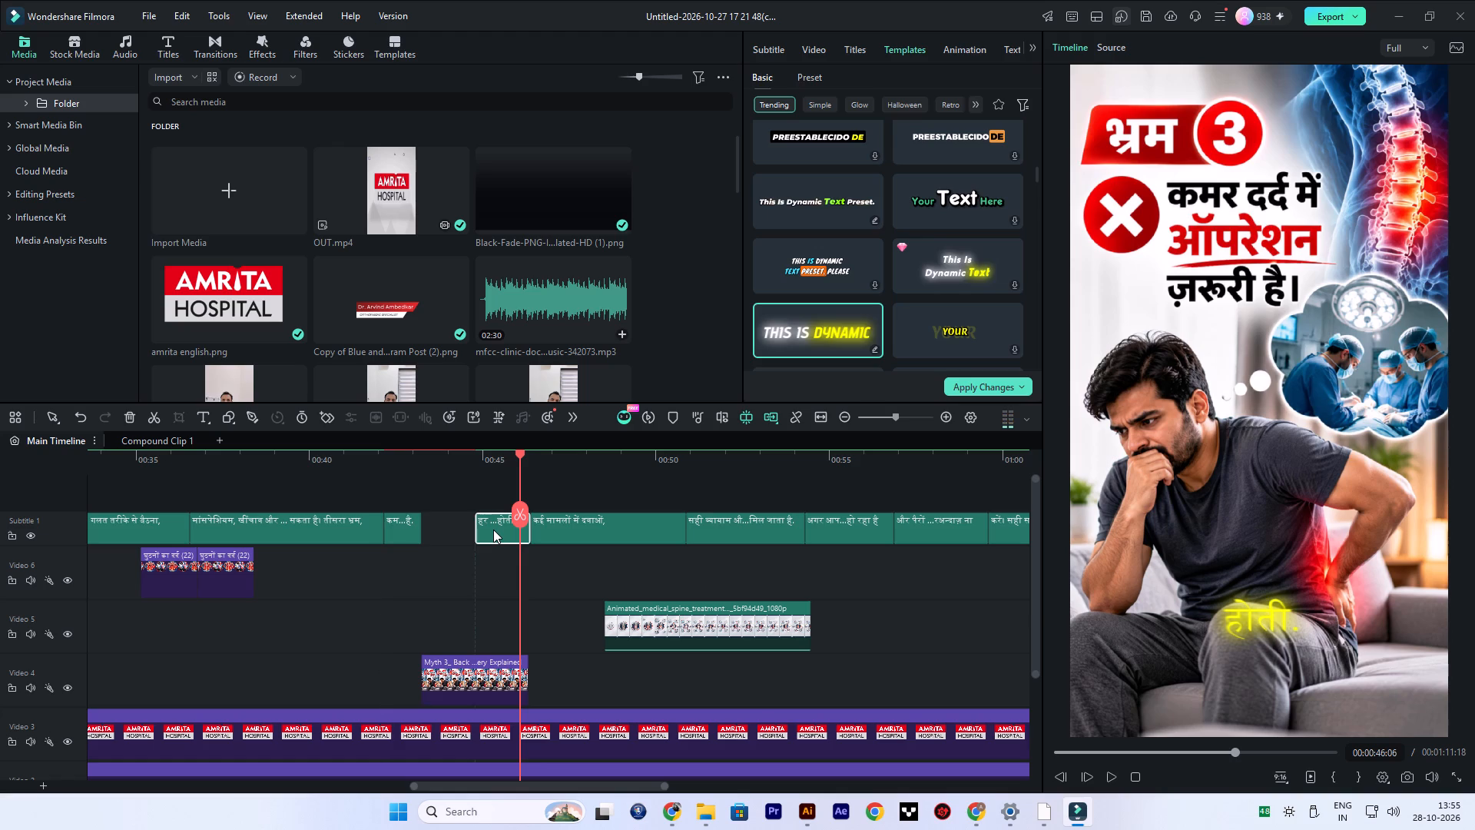
key("Delete")
Play on to about 50 seconds to check the captions over the animated spine treatment clip.
key("space")
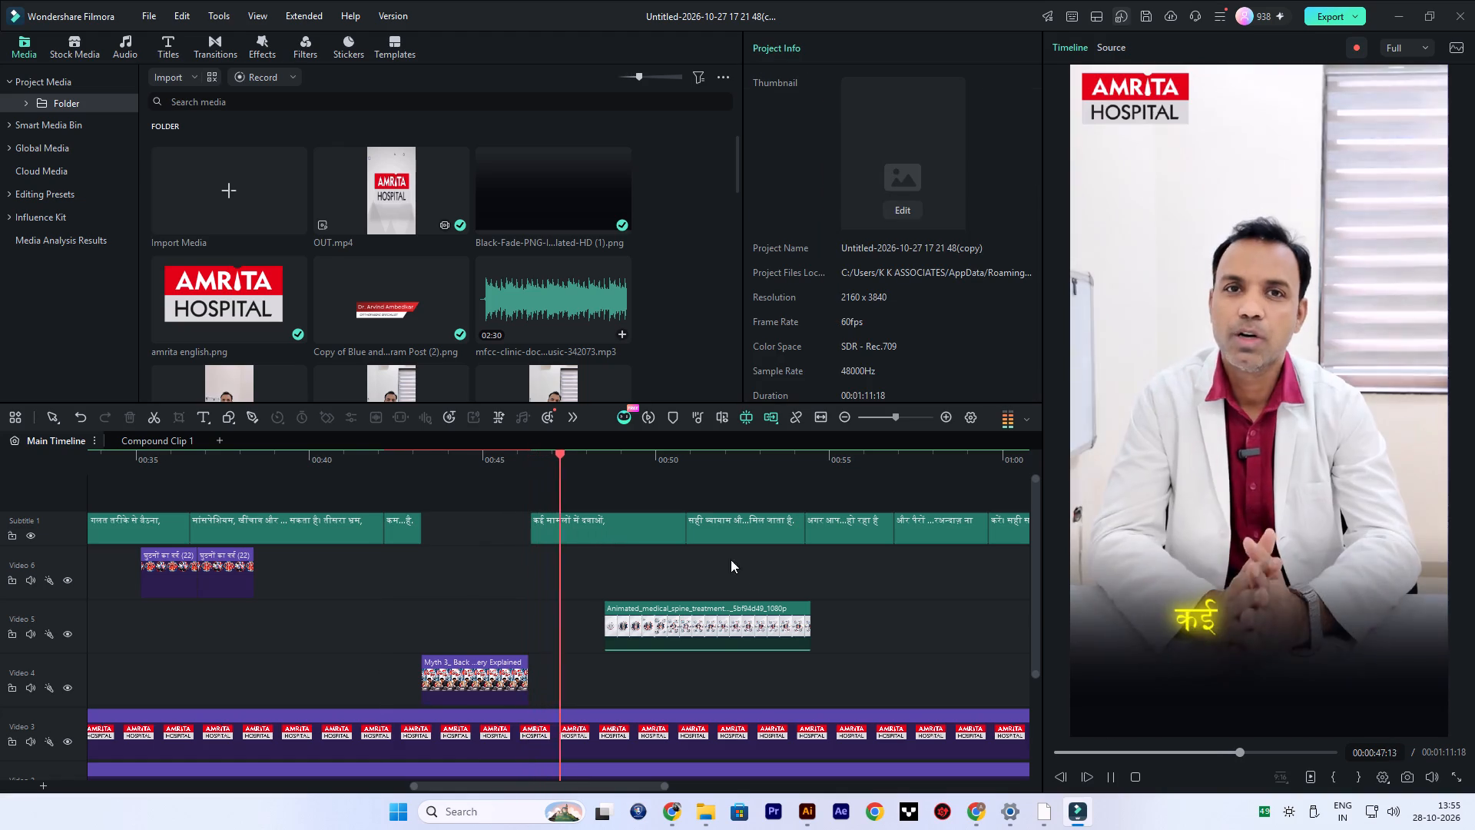
scroll(747, 599, "down", 2, "ctrl")
scroll(724, 639, "down", 4)
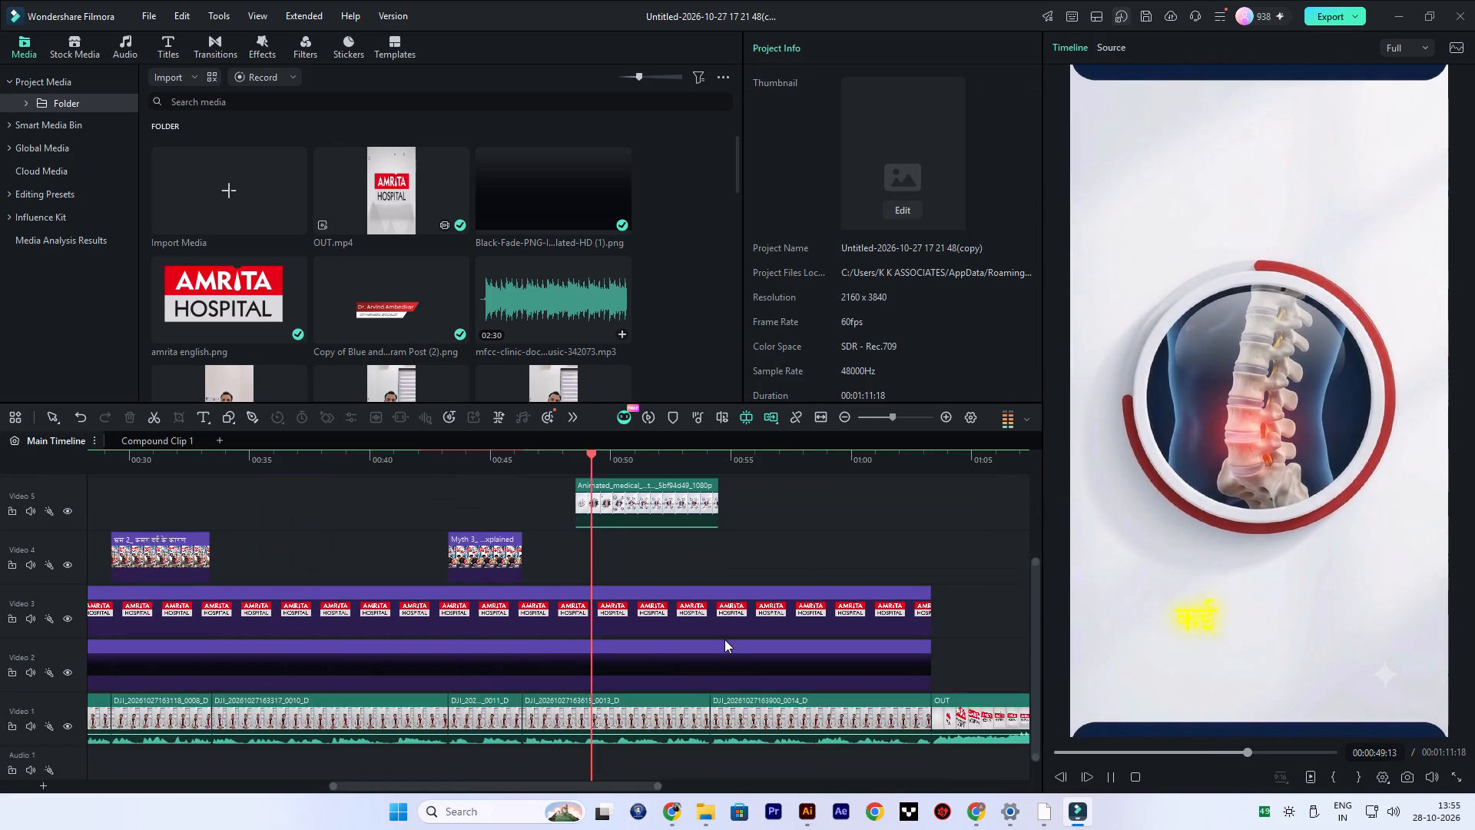
scroll(724, 639, "up", 3)
key("space")
scroll(666, 627, "up", 2)
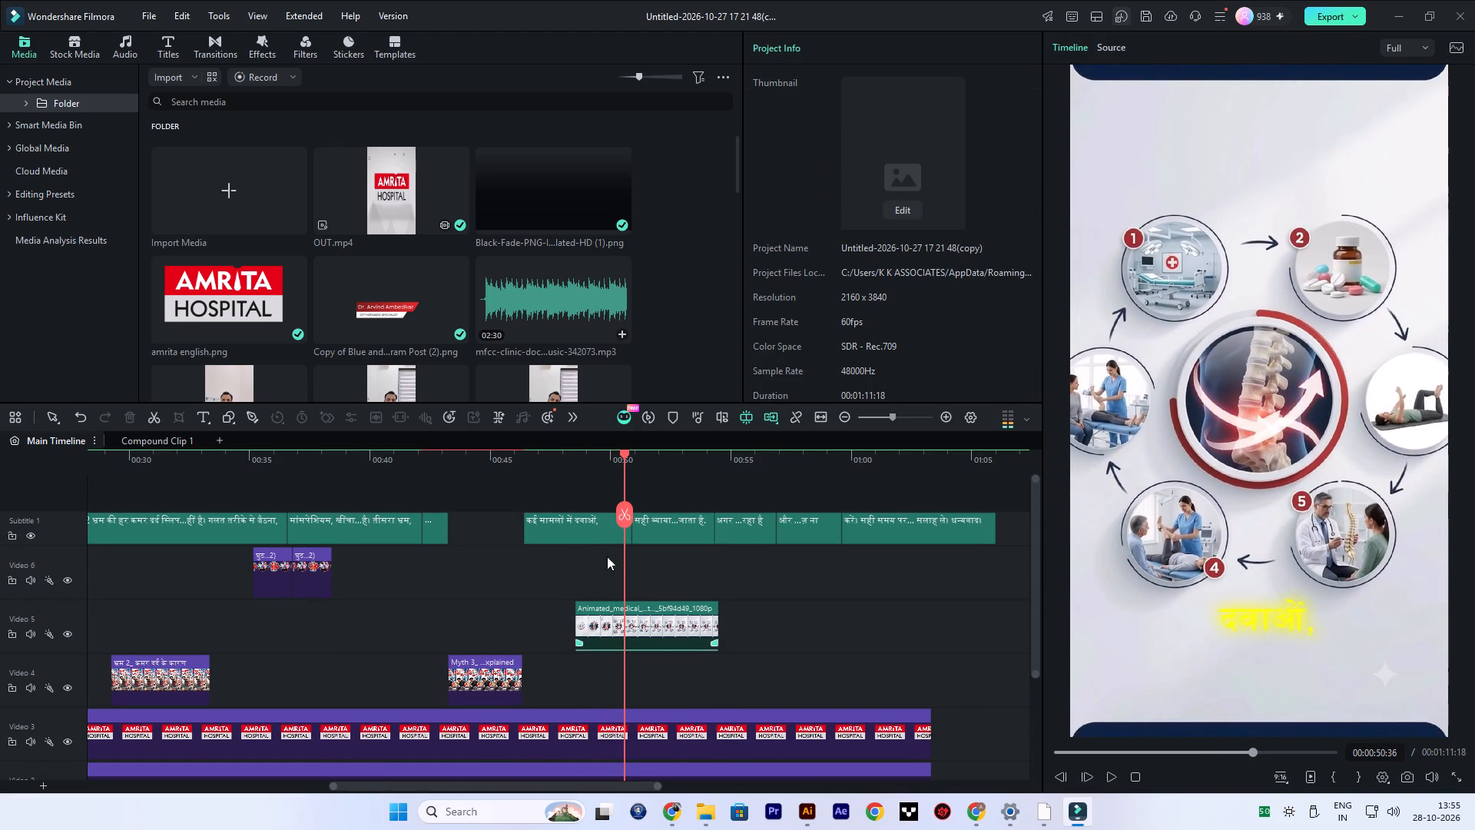
Replay from about 47 seconds and delete the caption "कई मामलों में दवाओं," lying over the animated spine treatment clip.
left_click(542, 452)
key("space")
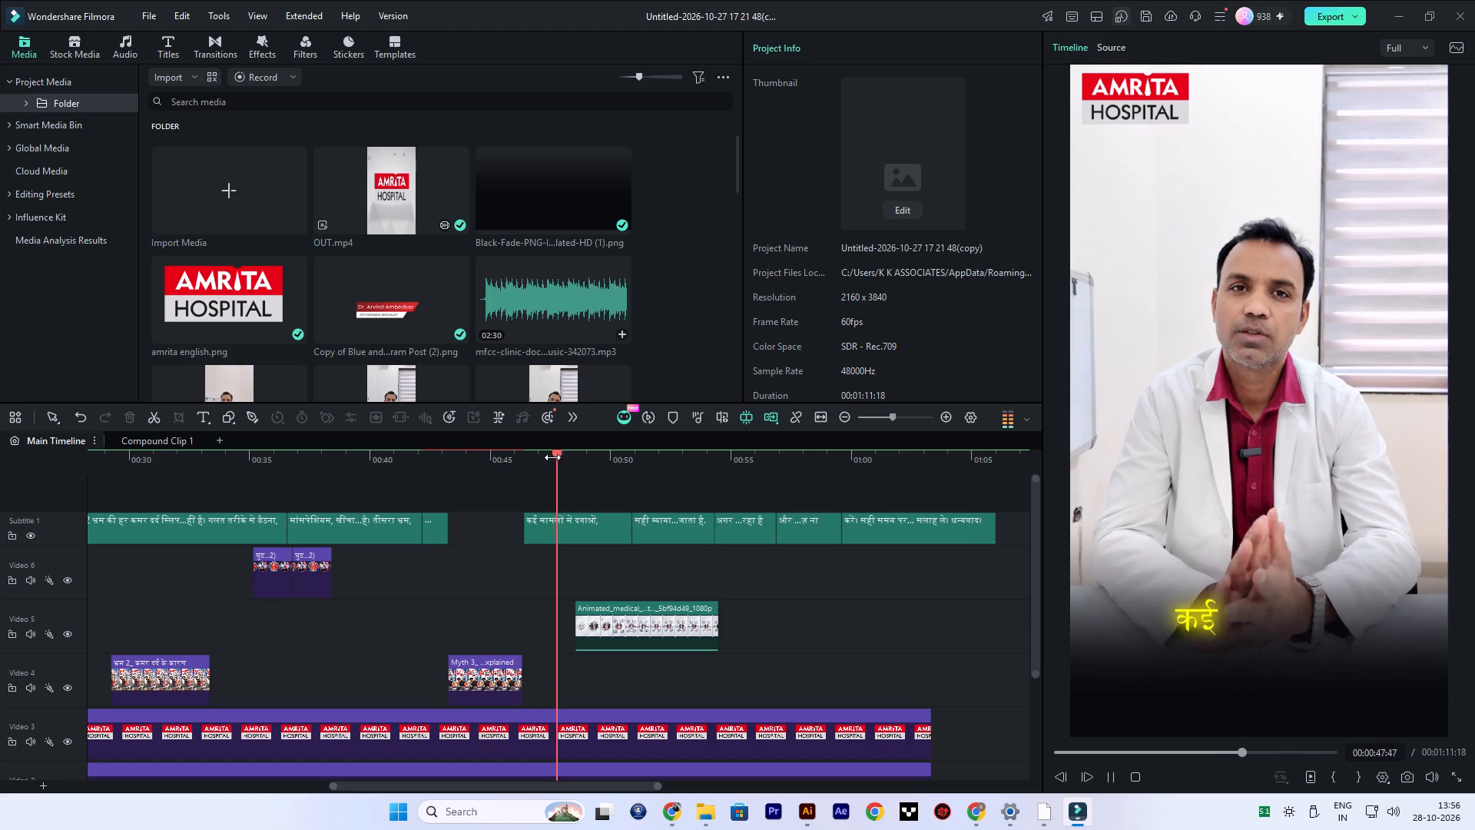
key("space")
scroll(583, 550, "up", 3, "ctrl")
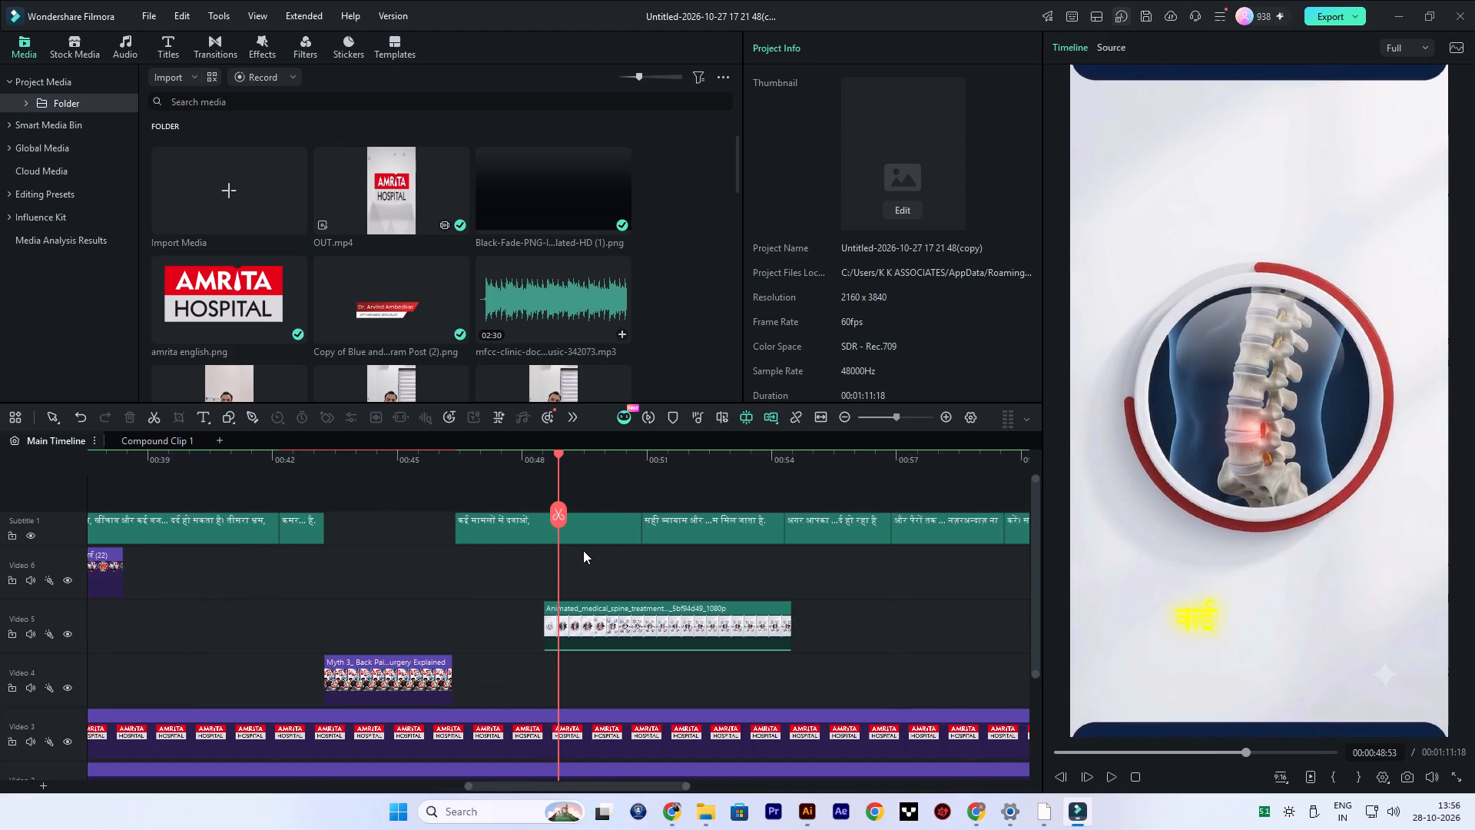
scroll(492, 553, "up", 3, "ctrl")
left_click_drag(561, 453, 489, 460)
key("space")
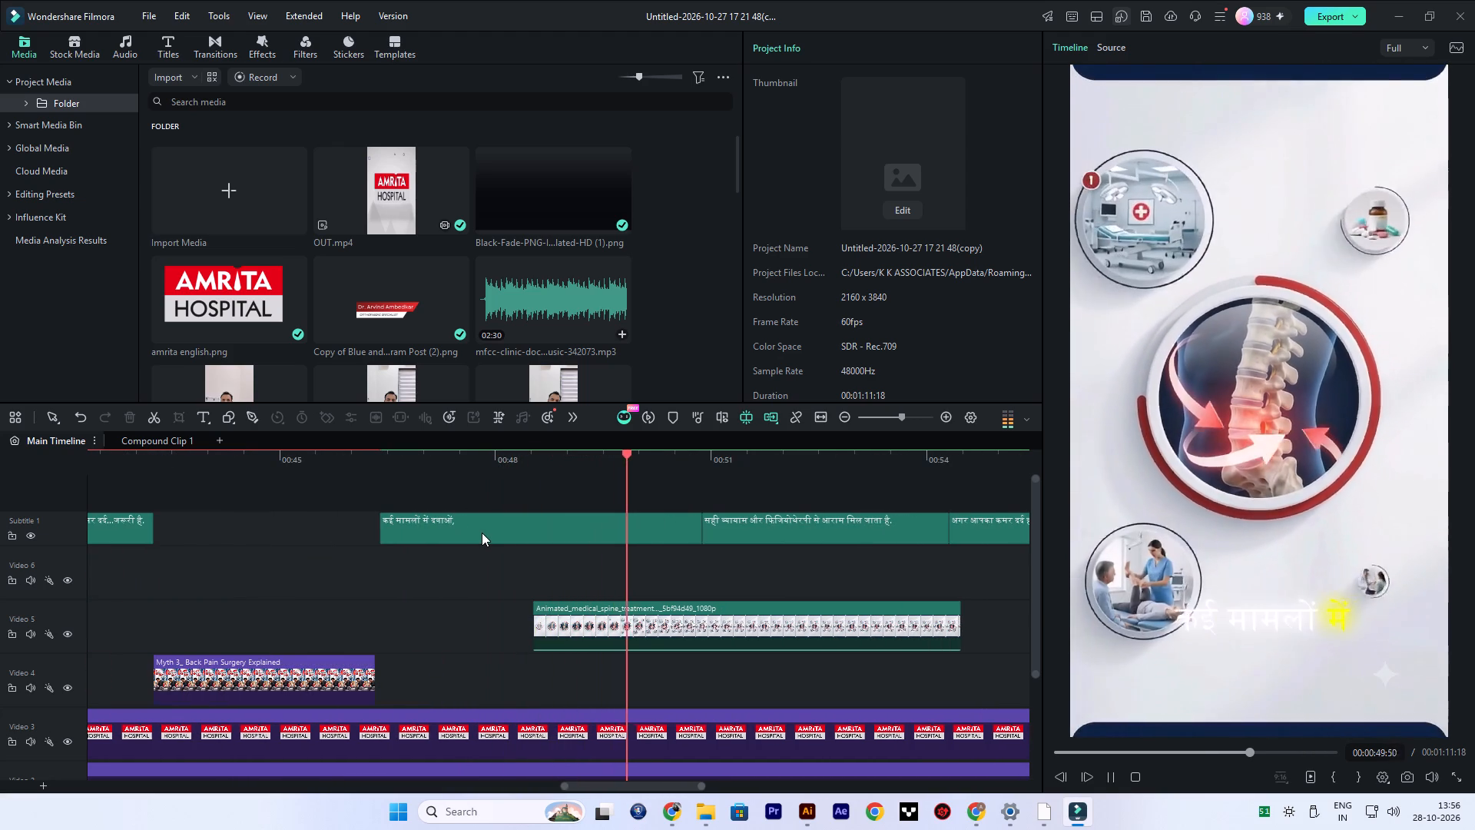
key("space")
left_click(482, 533)
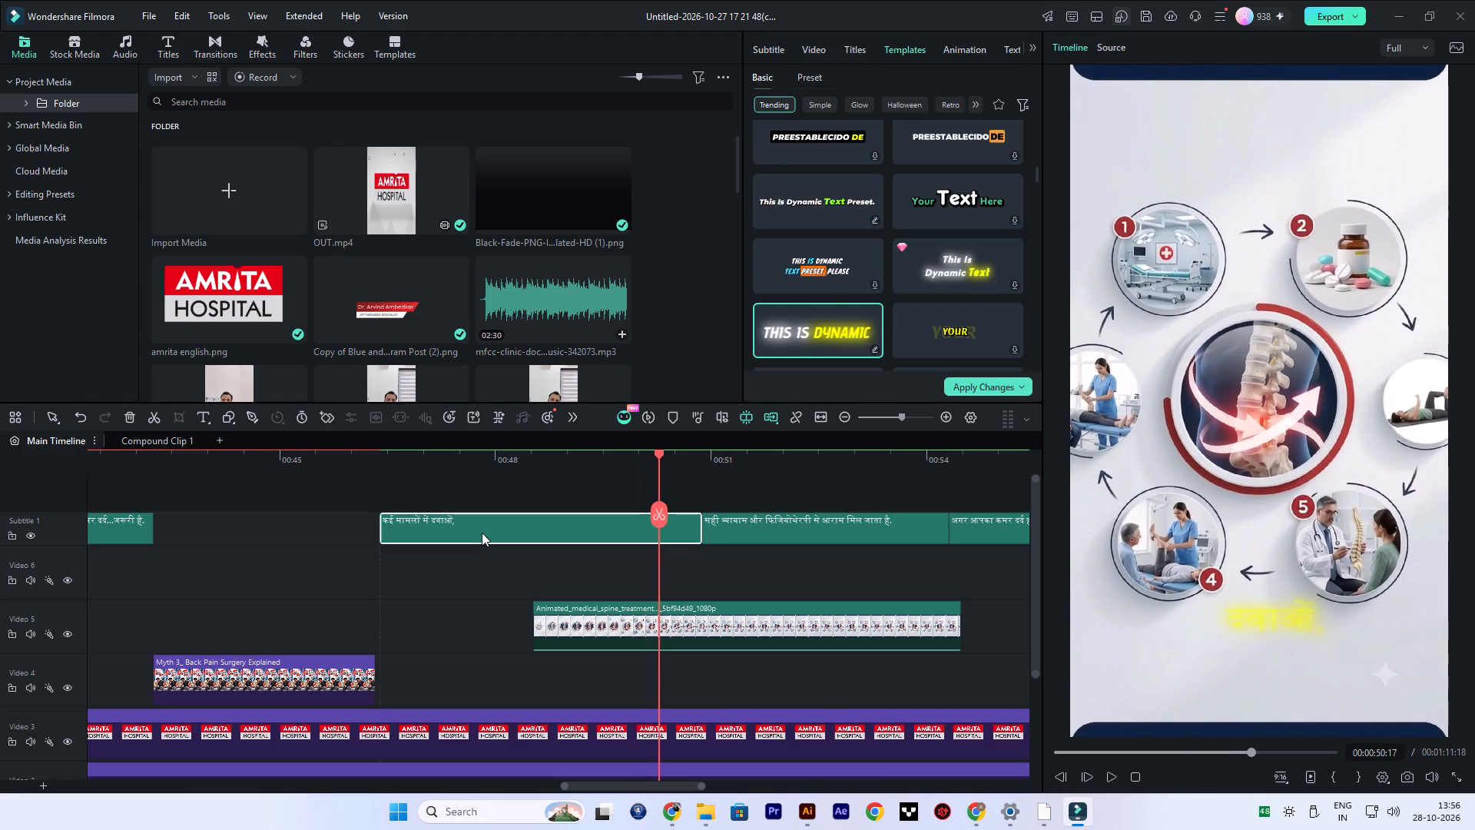
key("Delete")
Replay from about 48 to 56 seconds to check the captions over and after the animated spine treatment clip.
left_click(510, 451)
key("space")
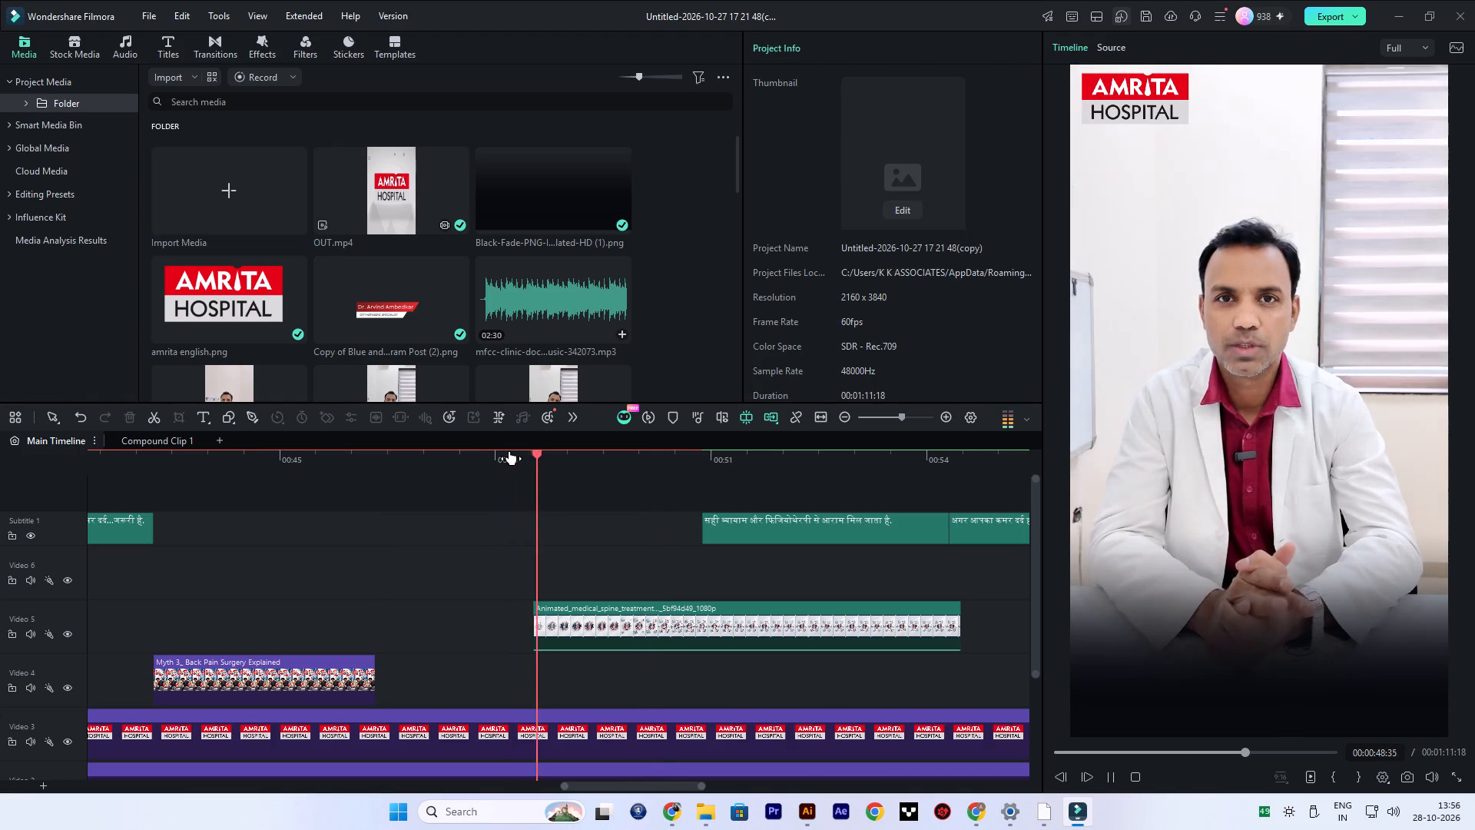
scroll(736, 514, "down", 2, "ctrl")
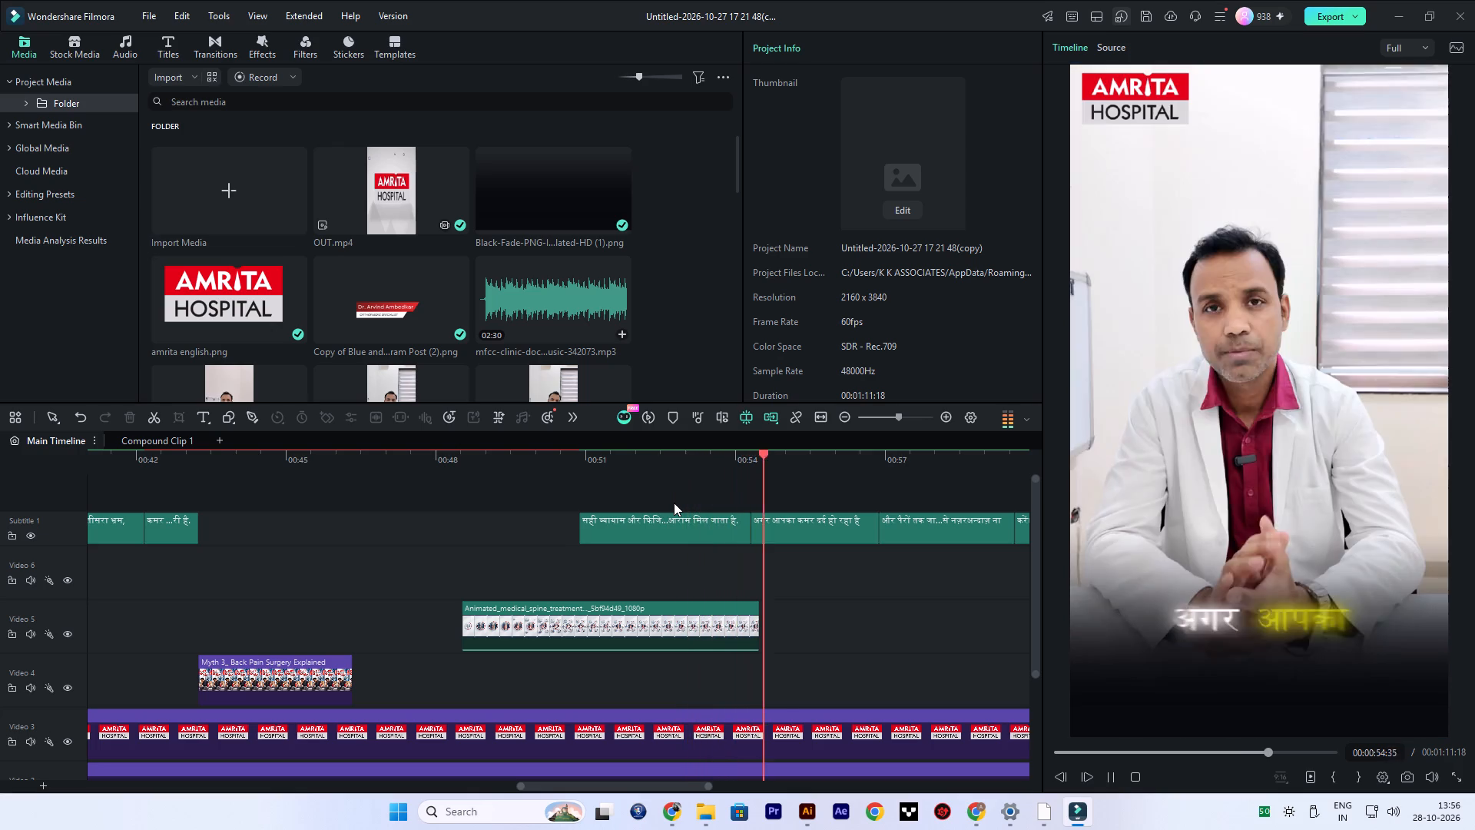
scroll(682, 529, "down", 3, "ctrl")
key("space")
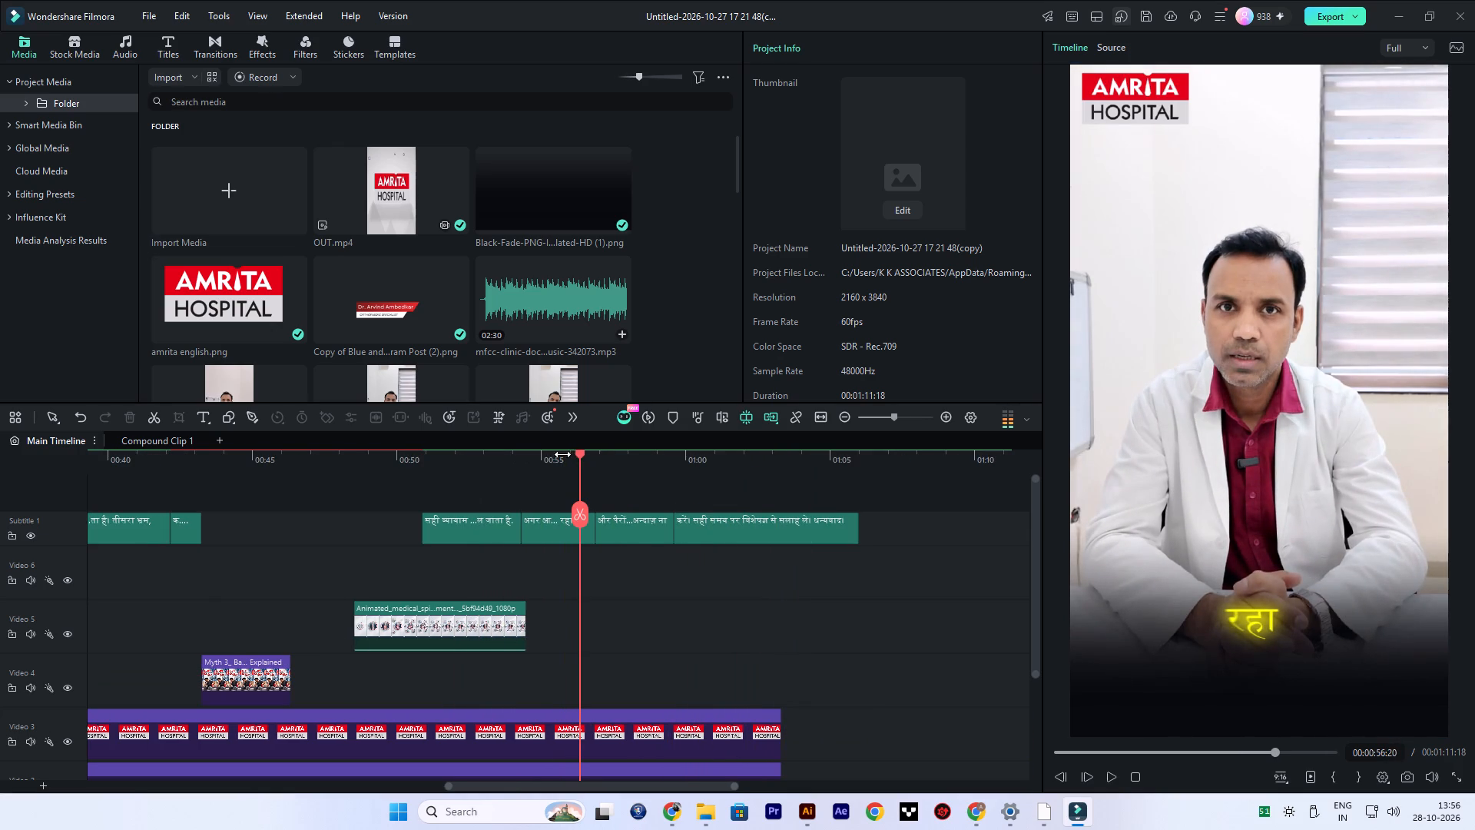
Go back to the Myth 2 graphic and replay about 28 to 36 seconds to check the captions over it.
left_click_drag(578, 456, 178, 491)
scroll(277, 589, "down", 2, "ctrl")
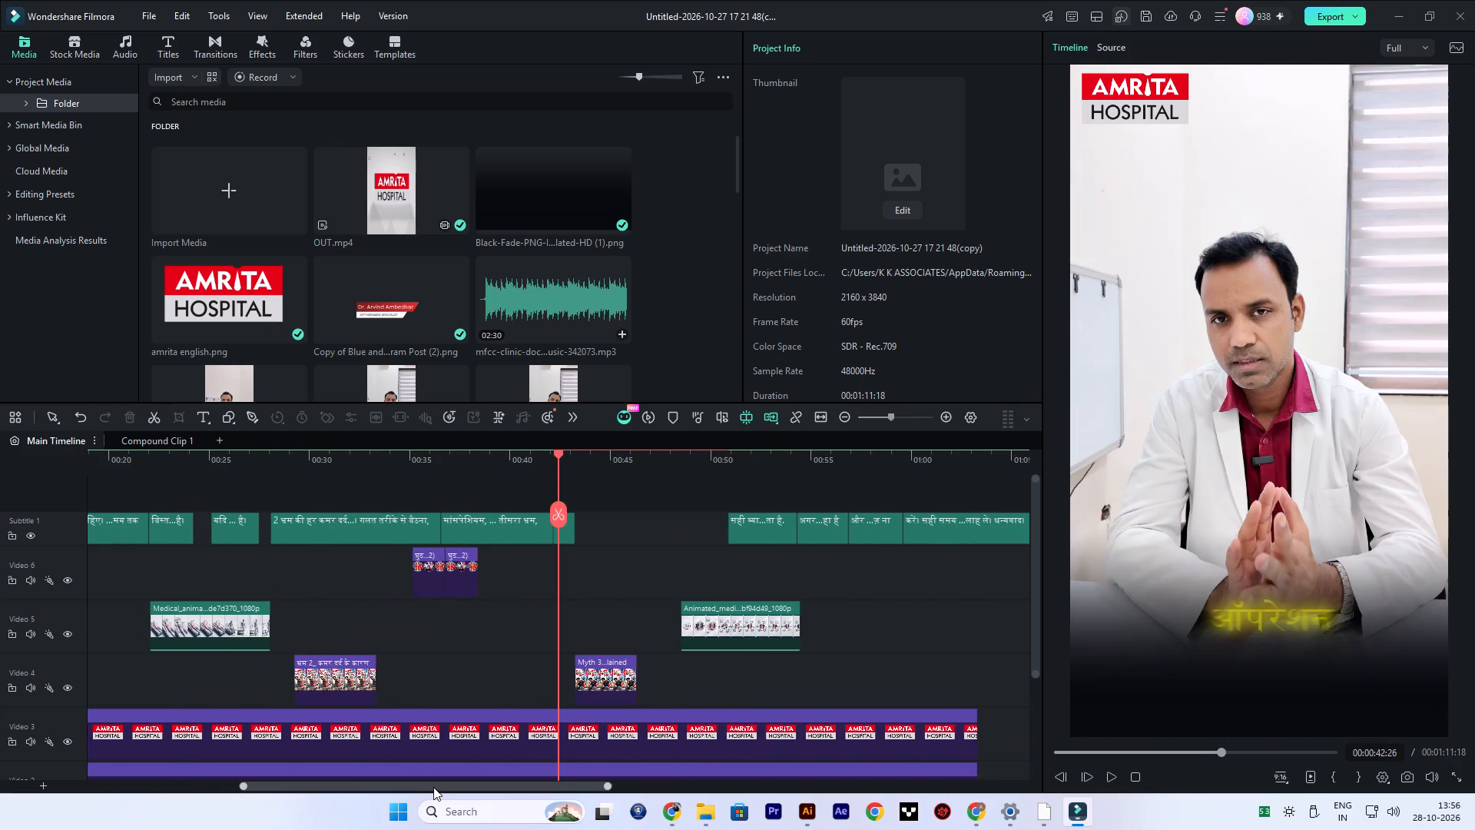
left_click_drag(432, 786, 297, 779)
left_click(787, 454)
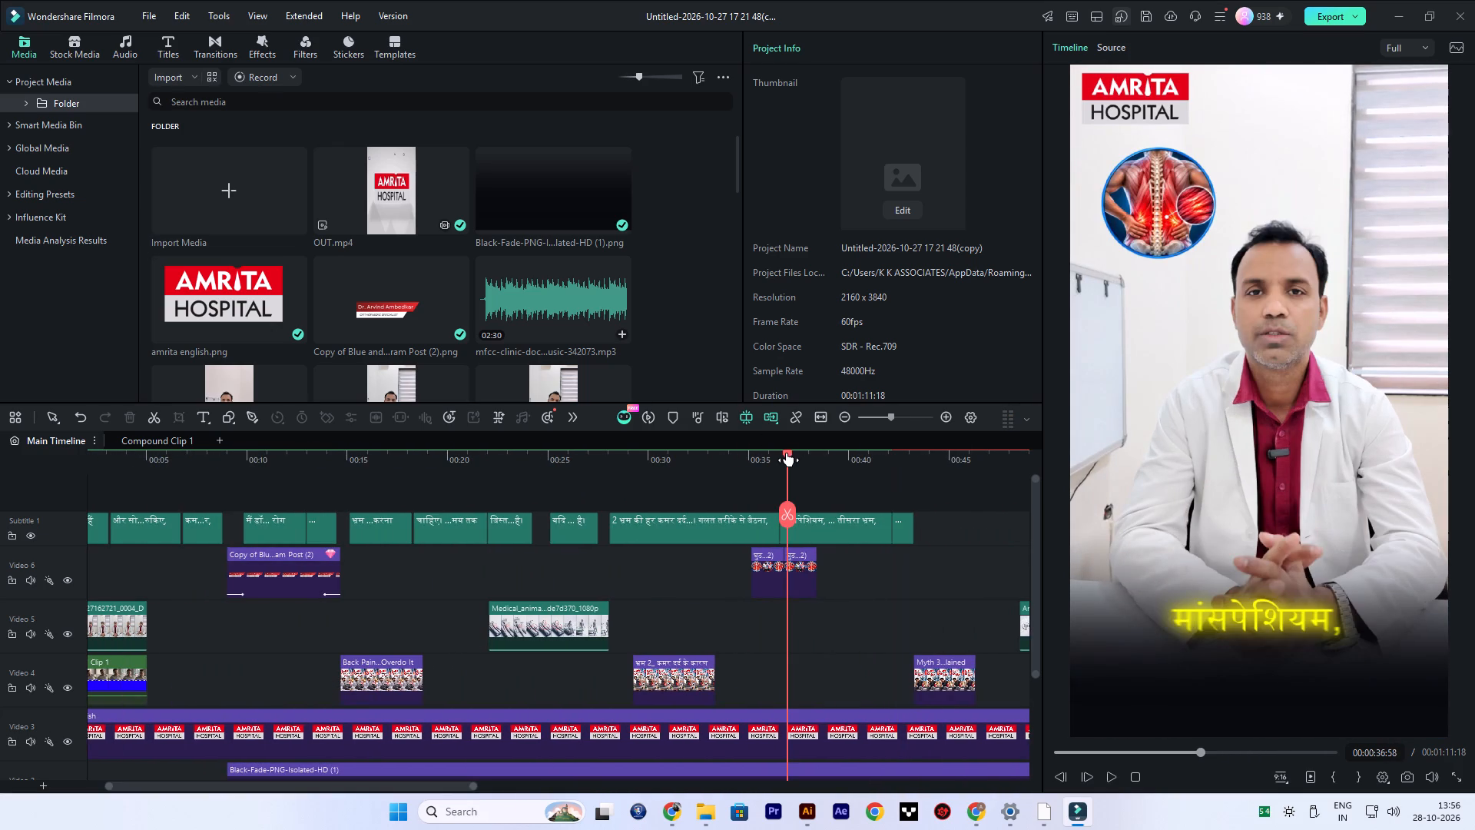
left_click_drag(787, 453, 640, 459)
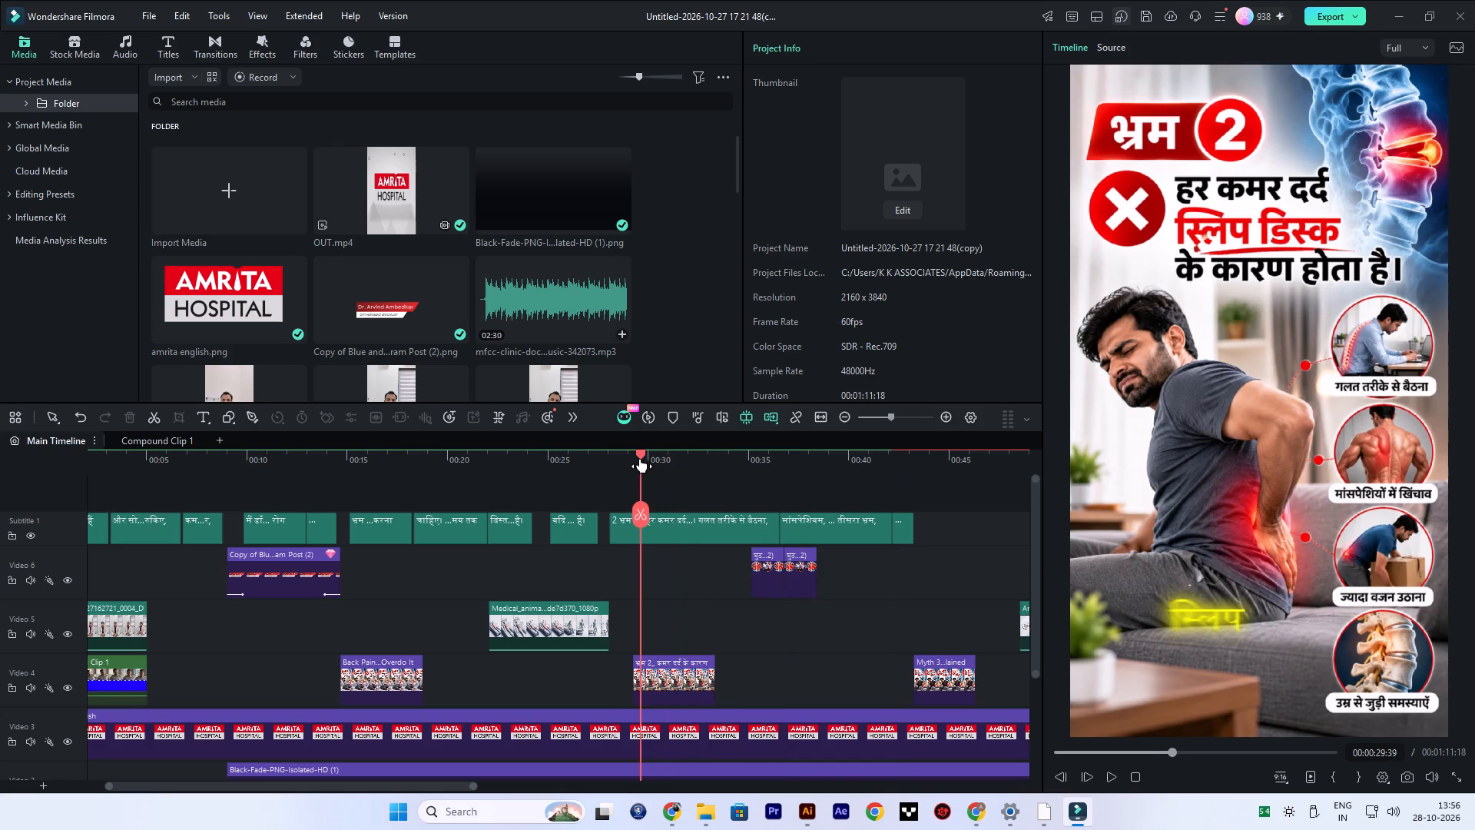
left_click_drag(640, 459, 627, 455)
key("space")
scroll(655, 562, "up", 2, "ctrl")
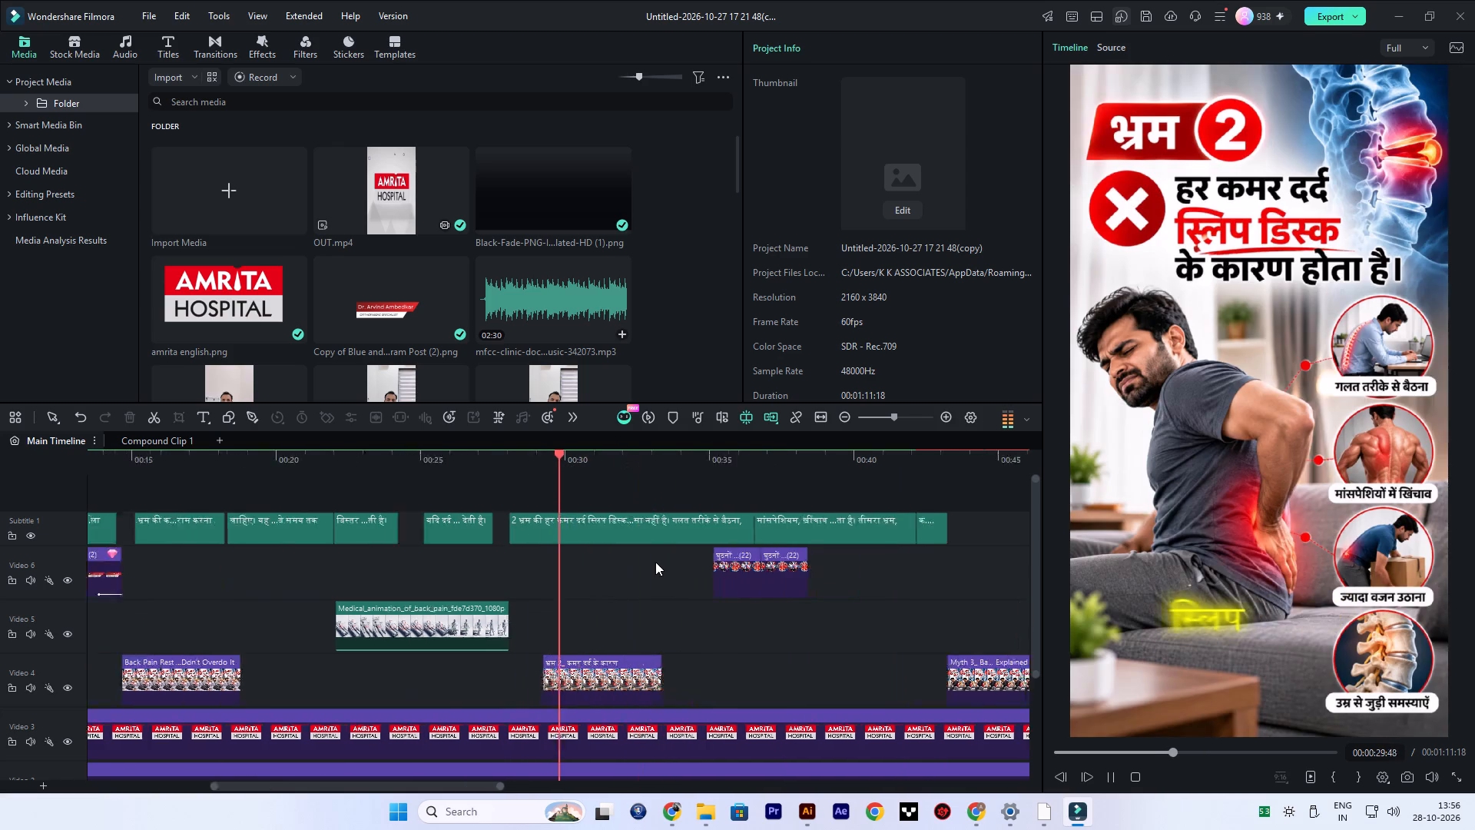
scroll(655, 562, "up", 2, "ctrl")
key("space")
left_click(491, 454)
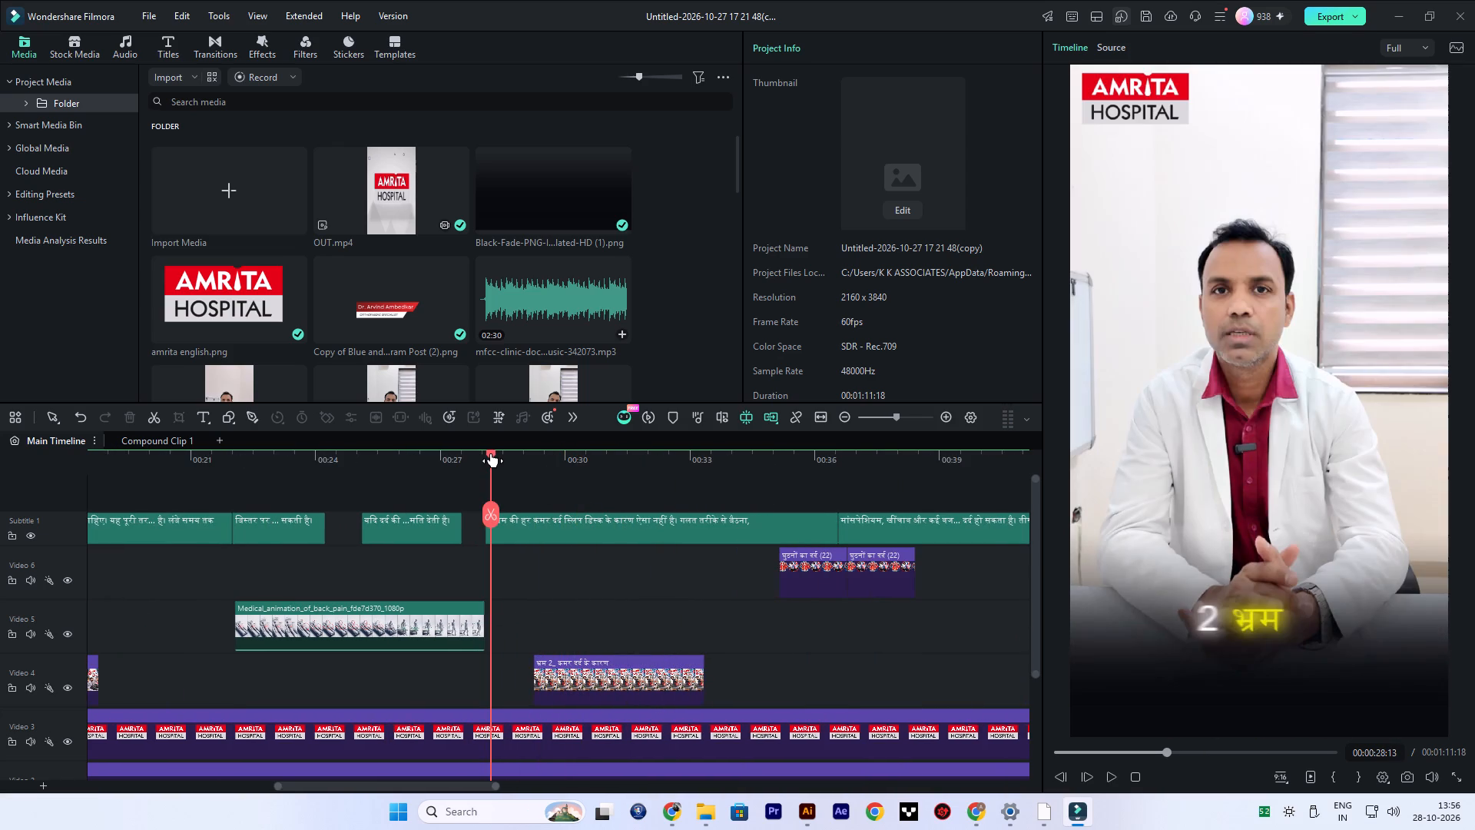
key("space")
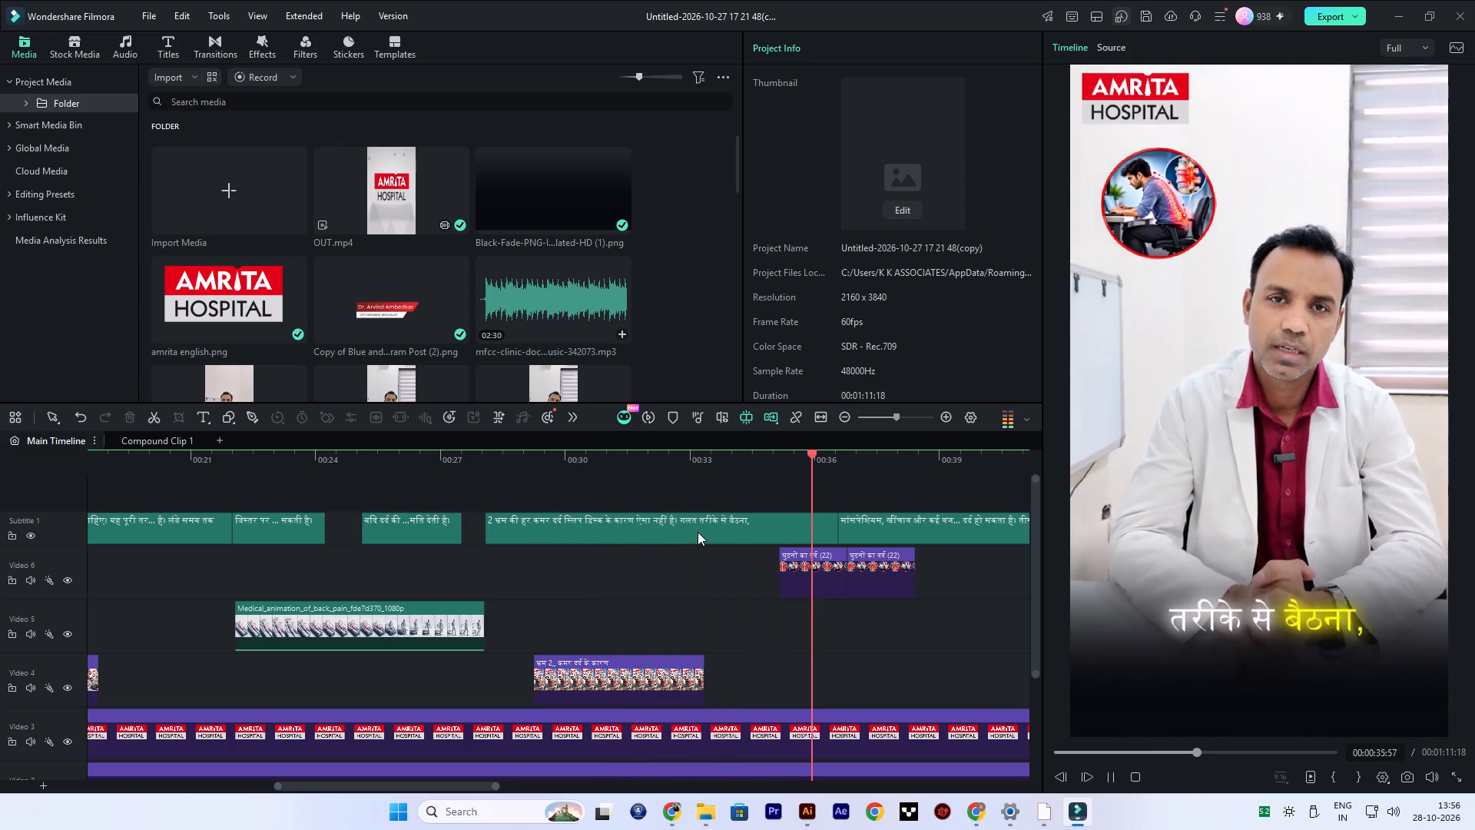
key("space")
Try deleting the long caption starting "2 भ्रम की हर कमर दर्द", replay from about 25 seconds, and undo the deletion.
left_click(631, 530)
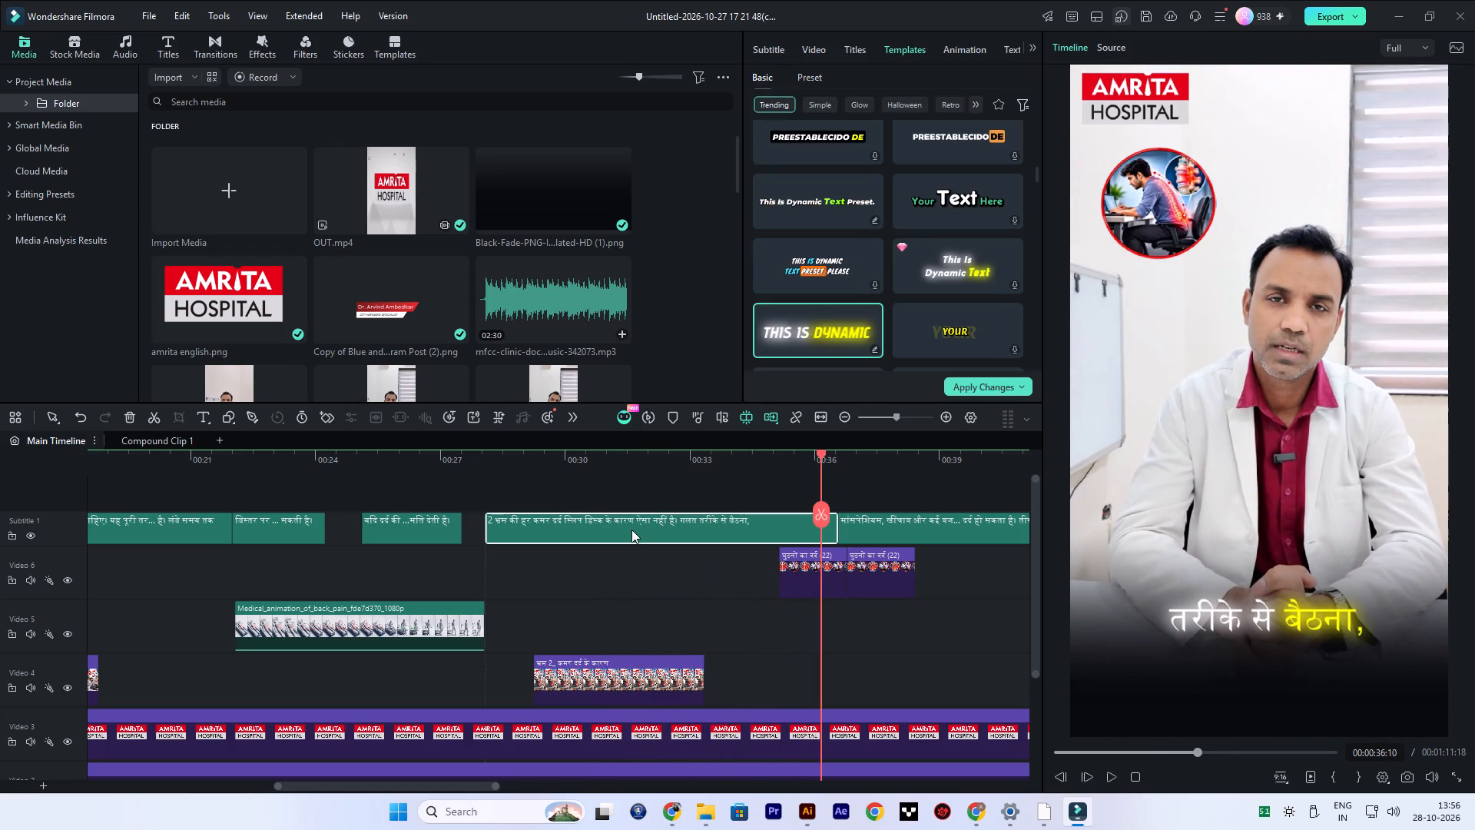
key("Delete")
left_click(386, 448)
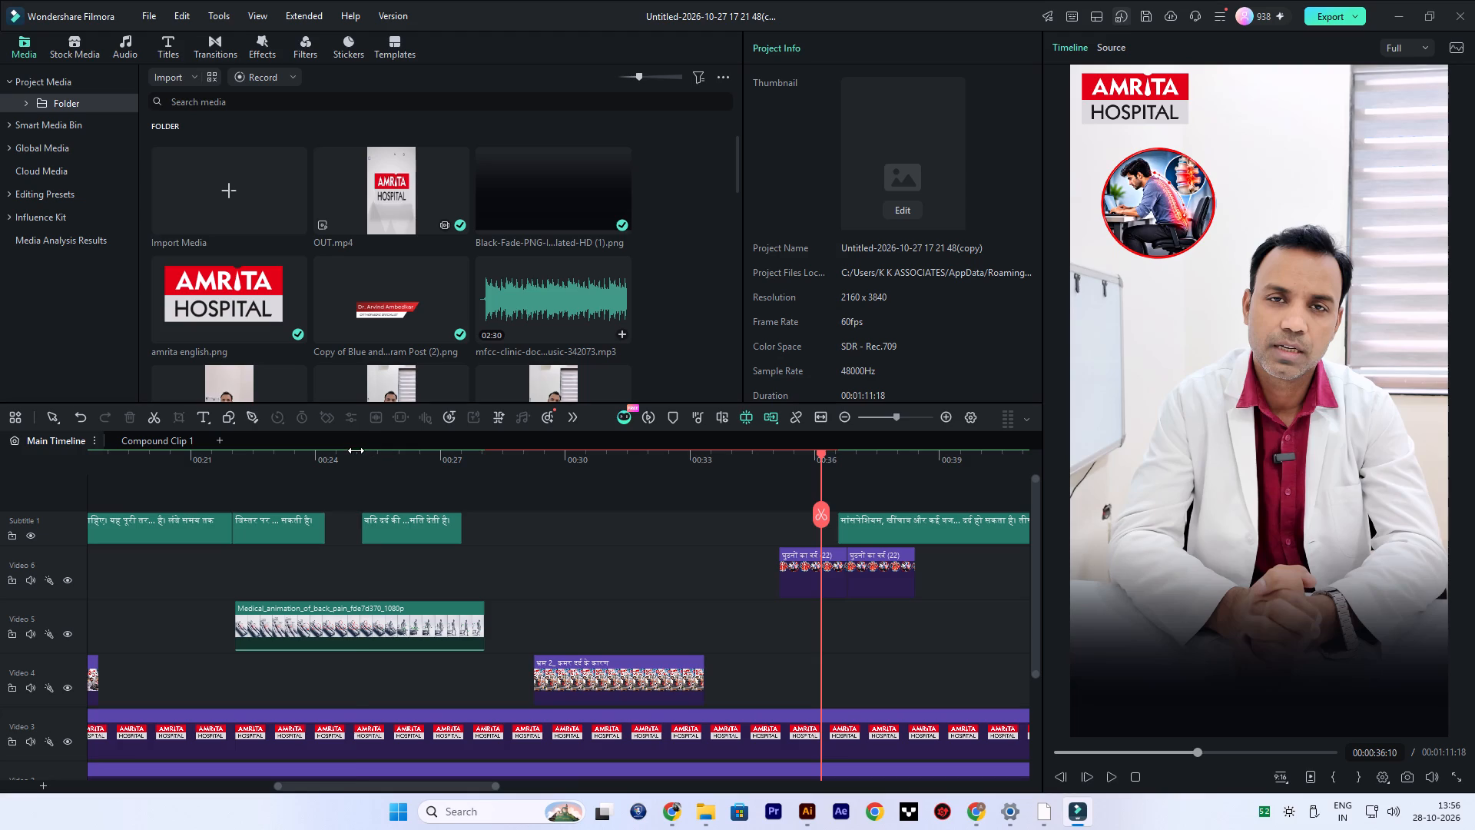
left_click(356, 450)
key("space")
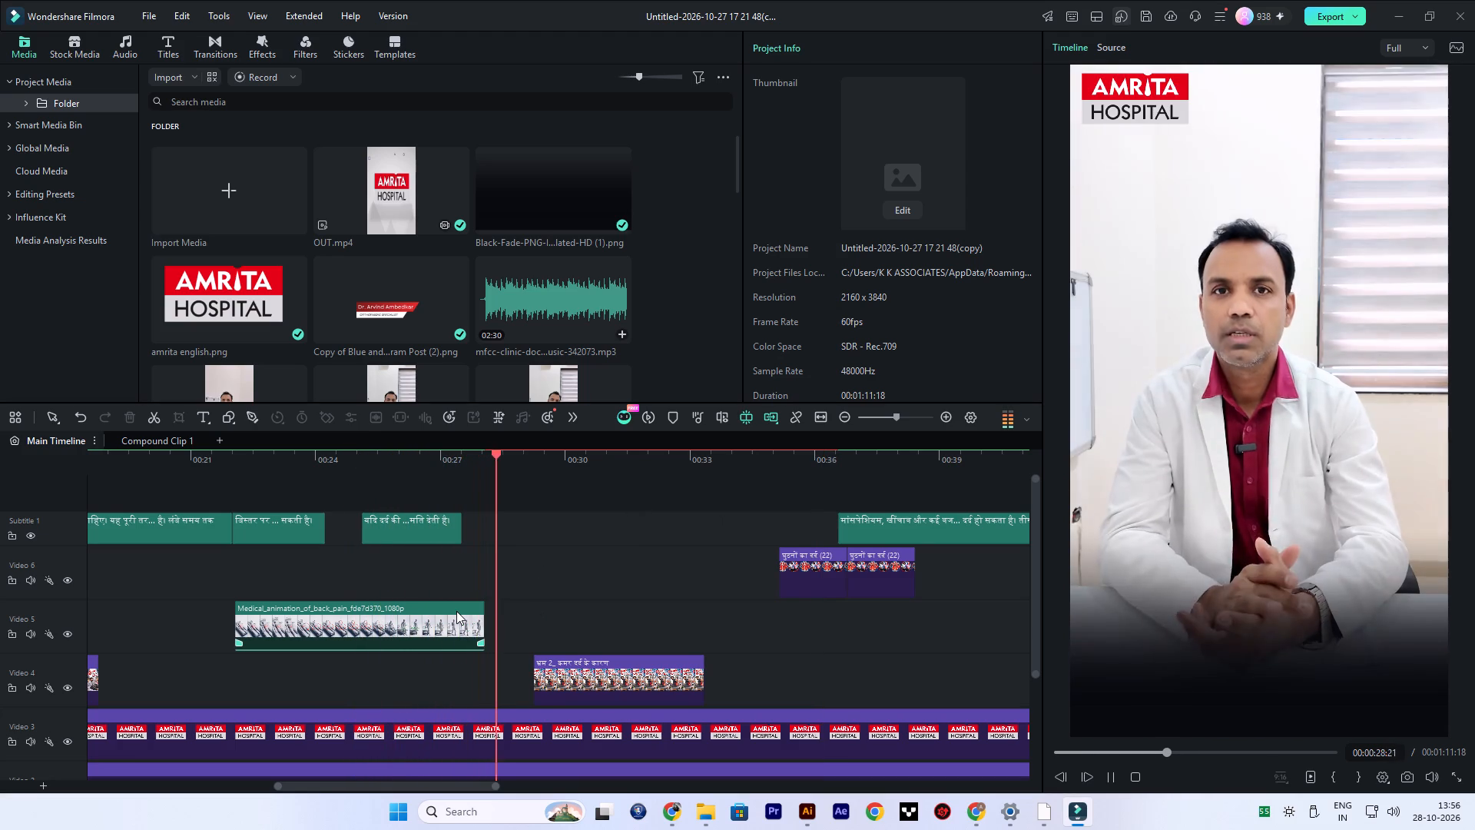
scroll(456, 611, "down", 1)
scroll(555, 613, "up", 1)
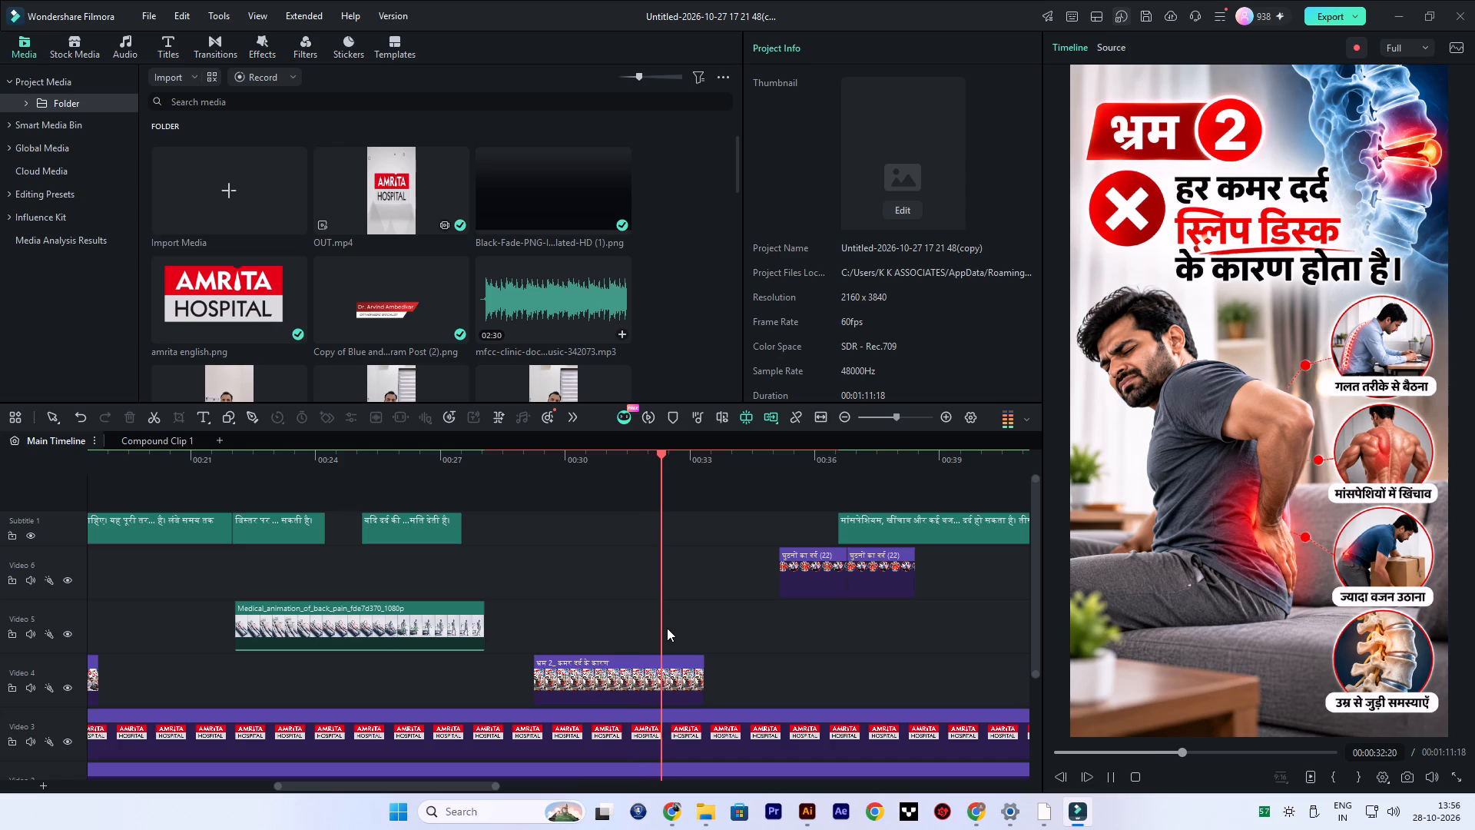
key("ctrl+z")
Replay around 33 to 34 seconds to examine the caption wording at the end of the Myth 2 graphic.
key("space")
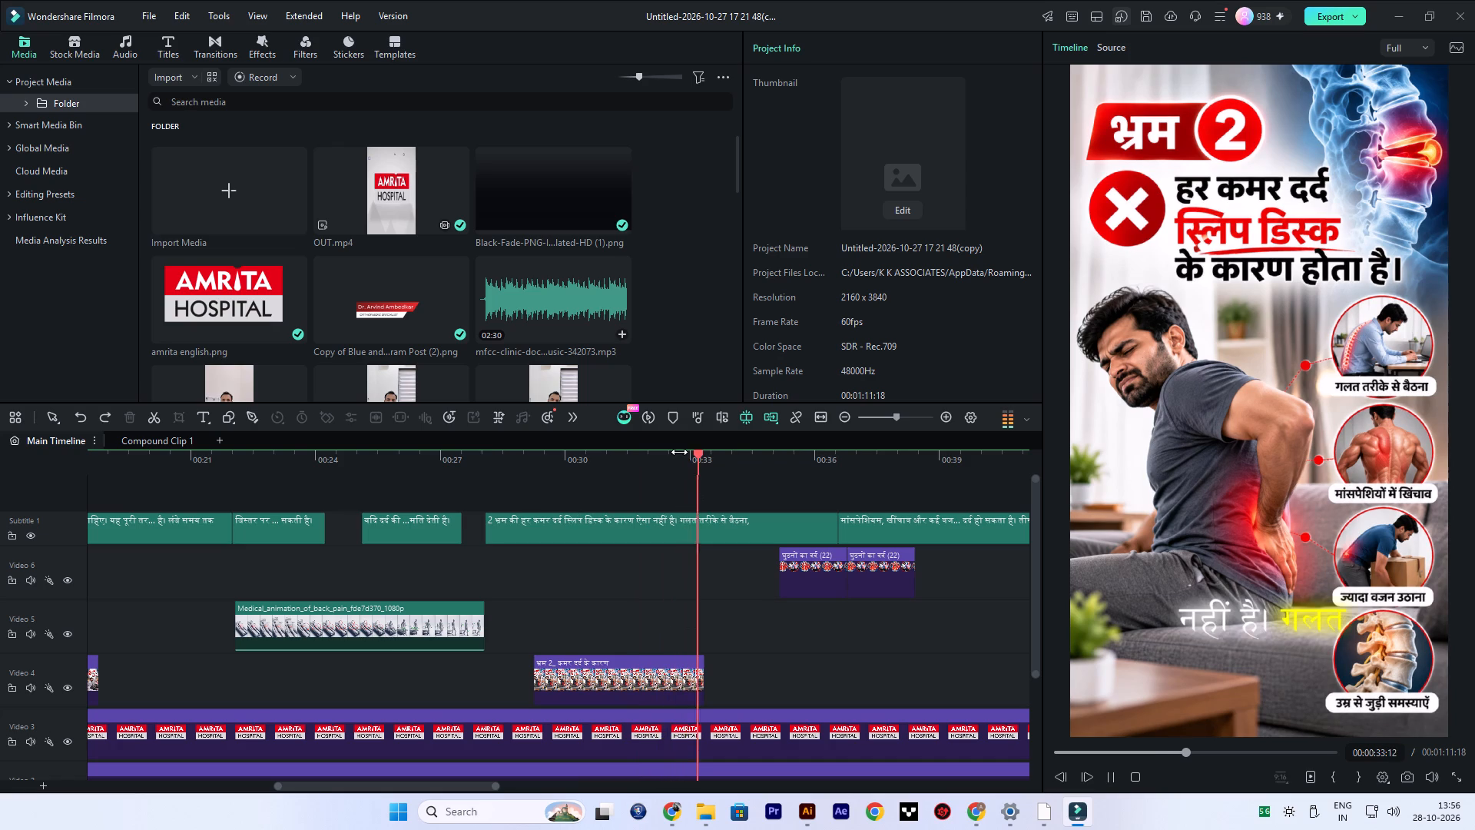
key("space")
key("space")
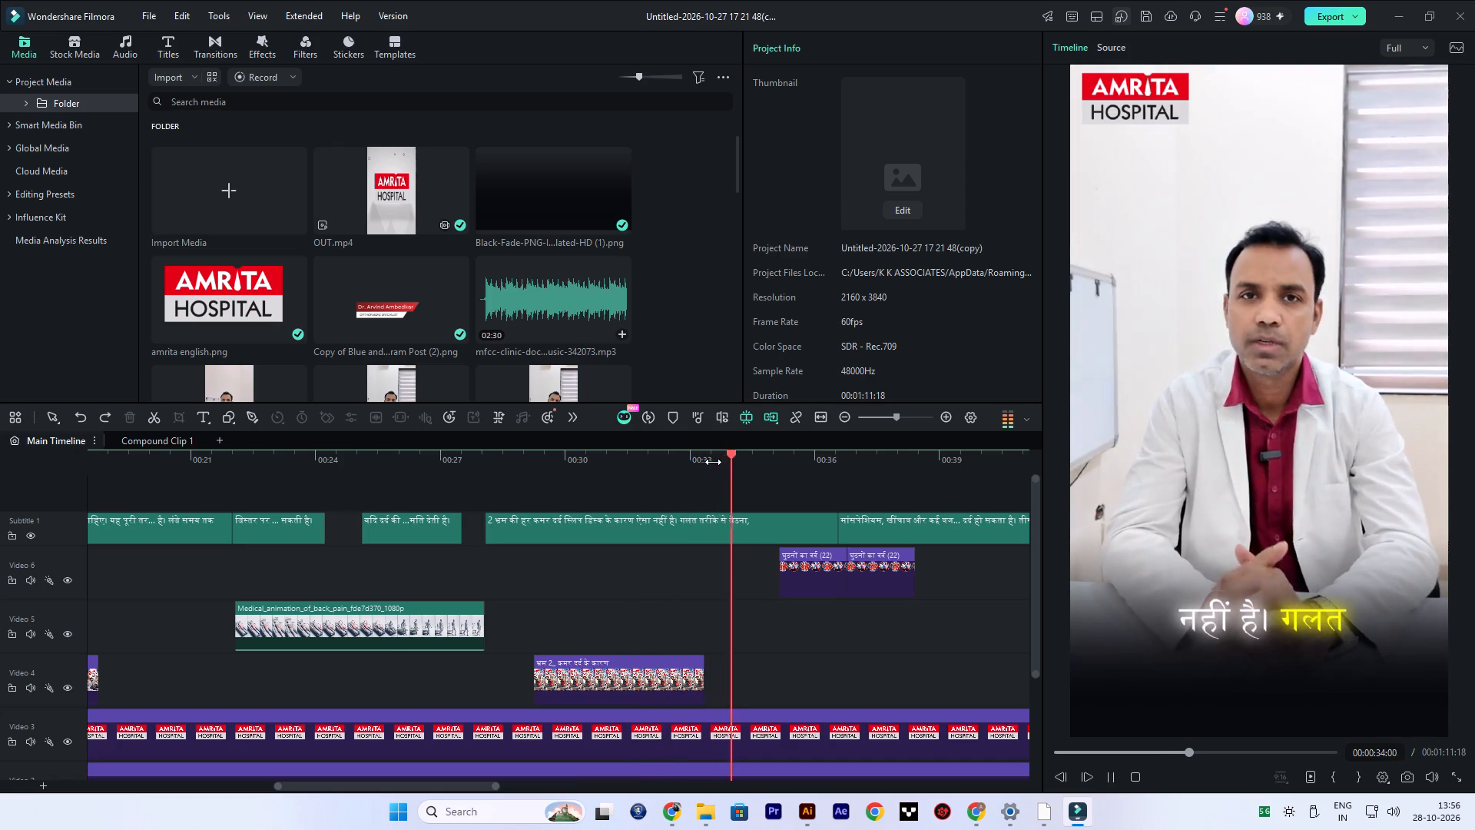
key("space")
left_click(688, 453)
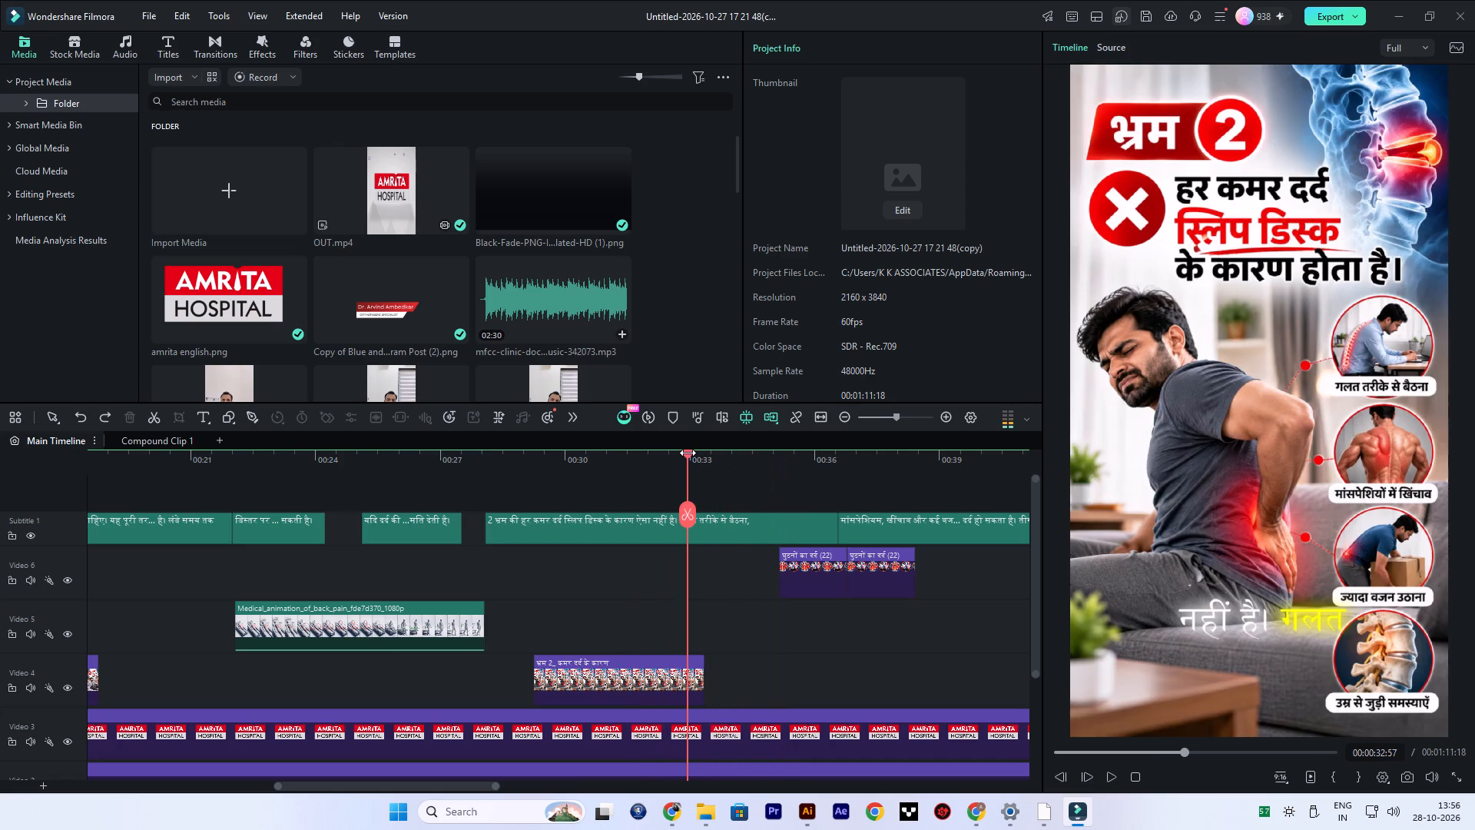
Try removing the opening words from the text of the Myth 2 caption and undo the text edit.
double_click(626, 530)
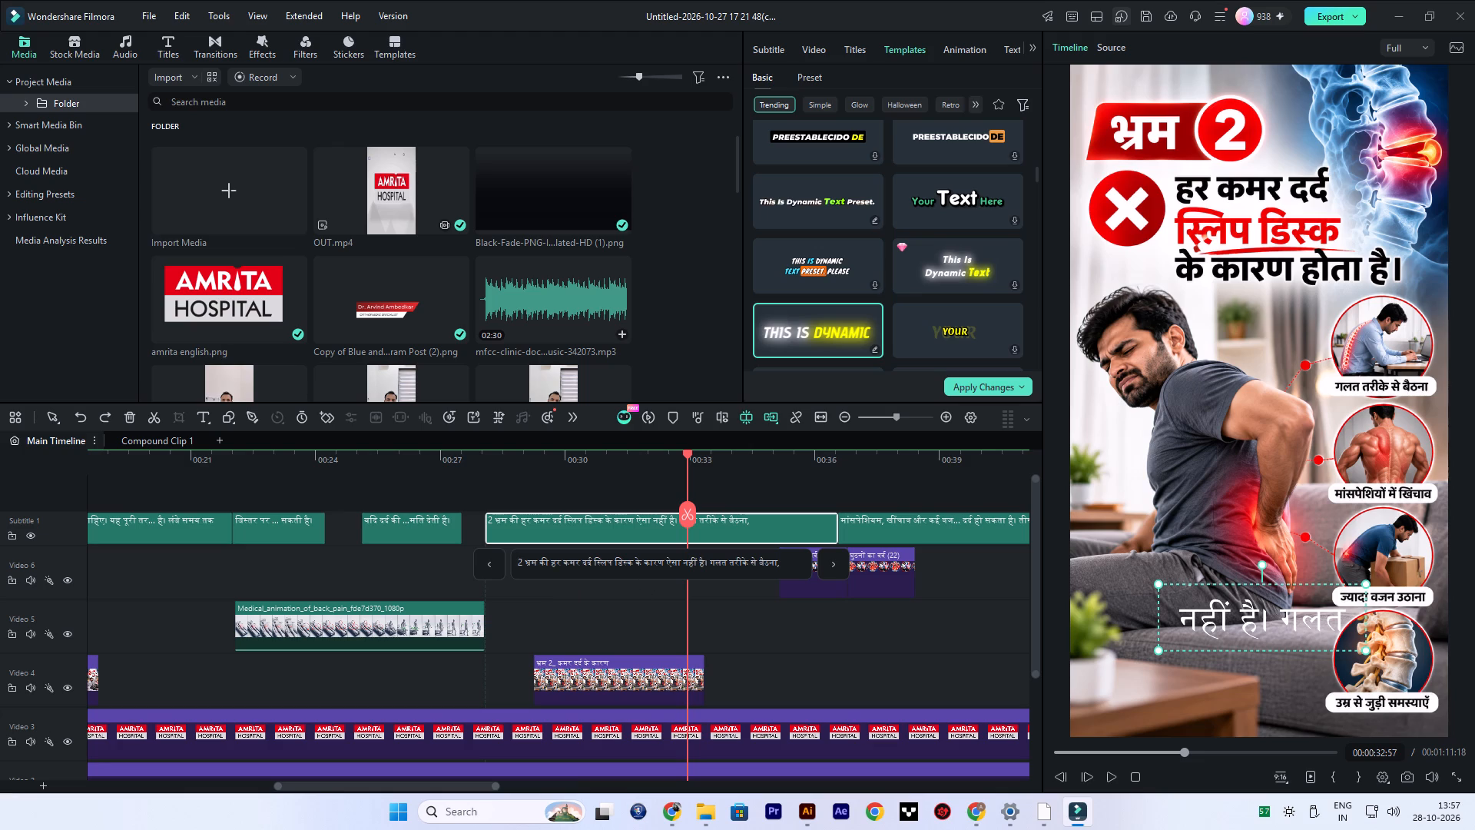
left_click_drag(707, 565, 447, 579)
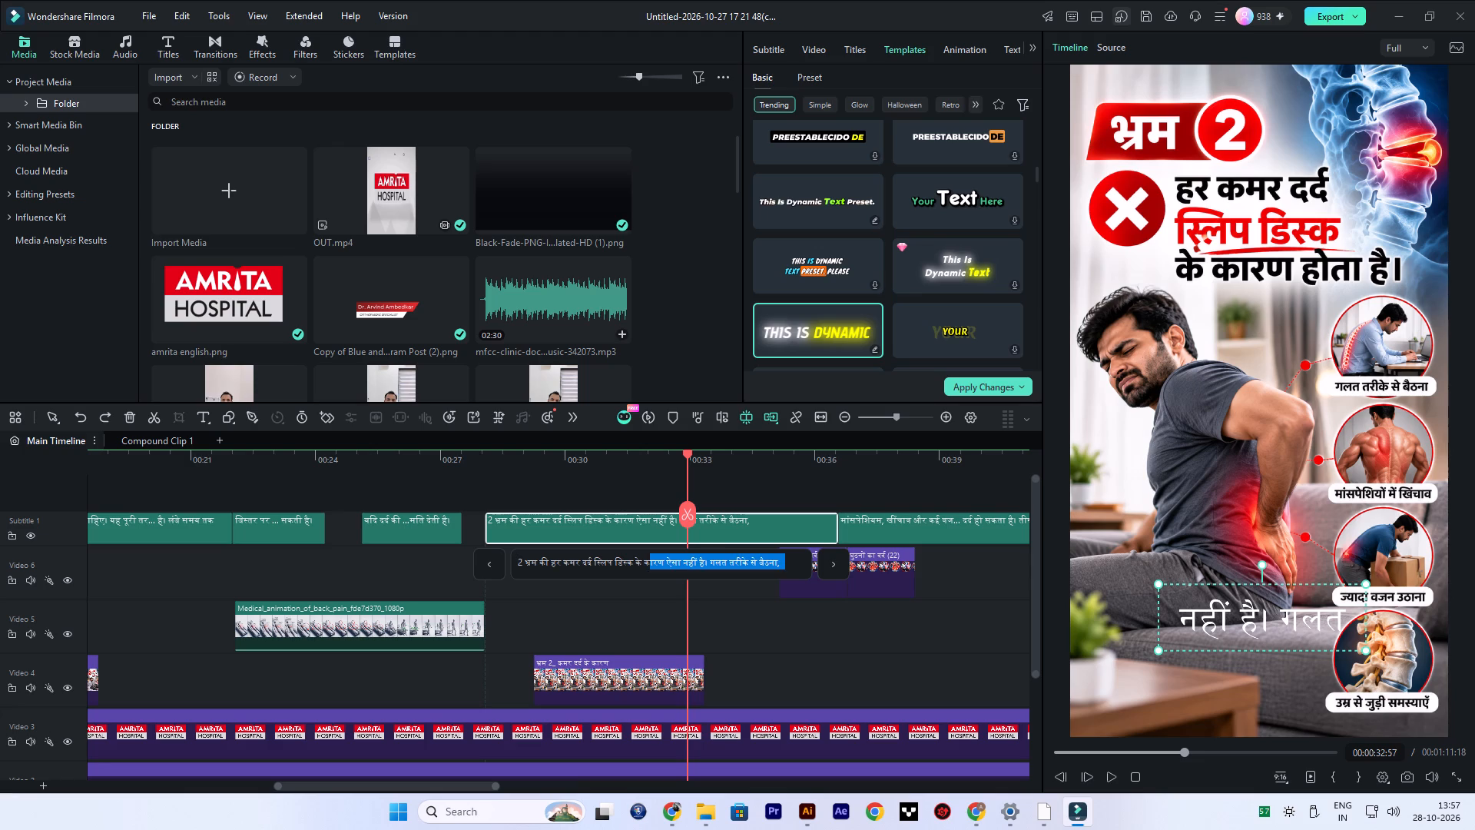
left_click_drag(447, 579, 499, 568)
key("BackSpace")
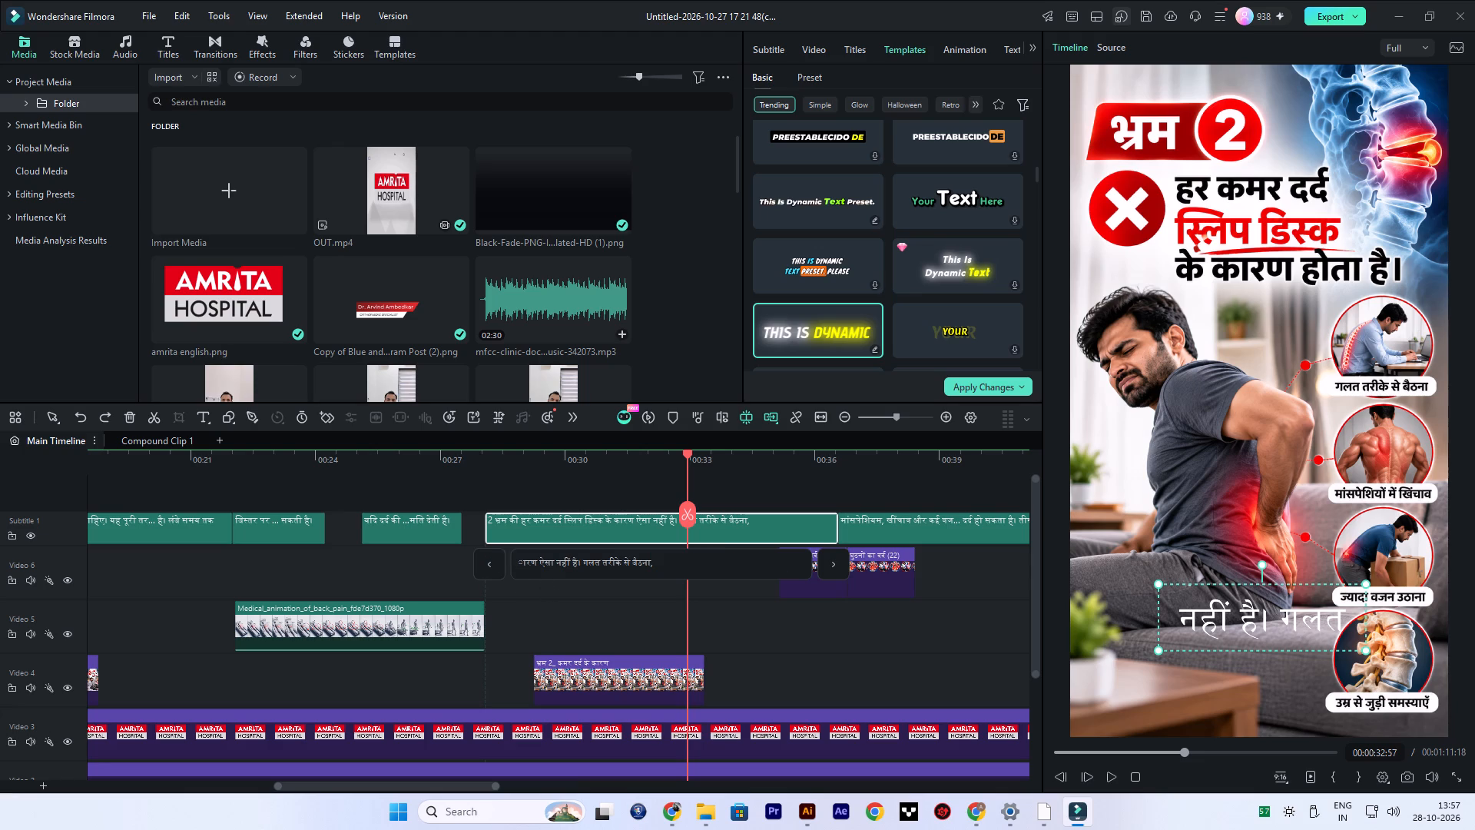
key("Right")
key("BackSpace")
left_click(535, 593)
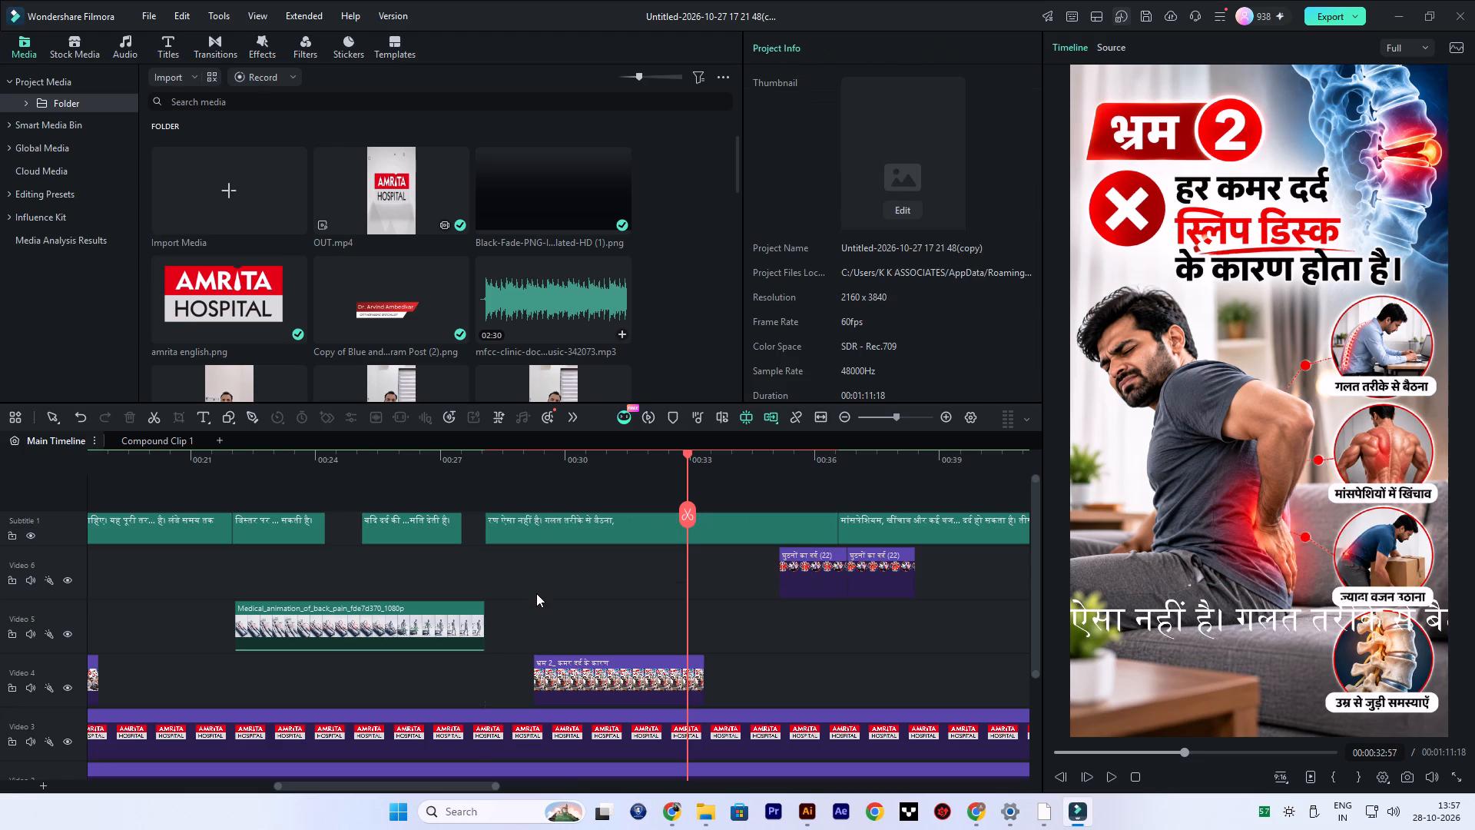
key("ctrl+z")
Cut the Myth 2 caption's text down to "गलत तरीके से बैठना," by removing all the words before it.
double_click(609, 538)
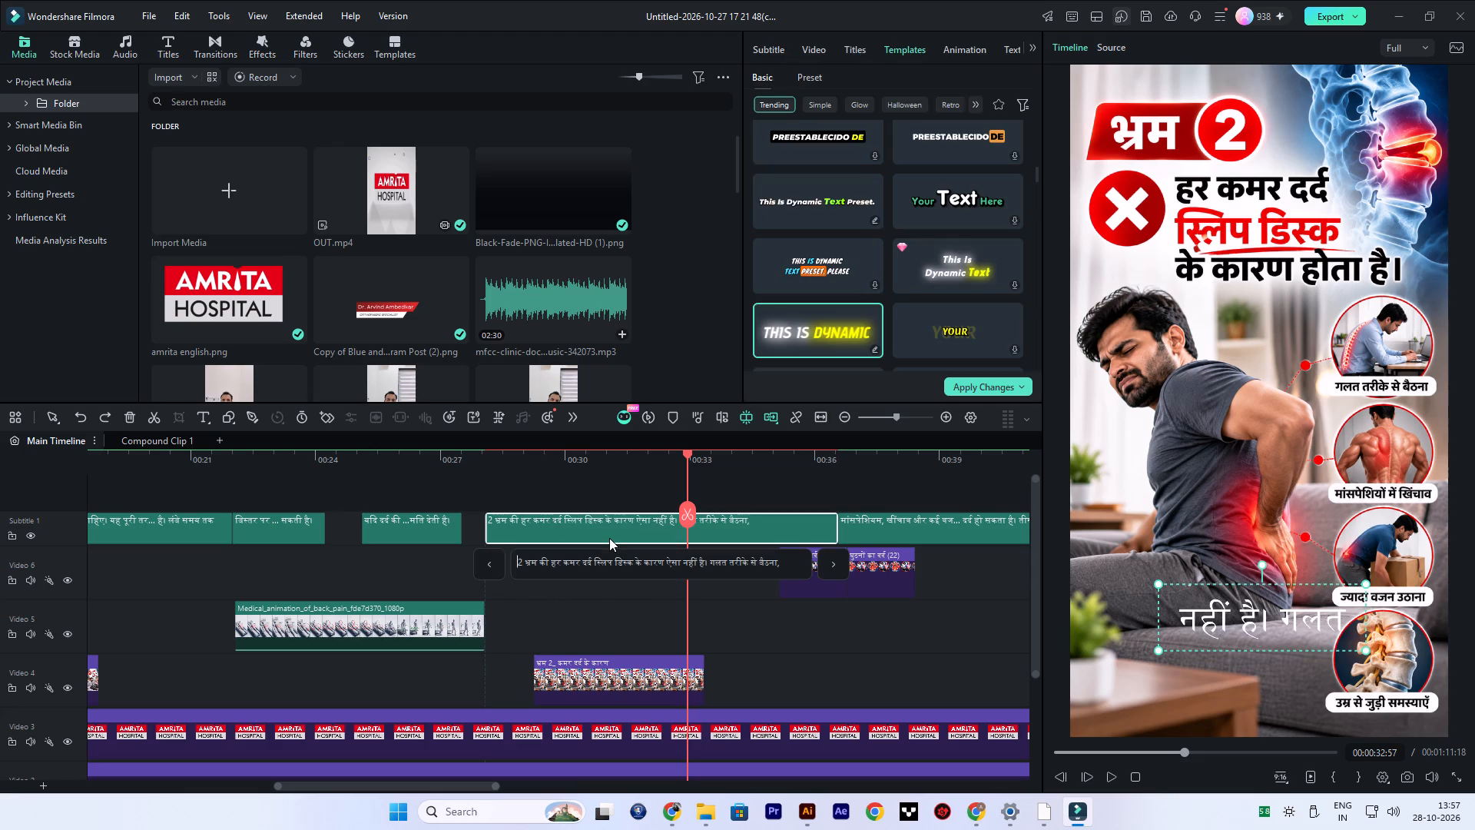
left_click_drag(706, 564, 673, 568)
left_click_drag(673, 568, 522, 568)
key("BackSpace")
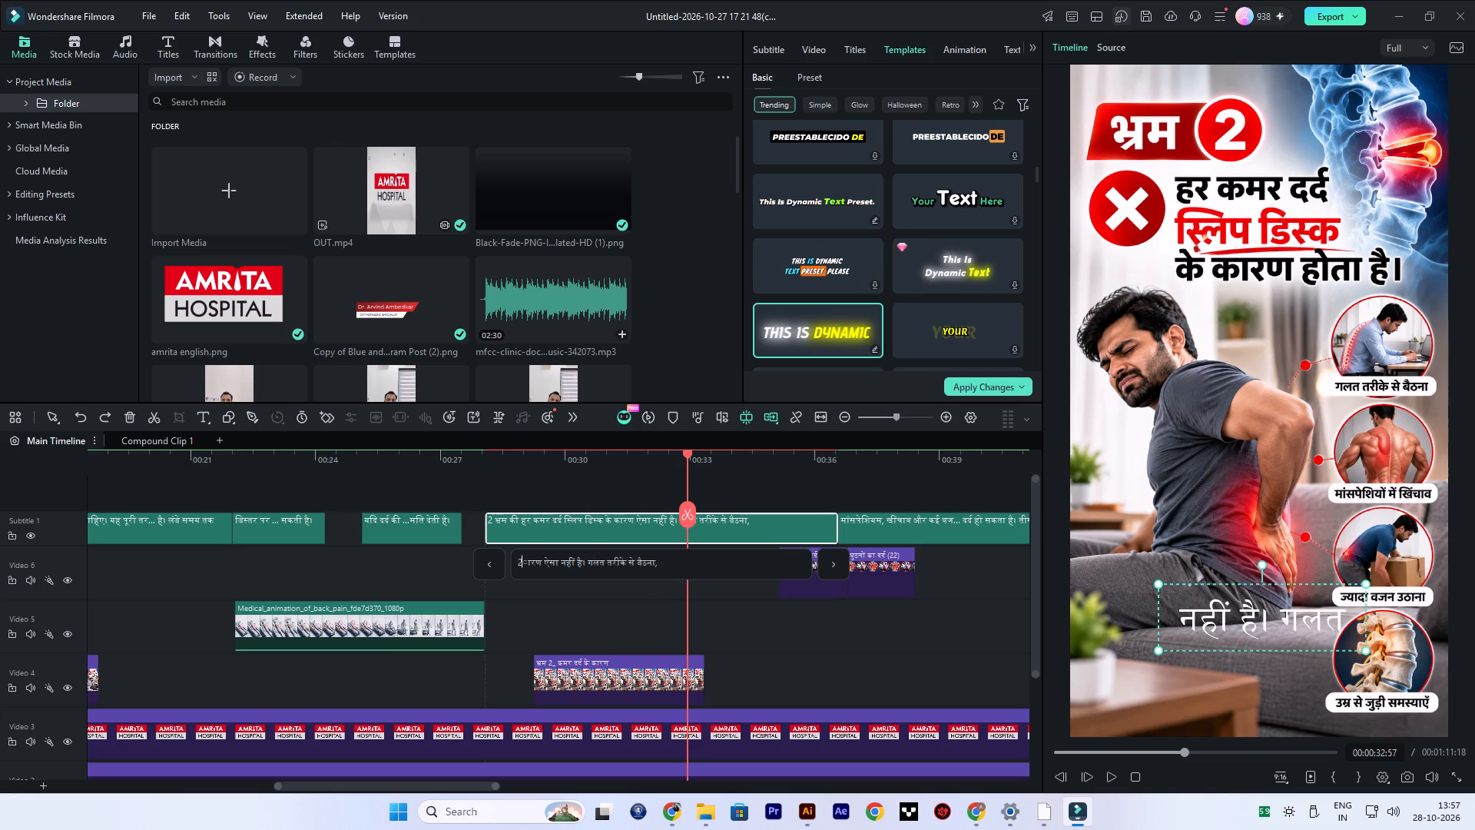
key("Right")
key("Right")
left_click(584, 566)
key("BackSpace")
key("BackSpace")
key("BackSpace")
key("BackSpace")
key("BackSpace")
key("BackSpace")
key("BackSpace")
key("BackSpace")
key("BackSpace")
key("BackSpace")
key("BackSpace")
key("BackSpace")
key("BackSpace")
key("BackSpace")
key("BackSpace")
key("BackSpace")
key("BackSpace")
key("BackSpace")
key("BackSpace")
key("BackSpace")
key("BackSpace")
key("0")
key("Right")
key("BackSpace")
key("BackSpace")
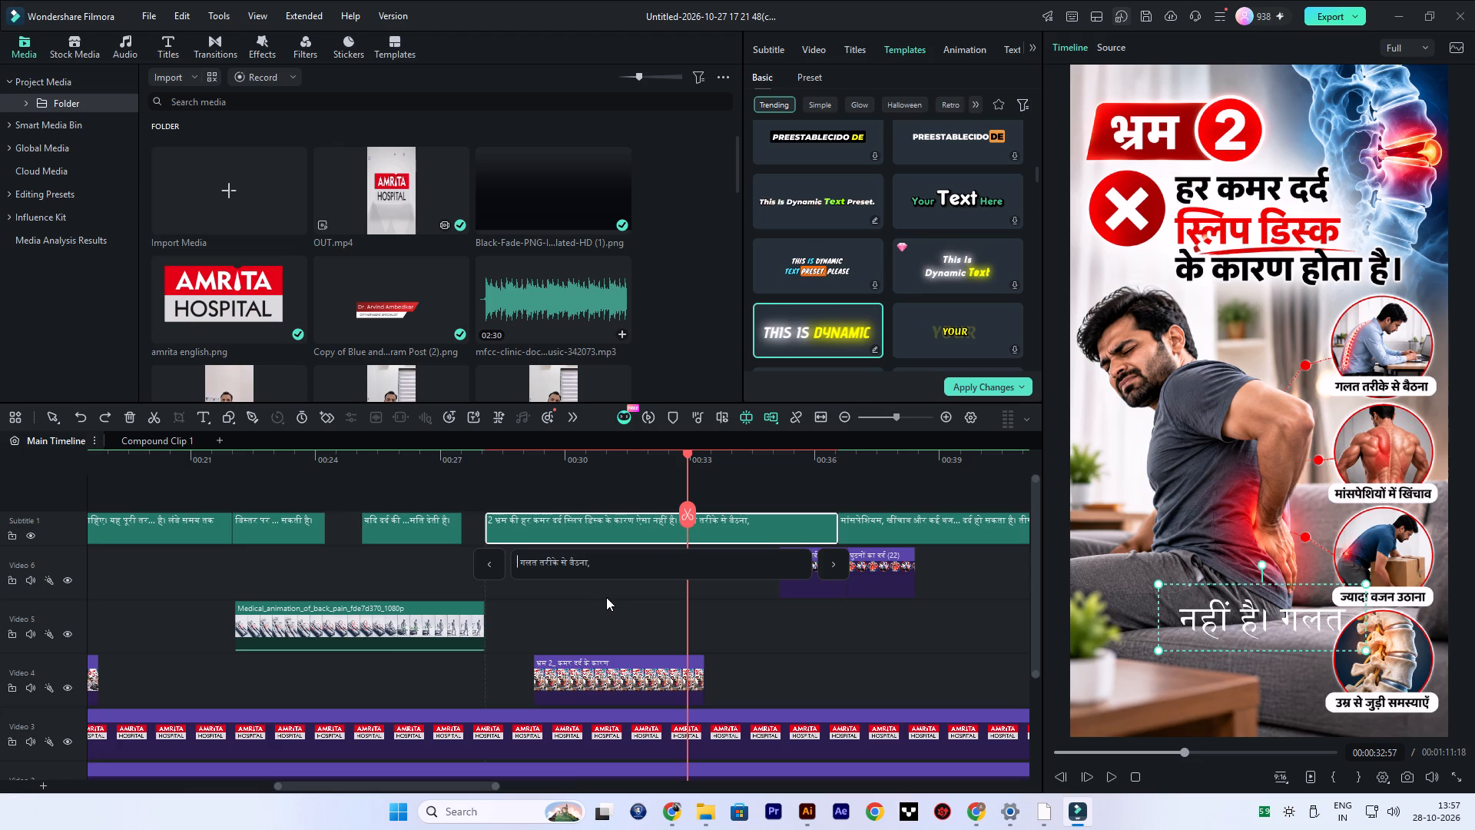
left_click(608, 602)
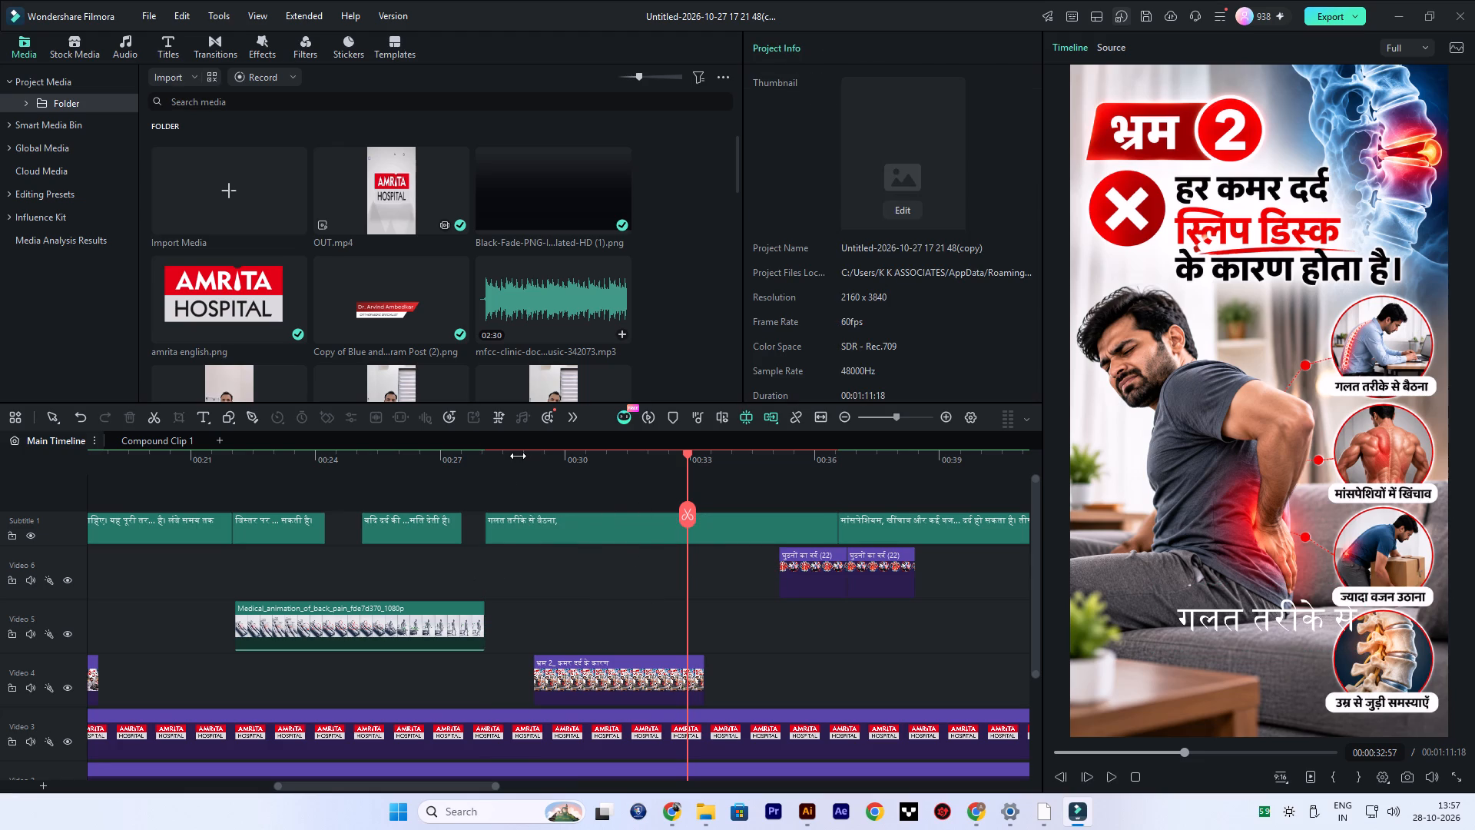
Replay to about 35 seconds, shorten the caption "गलत तरीके से बैठना," to about 2.6 seconds and move its start to about 34 seconds.
left_click(517, 456)
key("space")
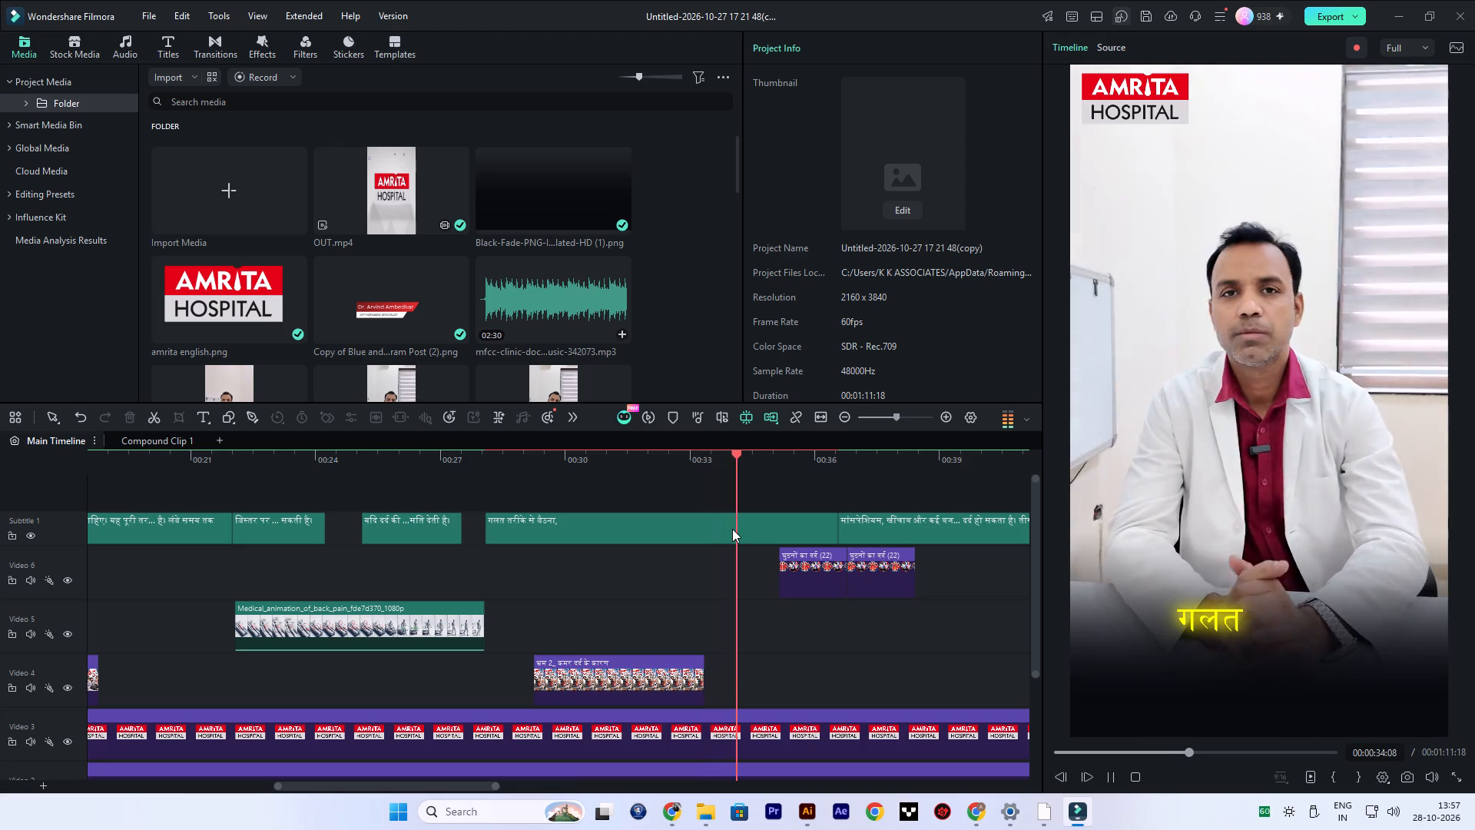
key("space")
left_click(734, 530)
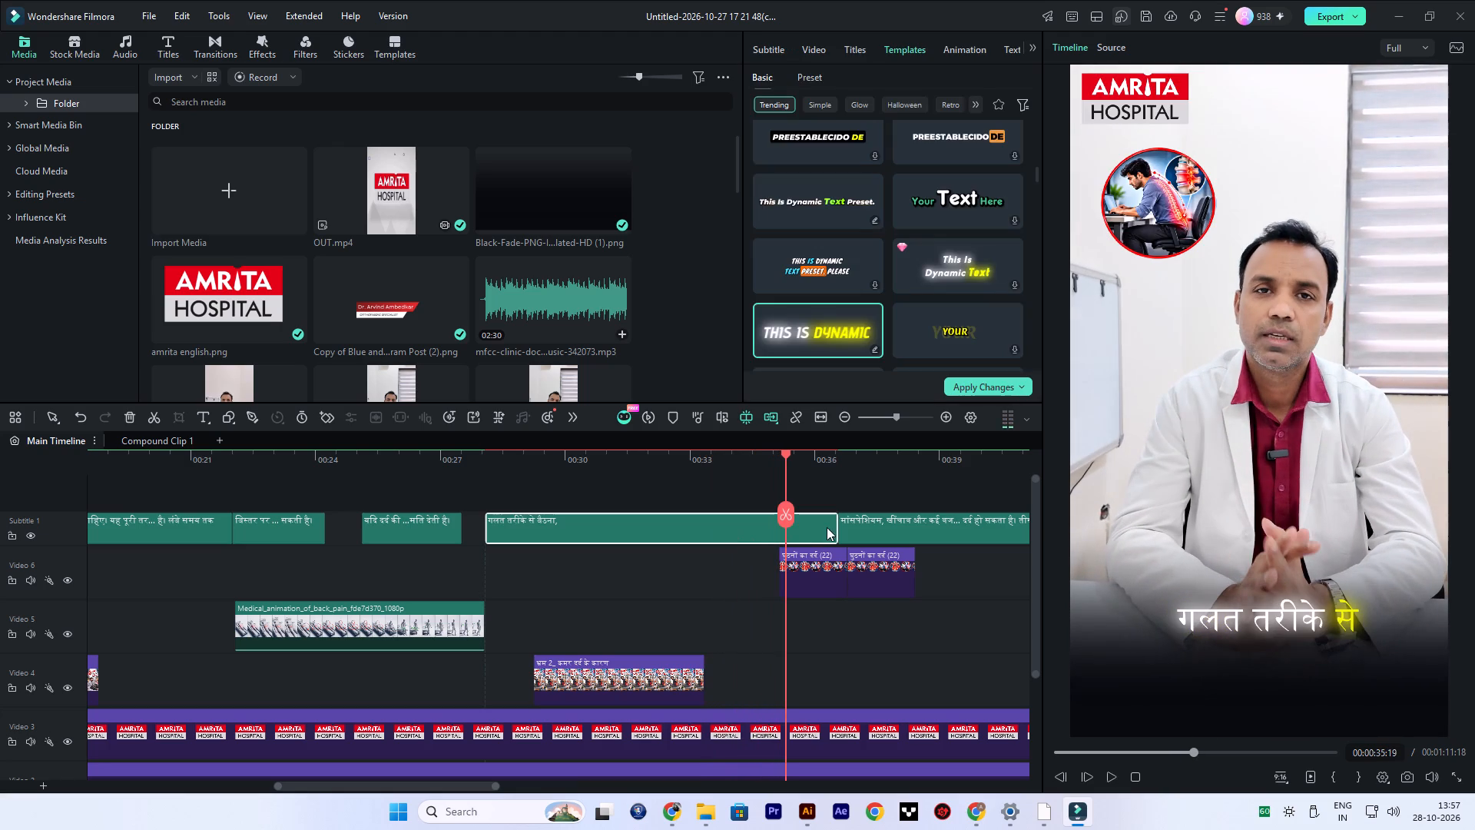
left_click_drag(835, 523, 592, 533)
left_click_drag(542, 532, 789, 532)
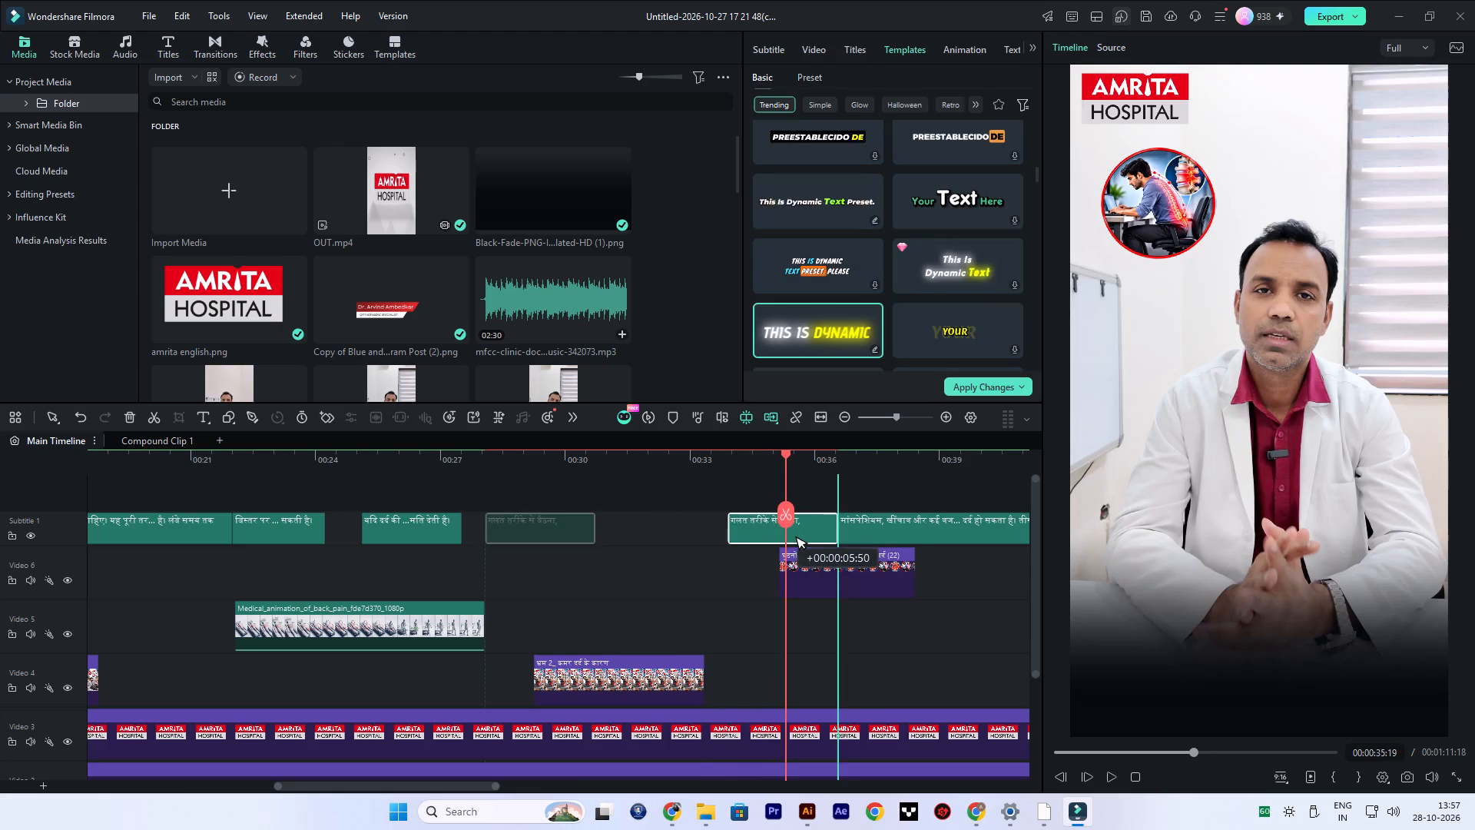
left_click_drag(789, 532, 794, 531)
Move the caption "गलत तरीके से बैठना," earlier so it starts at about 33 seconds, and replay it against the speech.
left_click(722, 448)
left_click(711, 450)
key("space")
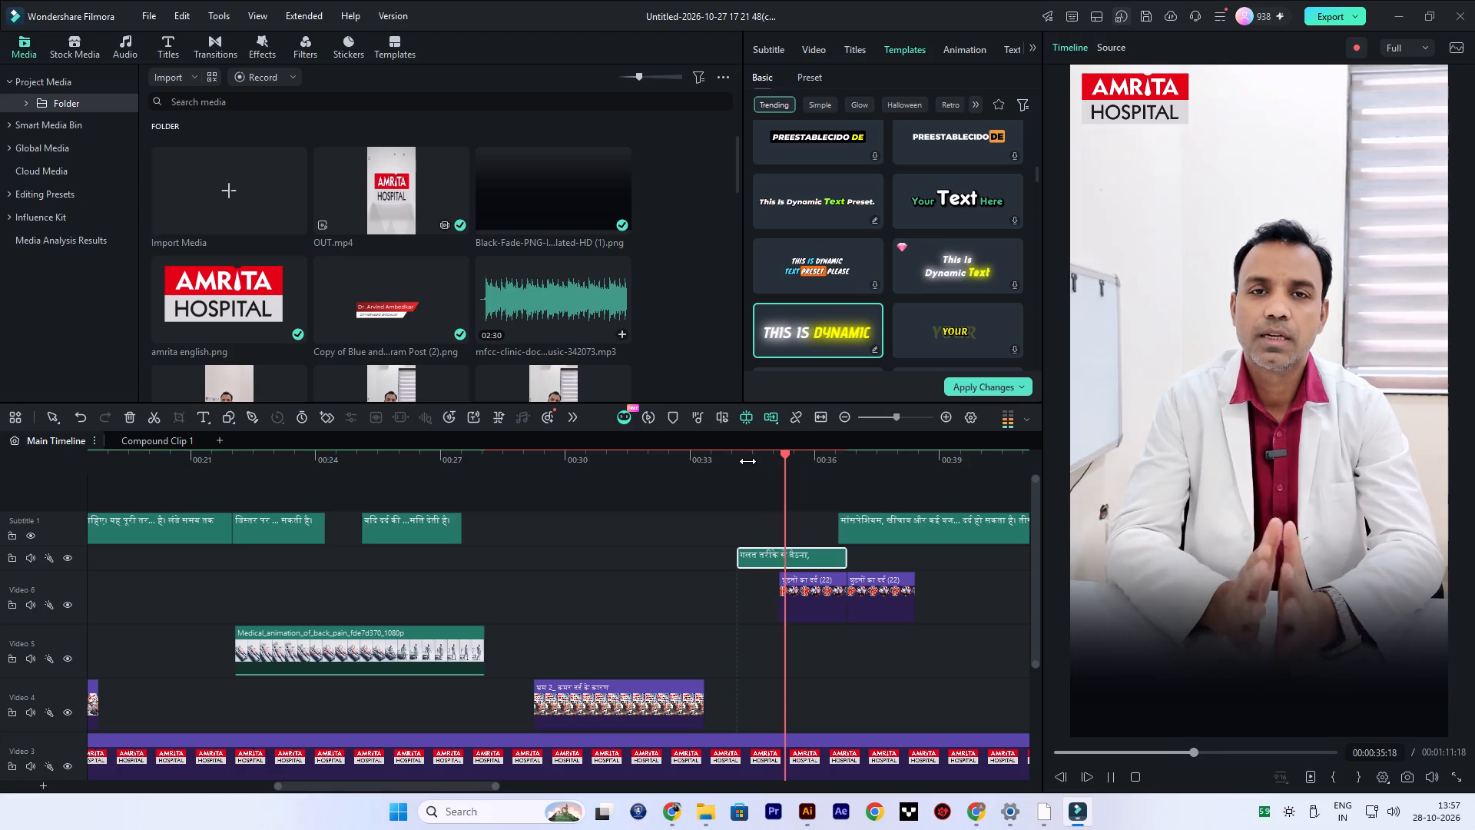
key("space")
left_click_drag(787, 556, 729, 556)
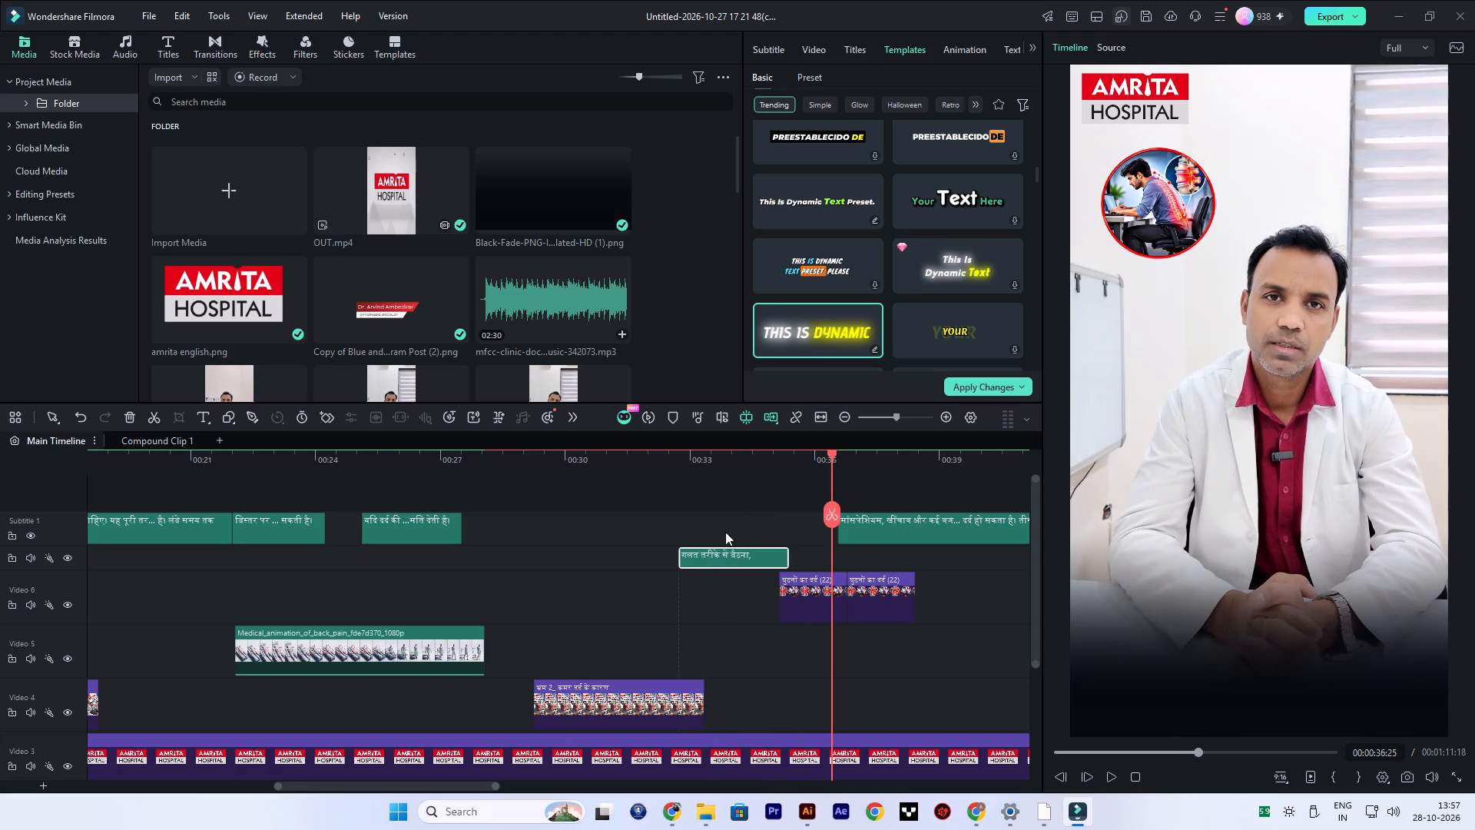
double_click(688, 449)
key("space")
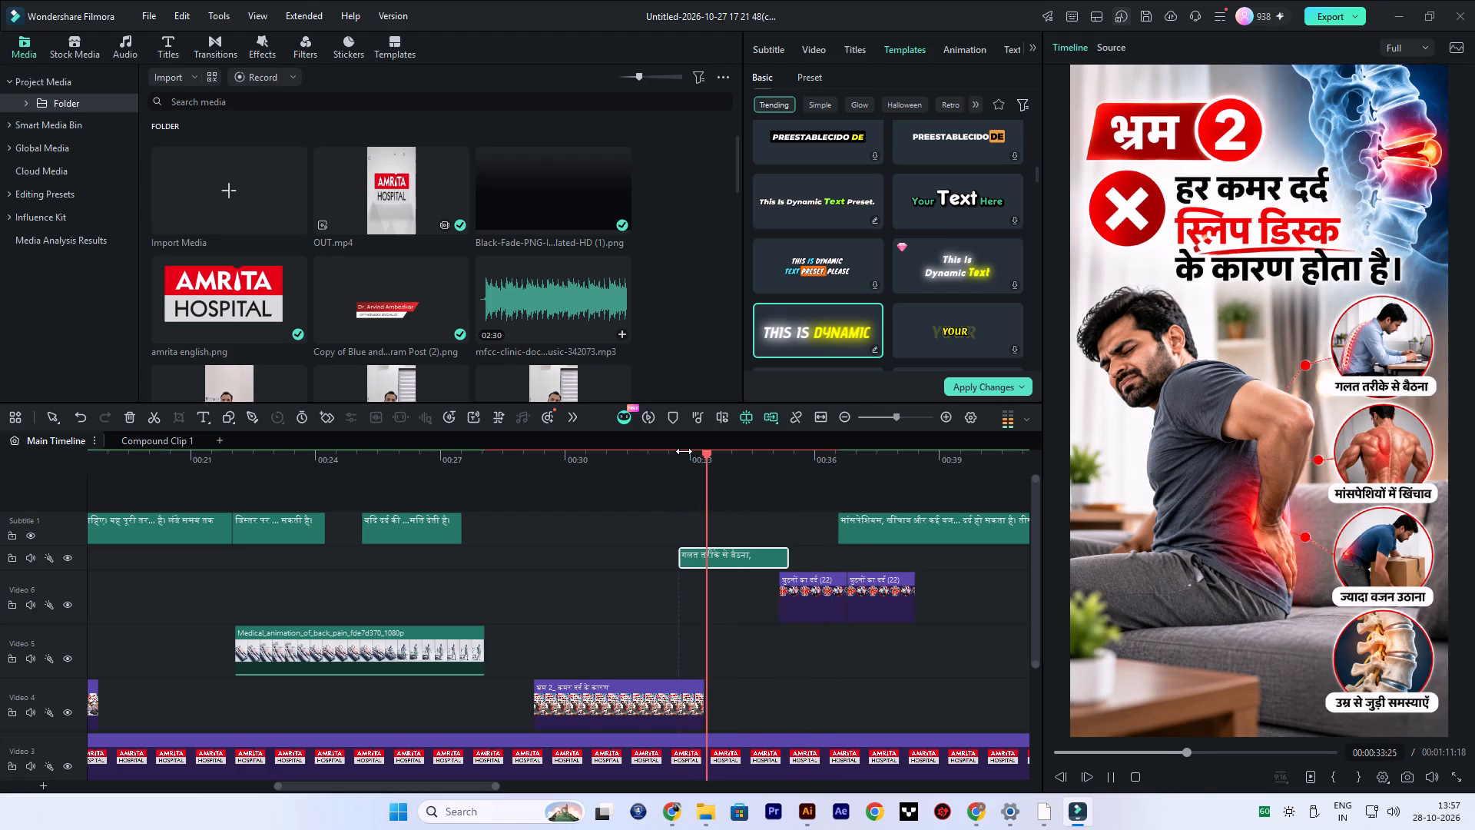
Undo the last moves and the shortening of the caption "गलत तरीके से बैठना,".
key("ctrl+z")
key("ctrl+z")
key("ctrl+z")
Delete the caption beginning "भ्रम की कमर" that lies over the Myth 1 graphic at about 15 seconds.
key("space")
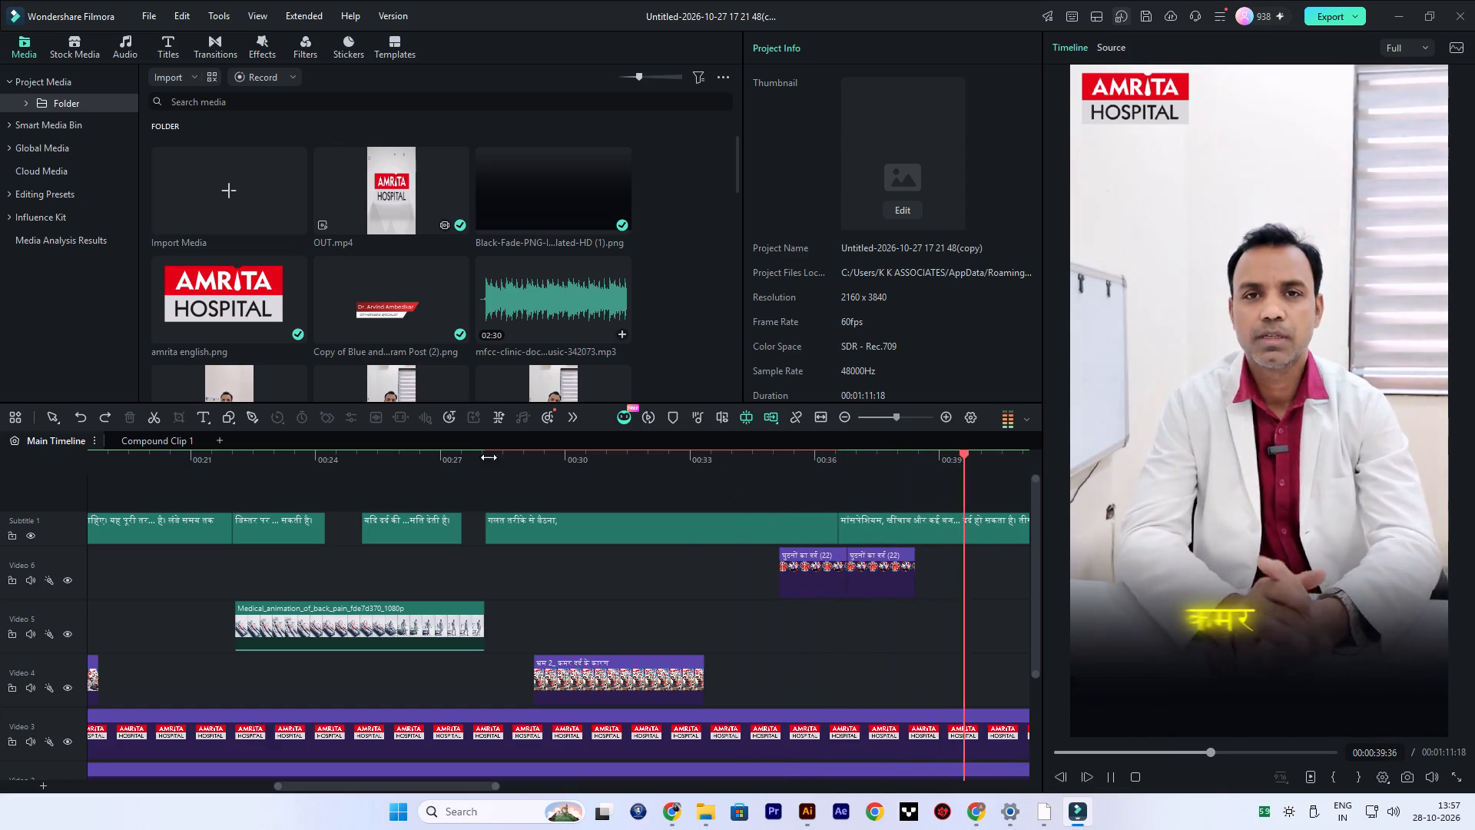
left_click(439, 454)
key("space")
key("space")
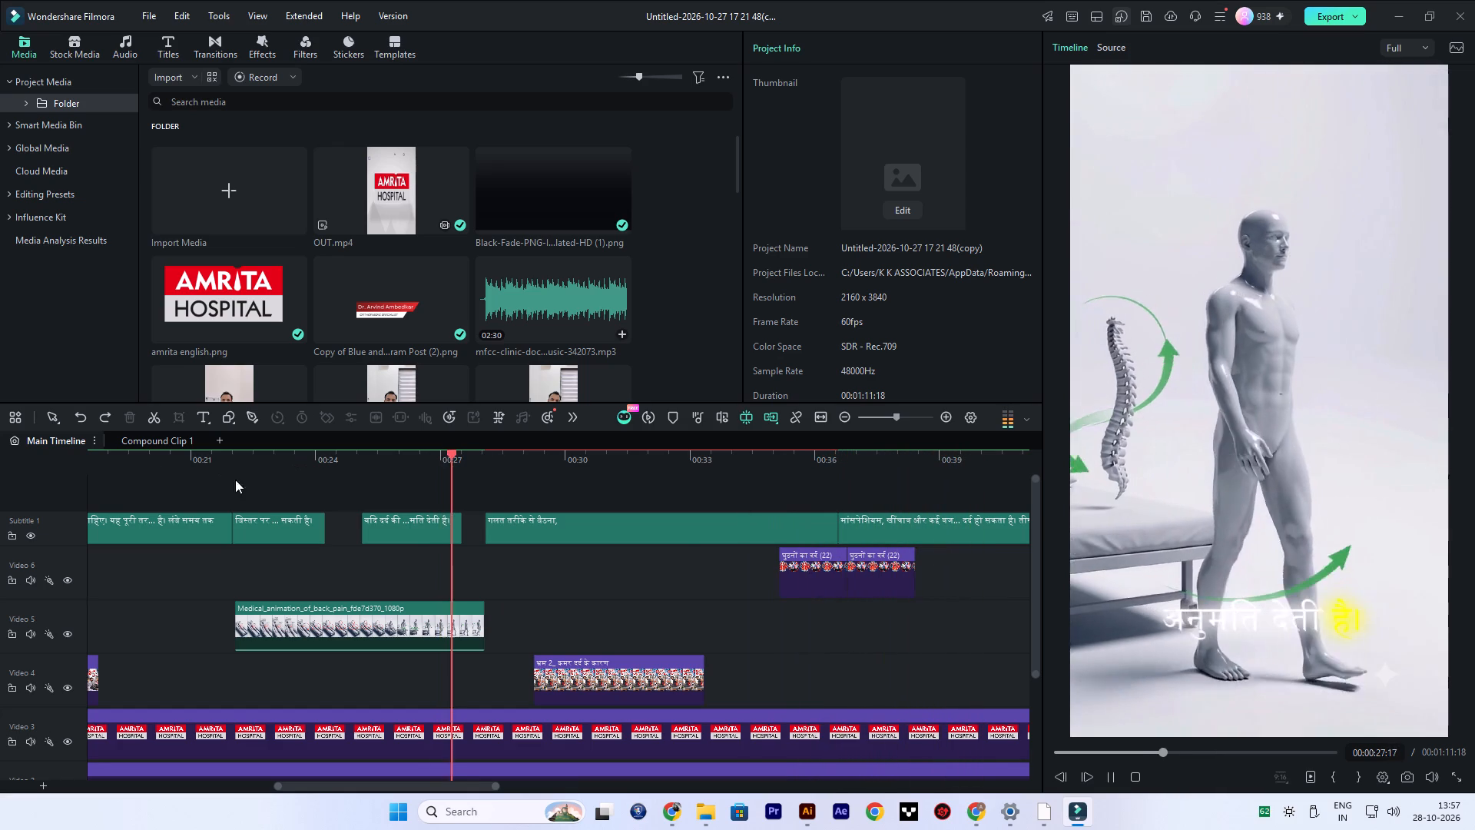
scroll(230, 537, "down", 2, "ctrl")
key("space")
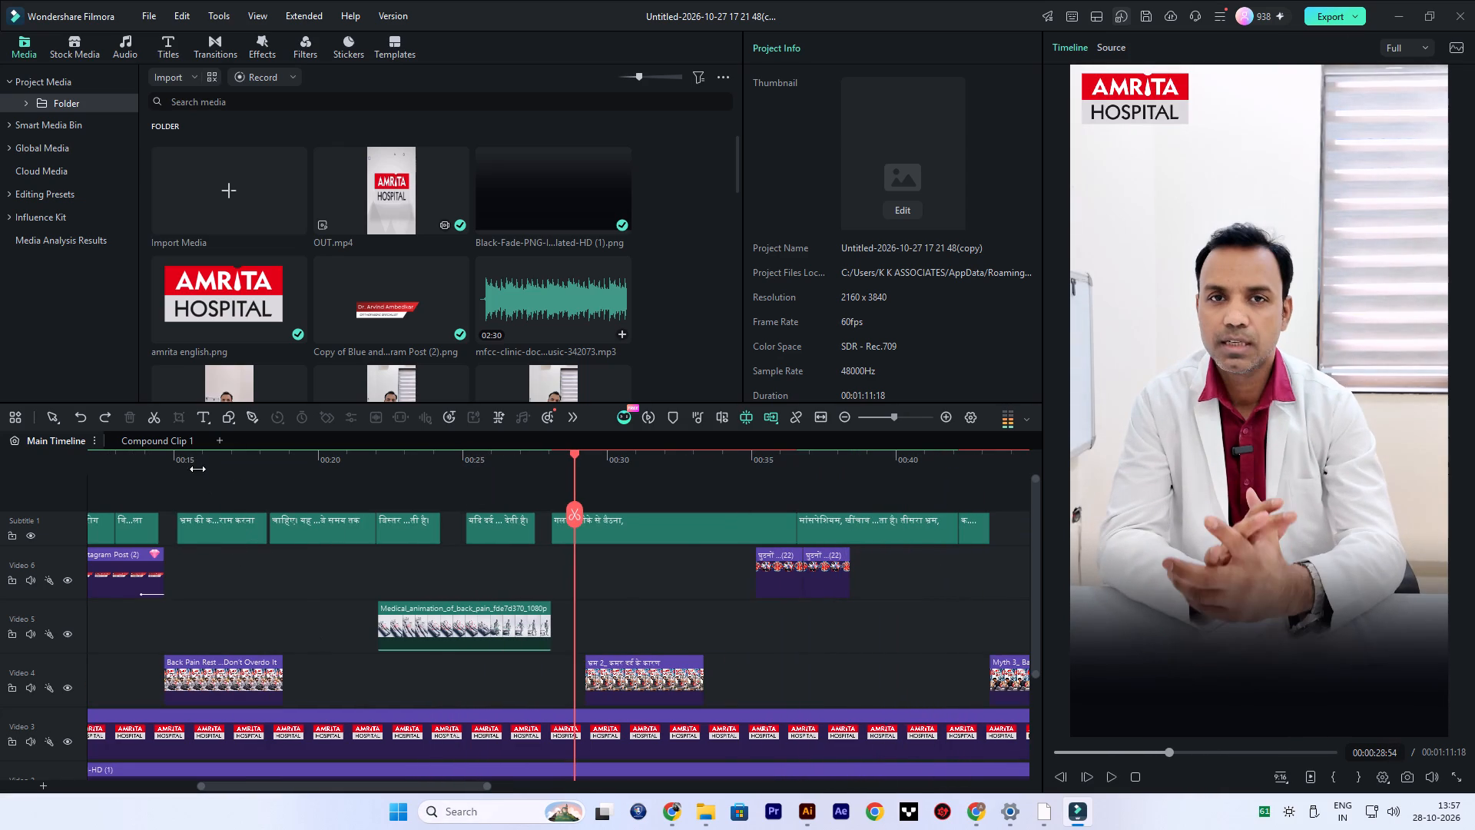
left_click(169, 453)
left_click_drag(366, 784, 239, 783)
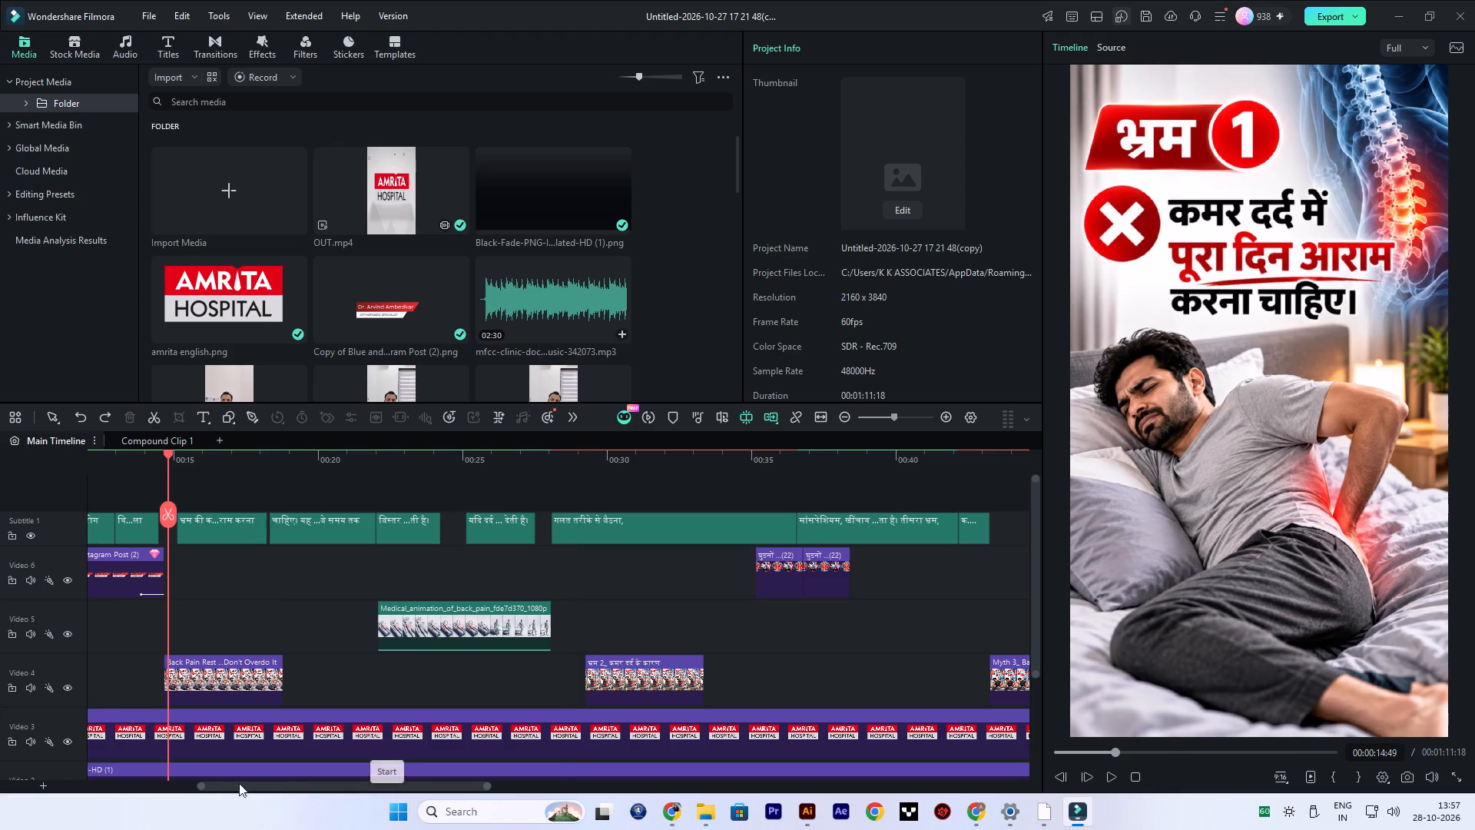
left_click_drag(239, 783, 211, 781)
left_click_drag(269, 786, 158, 781)
key("space")
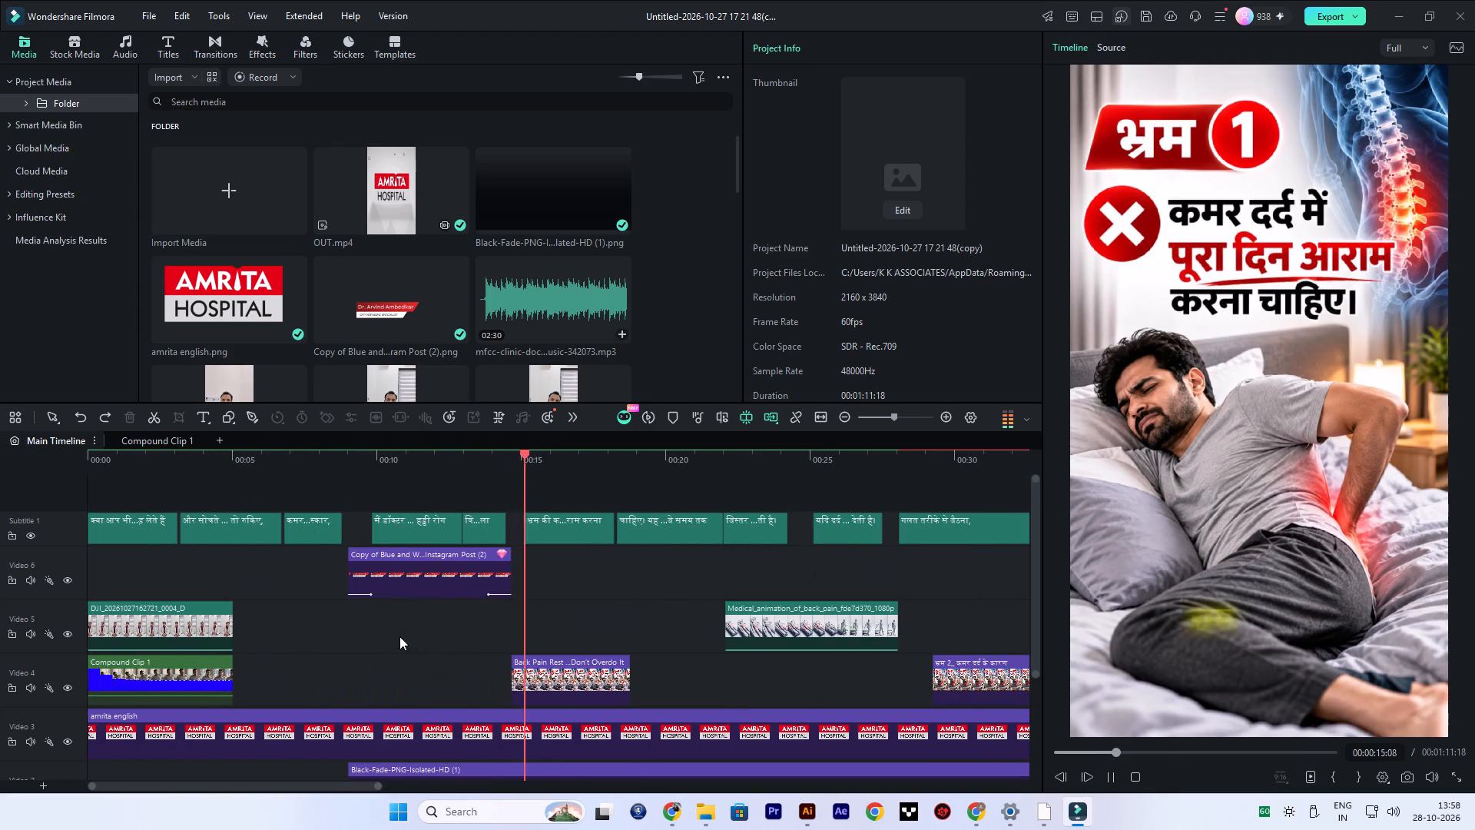
key("space")
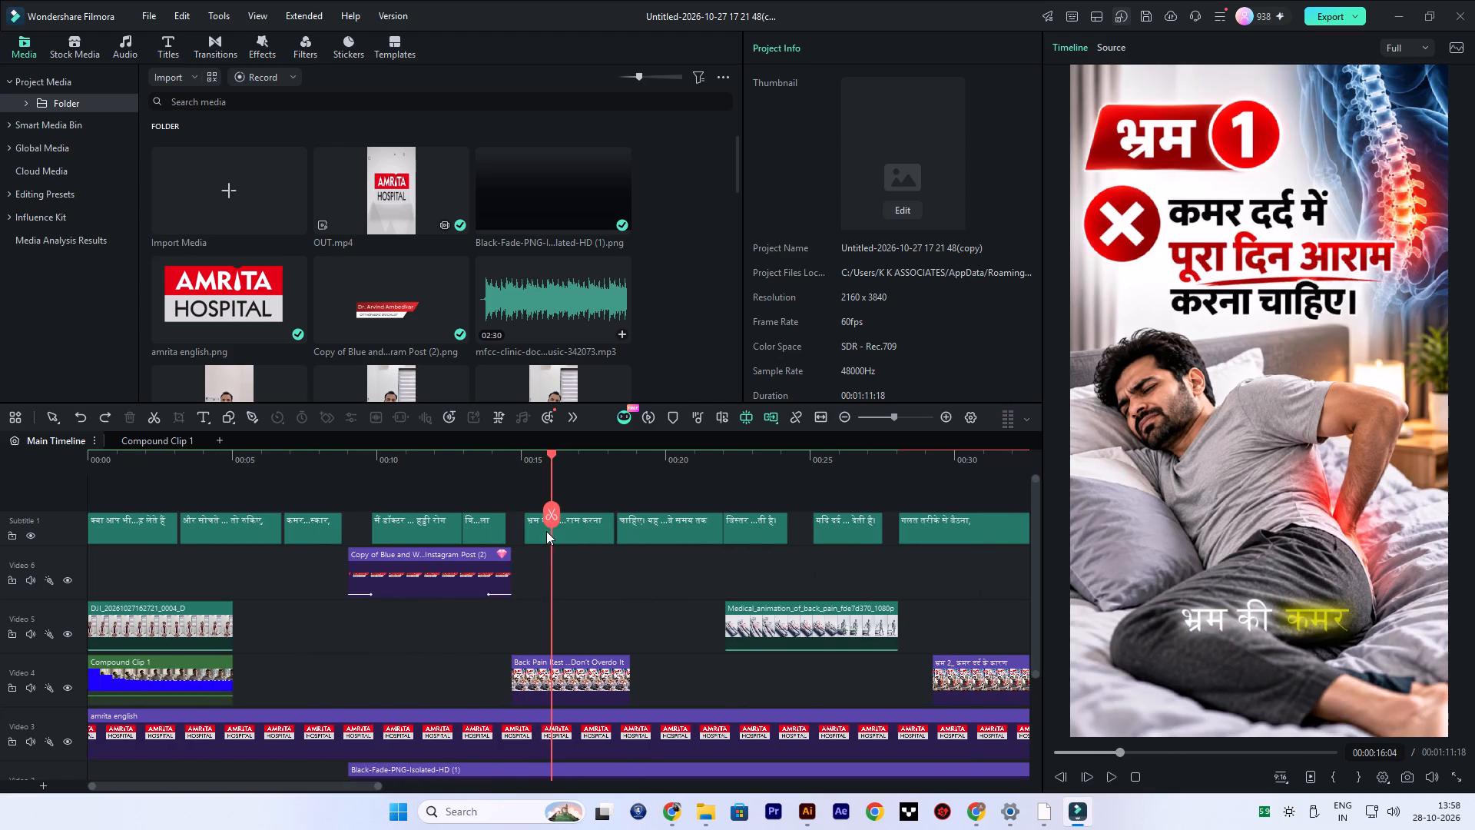
left_click(539, 527)
key("Delete")
Remove the opening word "चाहिए" and its punctuation from the caption at about 18 seconds so the text begins "यह पूरी तरह सही नहीं है।".
key("space")
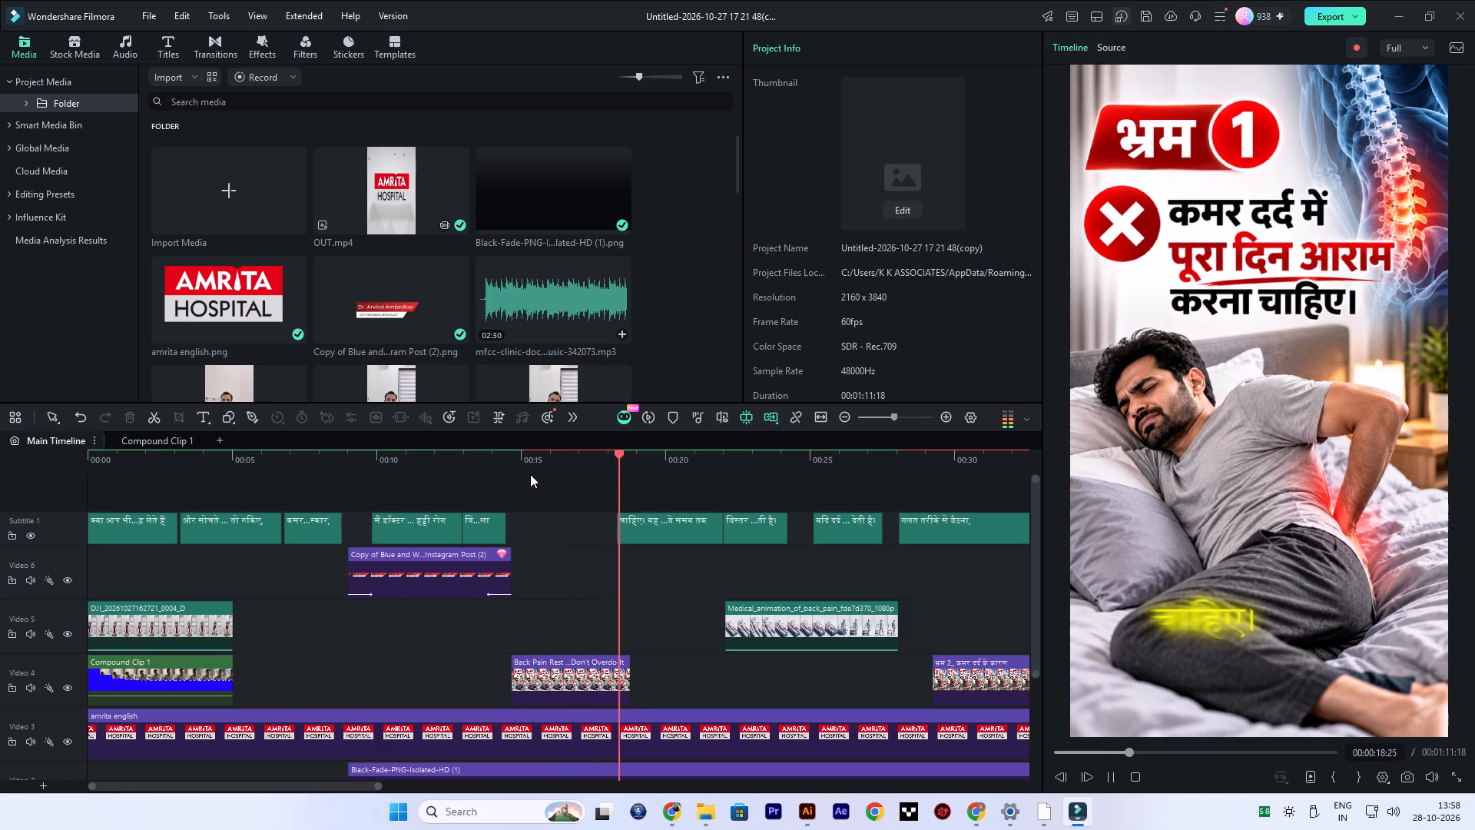
key("space")
left_click(627, 527)
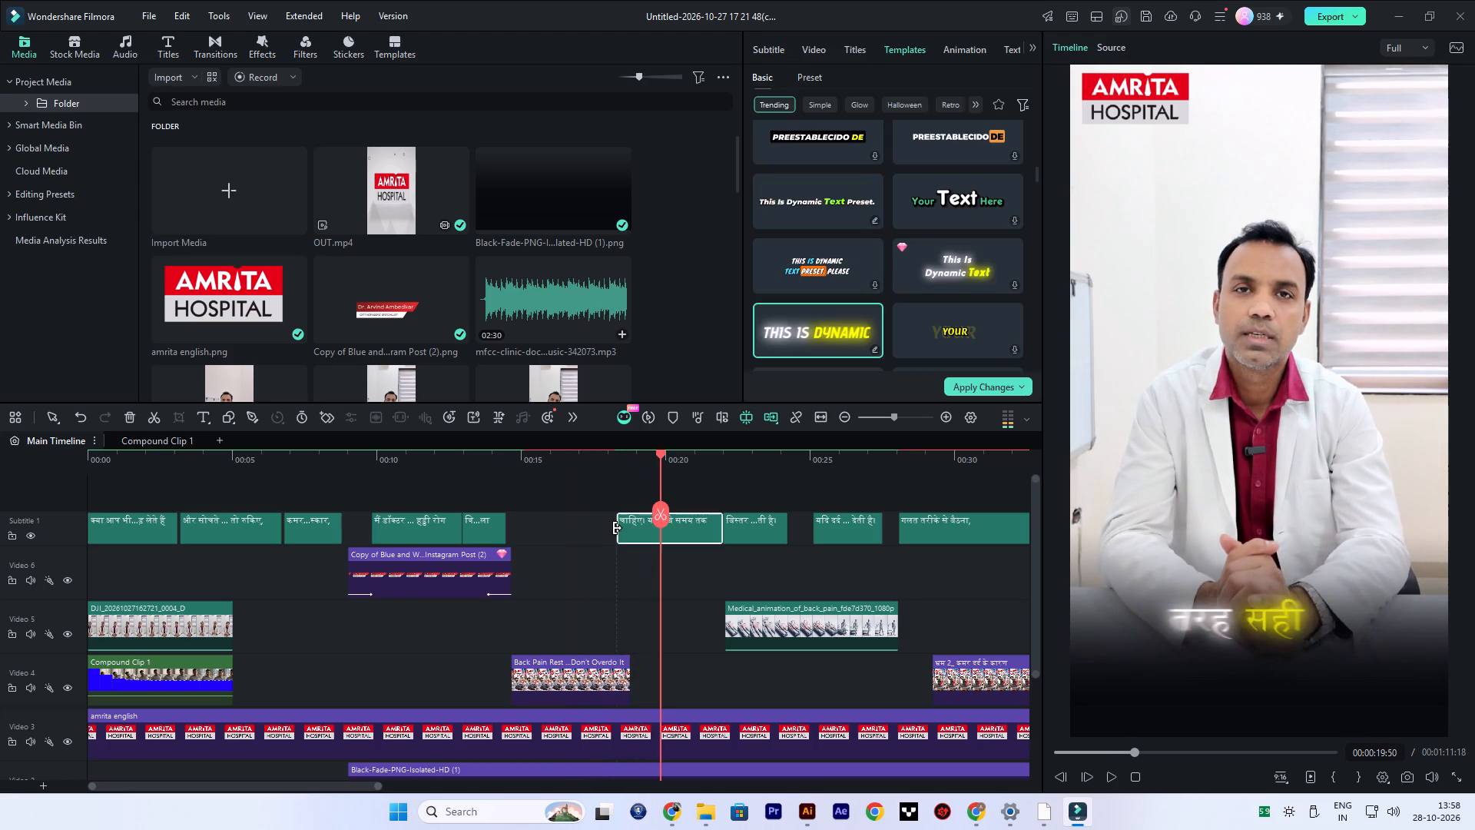
double_click(639, 532)
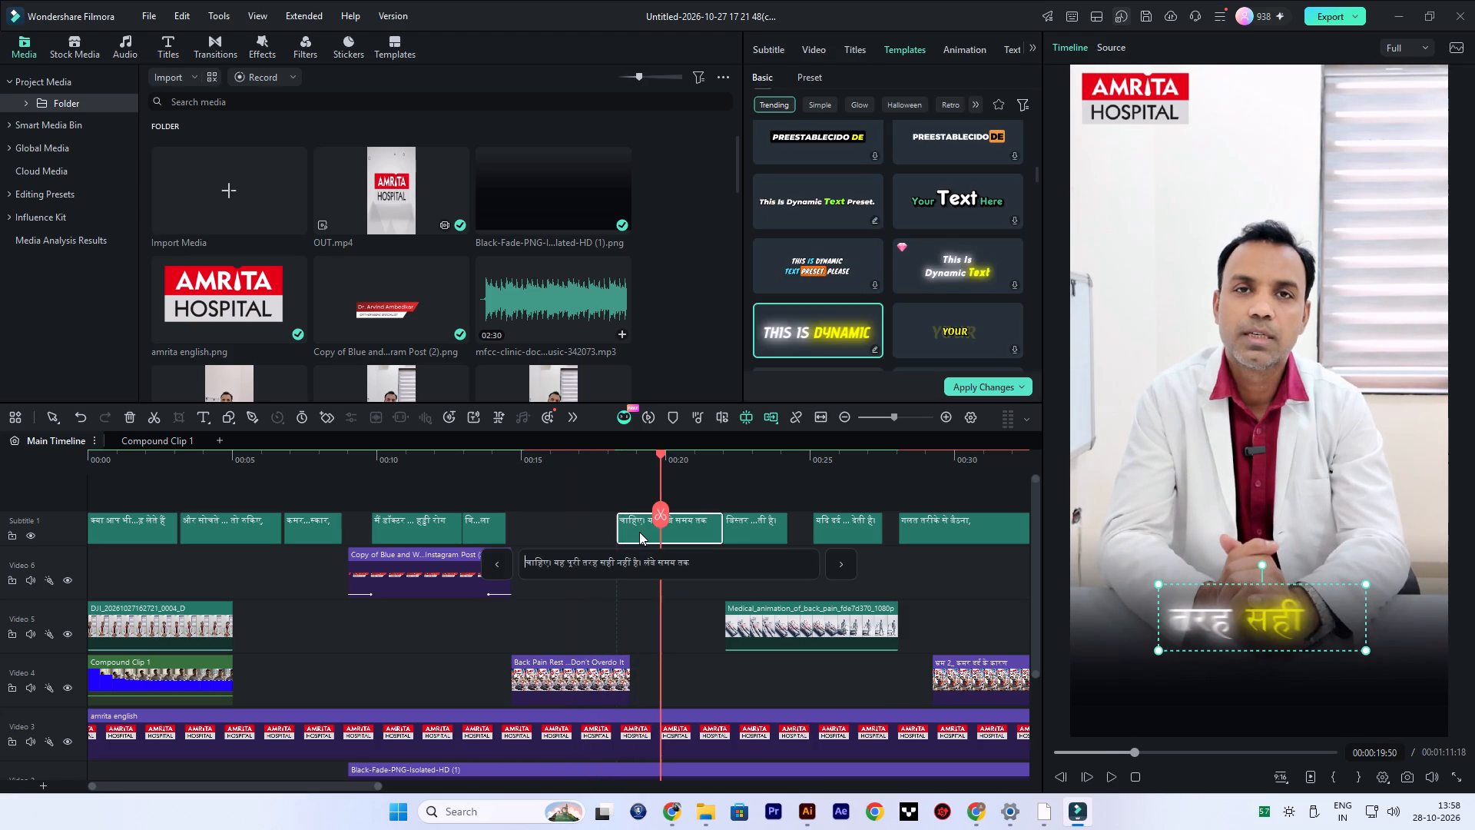
left_click(552, 563)
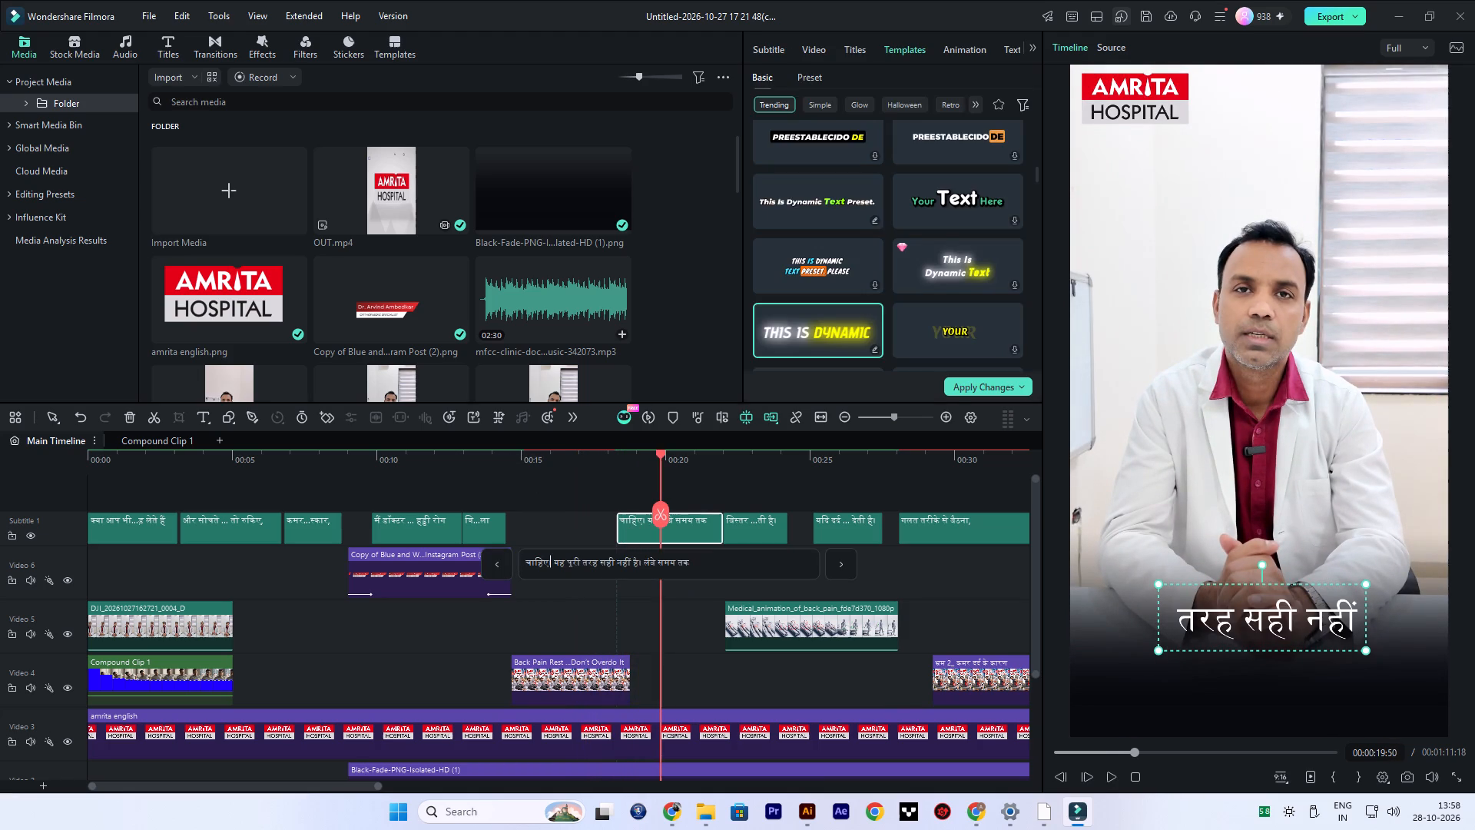
key("BackSpace")
key("BackSpace")
key("BackSpace")
key("BackSpace")
key("BackSpace")
key("BackSpace")
key("BackSpace")
key("BackSpace")
key("BackSpace")
key("BackSpace")
key("BackSpace")
key("BackSpace")
key("BackSpace")
key("BackSpace")
key("BackSpace")
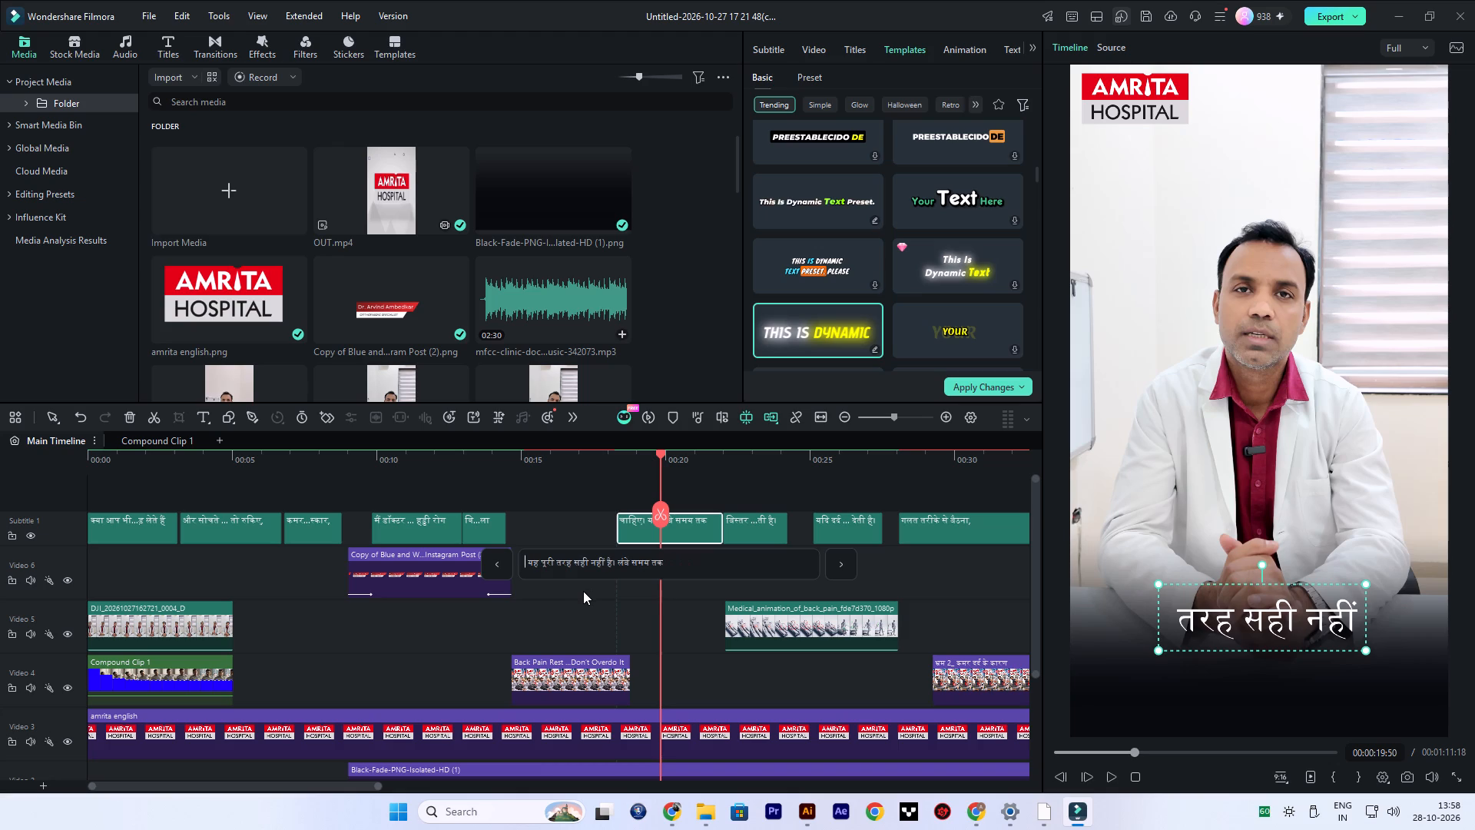
key("Right")
key("BackSpace")
key("BackSpace")
left_click(552, 607)
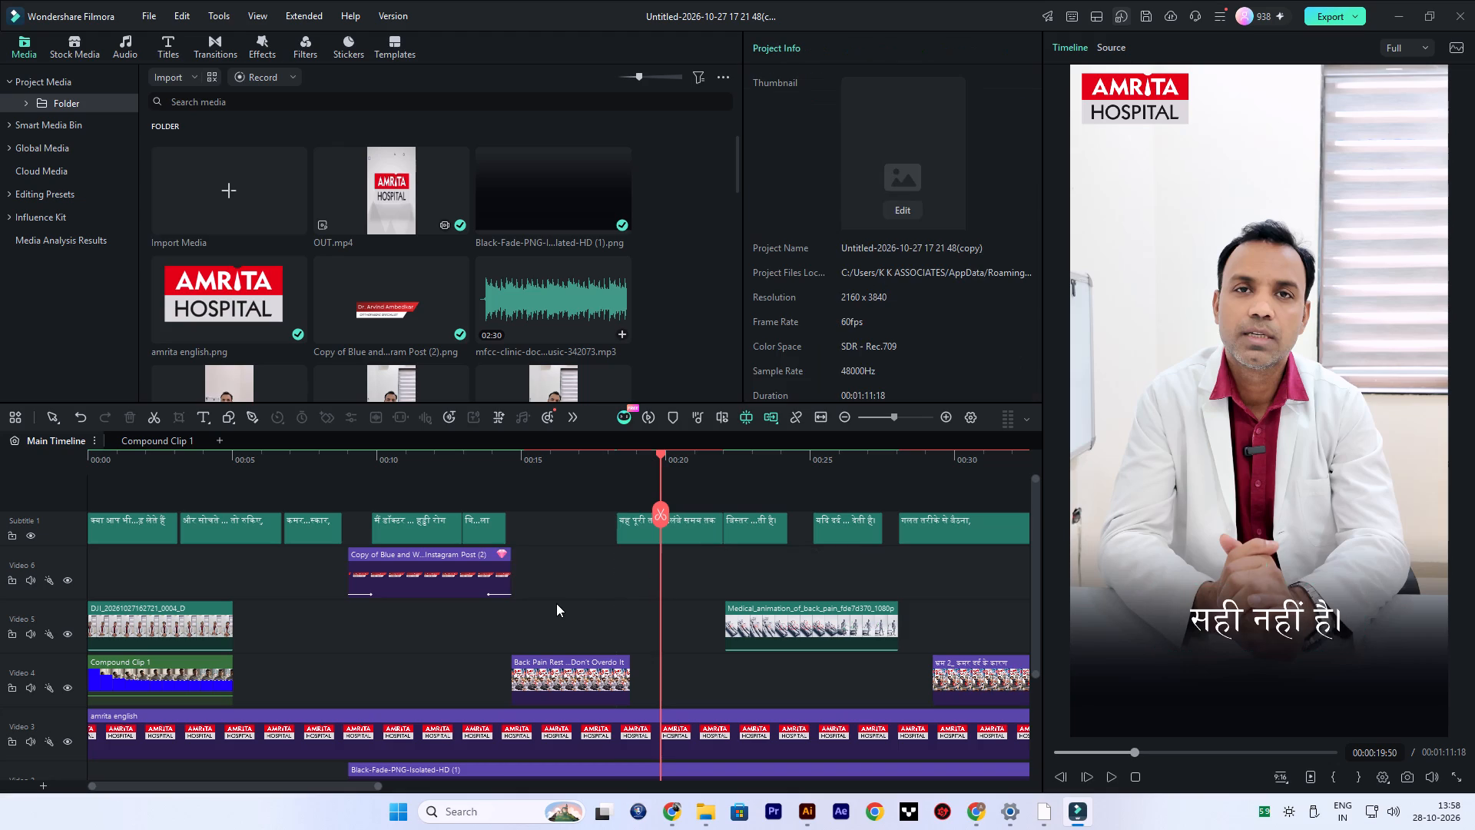
left_click(621, 523)
left_click_drag(618, 528, 628, 531)
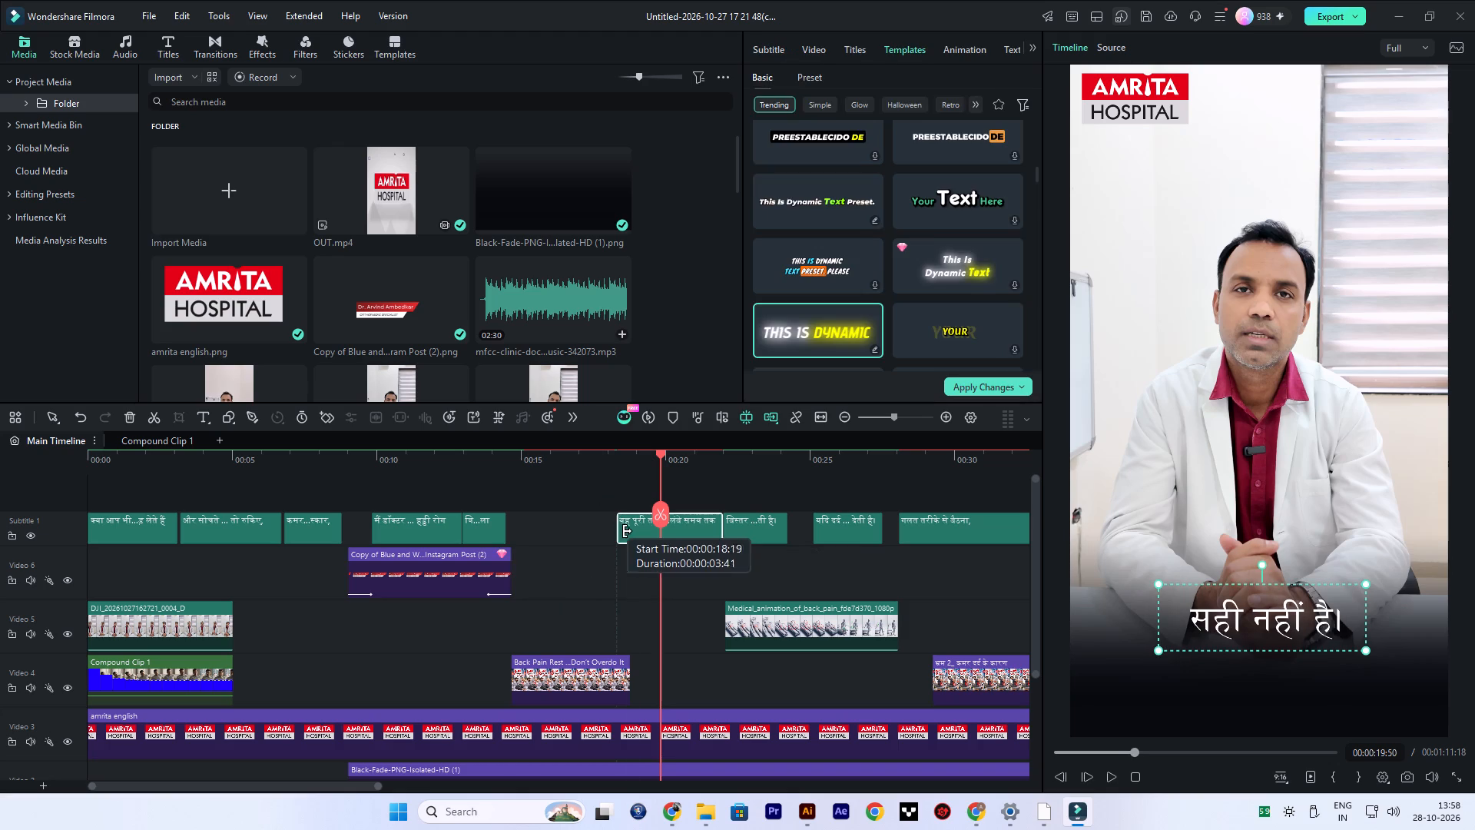
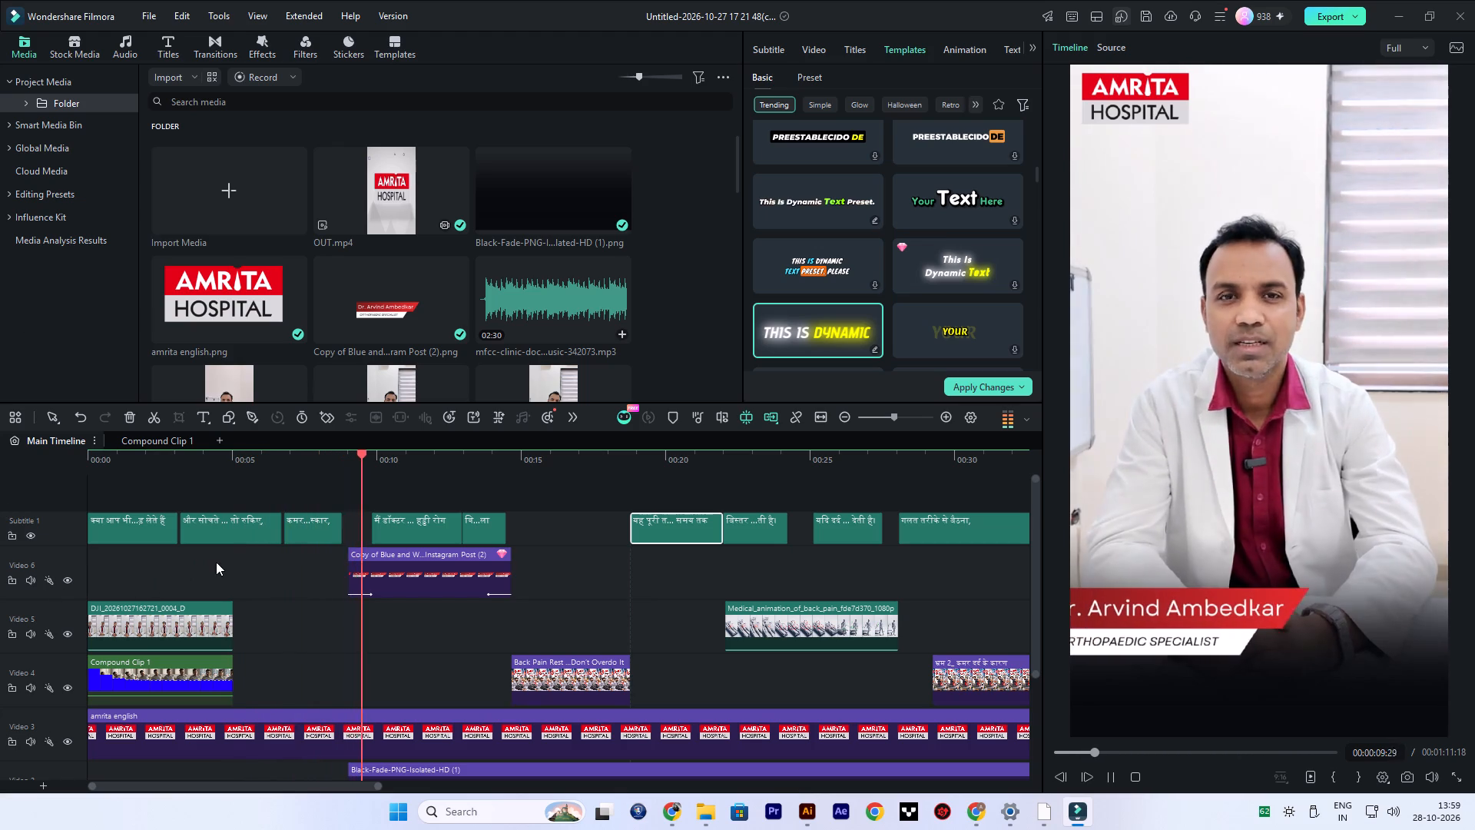
key("space")
scroll(316, 573, "up", 2)
left_click(314, 523)
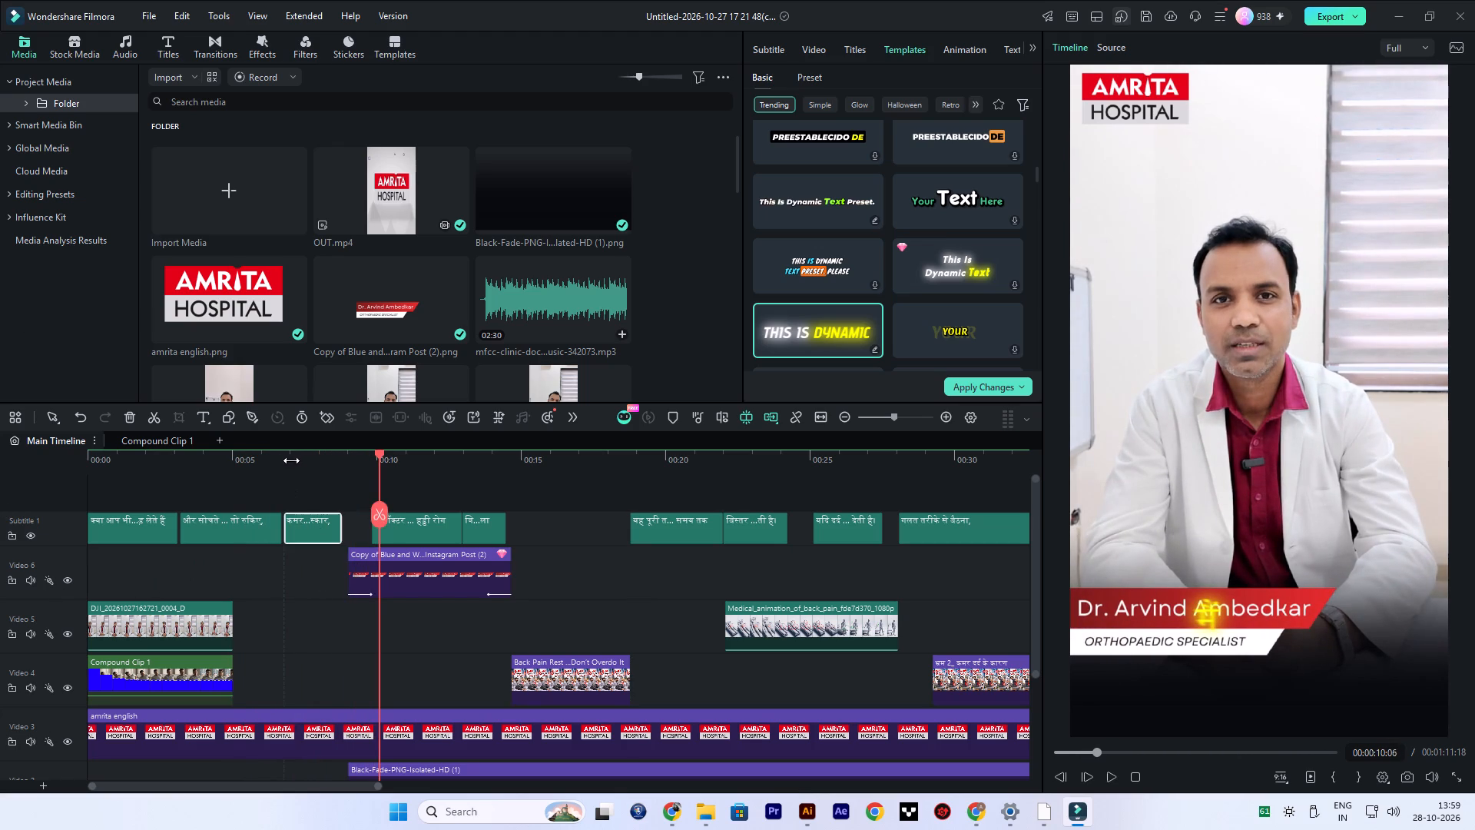
left_click(324, 453)
key("Delete")
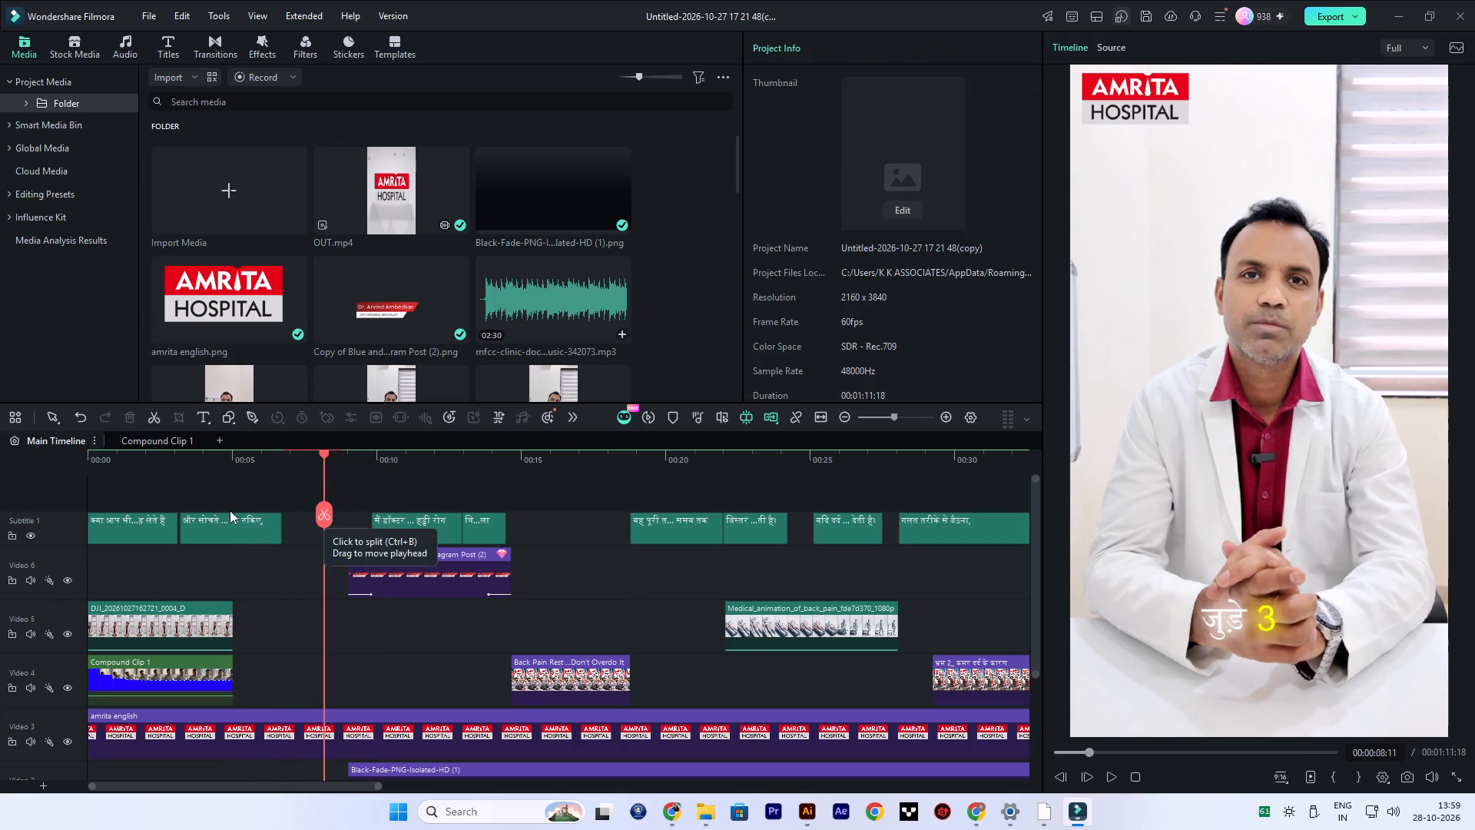
Preview the "और सोचते ... तो रुकिए," caption from about 3 to 6.5 seconds and delete it.
left_click(235, 520)
left_click(184, 453)
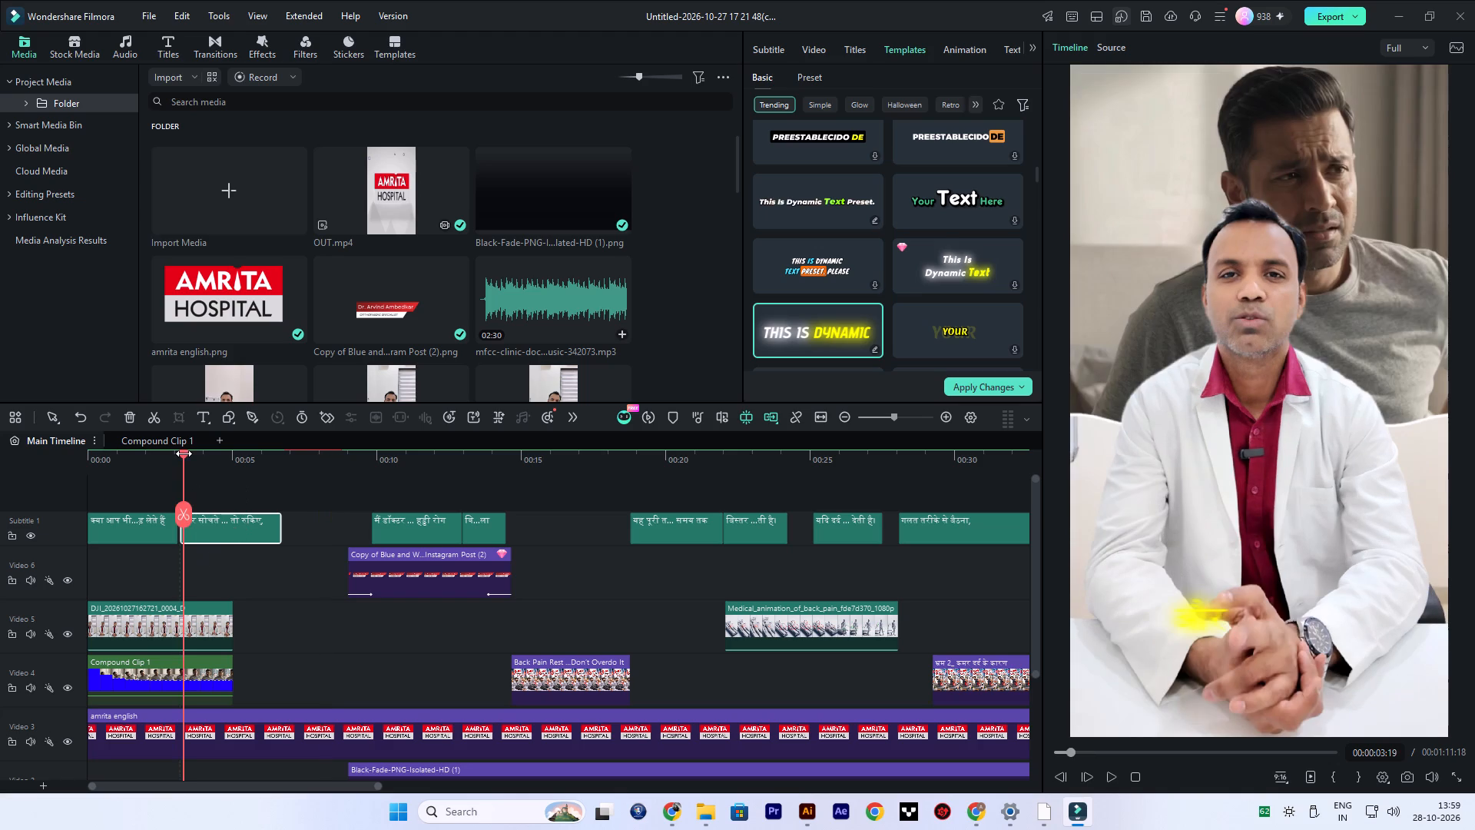
key("space")
key("space")
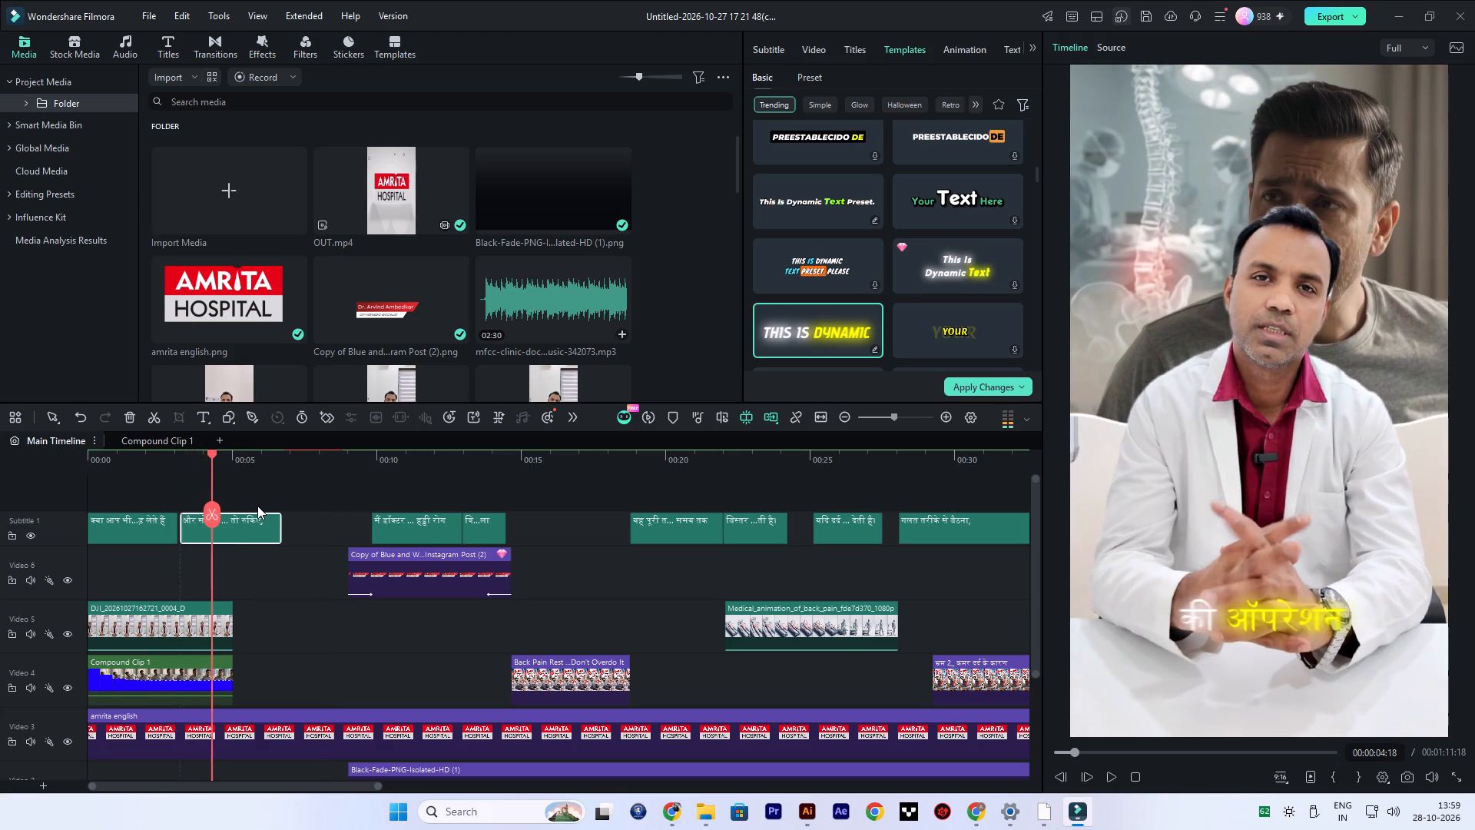
key("space")
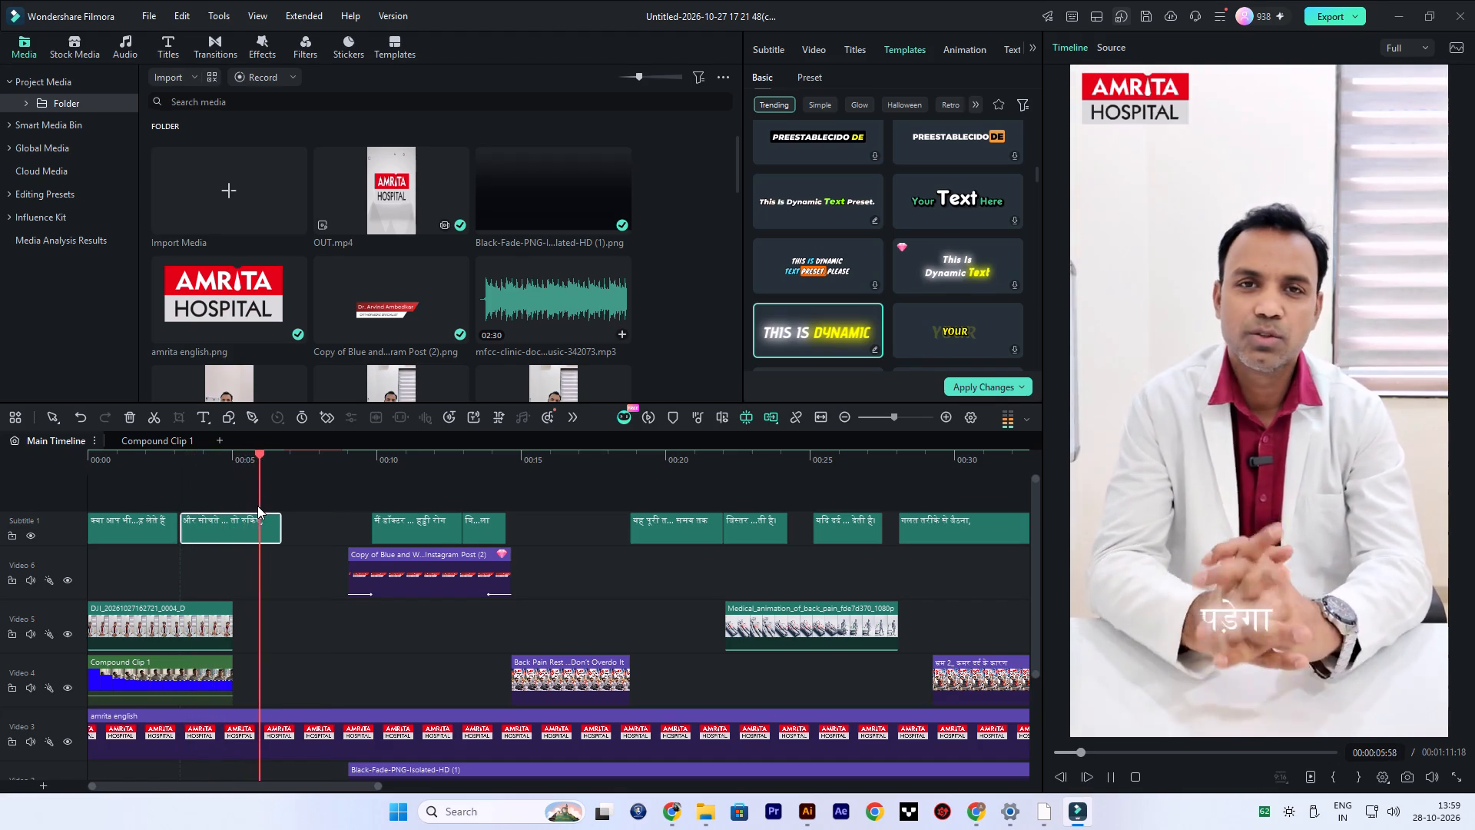
key("space")
left_click(244, 525)
key("Delete")
Preview the opening "क्या आप भी" caption in the first 3 seconds and delete it.
left_click(138, 455)
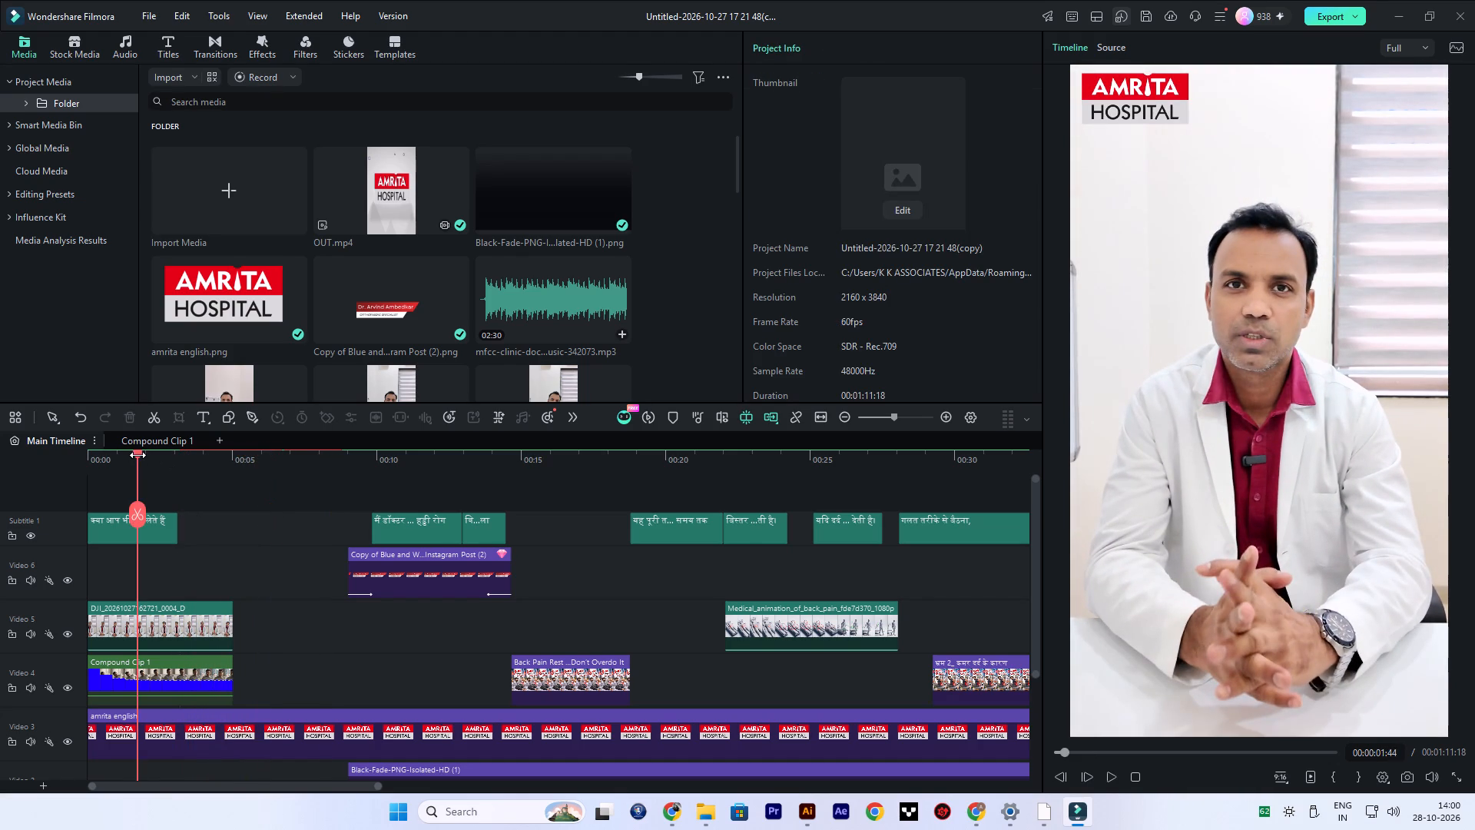
key("space")
key("space")
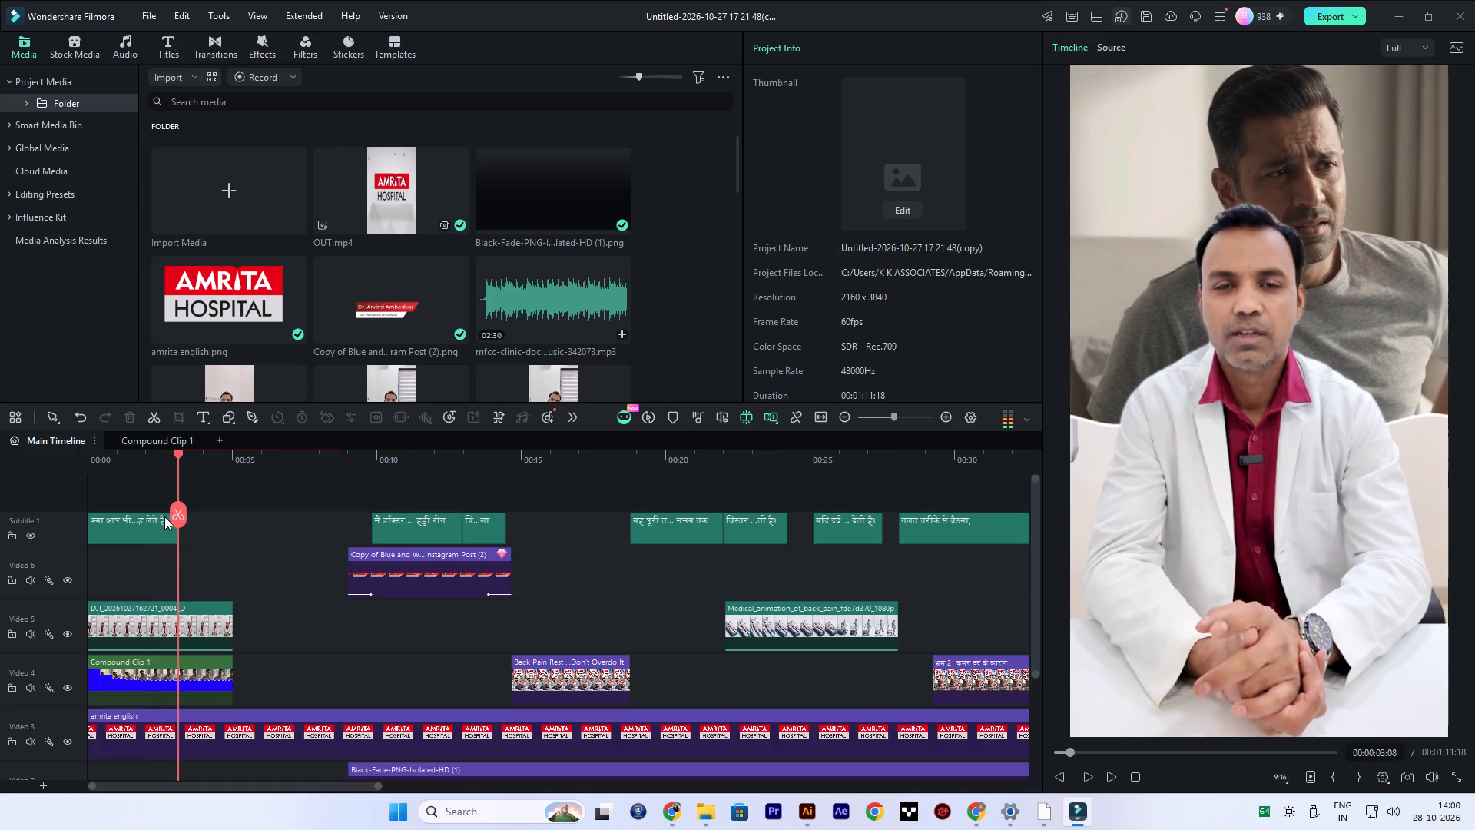
left_click(159, 519)
key("Delete")
Render the main timeline preview for smooth playback.
left_click(125, 448)
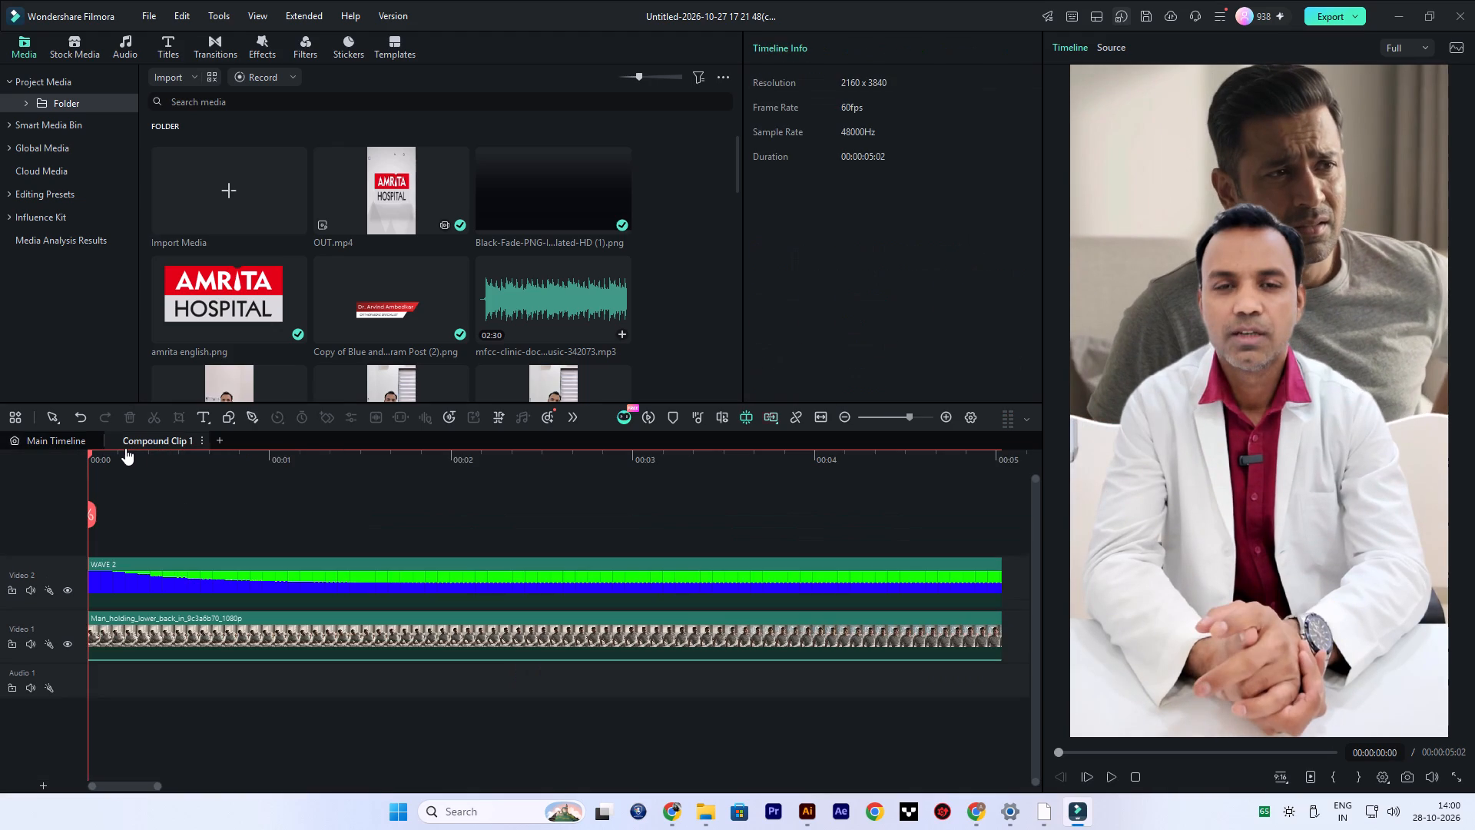
left_click(79, 441)
key("Return")
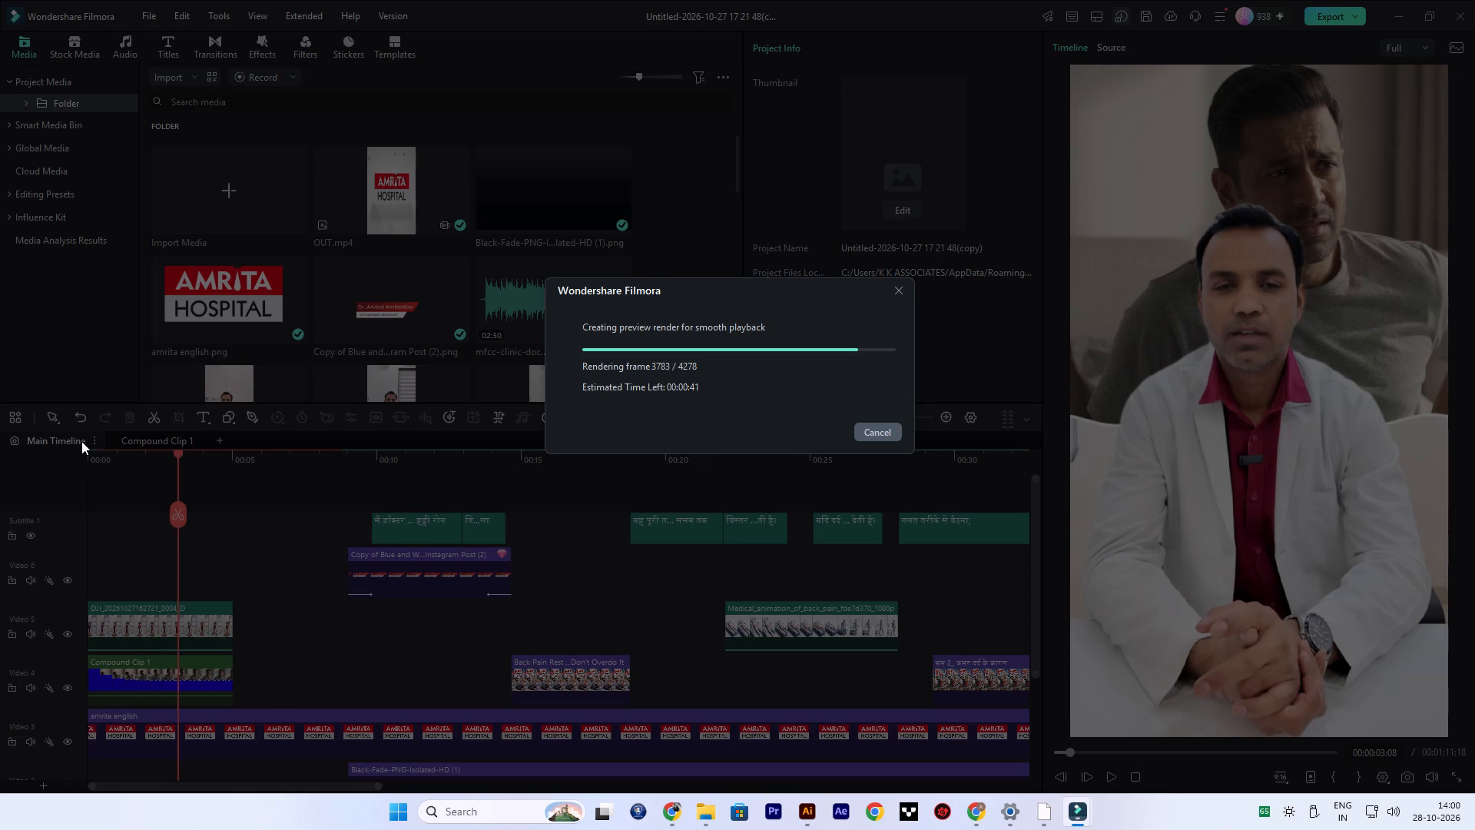
Find the three mfcc healthcare music tracks on New Volume (D:) in File Explorer and audition each one in VLC.
left_click(710, 817)
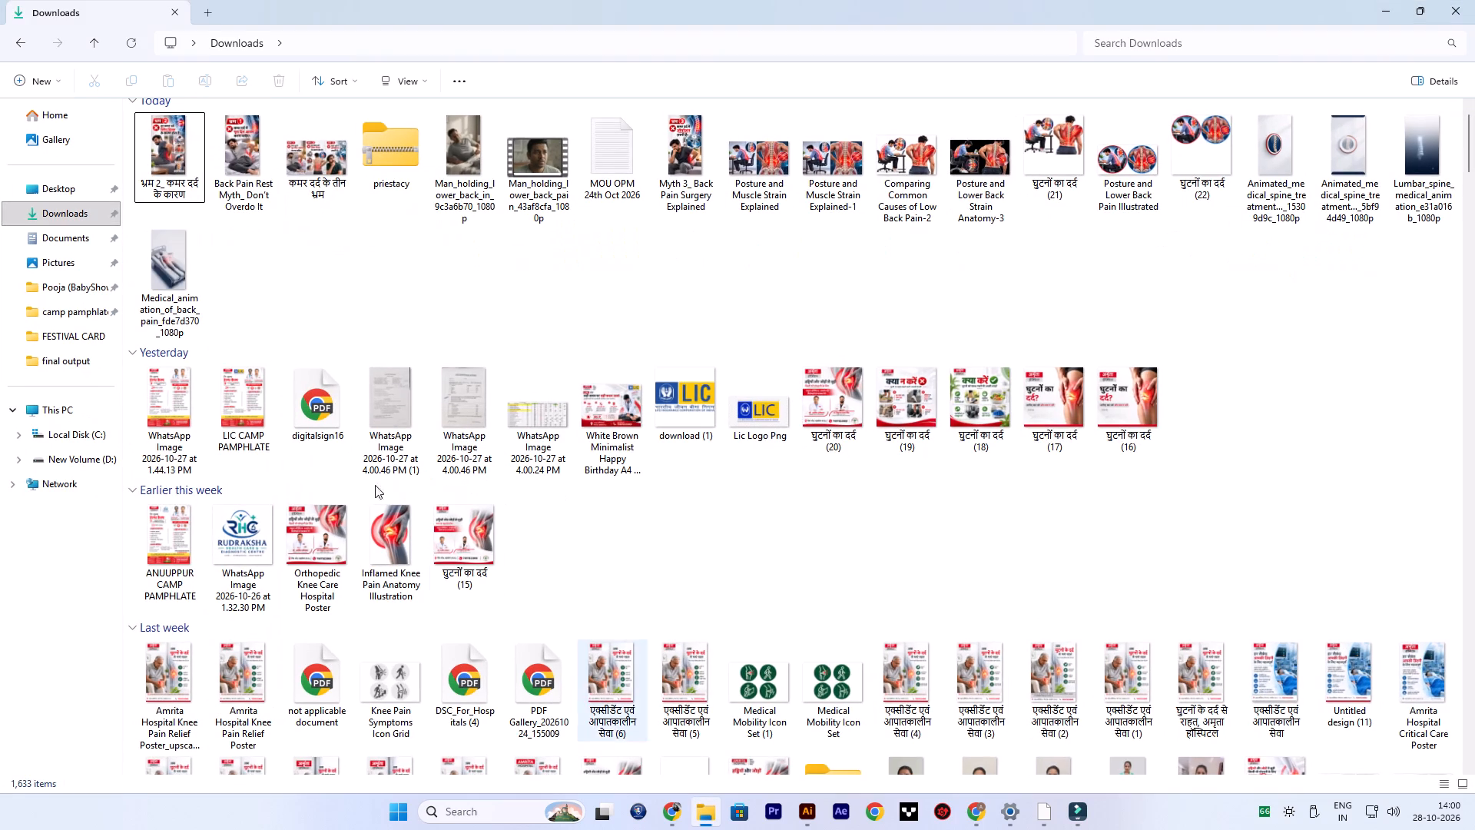
left_click(79, 445)
left_click(82, 450)
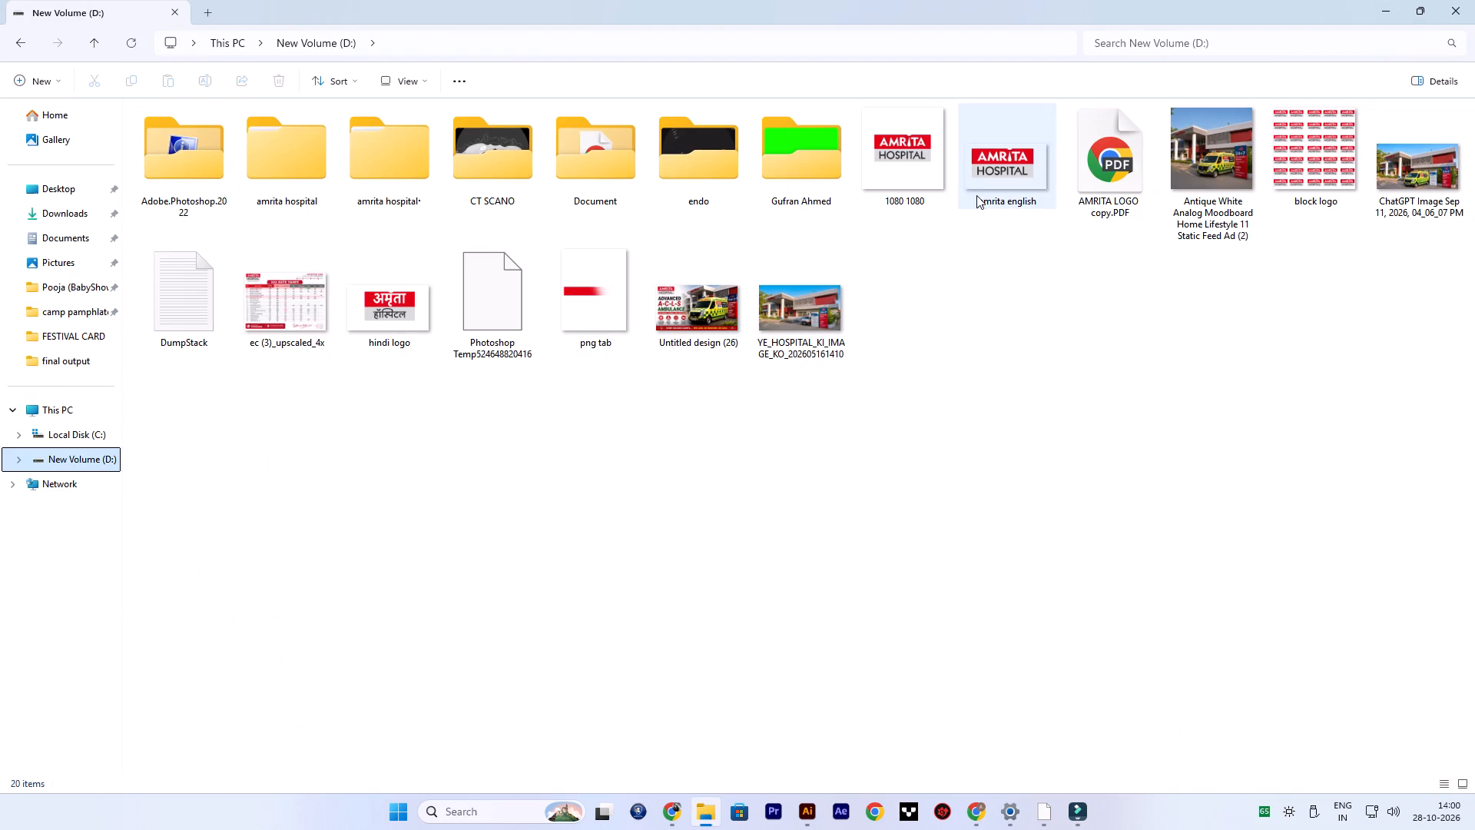
double_click(794, 174)
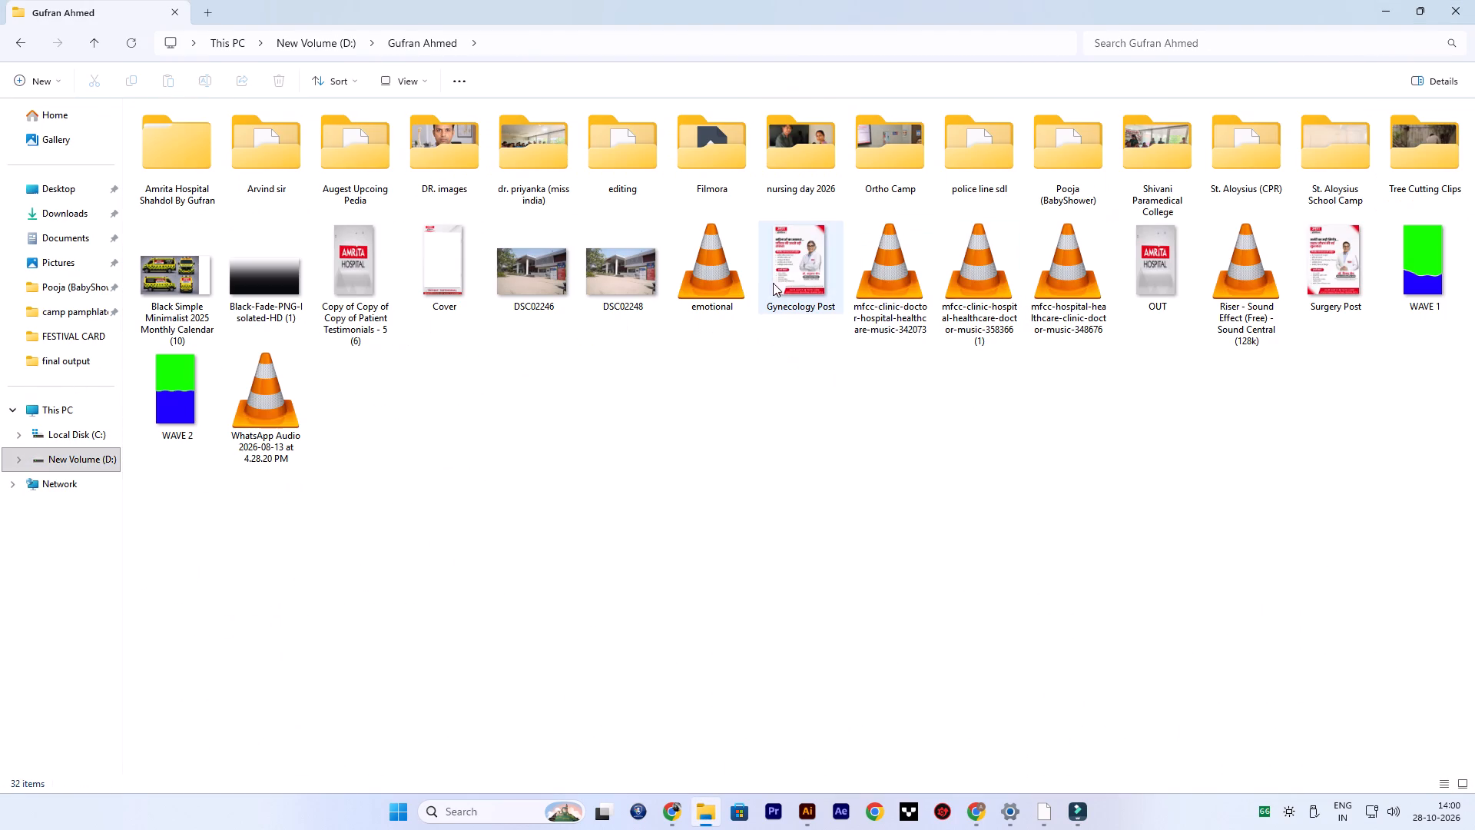
double_click(895, 274)
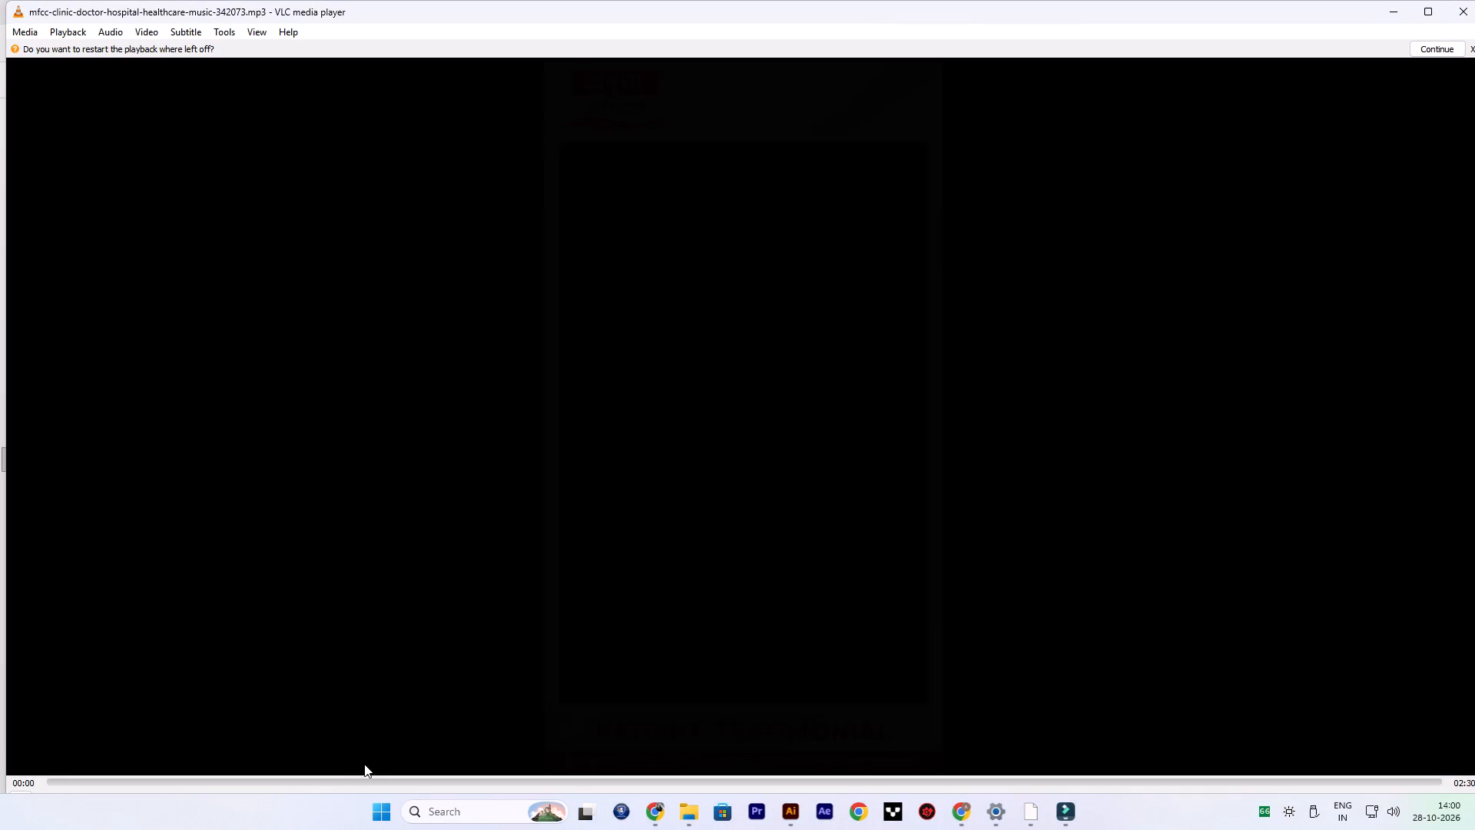
left_click(336, 778)
left_click(1457, 12)
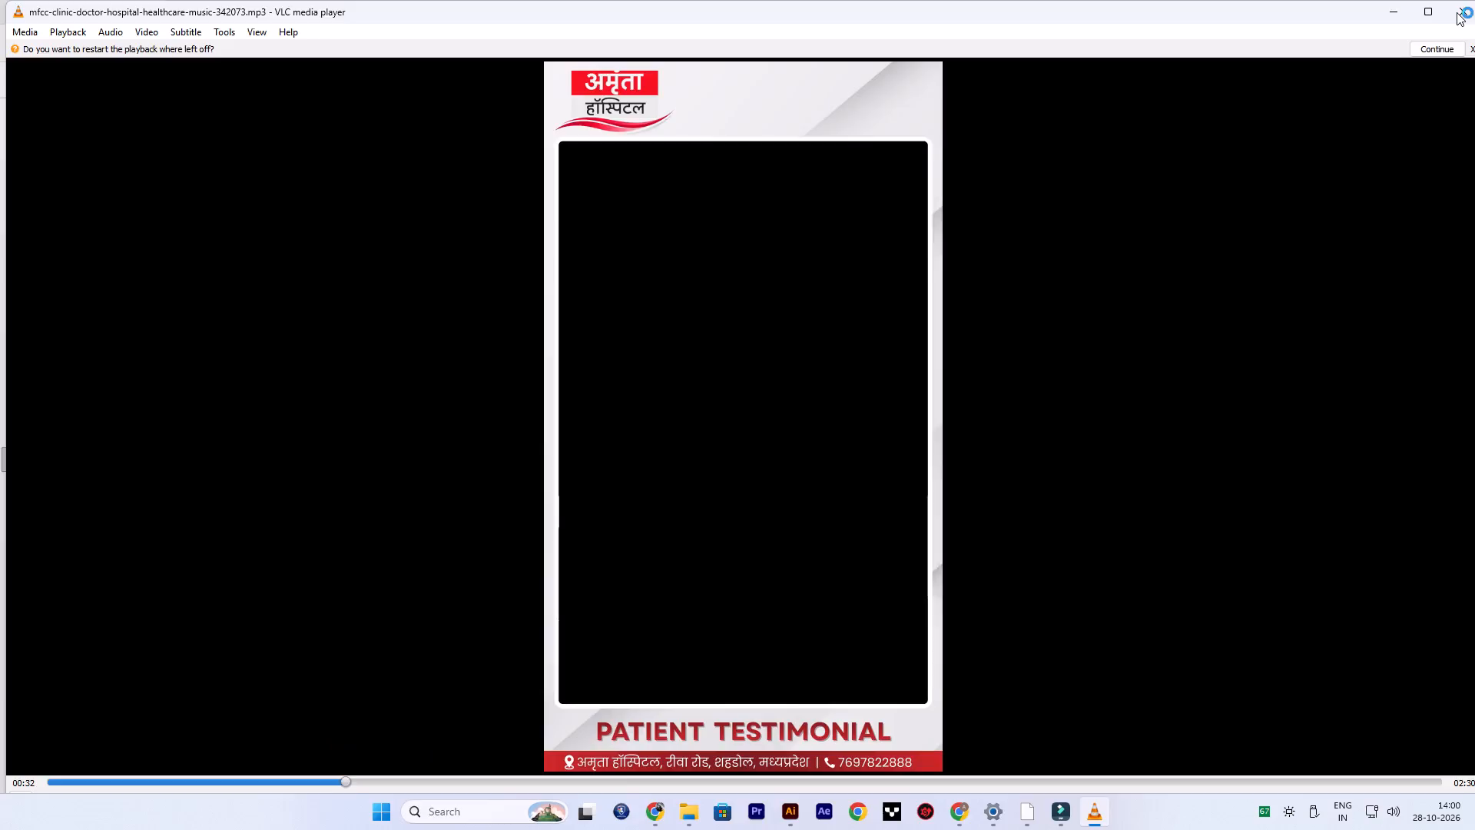
double_click(990, 257)
left_click(264, 763)
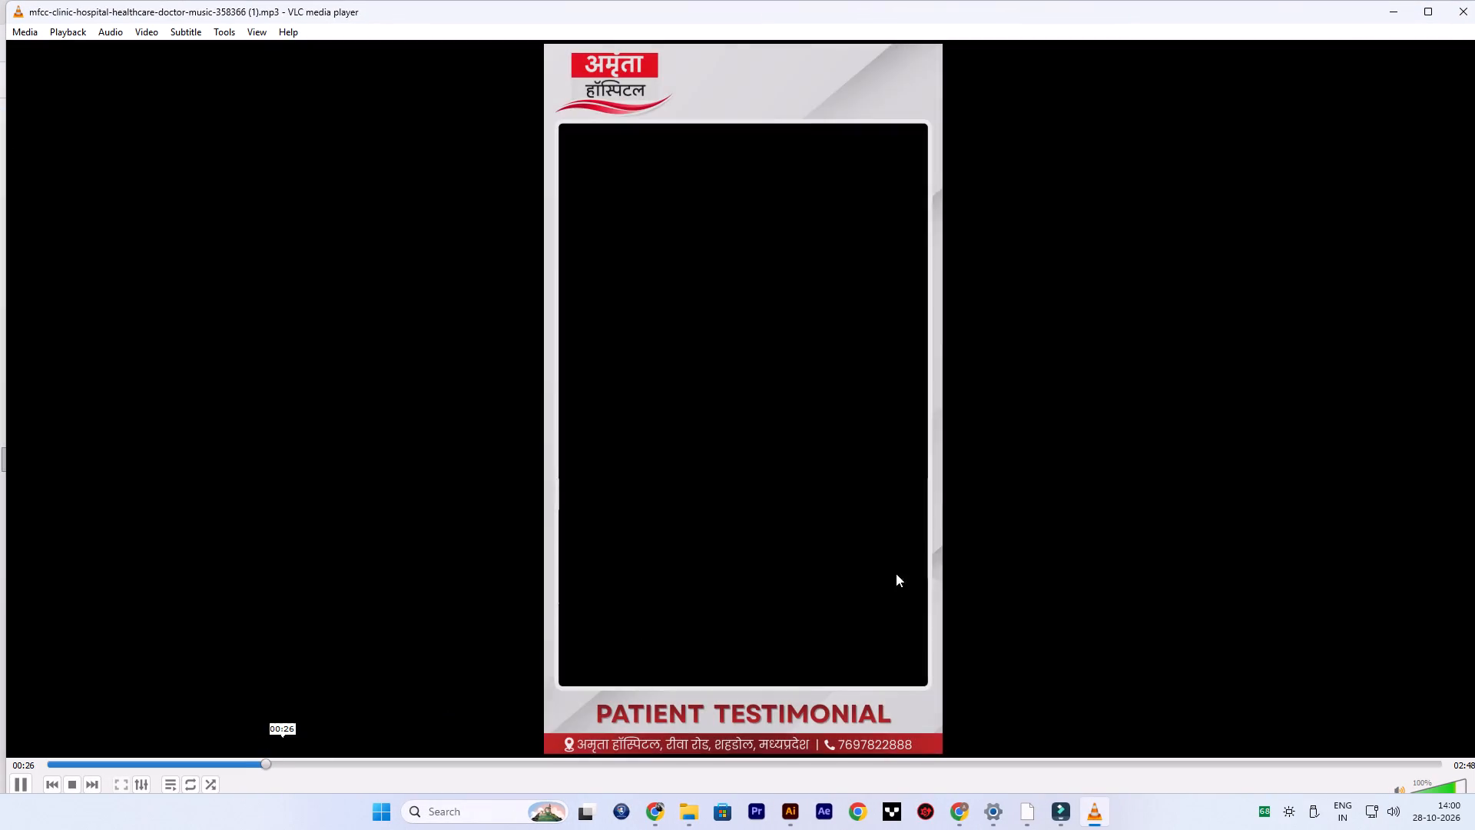
left_click(1473, 0)
left_click(1473, 2)
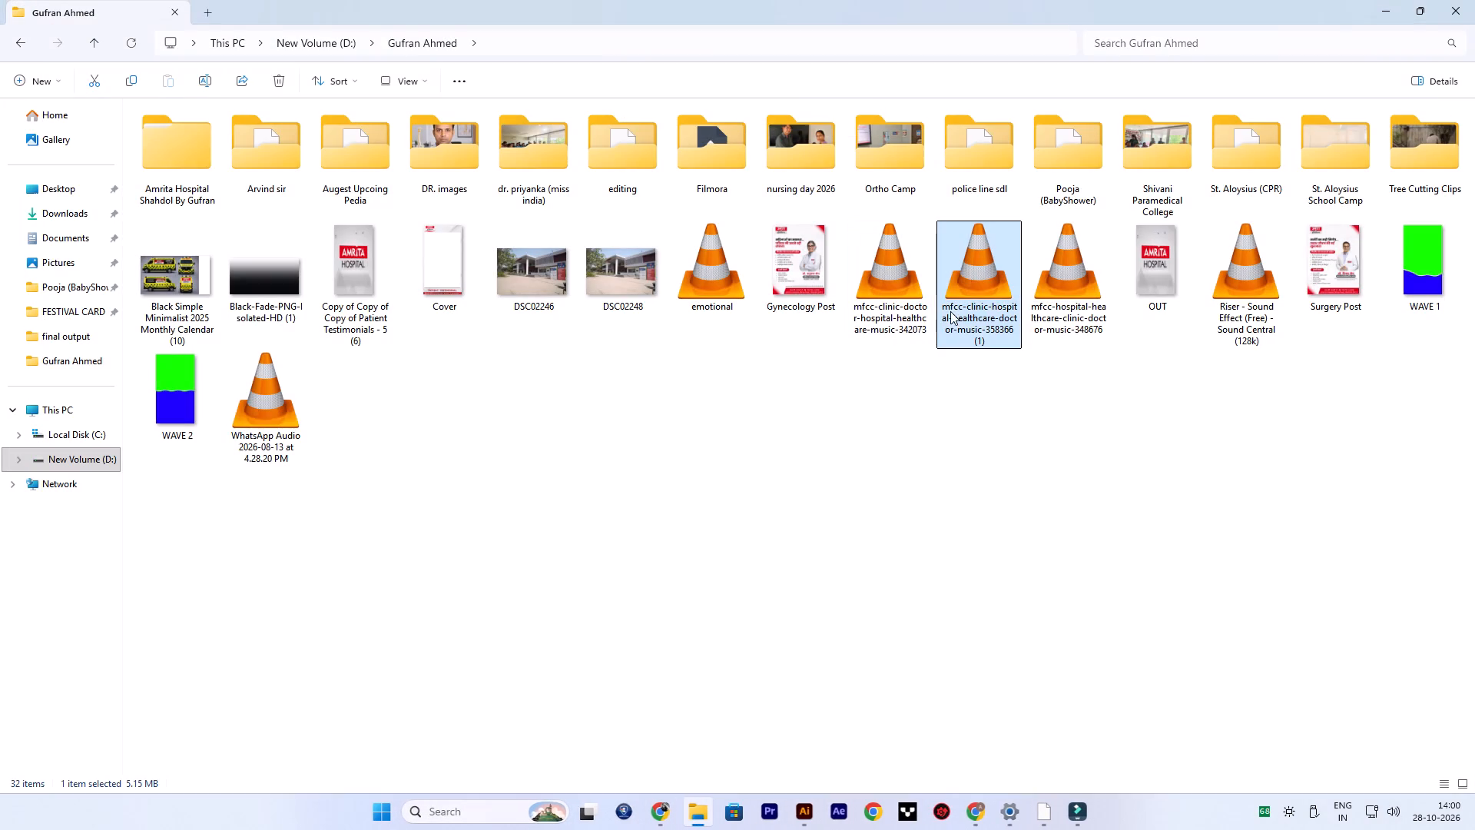
double_click(1076, 275)
left_click(267, 763)
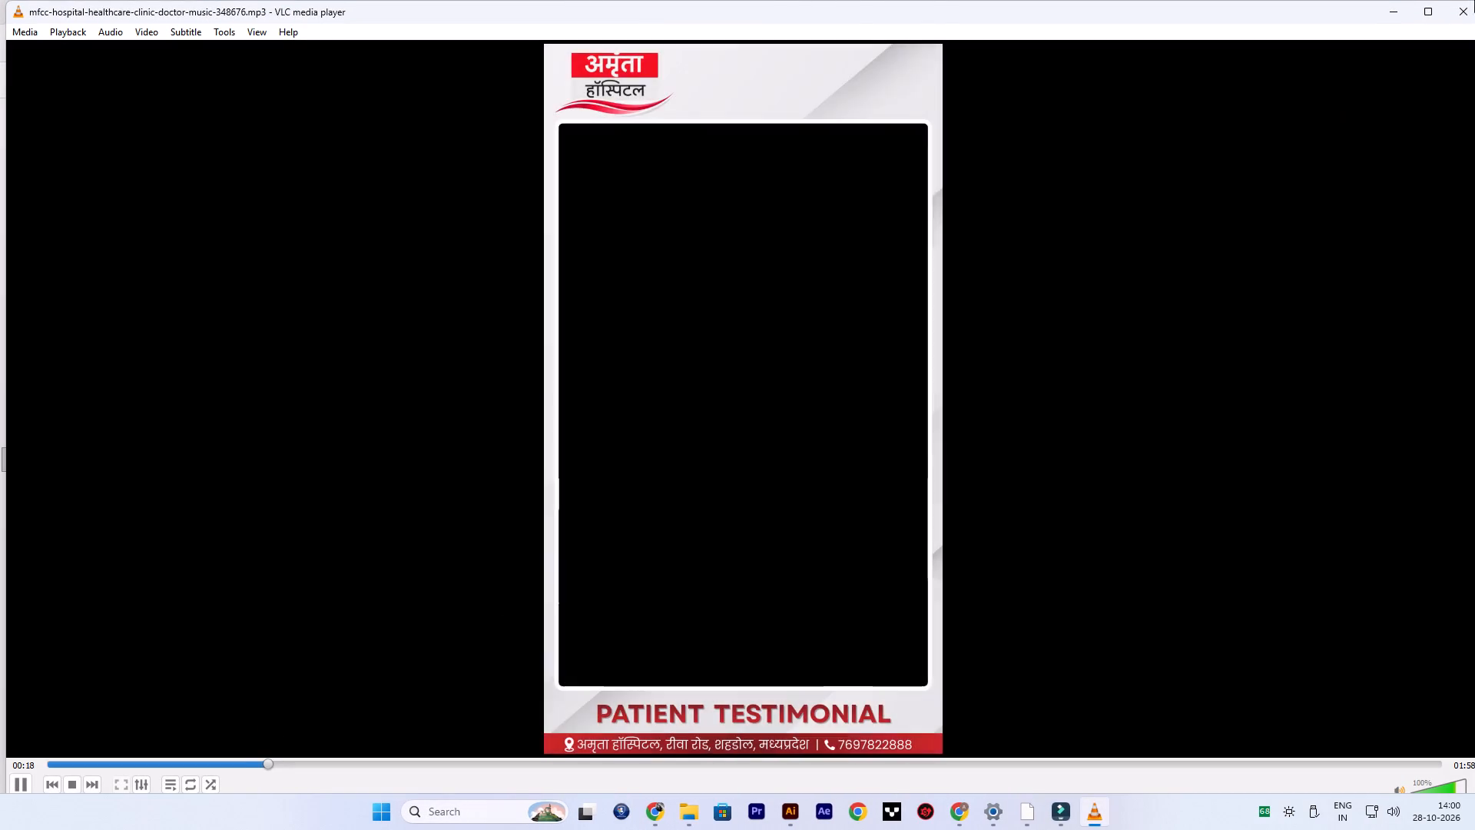
left_click(1454, 10)
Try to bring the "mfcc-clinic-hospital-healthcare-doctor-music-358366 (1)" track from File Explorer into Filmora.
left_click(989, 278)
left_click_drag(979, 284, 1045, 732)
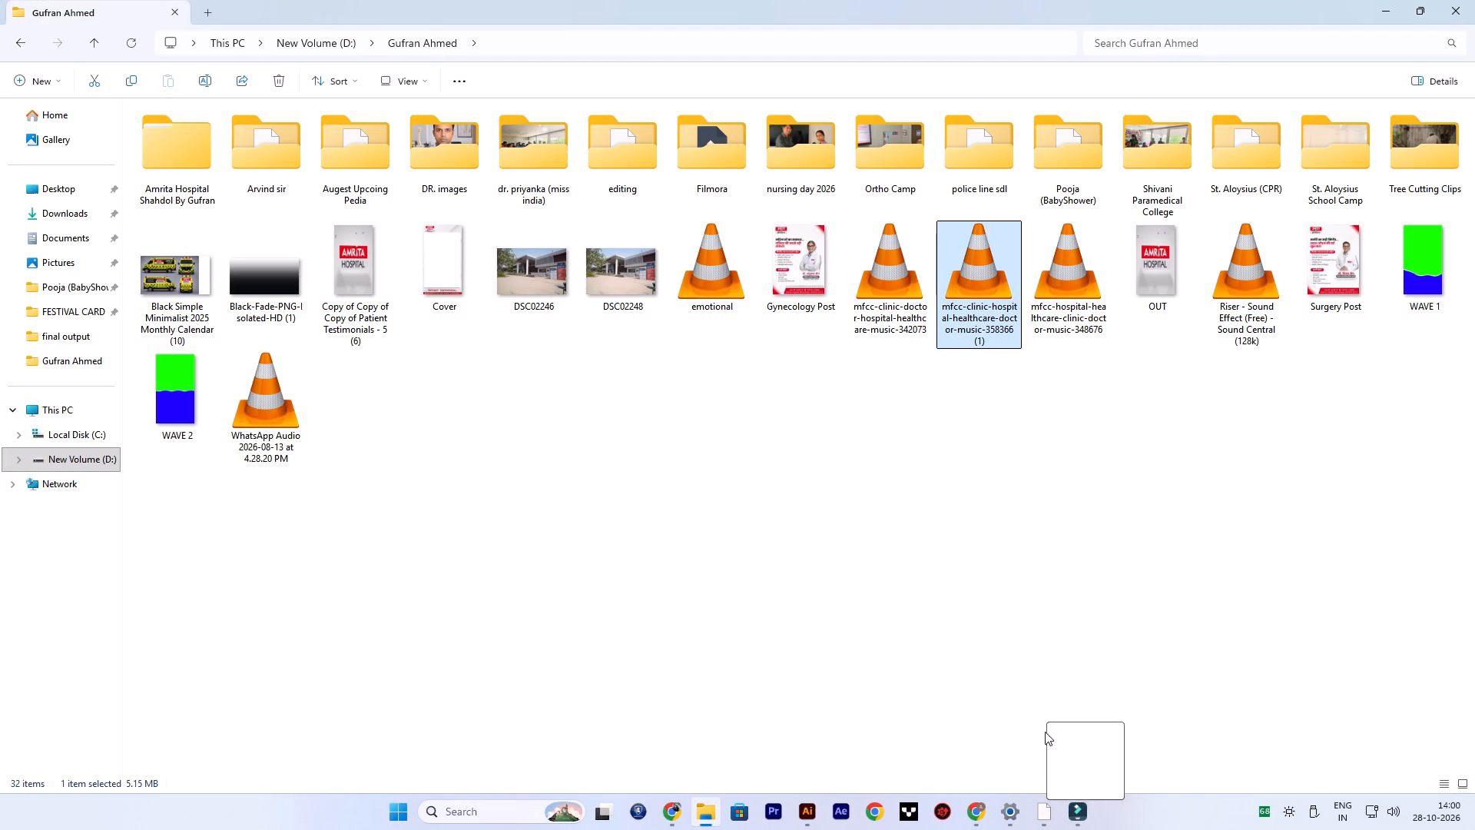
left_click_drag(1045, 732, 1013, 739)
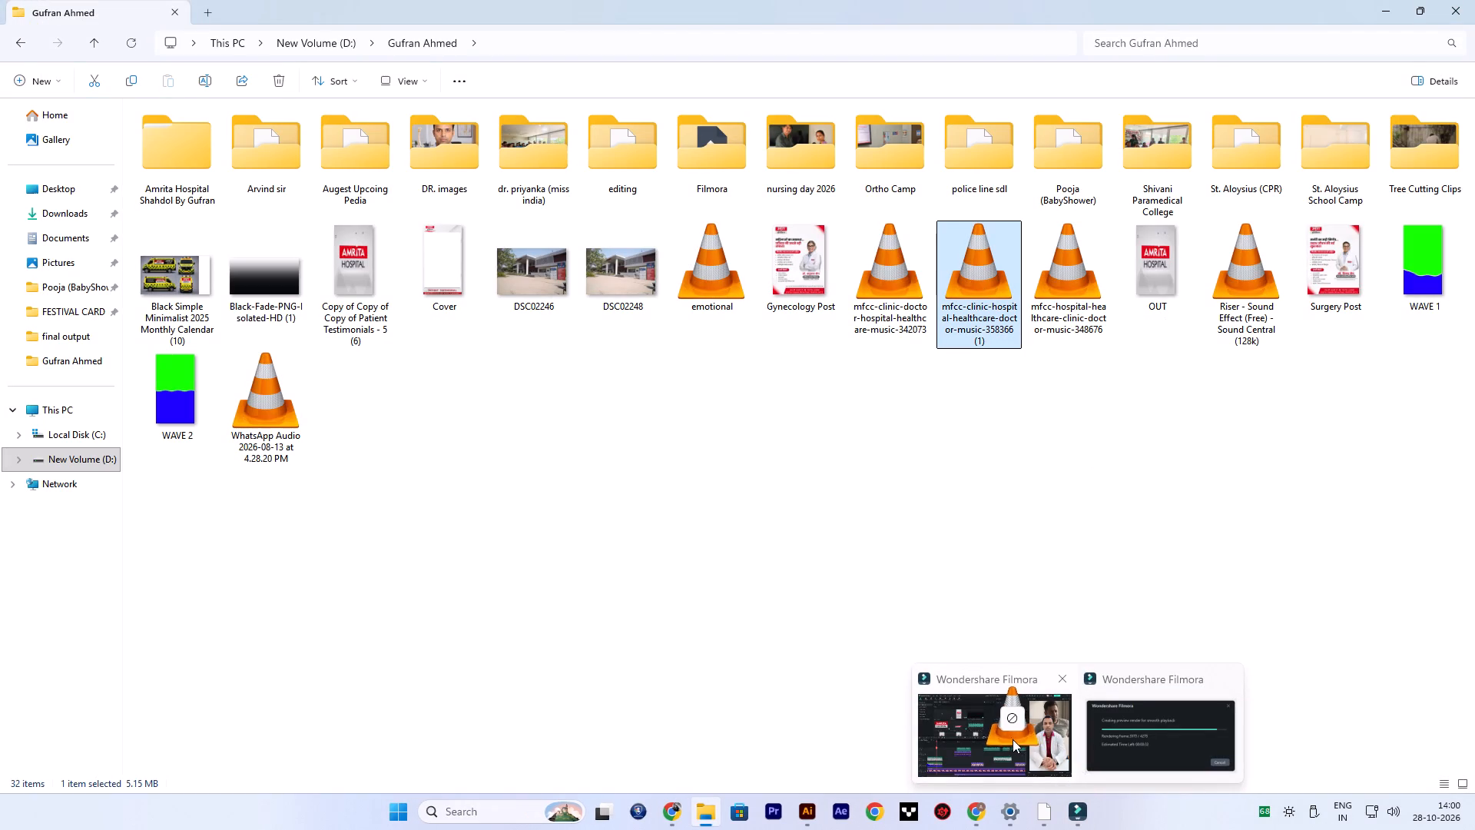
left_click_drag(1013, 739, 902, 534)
Return to Filmora and play the opening from 0 seconds to check it without captions.
left_click(1088, 801)
left_click(1021, 742)
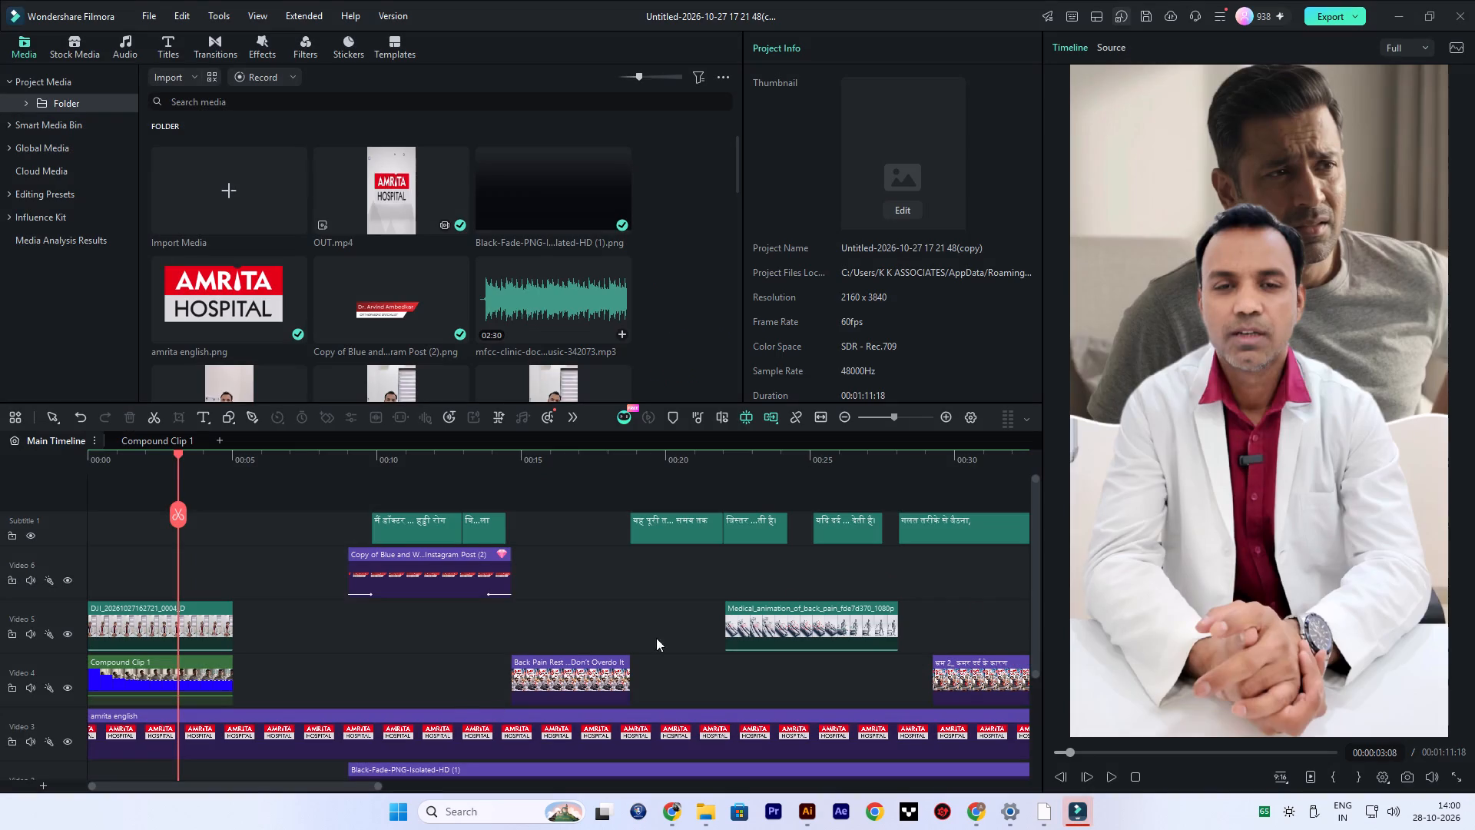
left_click_drag(177, 456, 0, 489)
scroll(332, 616, "down", 6)
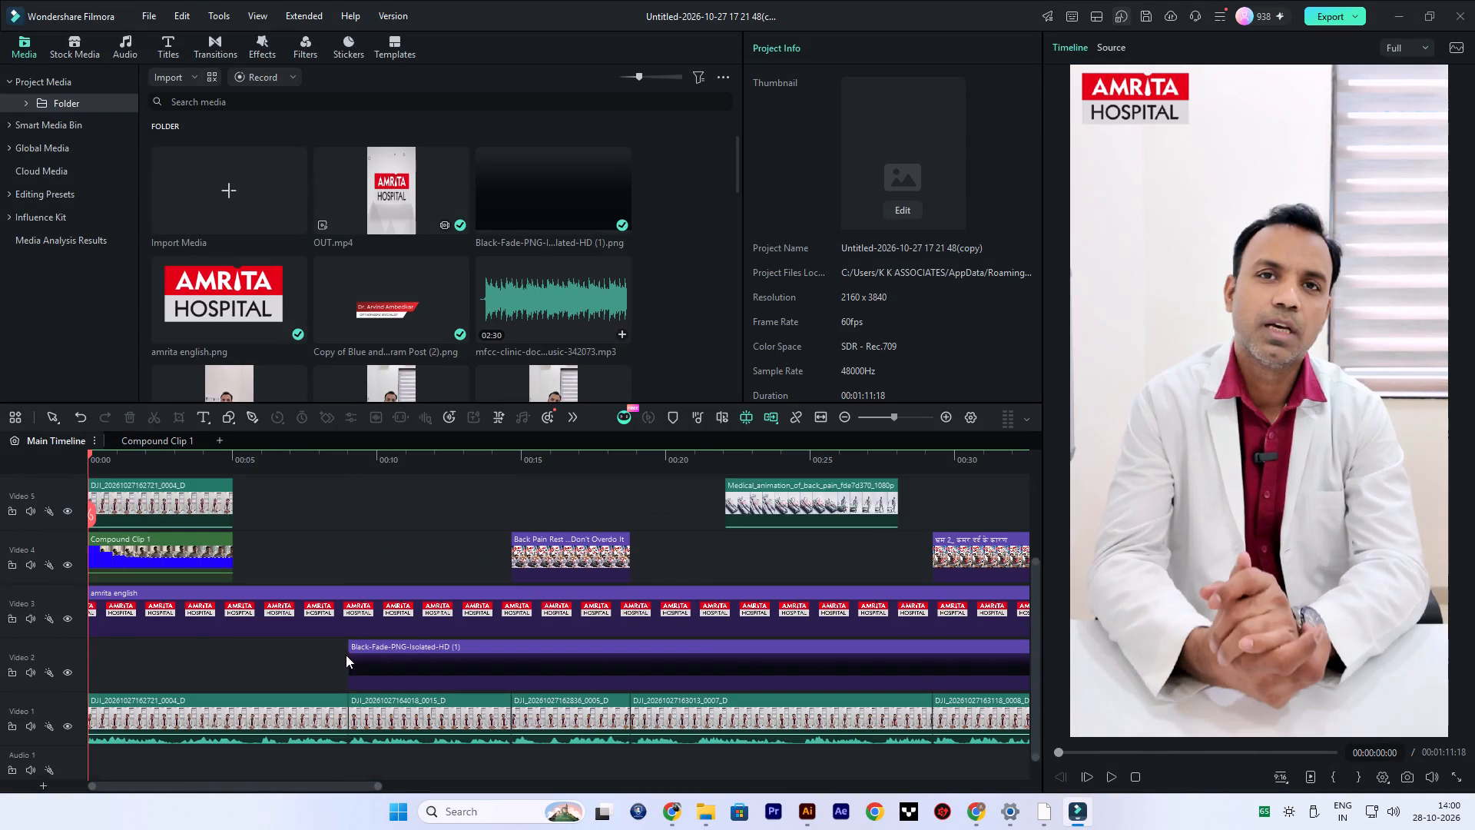
scroll(346, 655, "down", 2)
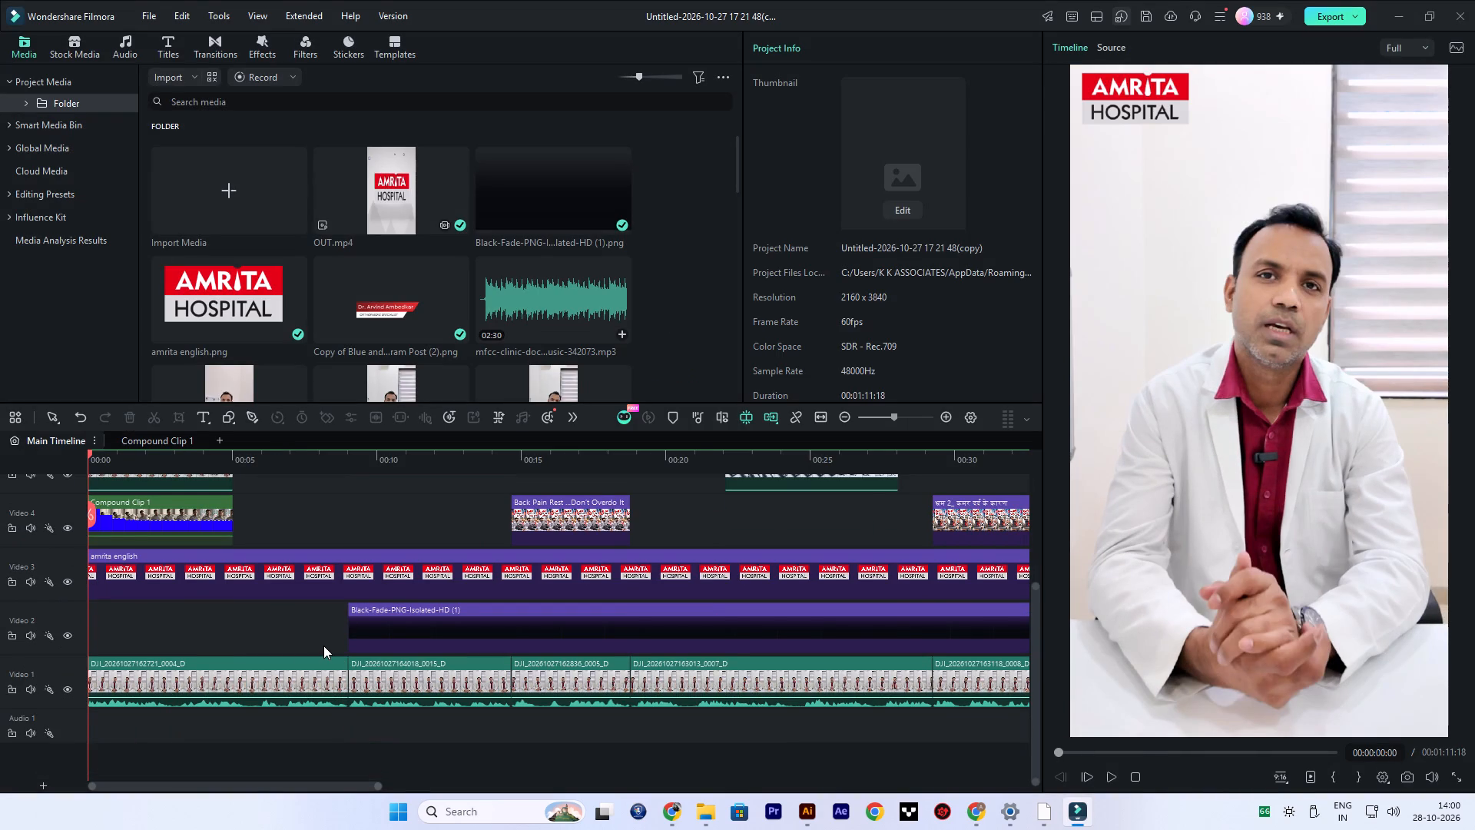
key("space")
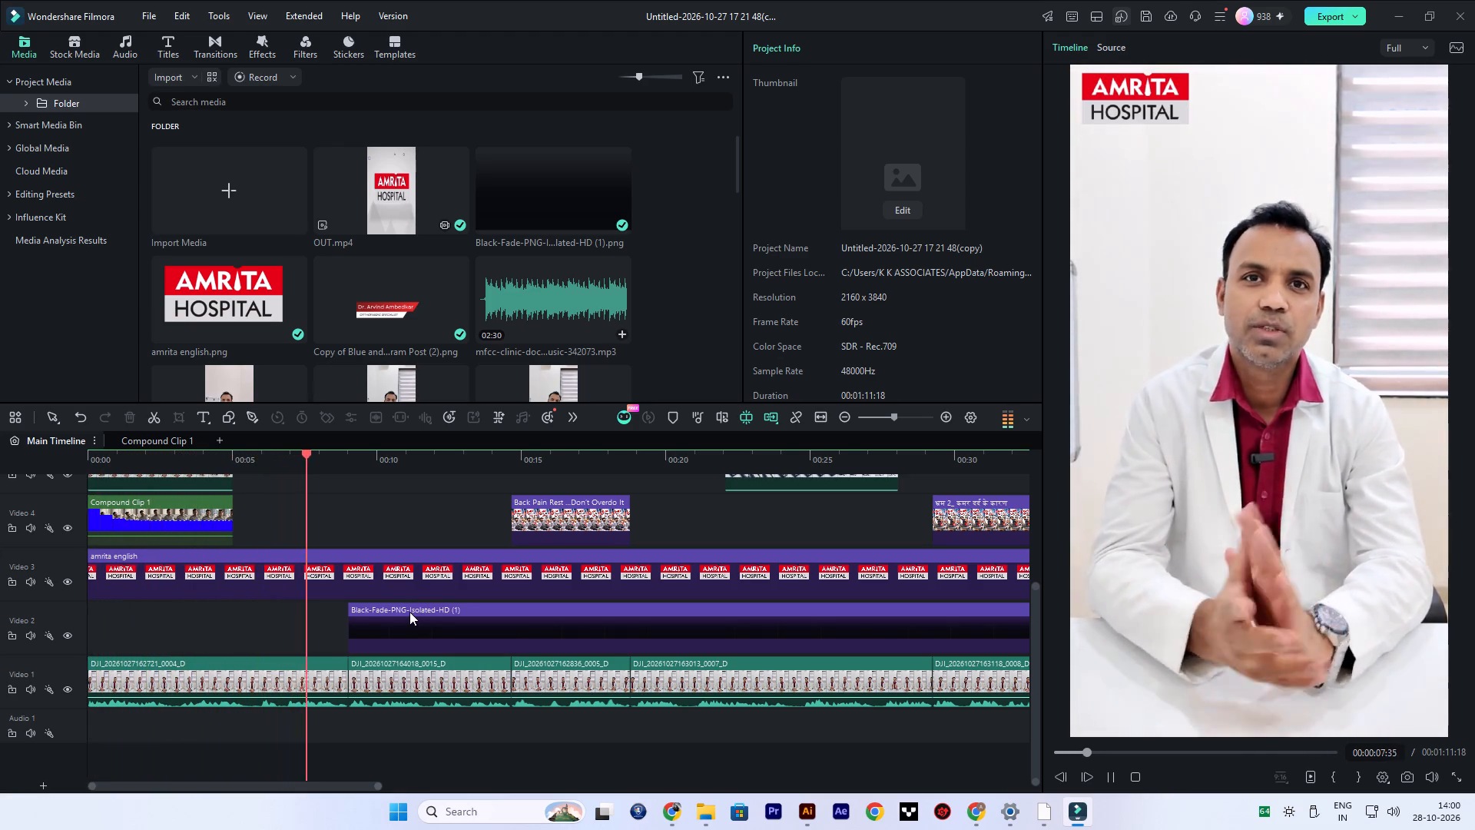
left_click(132, 450)
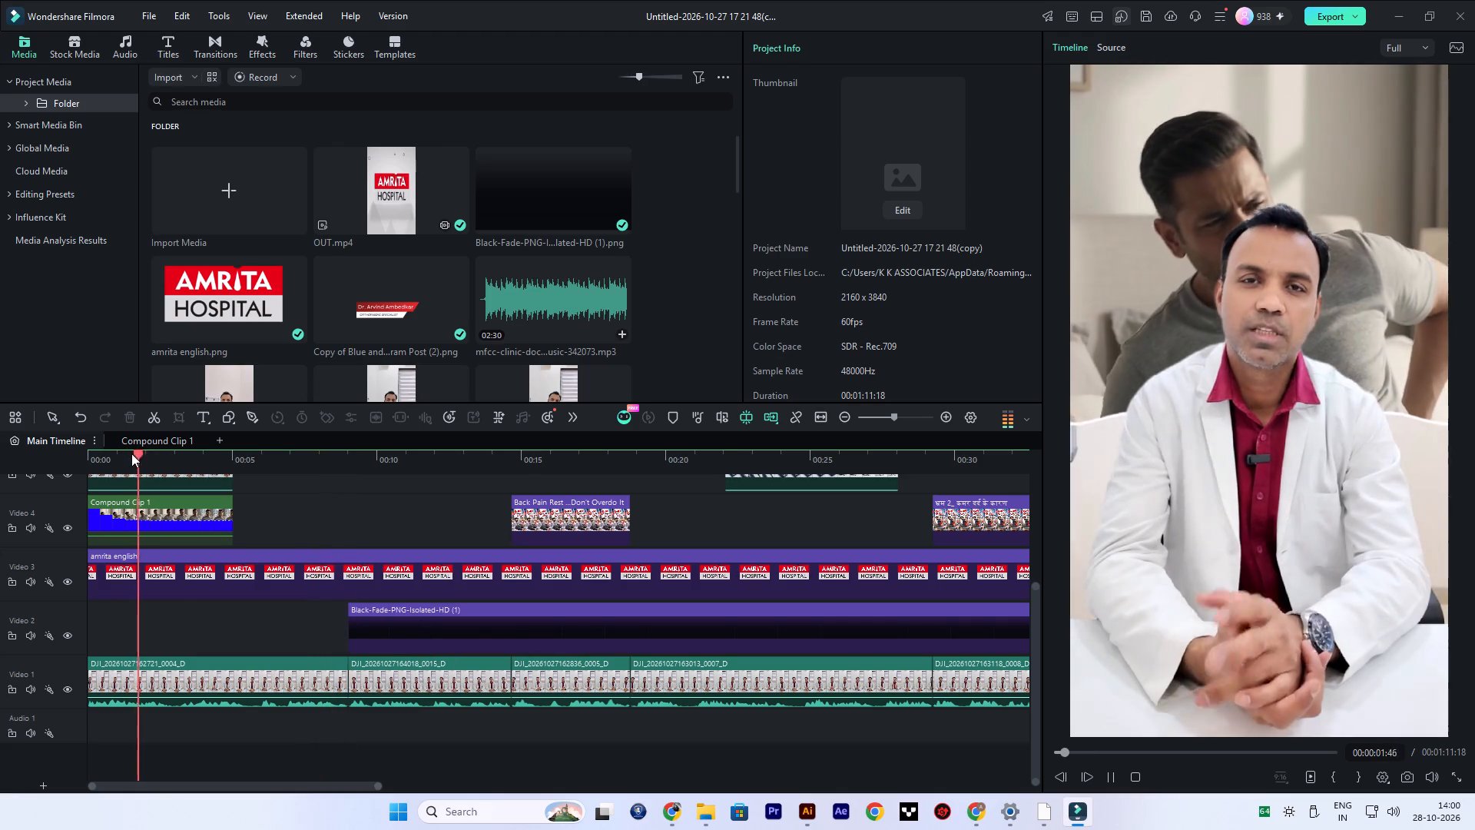
key("space")
left_click_drag(141, 456, 75, 463)
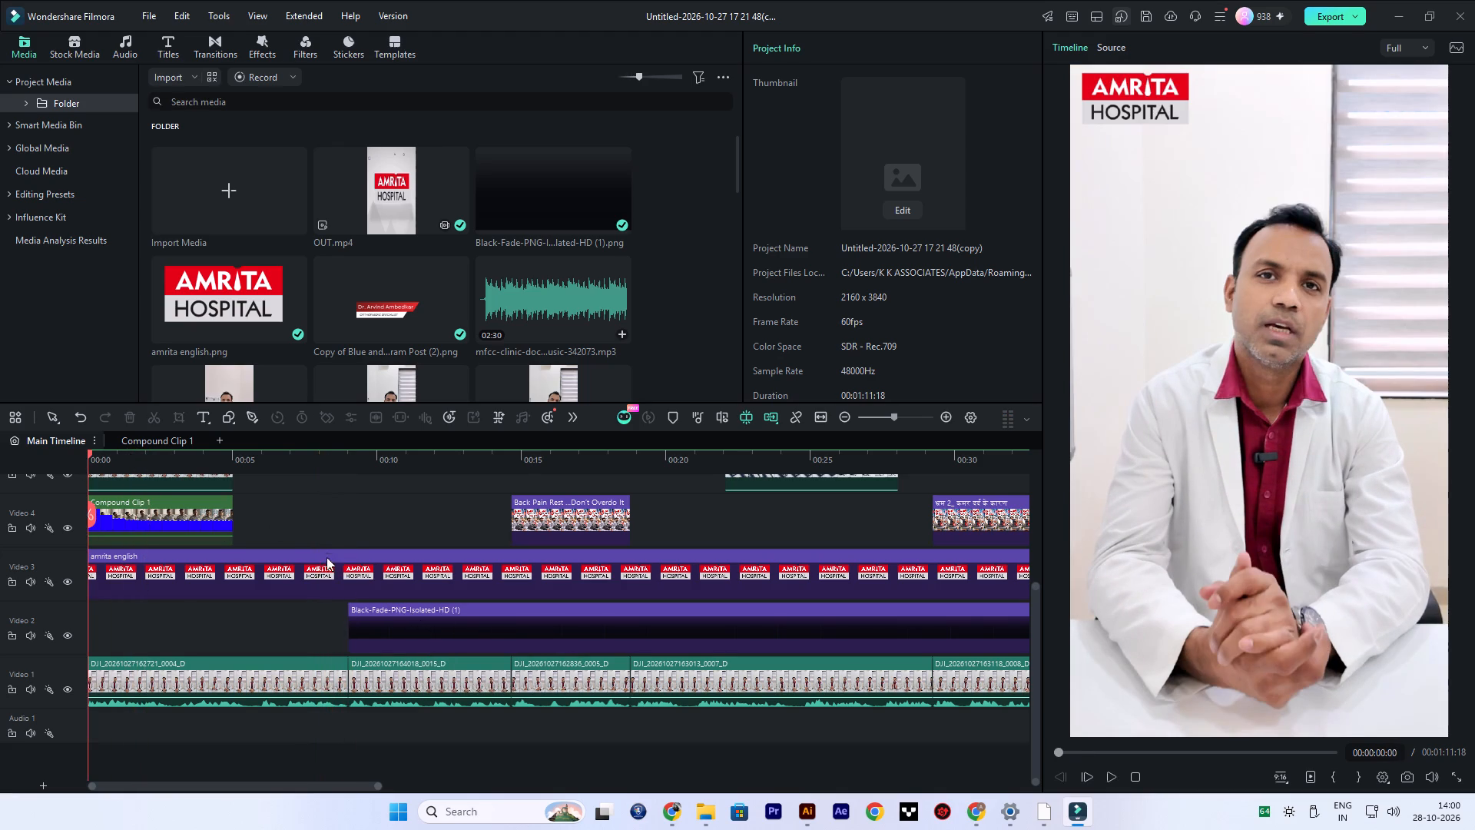
Split the "amrita english" logo clip at about 9 seconds and move its first part up to the Video 6 track.
left_click(350, 453)
left_click(351, 453)
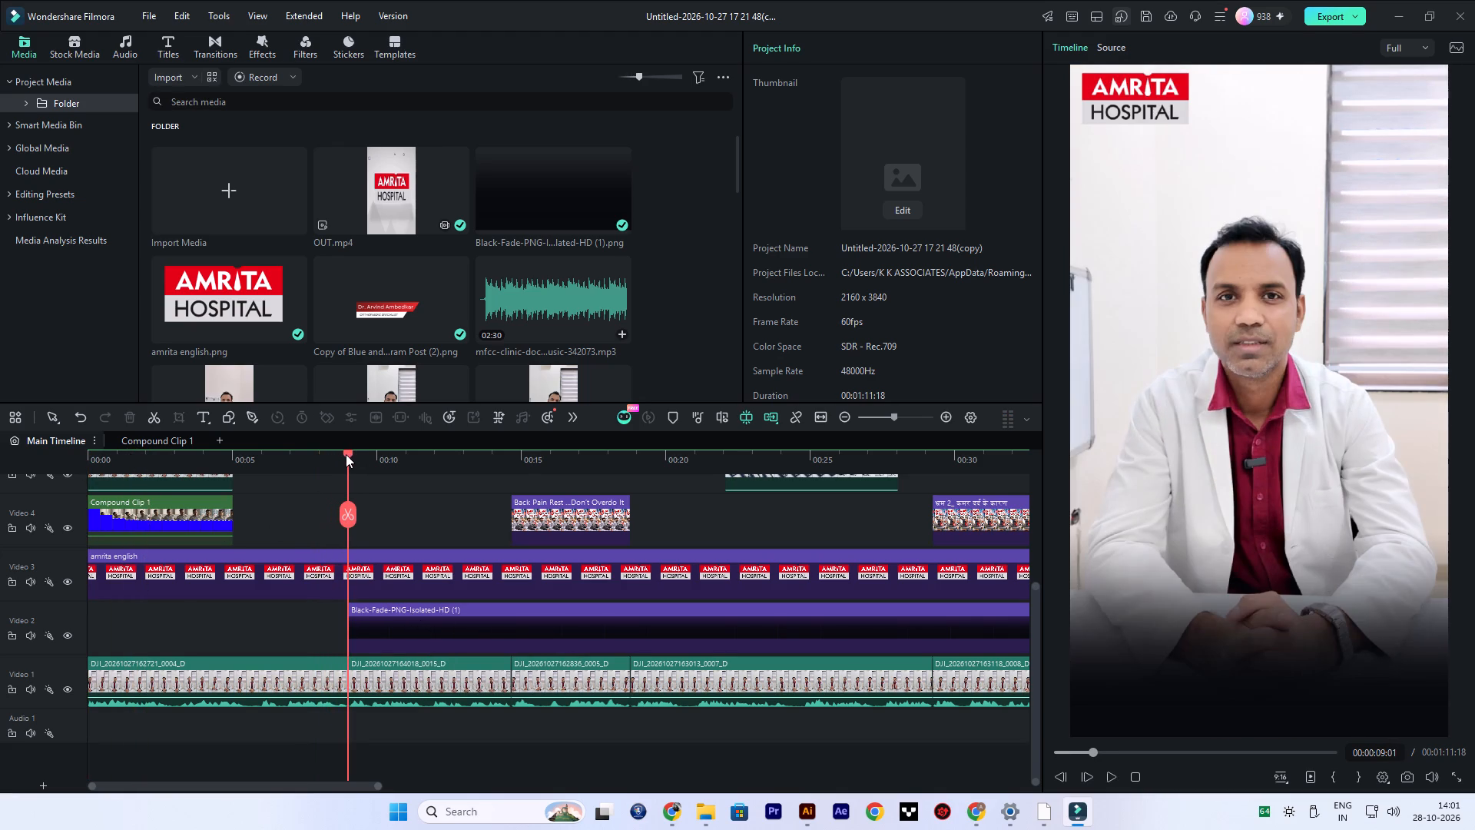
left_click(344, 569)
left_click(346, 514)
scroll(317, 593, "up", 3)
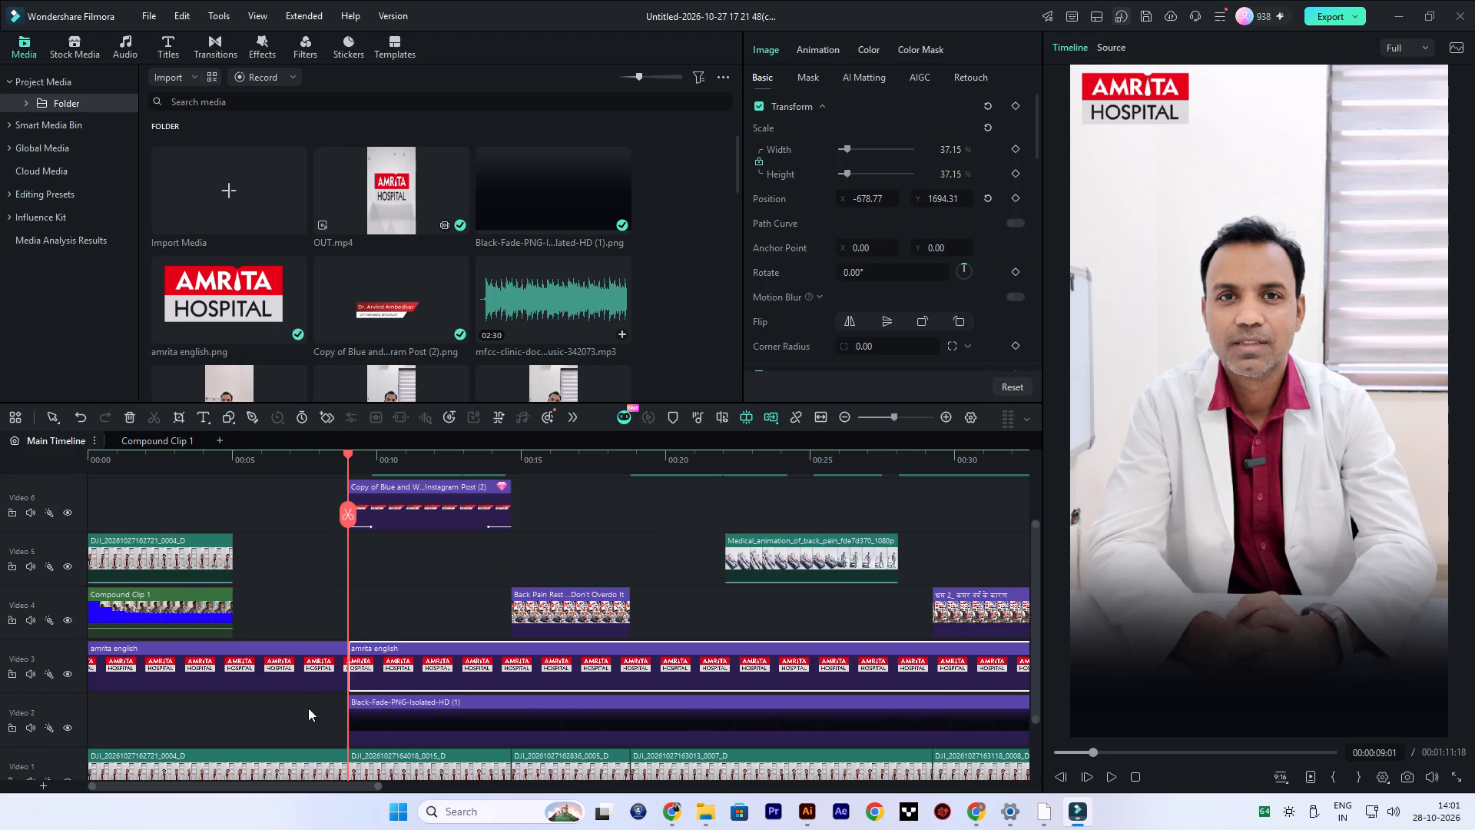
left_click_drag(311, 667, 310, 507)
scroll(314, 664, "up", 6)
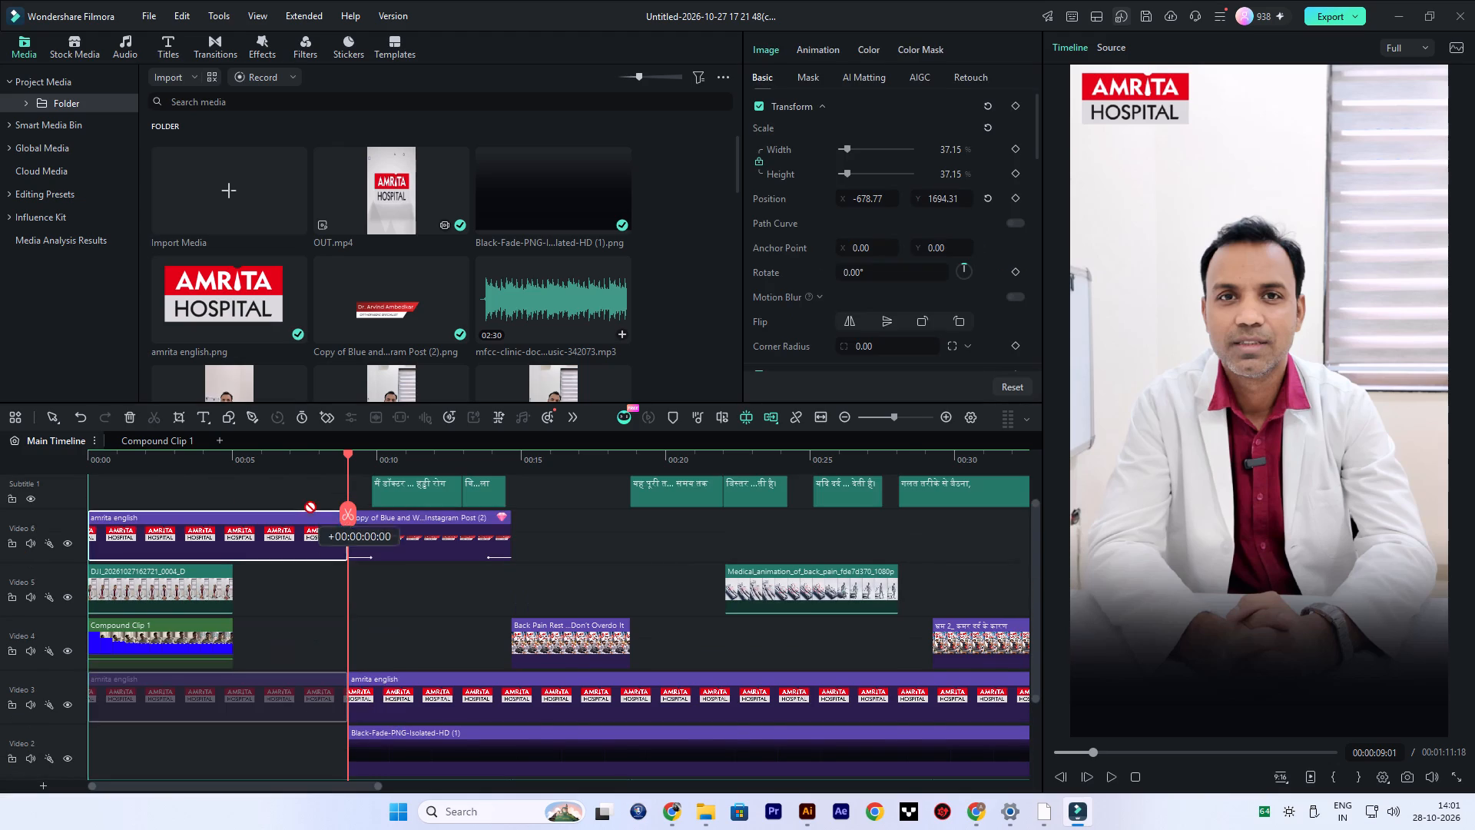
left_click_drag(310, 507, 310, 484)
left_click_drag(298, 689, 298, 526)
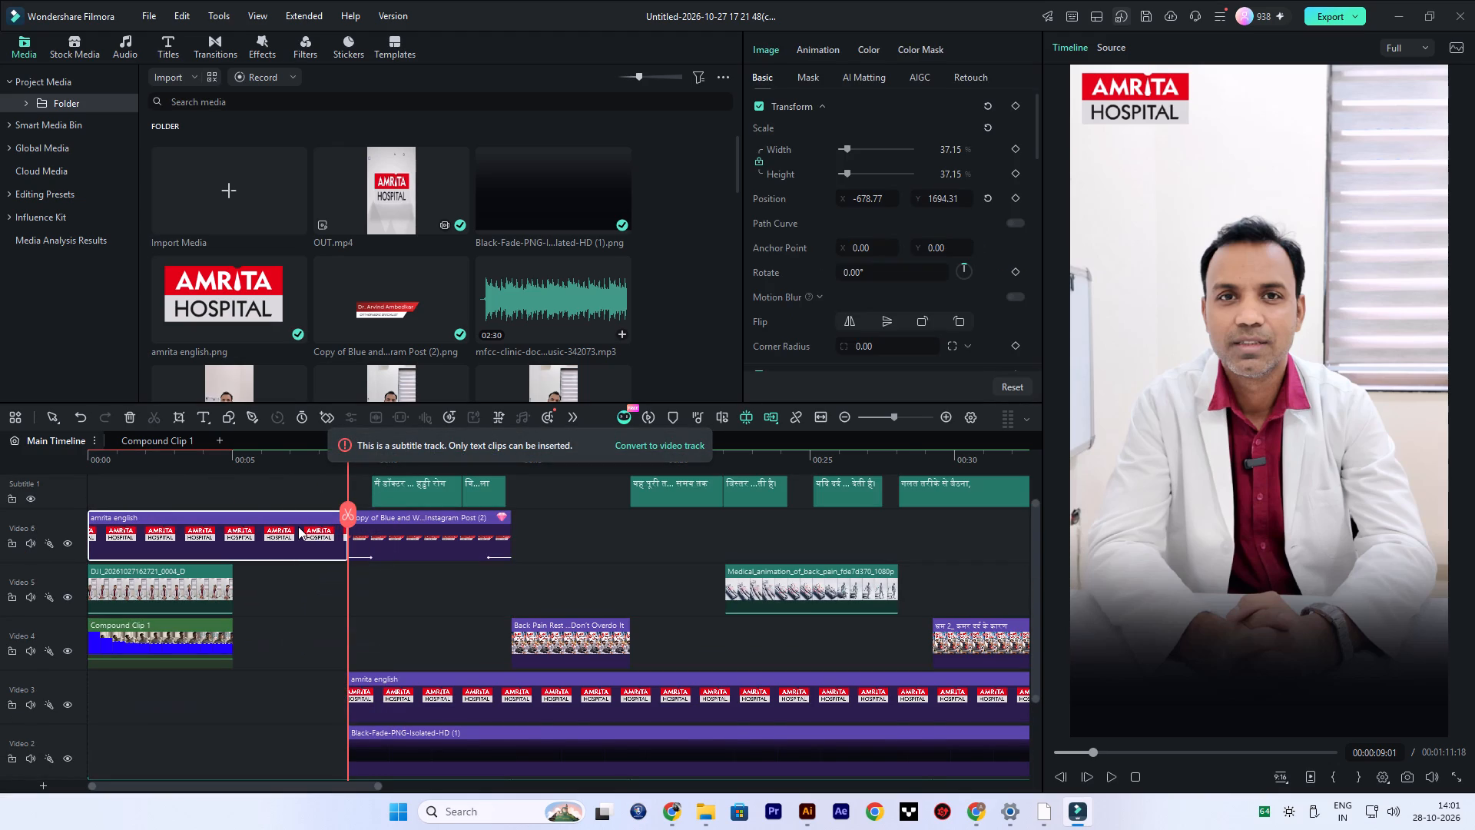
Play back the opening from about 6 seconds and again from the start to check the logo over the graphics.
left_click(254, 452)
key("space")
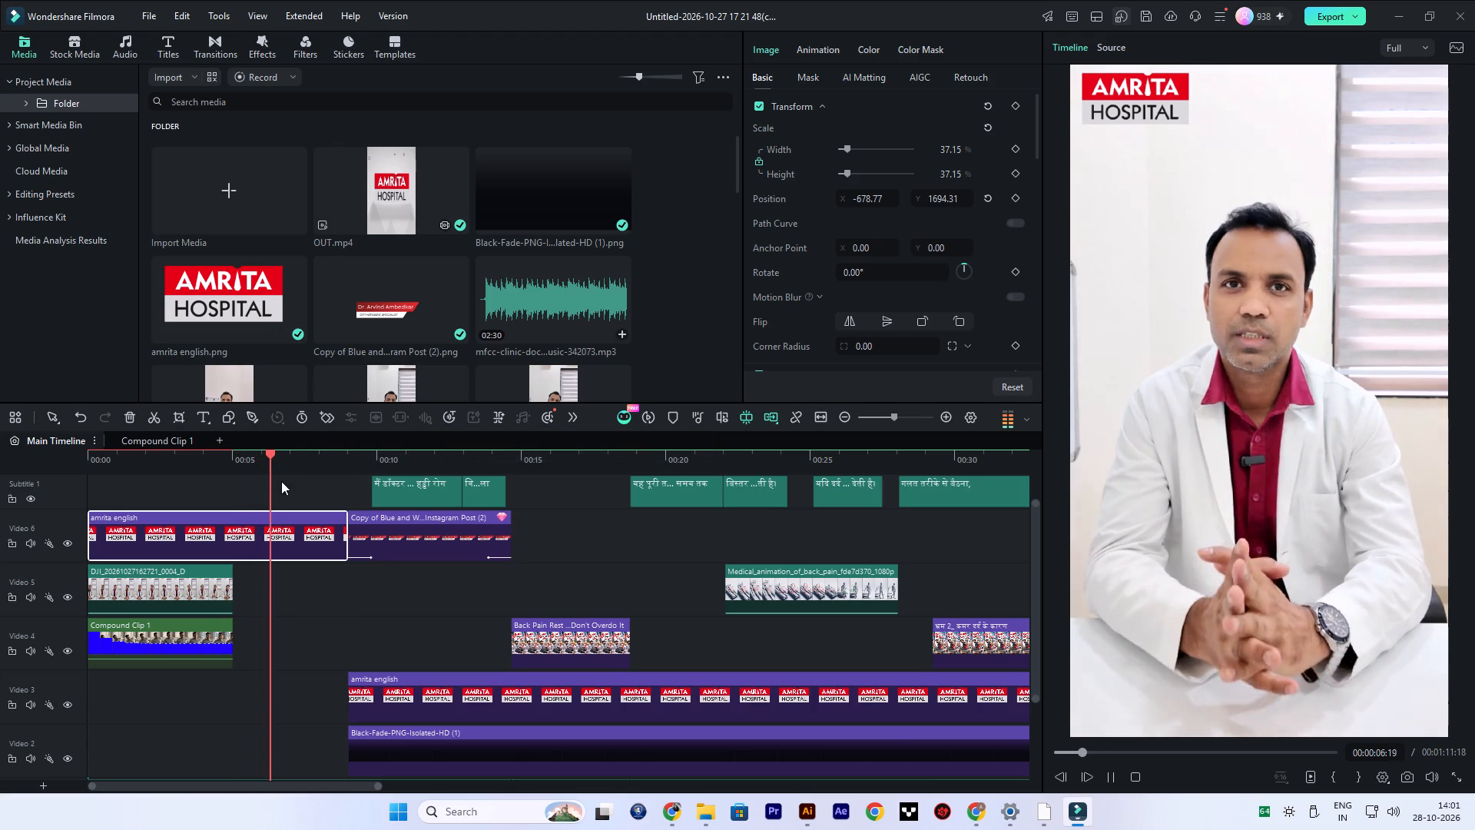
key("space")
scroll(294, 563, "down", 3)
scroll(292, 563, "up", 4)
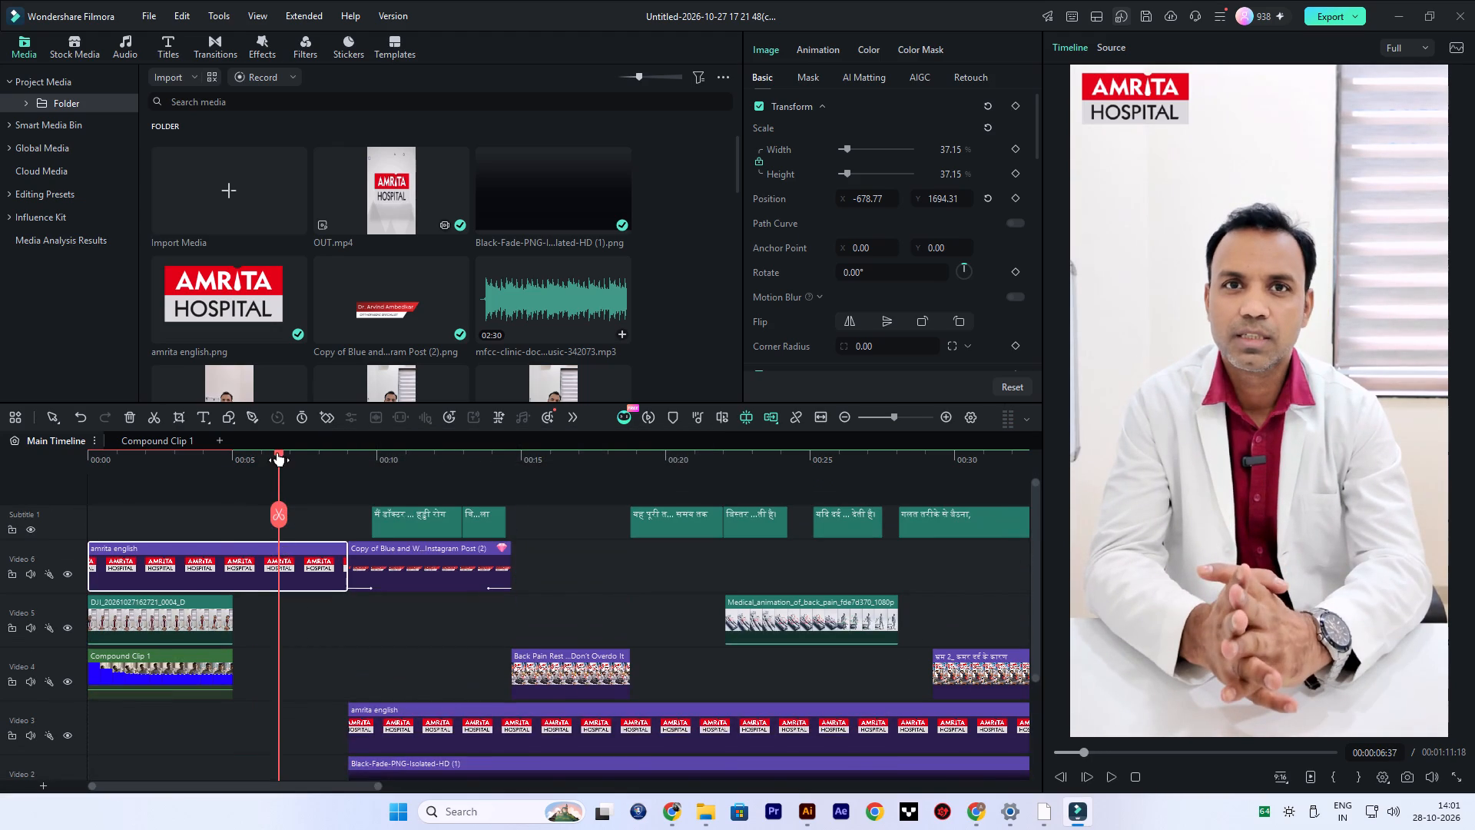
left_click_drag(277, 453, 0, 465)
key("space")
key("space")
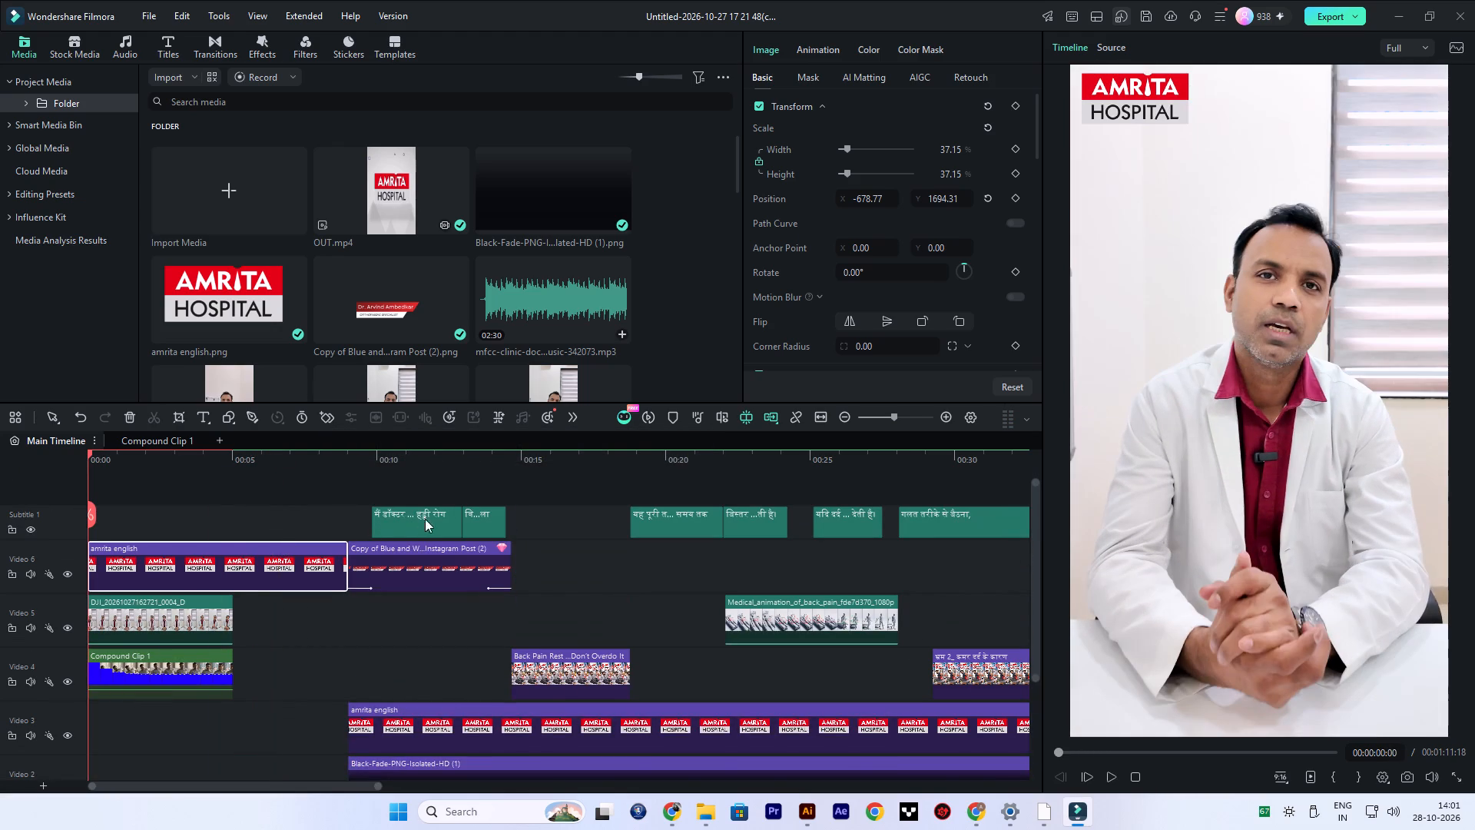
key("space")
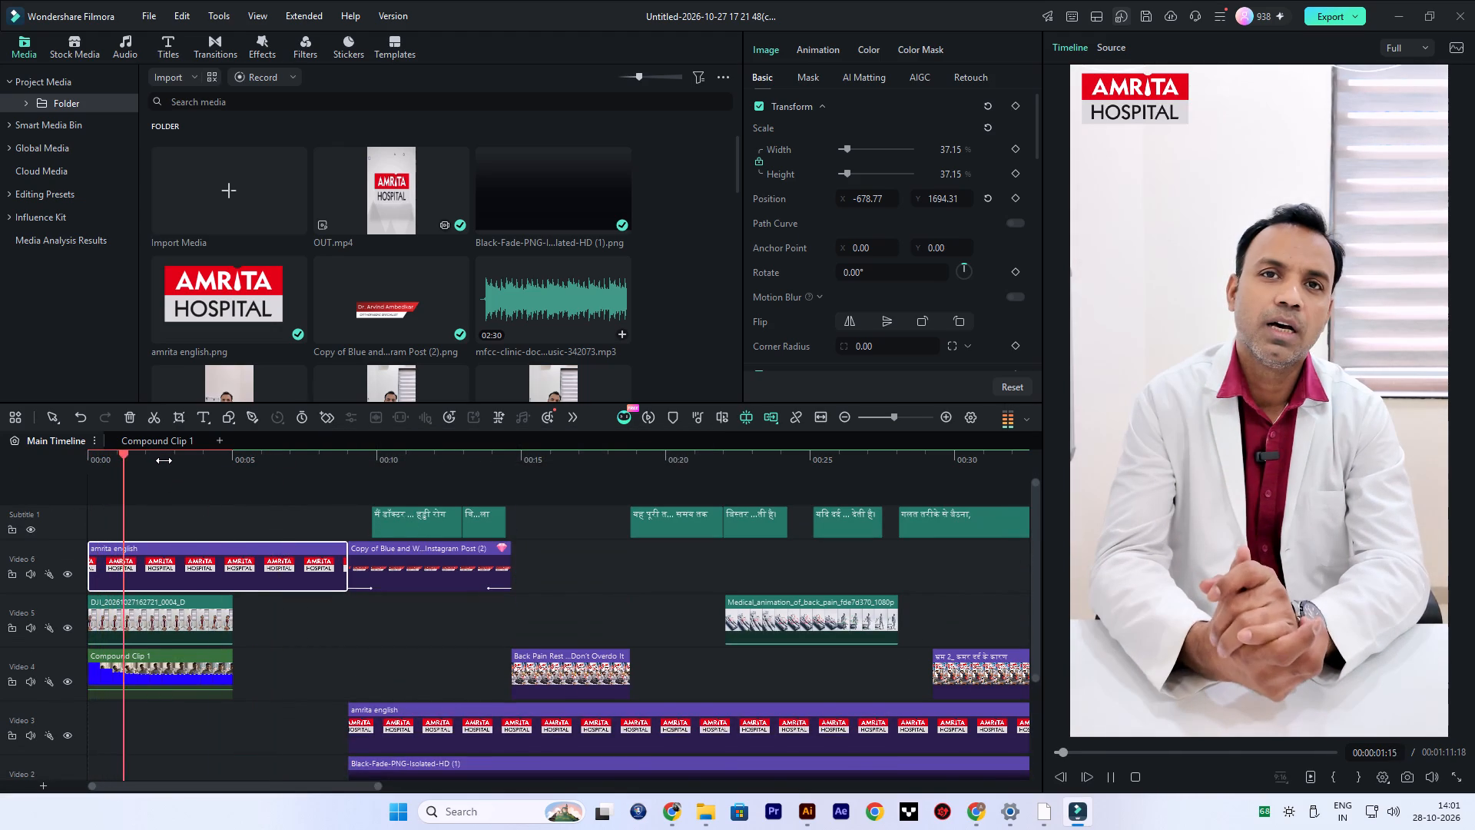
Stop playback and undo moving the first part of the "amrita english" logo to the Video 6 track.
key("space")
key("ctrl+z")
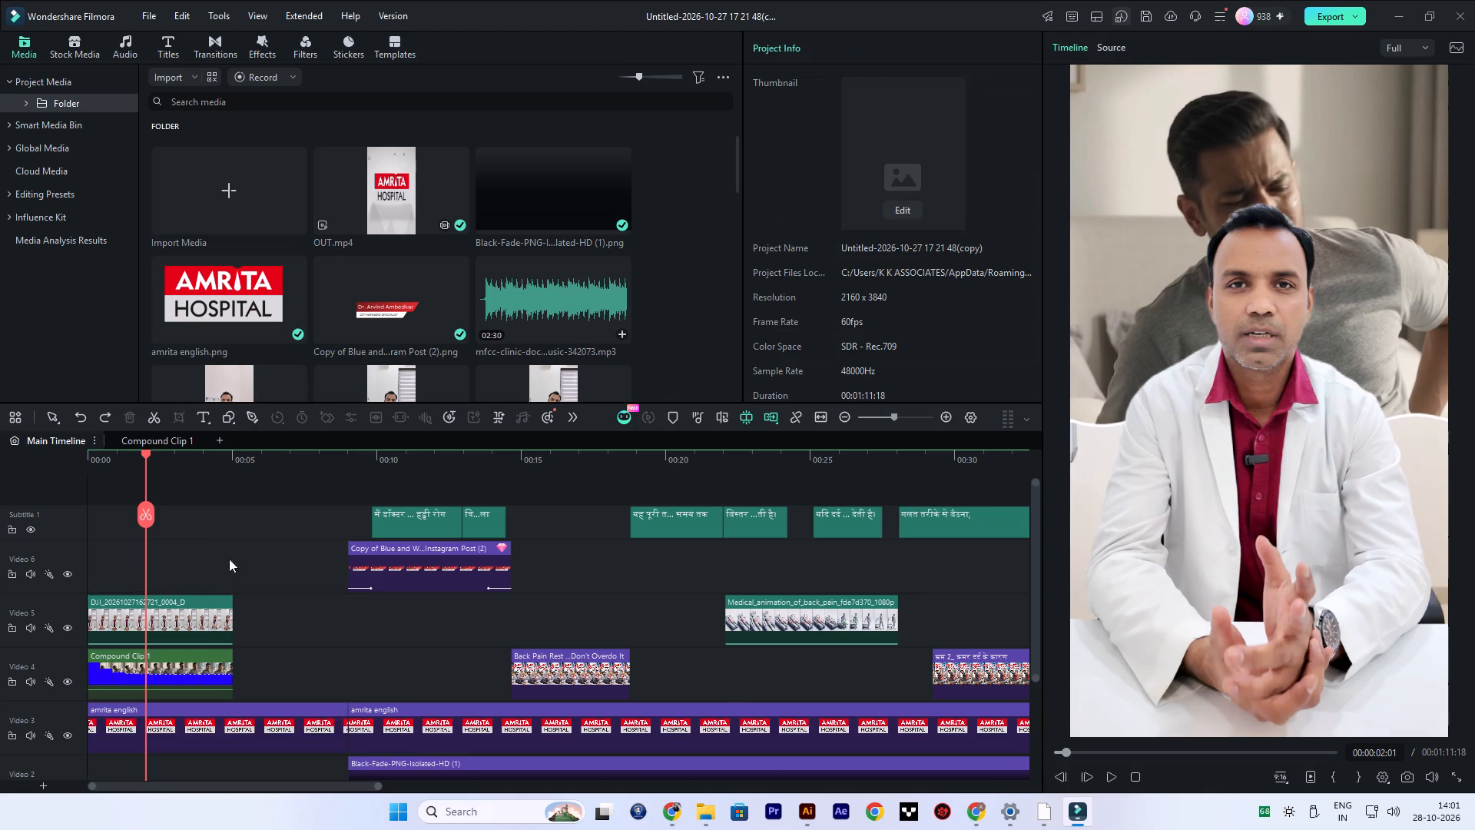
Move the first part of the "amrita english" logo clip to a new Video 7 track above the subtitles, starting at 0 seconds.
scroll(247, 588, "down", 4)
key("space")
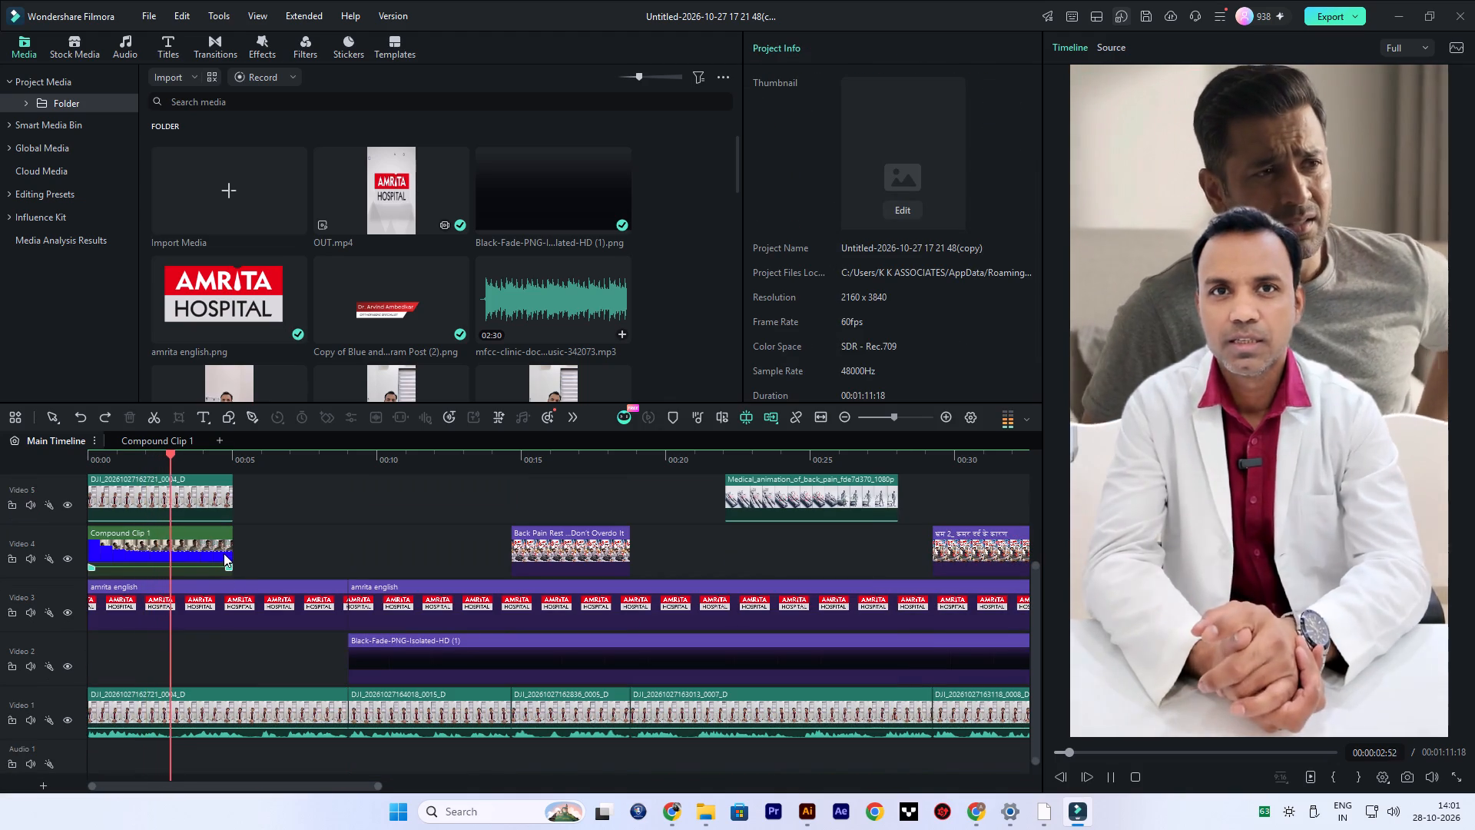
right_click(224, 553, "ctrl")
scroll(273, 559, "down", 4, "ctrl")
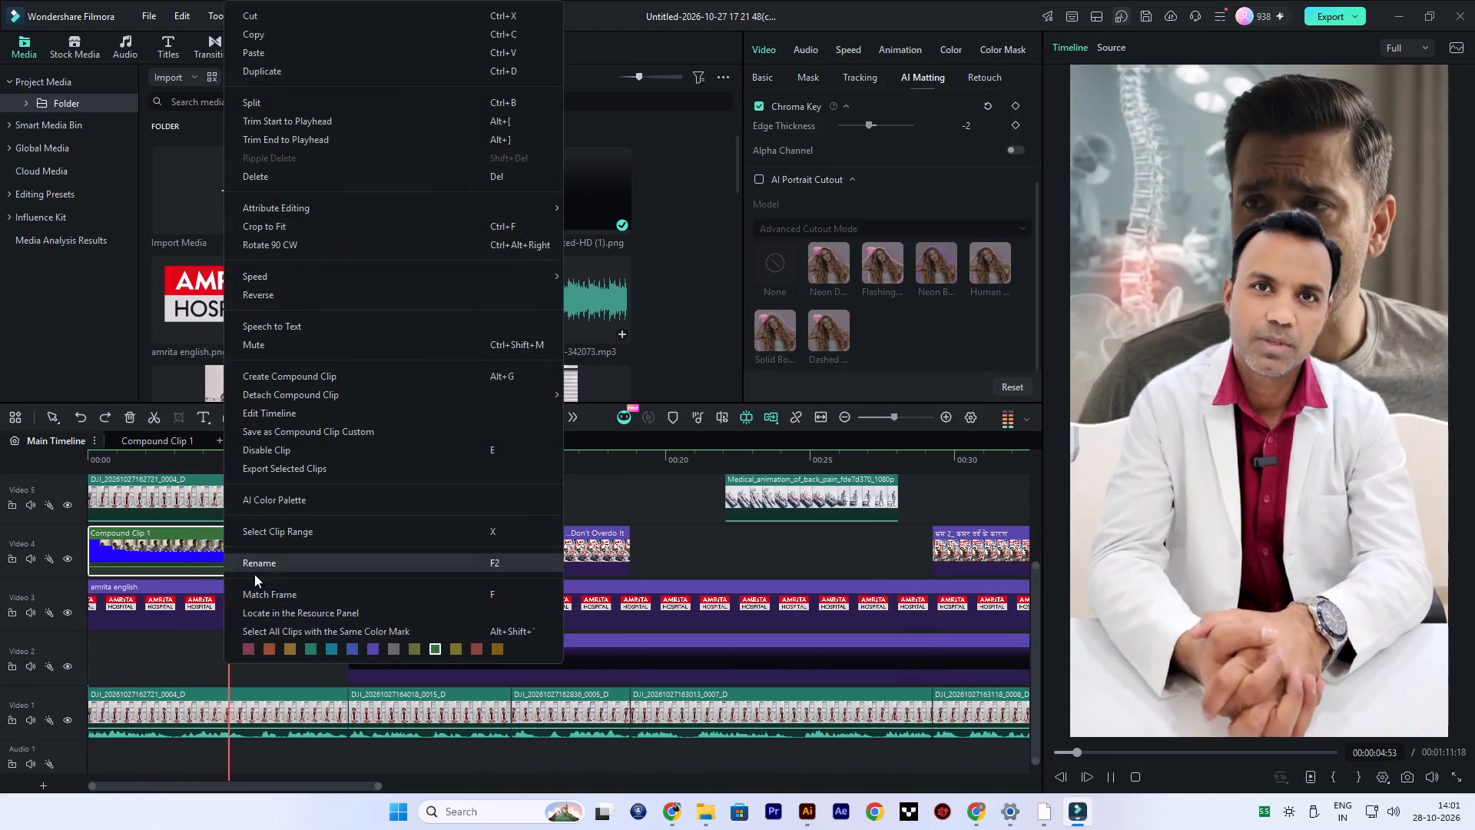
left_click(181, 627)
scroll(276, 619, "down", 4, "ctrl")
scroll(265, 619, "up", 11)
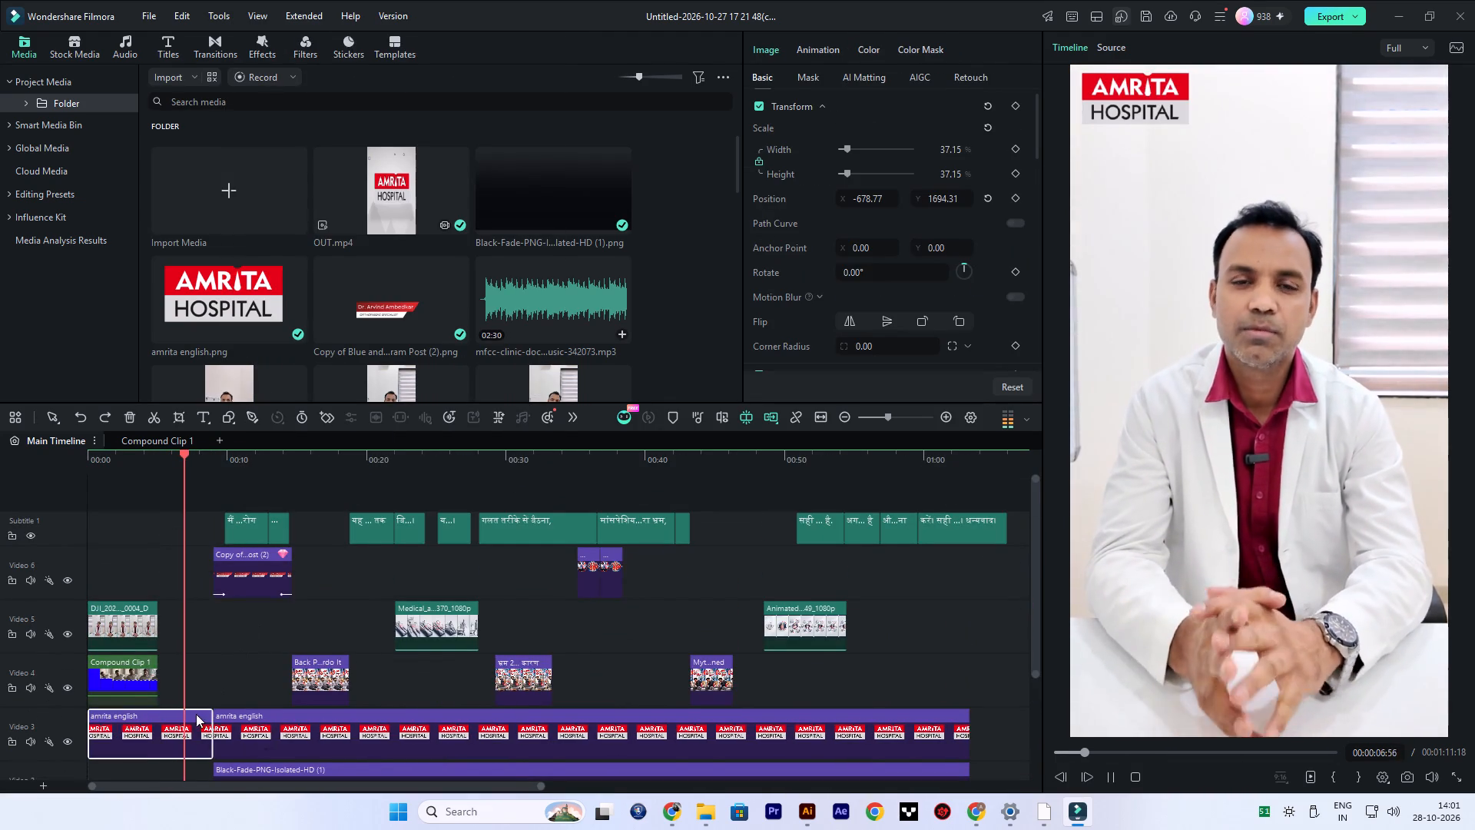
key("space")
left_click_drag(182, 731, 167, 489)
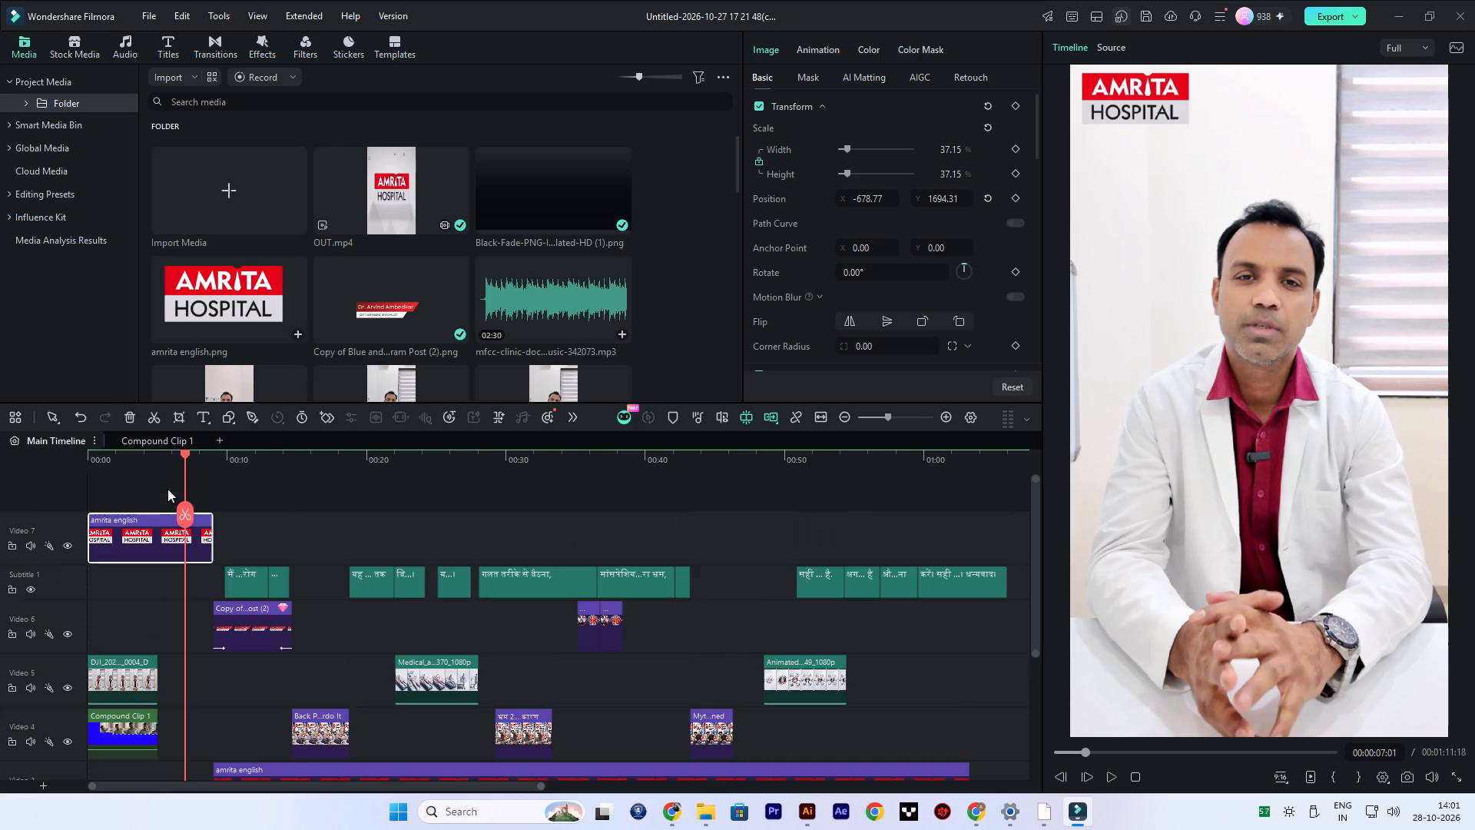
Play the opening from the start to about 10 seconds to check the logo over the graphics.
left_click(115, 450)
left_click_drag(116, 453, 37, 456)
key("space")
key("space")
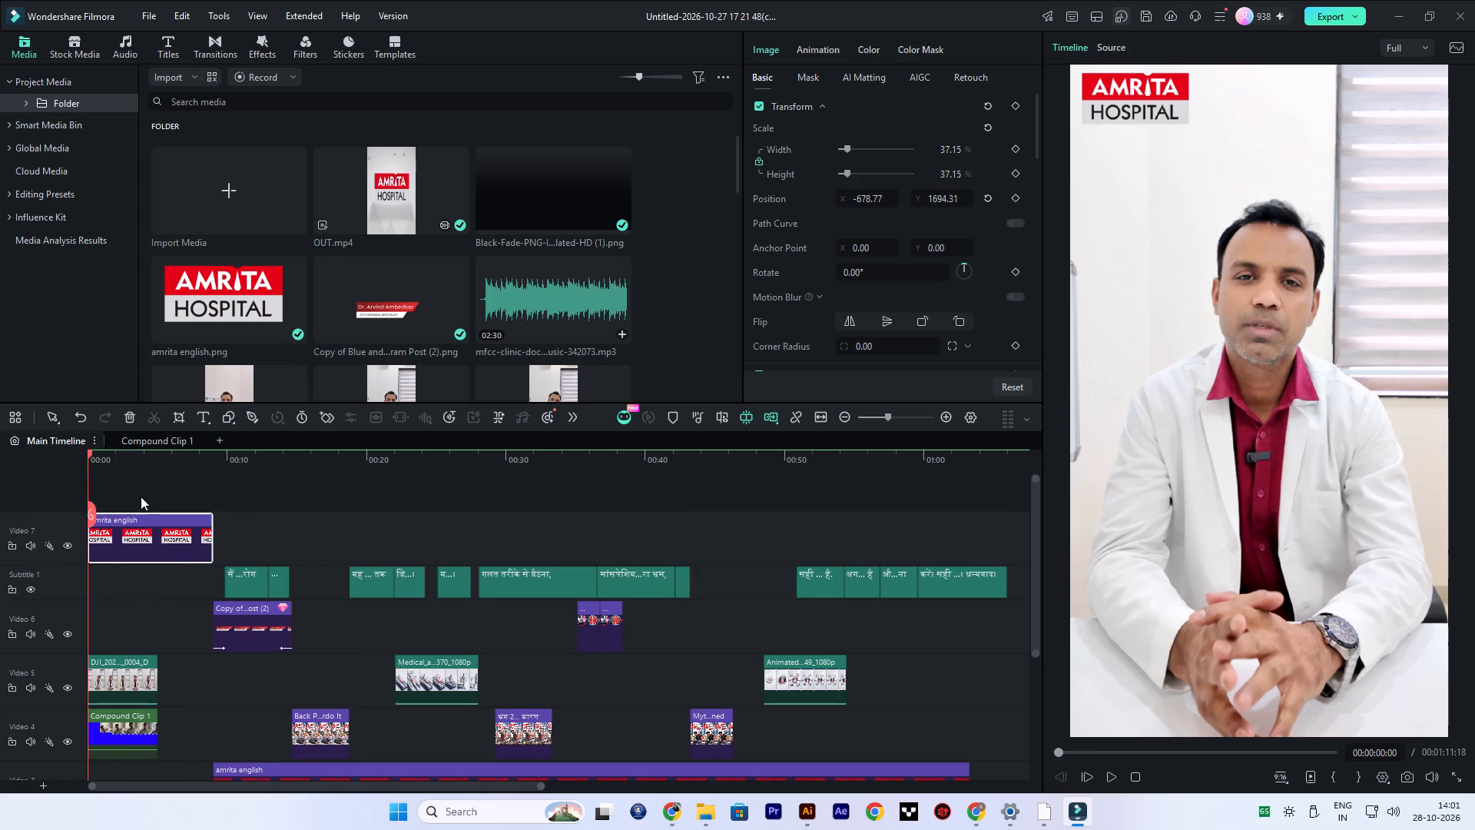
left_click(177, 491)
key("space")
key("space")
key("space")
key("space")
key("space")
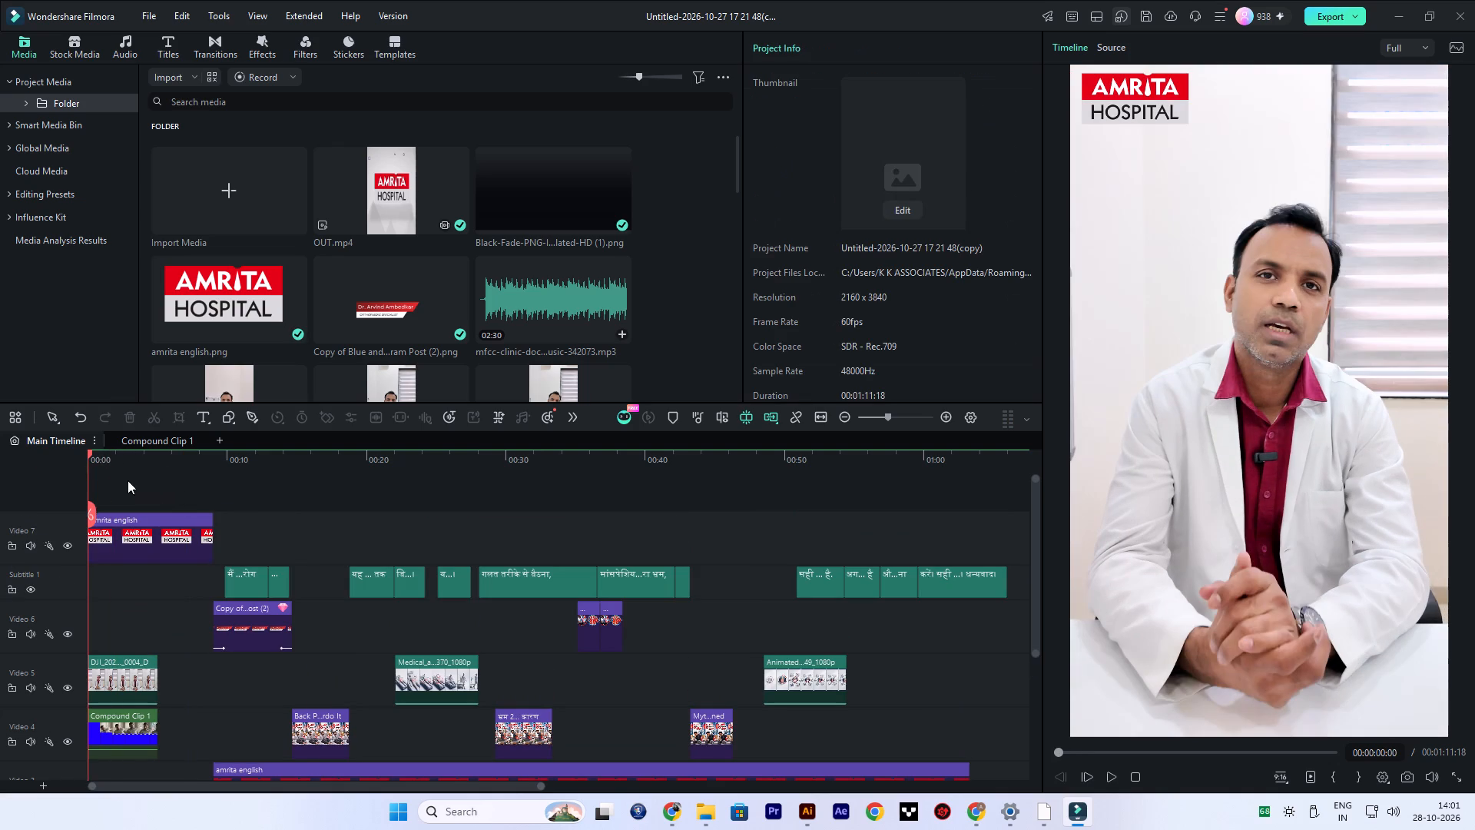
left_click(133, 461)
left_click(135, 450)
left_click(137, 453)
left_click_drag(137, 453, 110, 454)
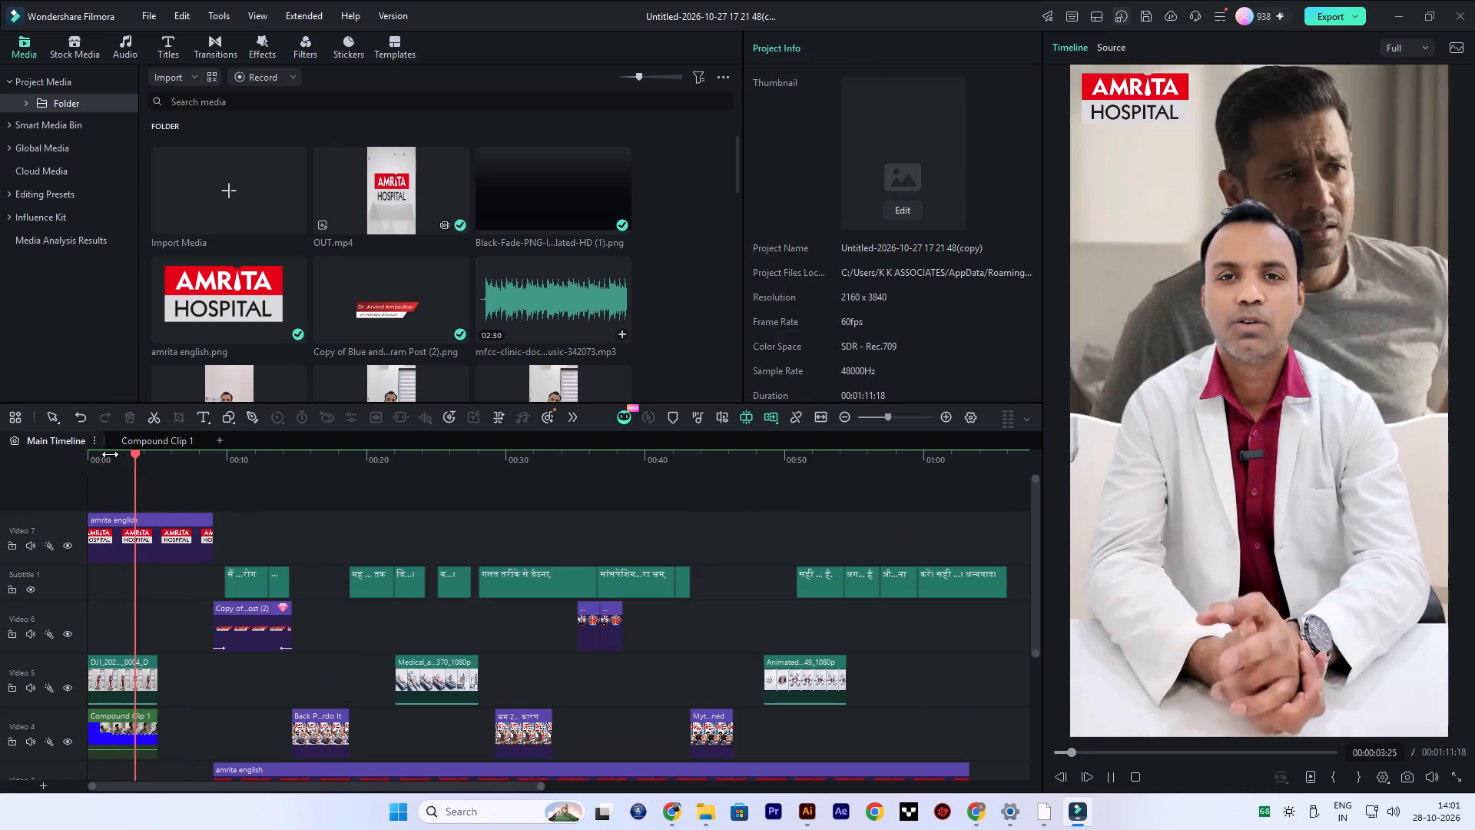
left_click_drag(110, 454, 91, 456)
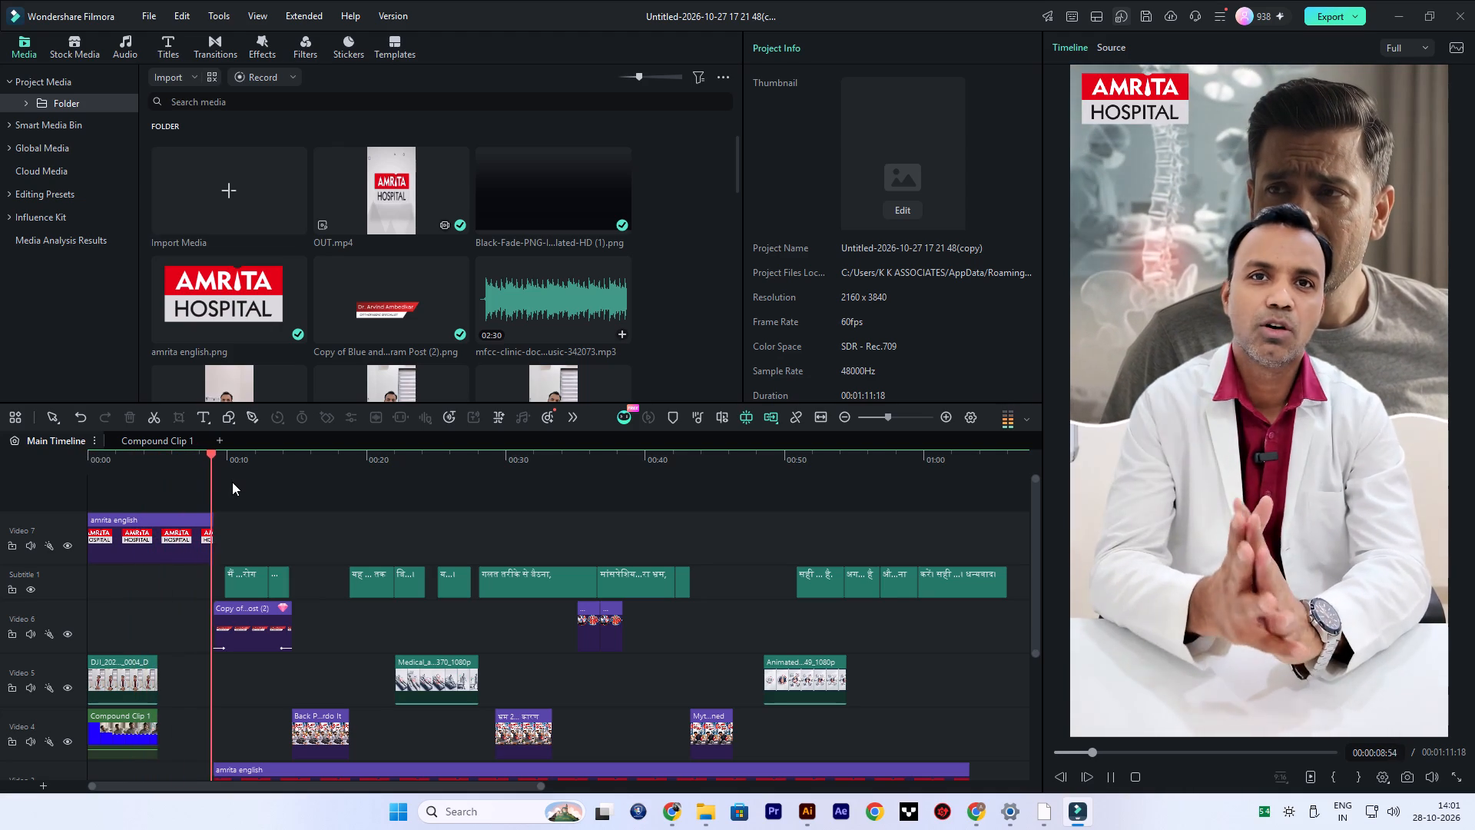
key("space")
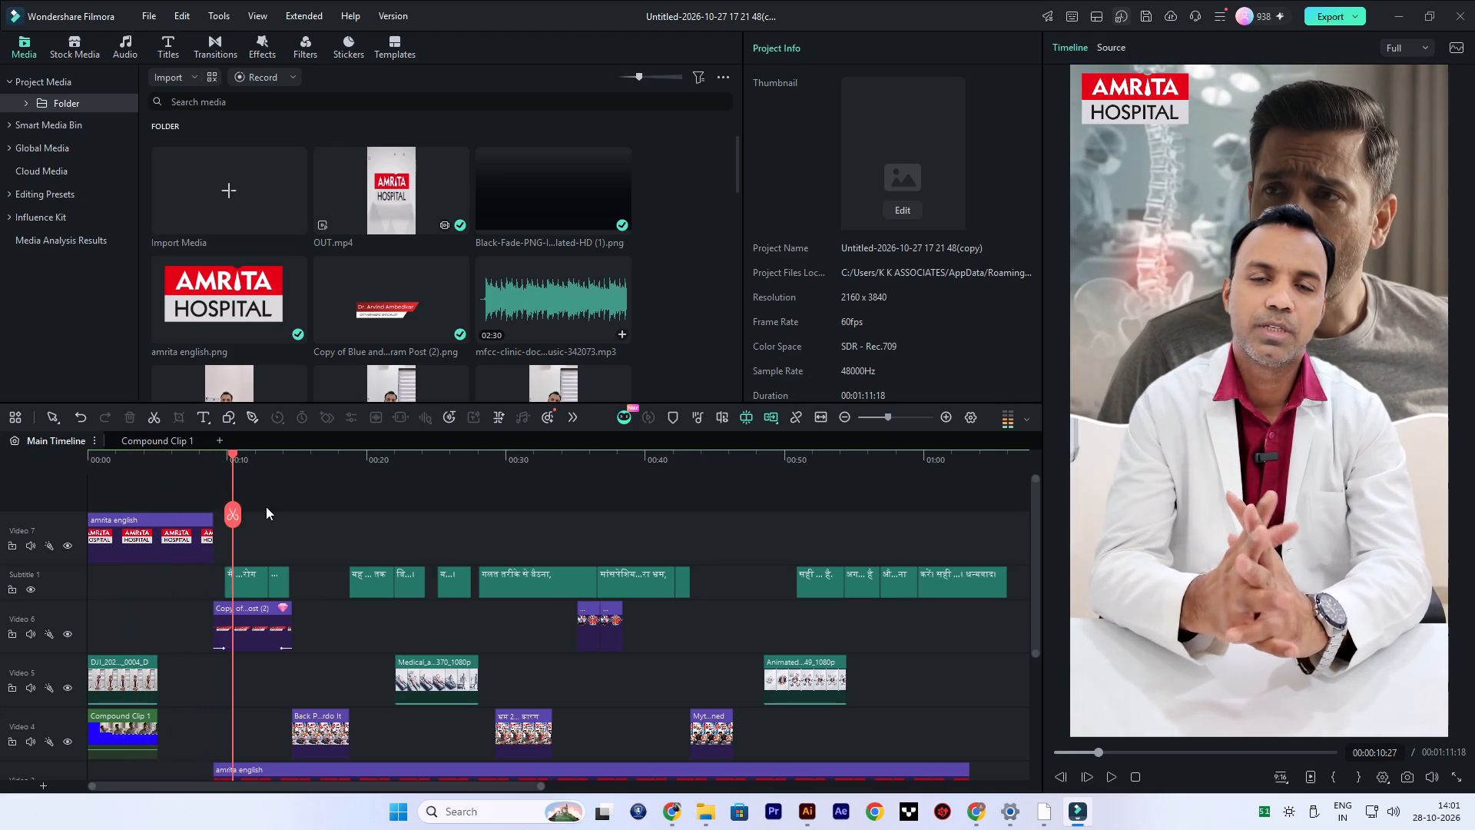
Render the timeline preview for smooth playback, switching briefly to Mem Reduct in between.
key("Return")
right_click(1263, 811)
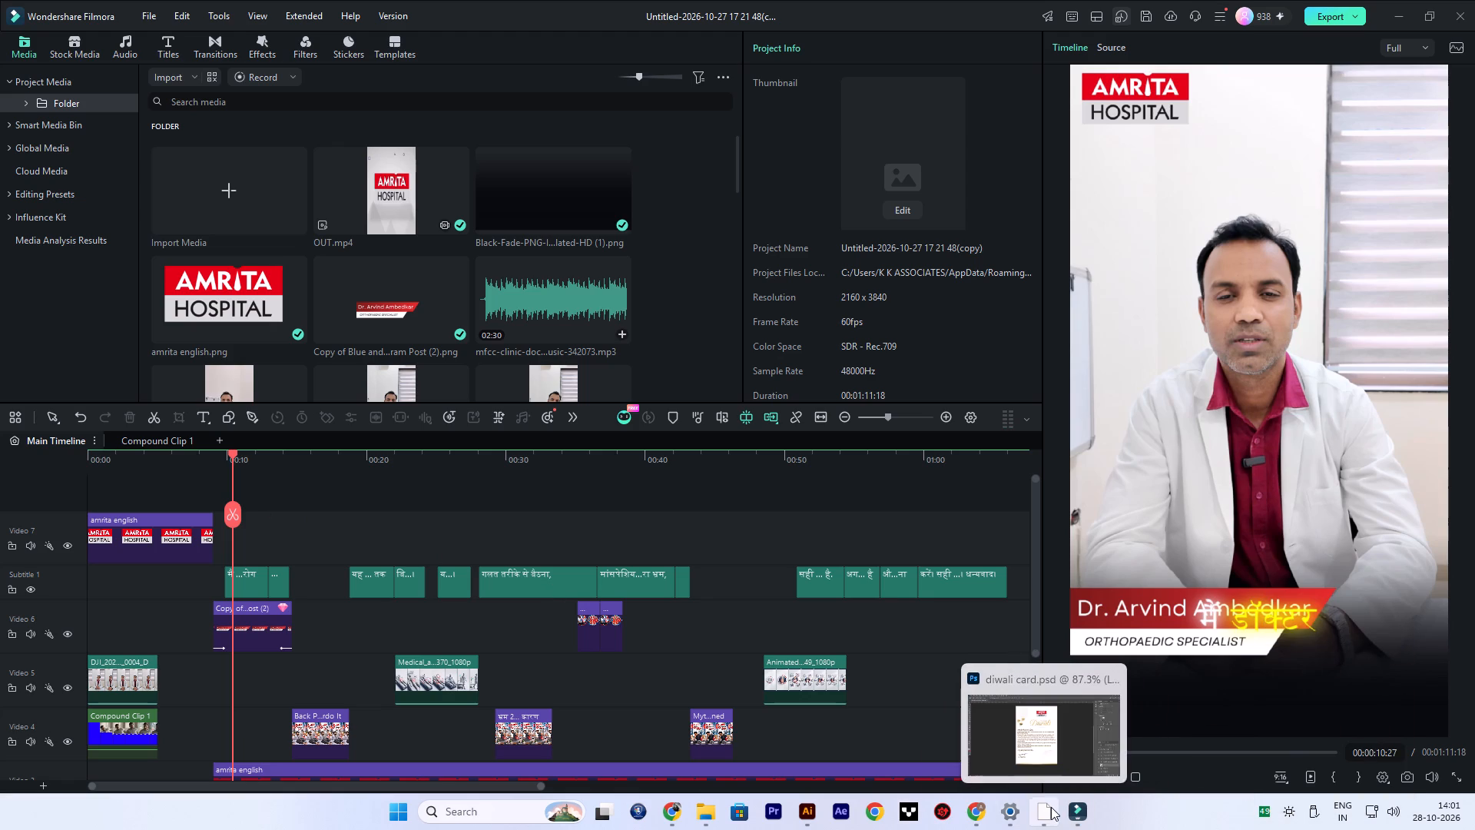
left_click(533, 492)
key("Return")
key("Return")
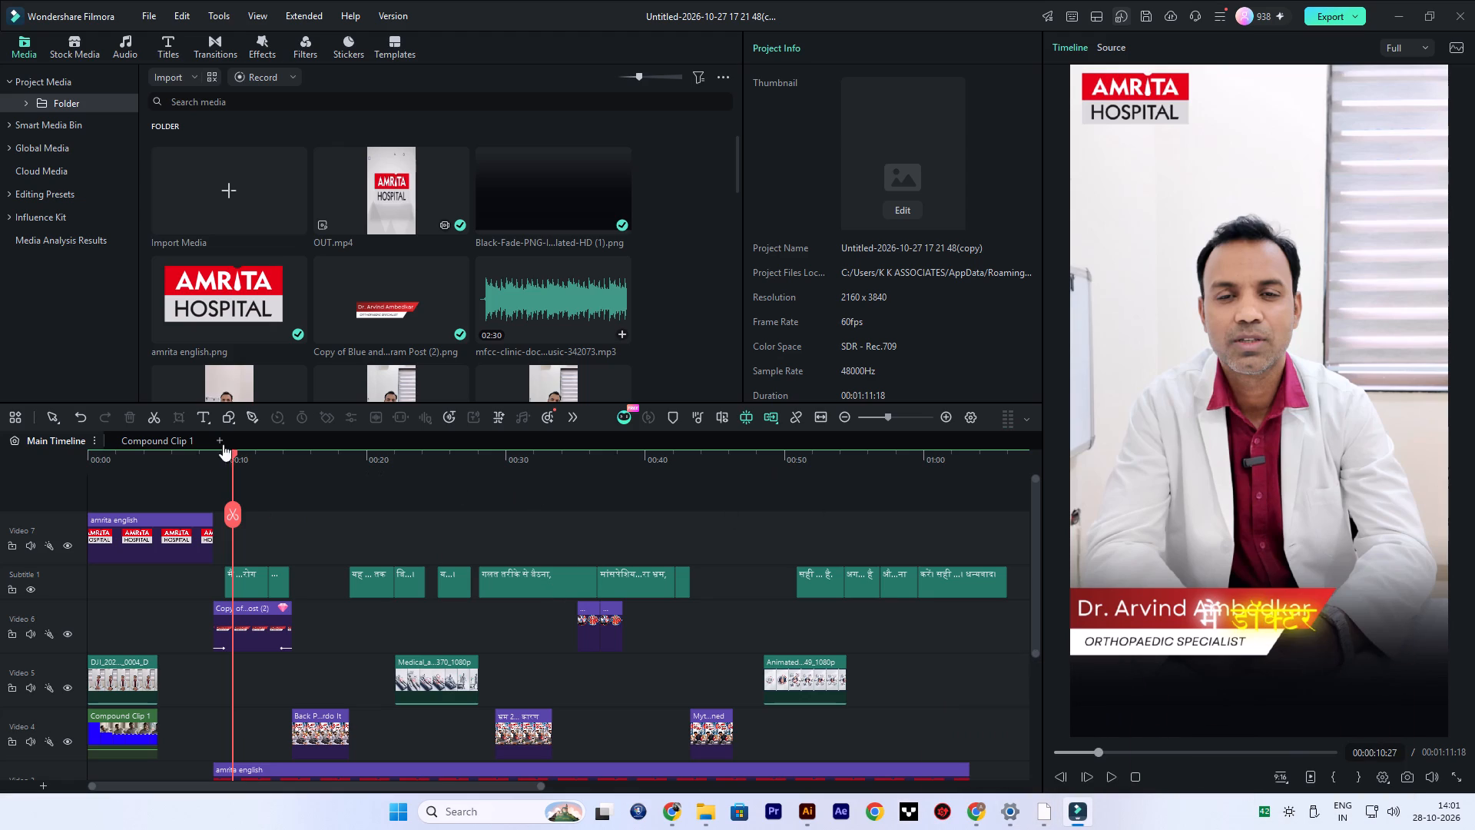
Play on from about 10 seconds and delete the two subtitle clips that overlap the doctor's name banner on the Subtitle 1 track.
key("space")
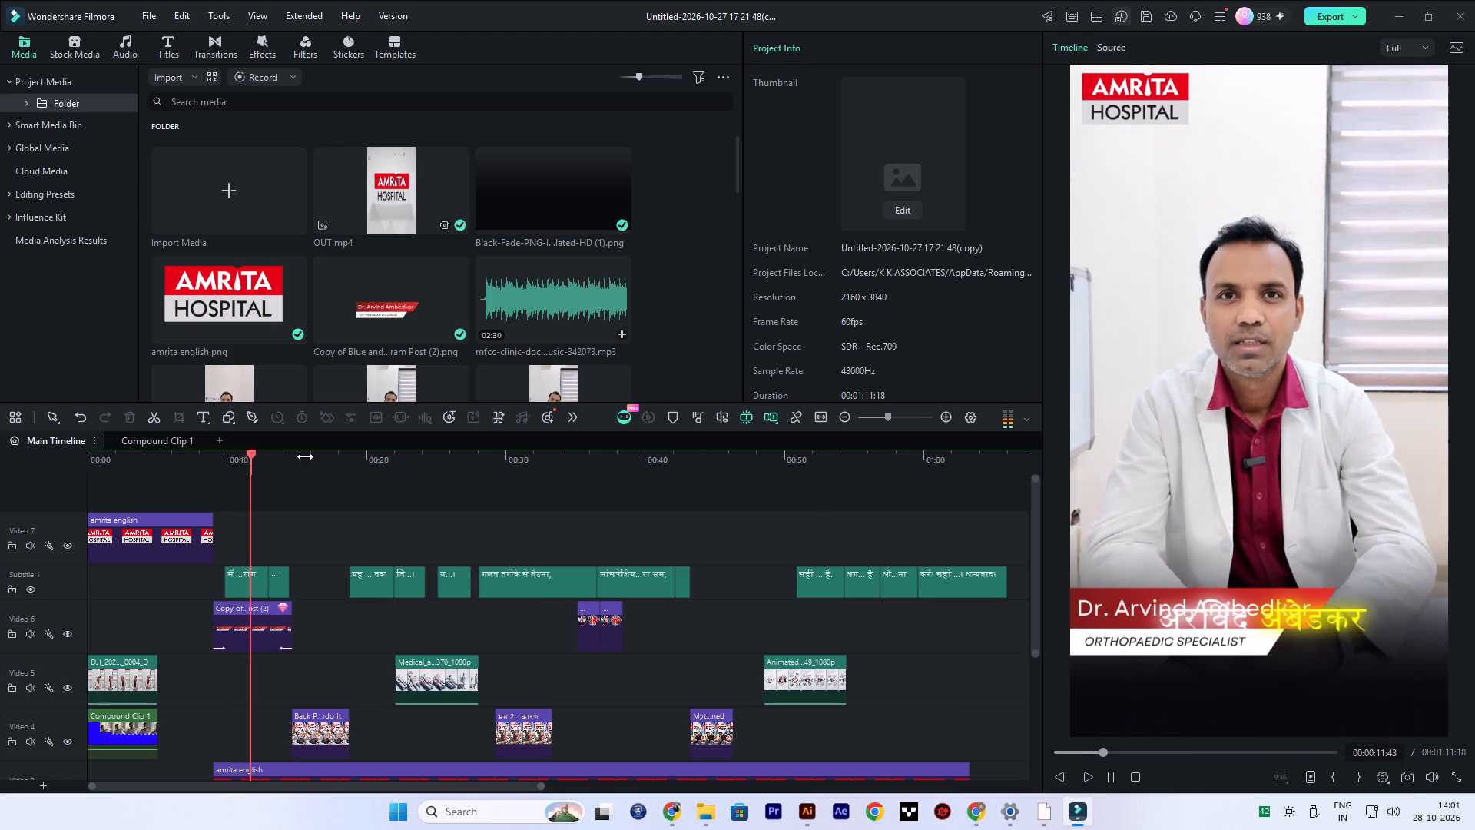
scroll(332, 591, "up", 7, "ctrl")
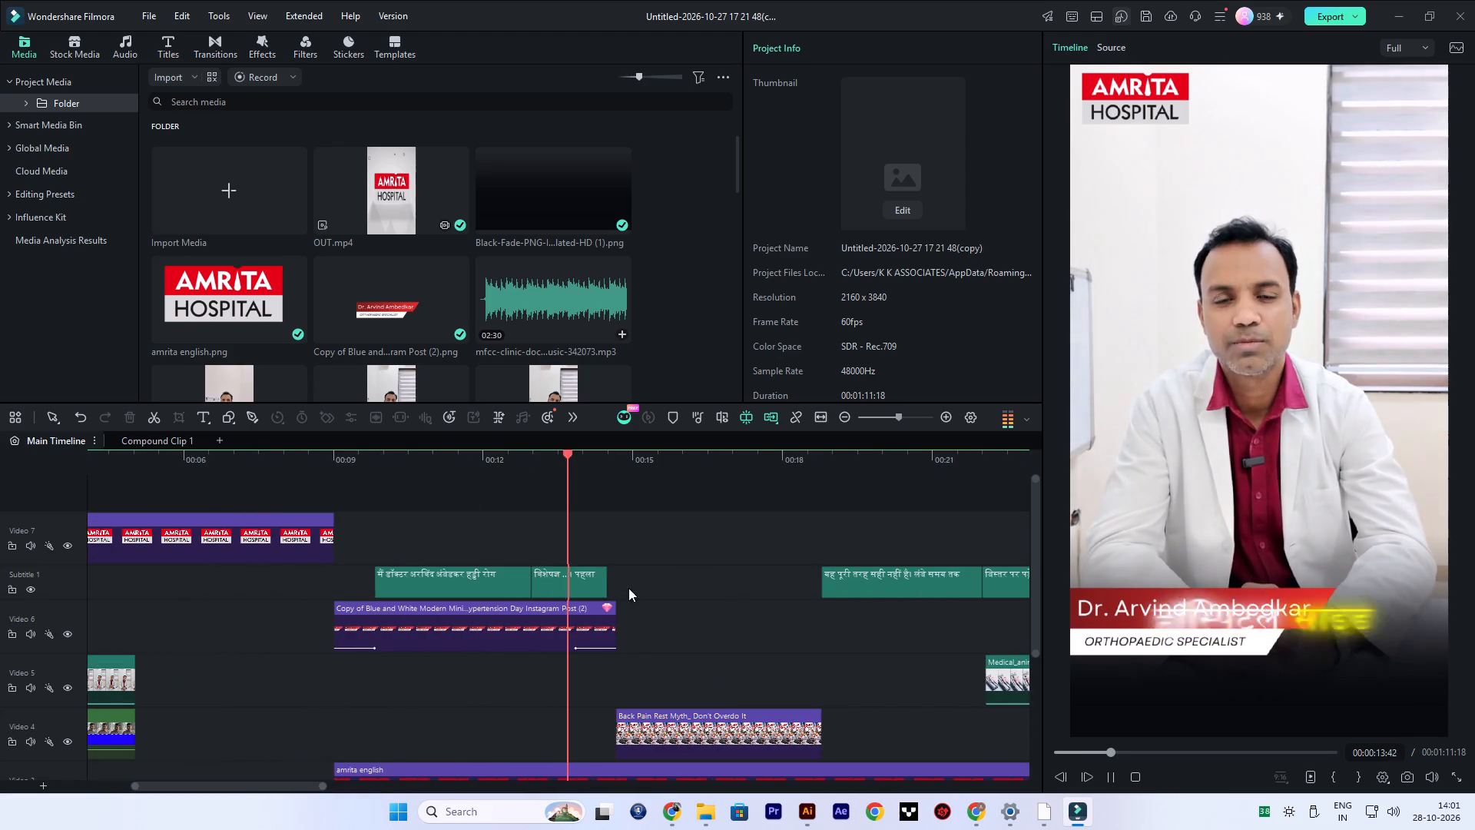
left_click_drag(655, 576, 447, 579)
key("Delete")
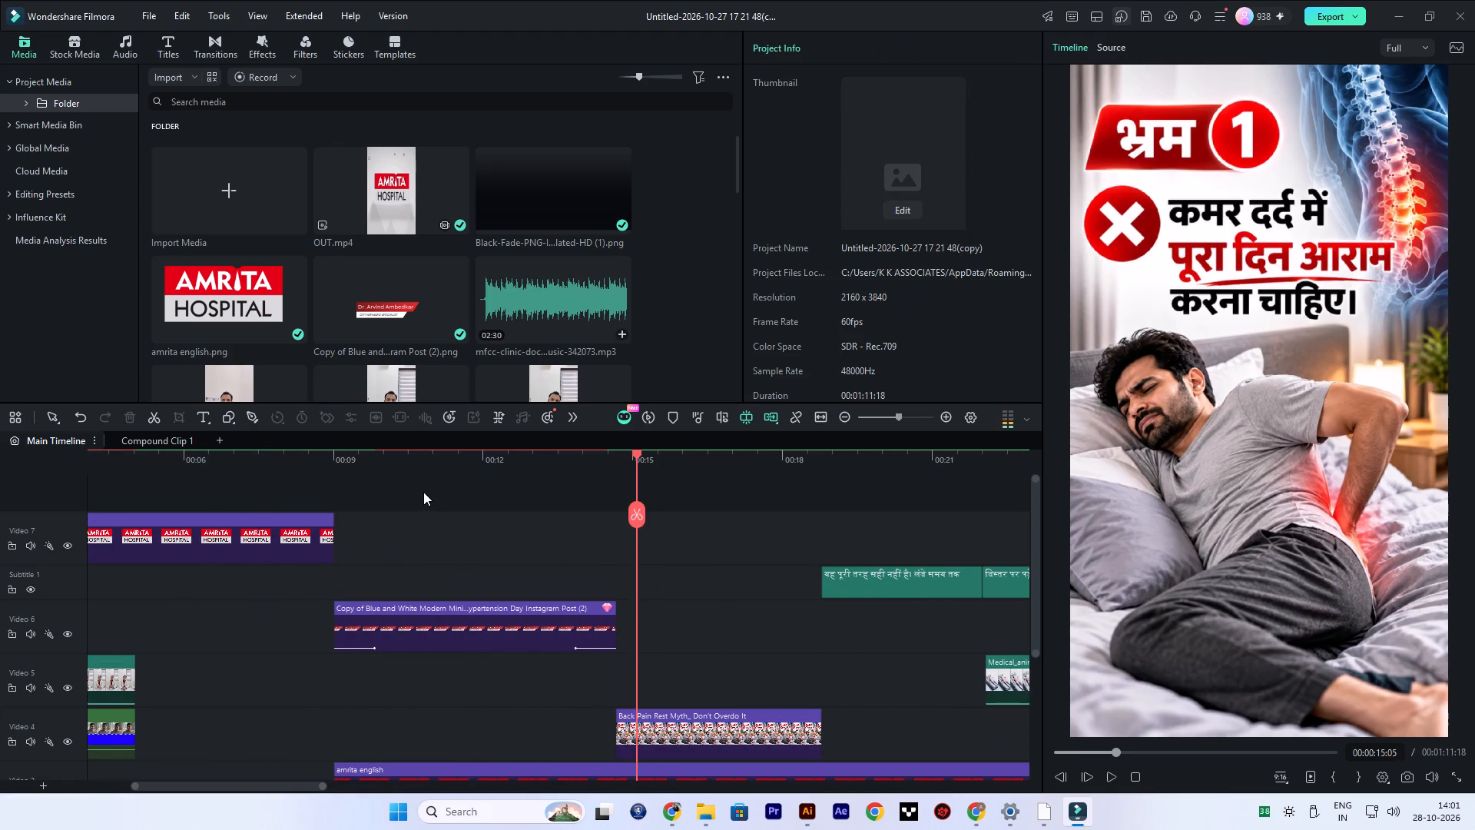
Render the timeline preview again for smooth playback.
key("Return")
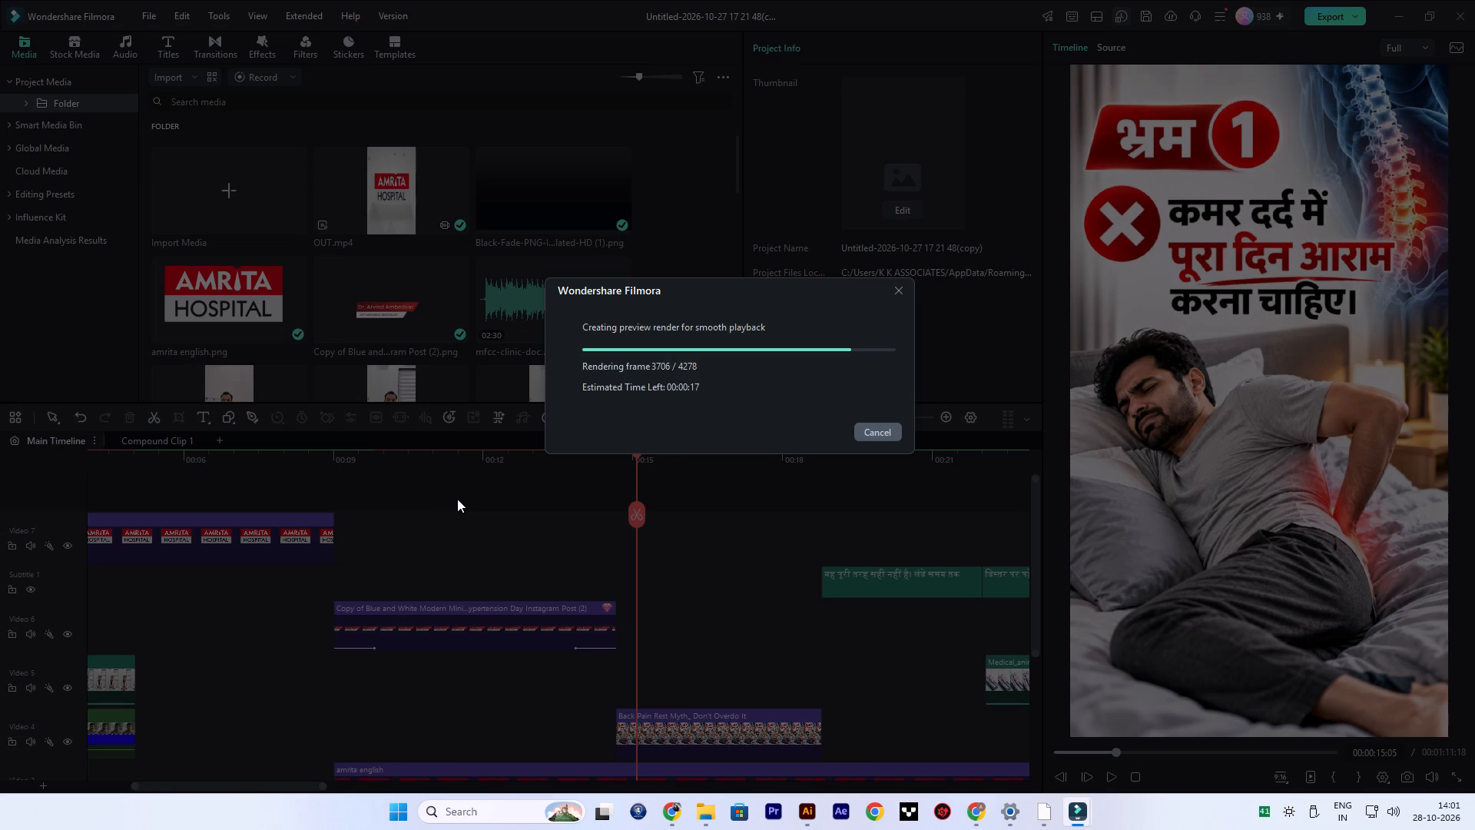
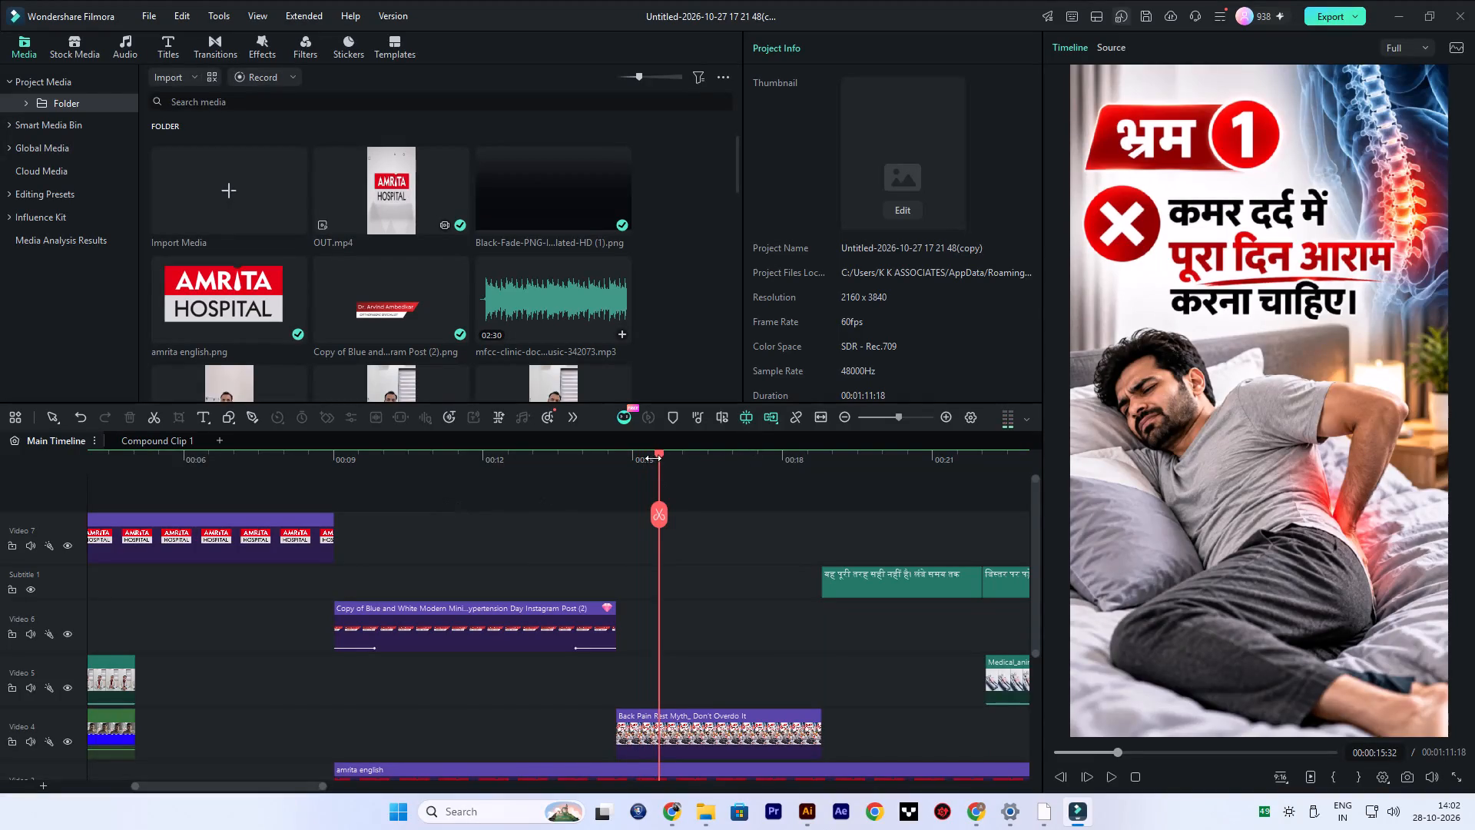
Play back the video from 0 seconds to about 34 seconds to check captions against the graphics.
left_click_drag(657, 456, 0, 557)
key("space")
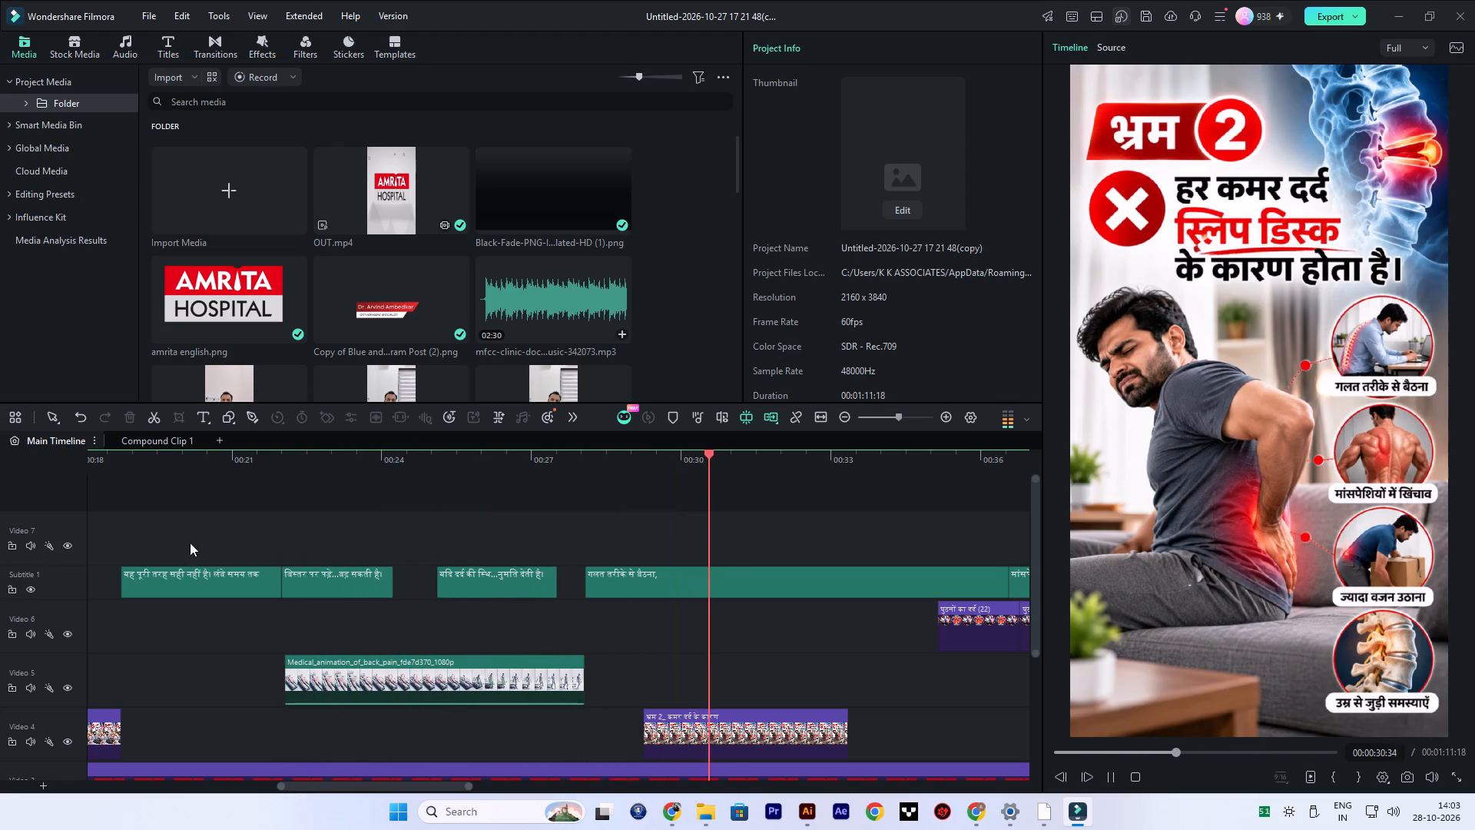
scroll(600, 600, "down", 2)
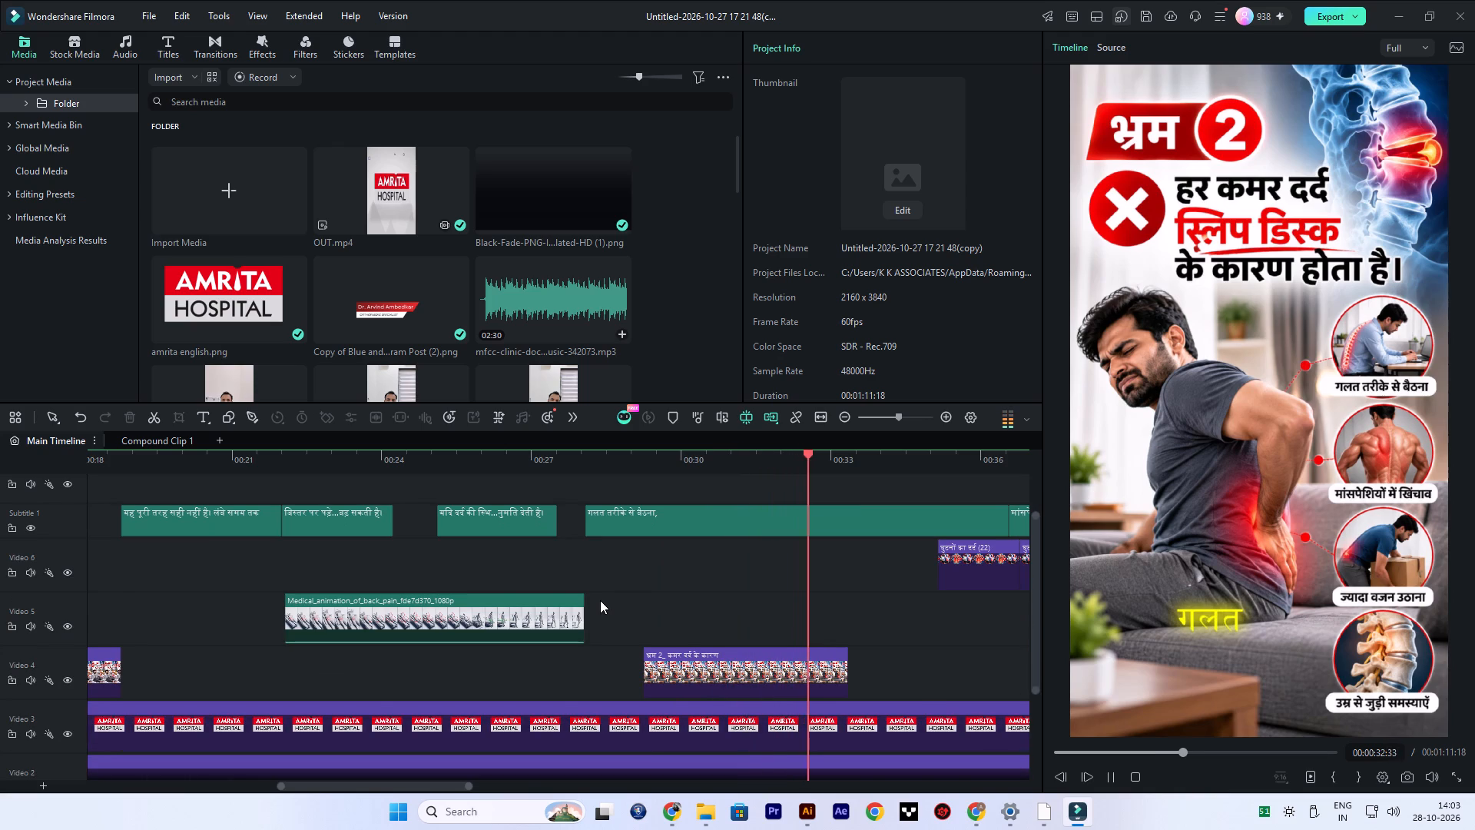
scroll(638, 609, "up", 1)
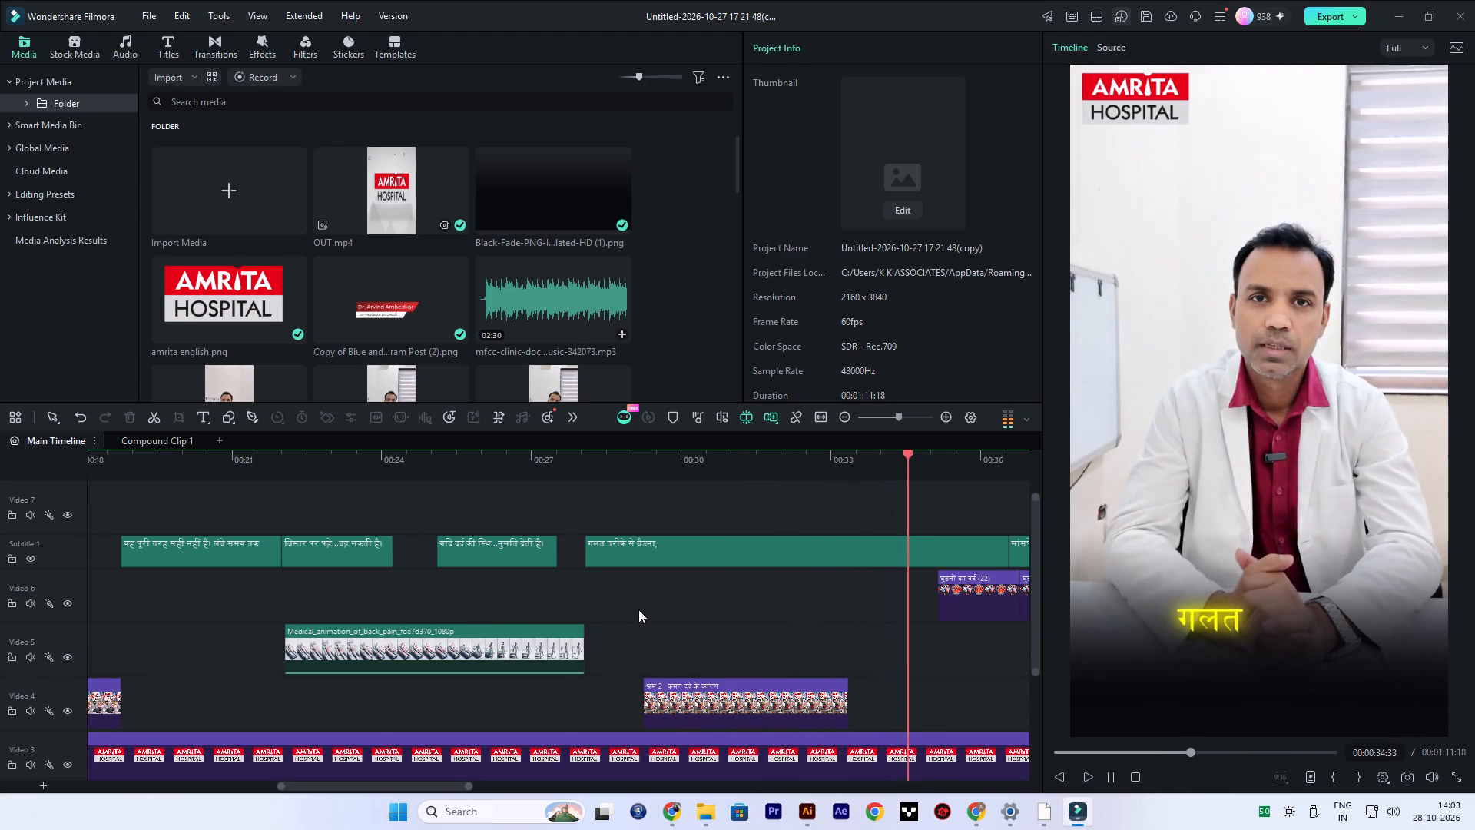
key("space")
Split the "गलत तरीके से बैठना" subtitle where the भ्रम 2 graphic starts, at about 29 seconds, and delete its first part.
left_click(625, 453)
left_click_drag(626, 451, 637, 456)
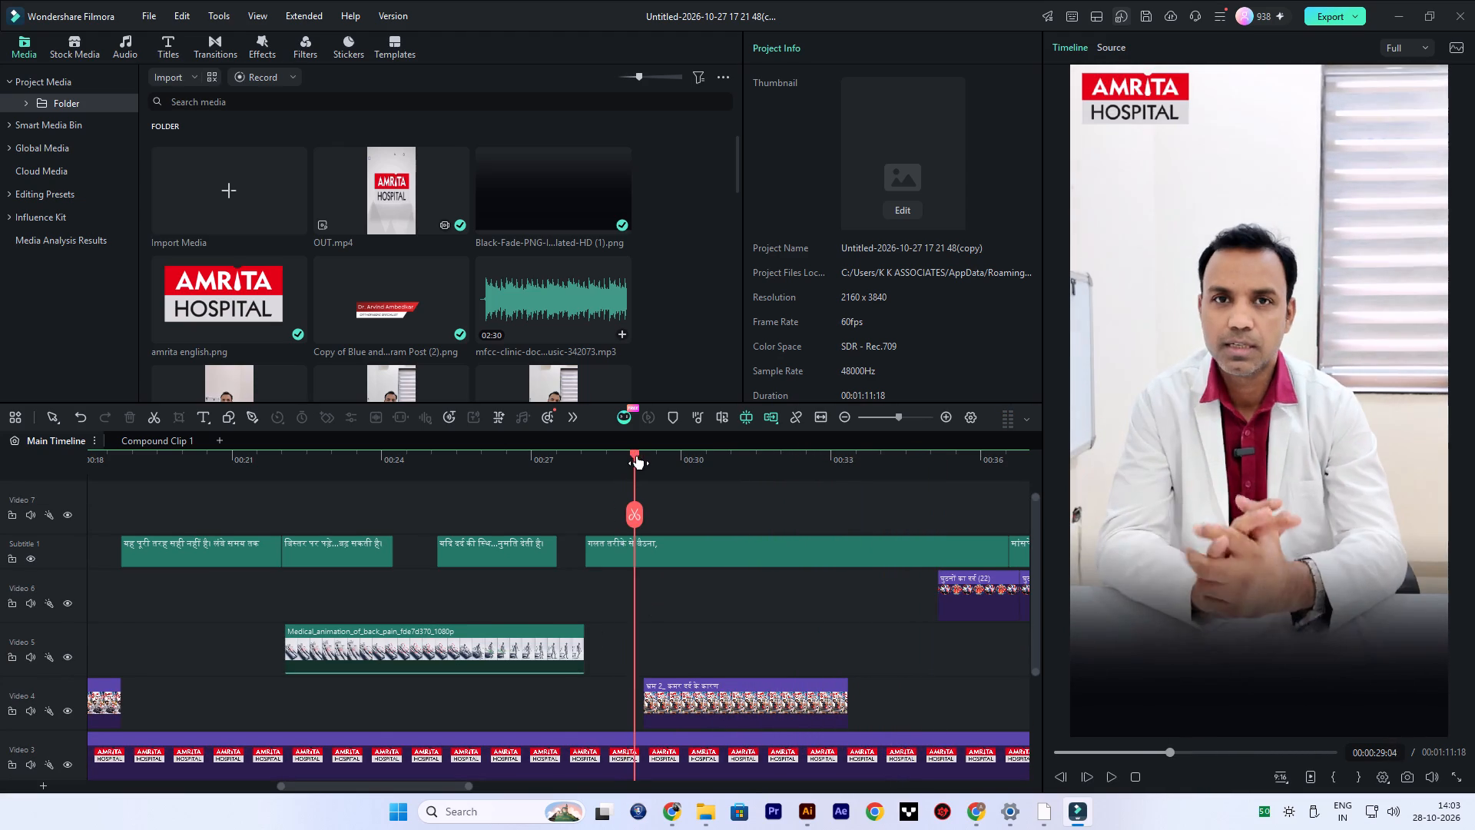
left_click_drag(637, 456, 639, 457)
left_click(641, 551)
left_click(641, 514)
left_click(632, 554)
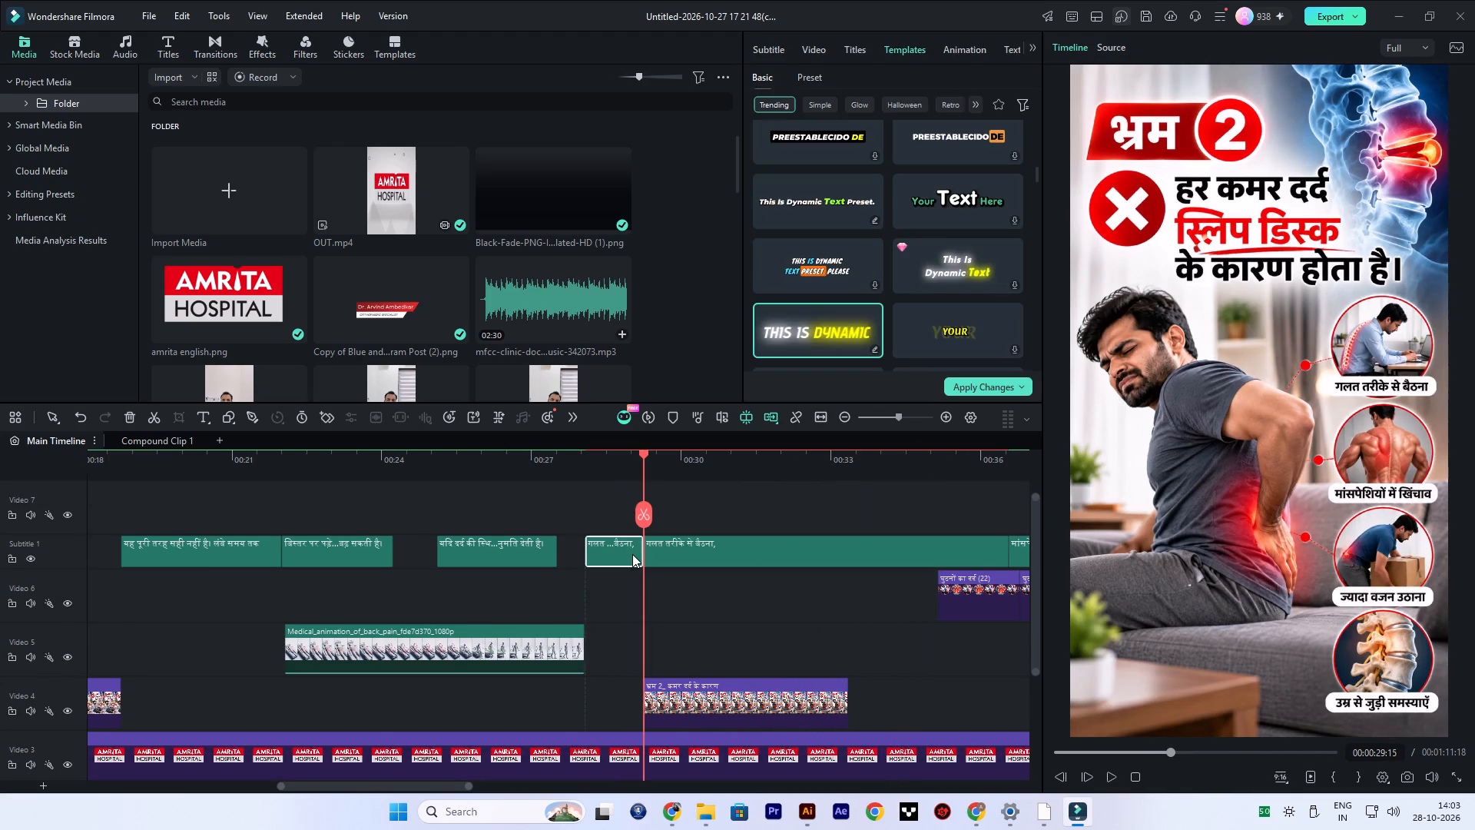
key("Delete")
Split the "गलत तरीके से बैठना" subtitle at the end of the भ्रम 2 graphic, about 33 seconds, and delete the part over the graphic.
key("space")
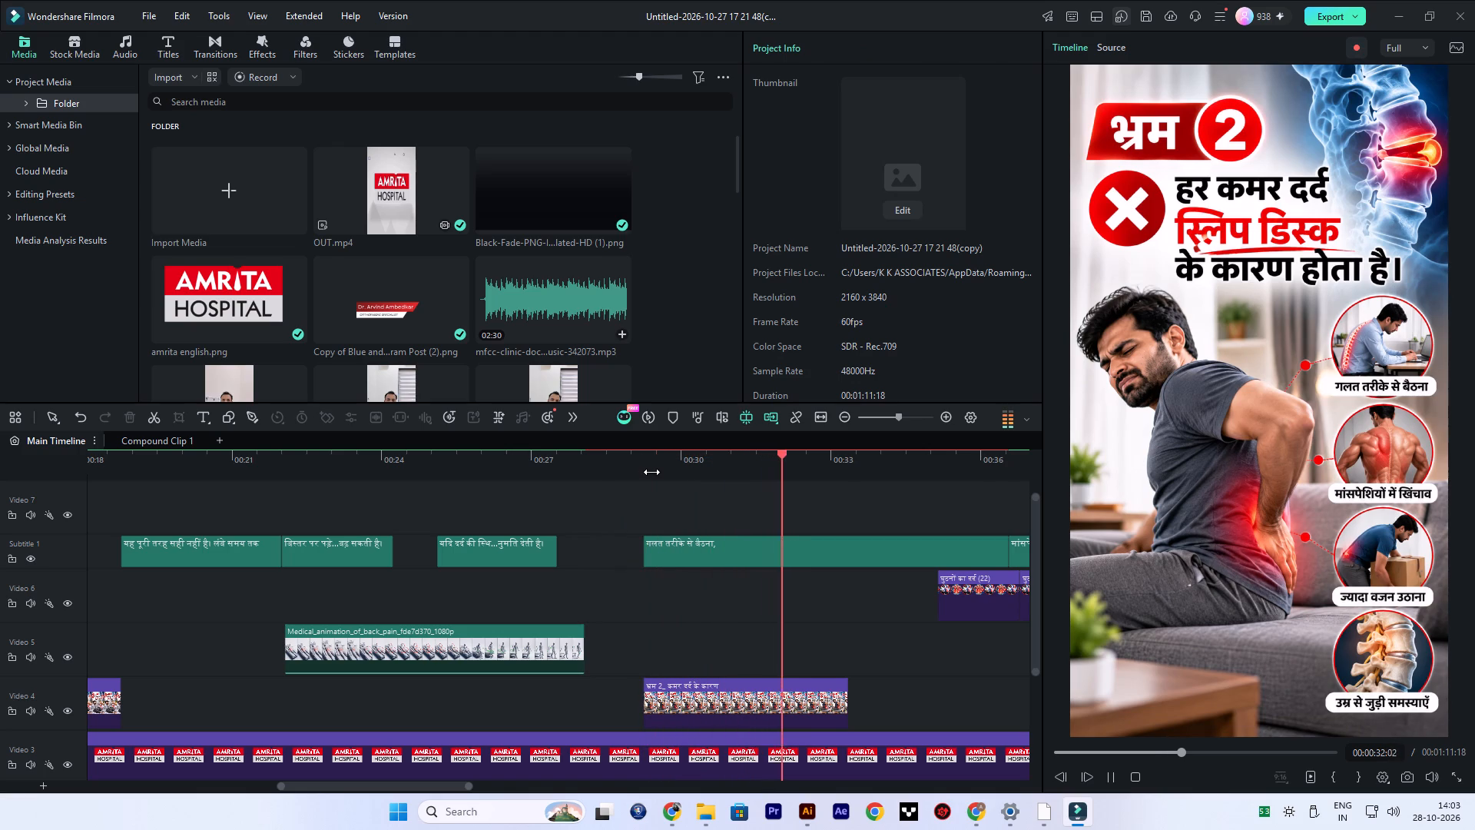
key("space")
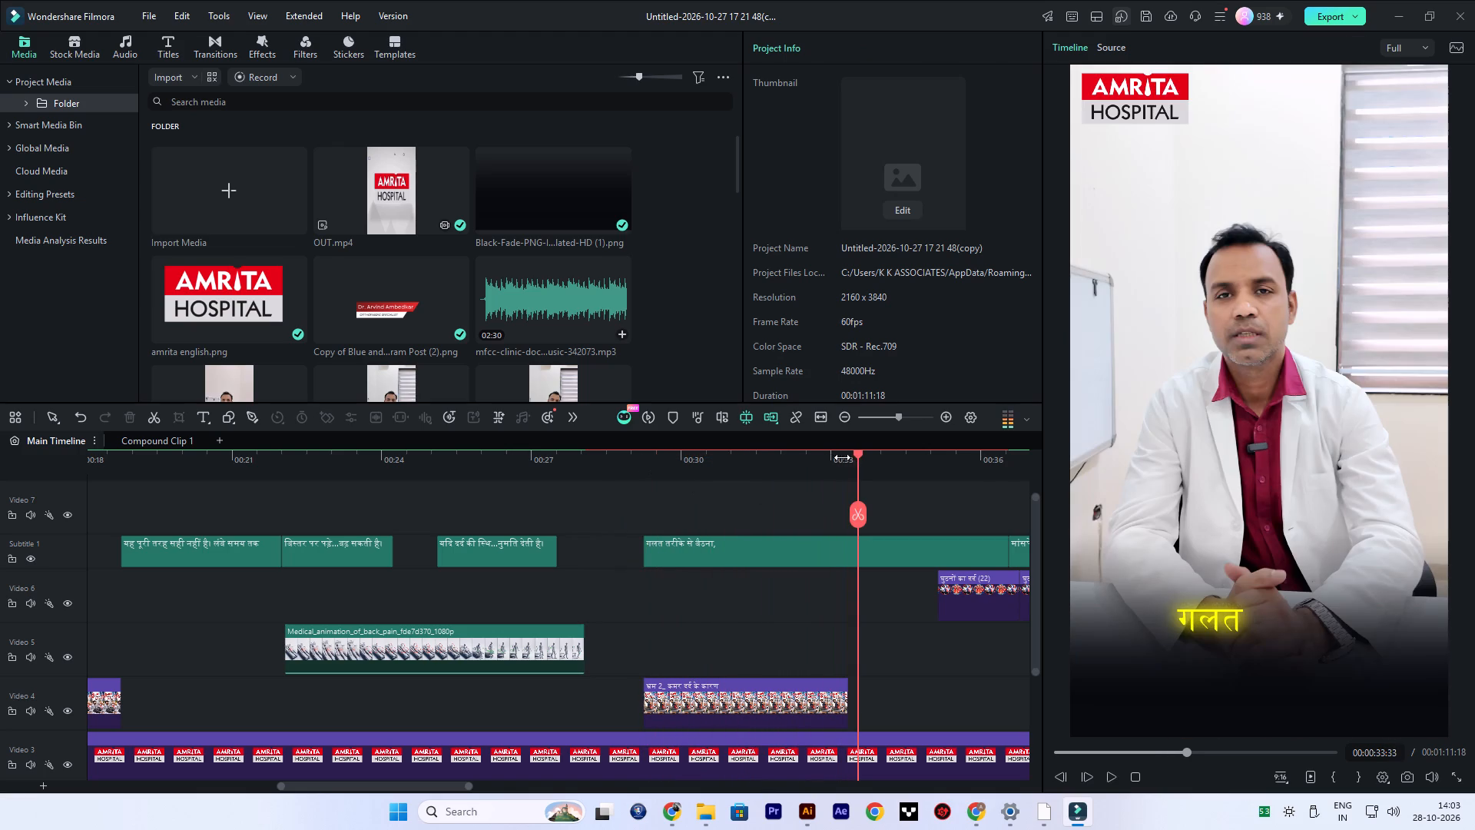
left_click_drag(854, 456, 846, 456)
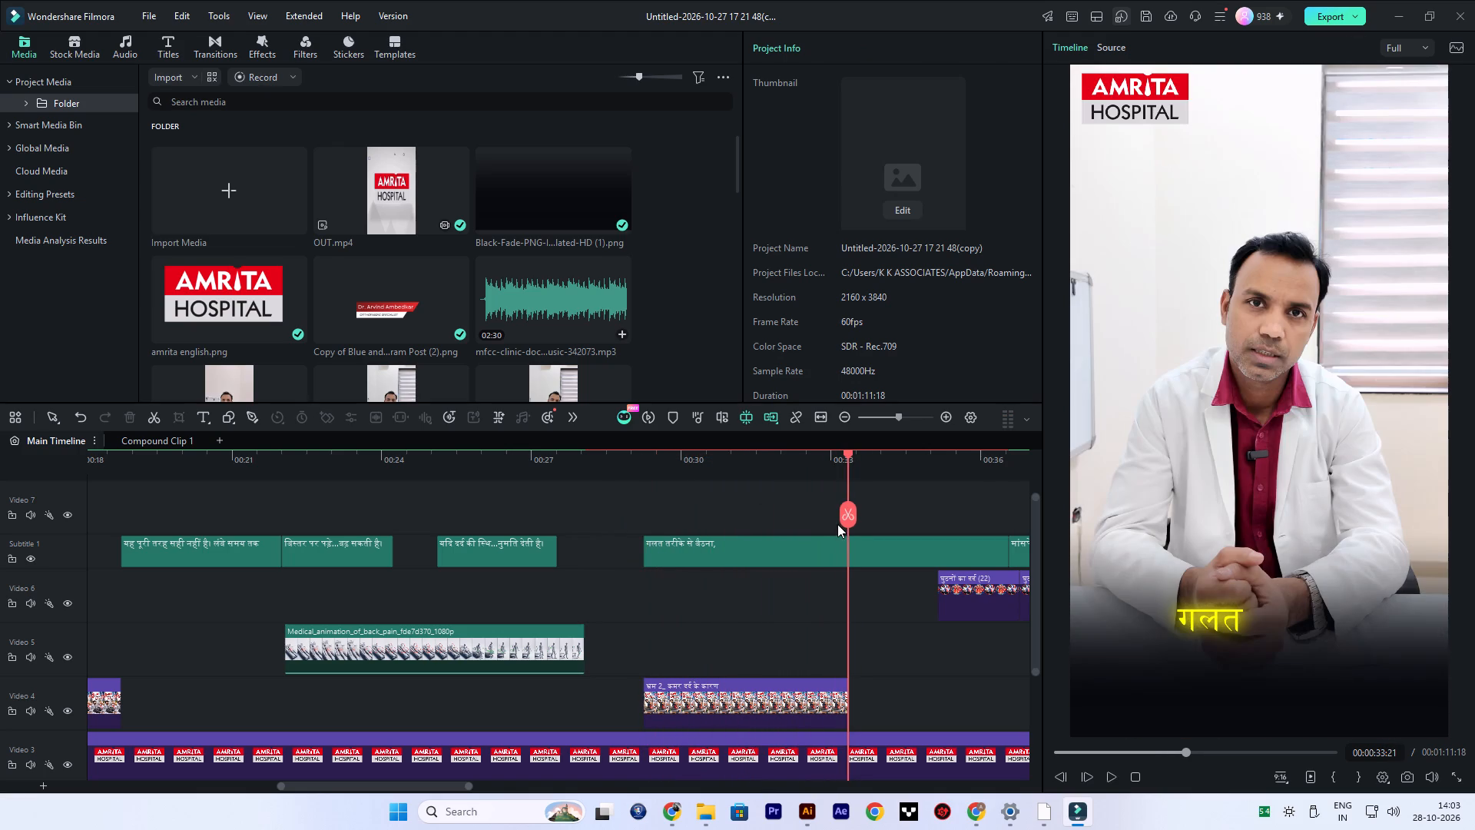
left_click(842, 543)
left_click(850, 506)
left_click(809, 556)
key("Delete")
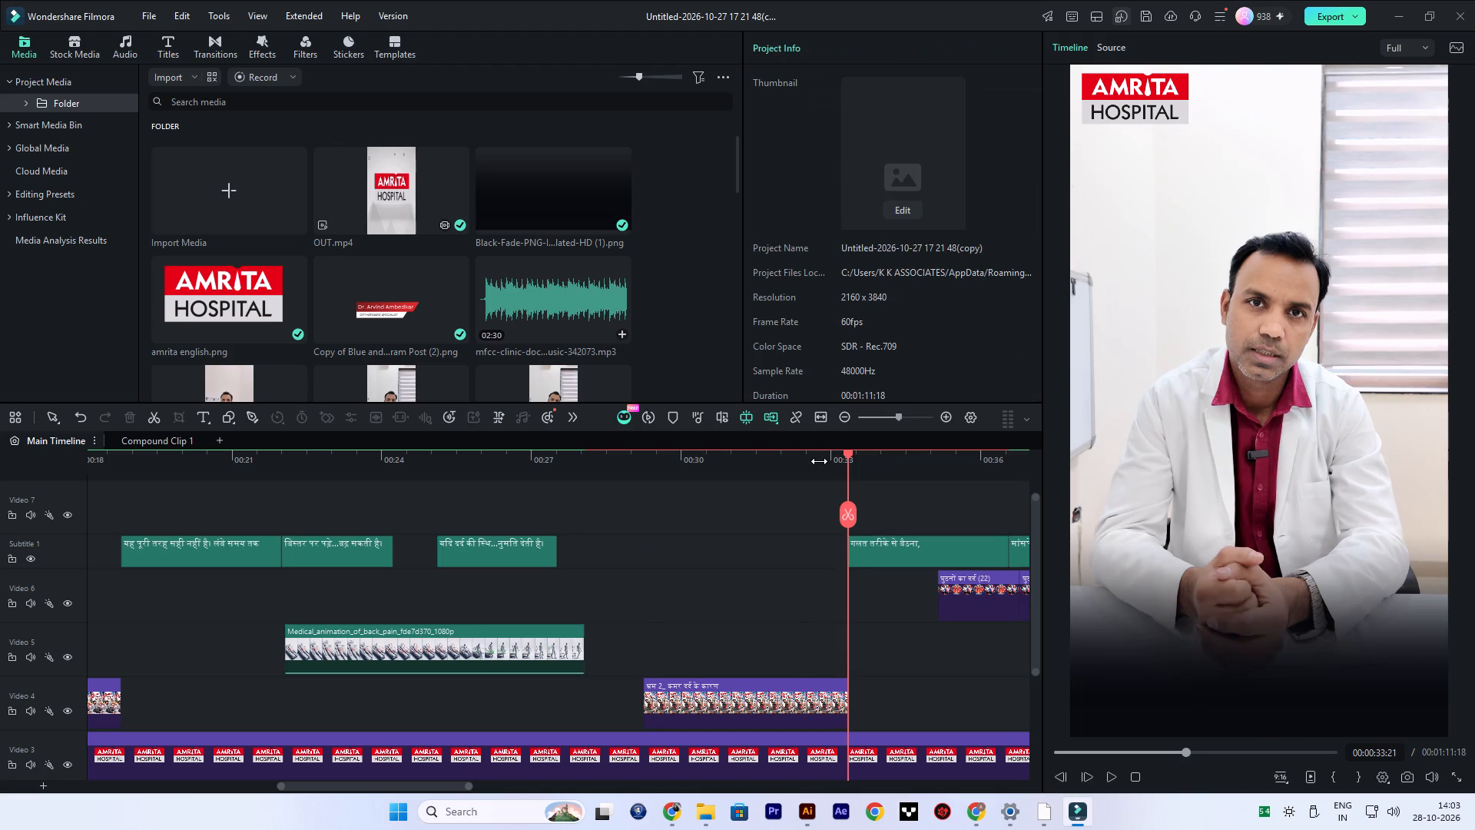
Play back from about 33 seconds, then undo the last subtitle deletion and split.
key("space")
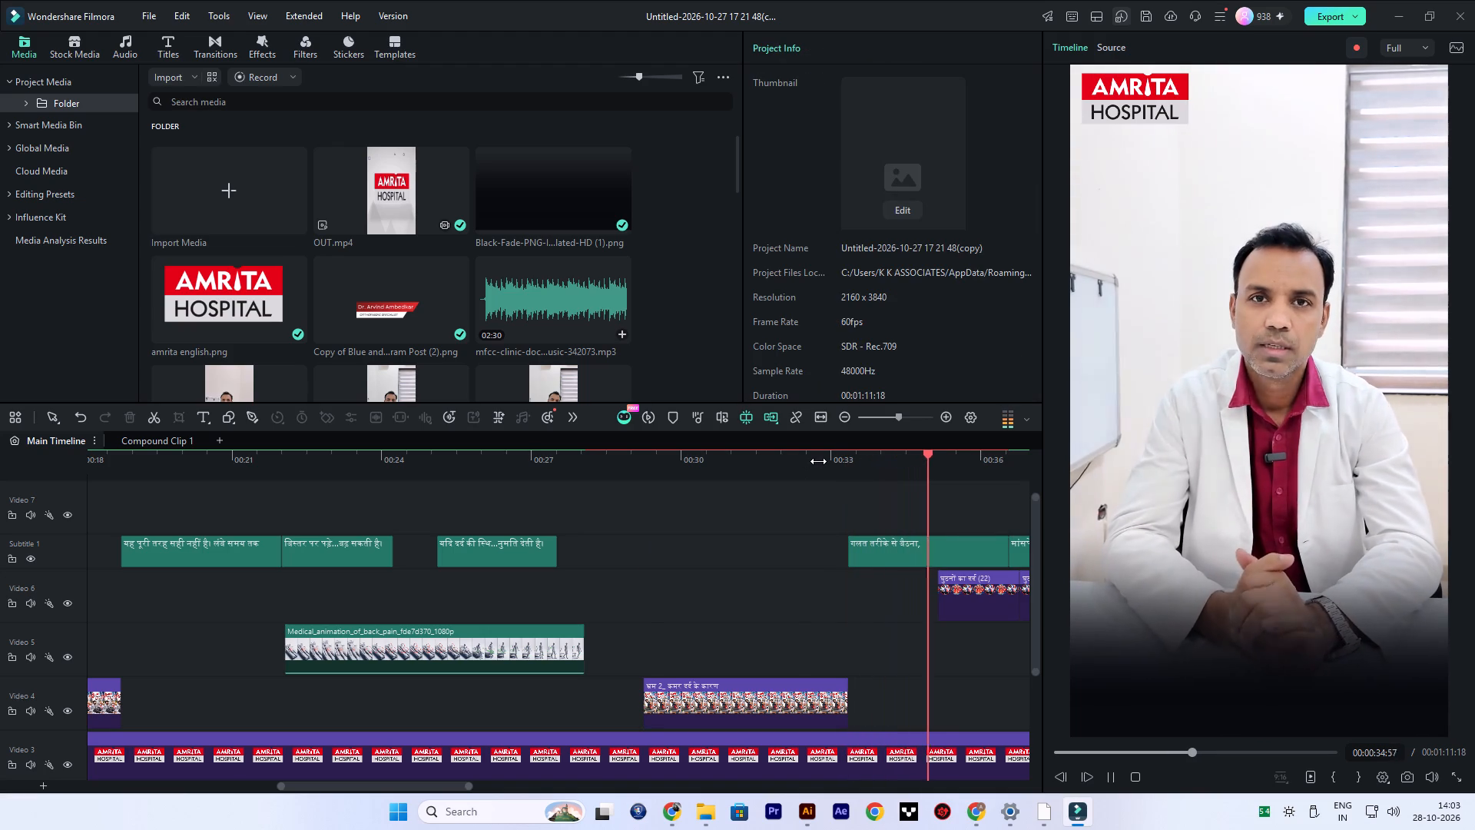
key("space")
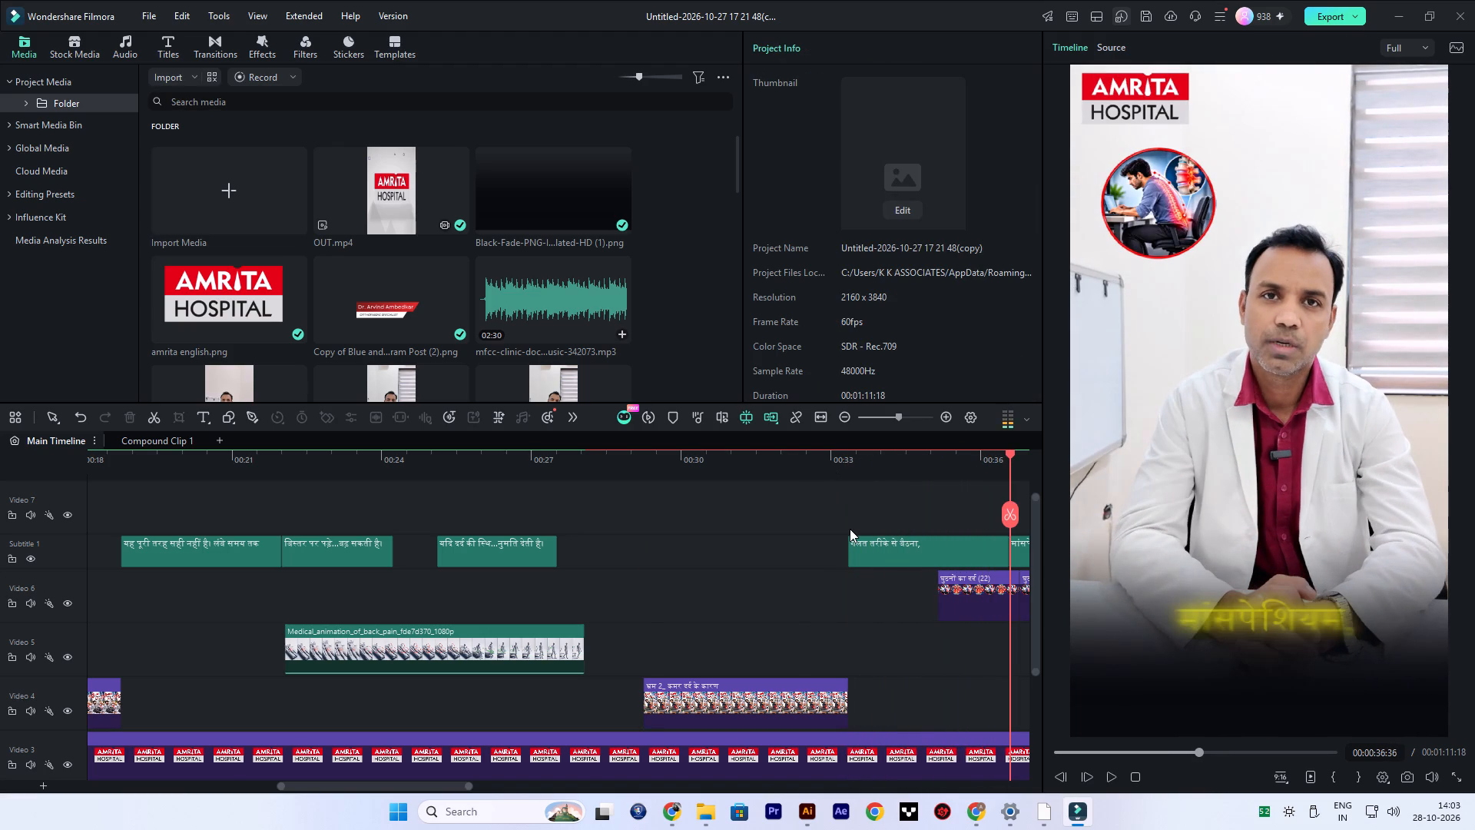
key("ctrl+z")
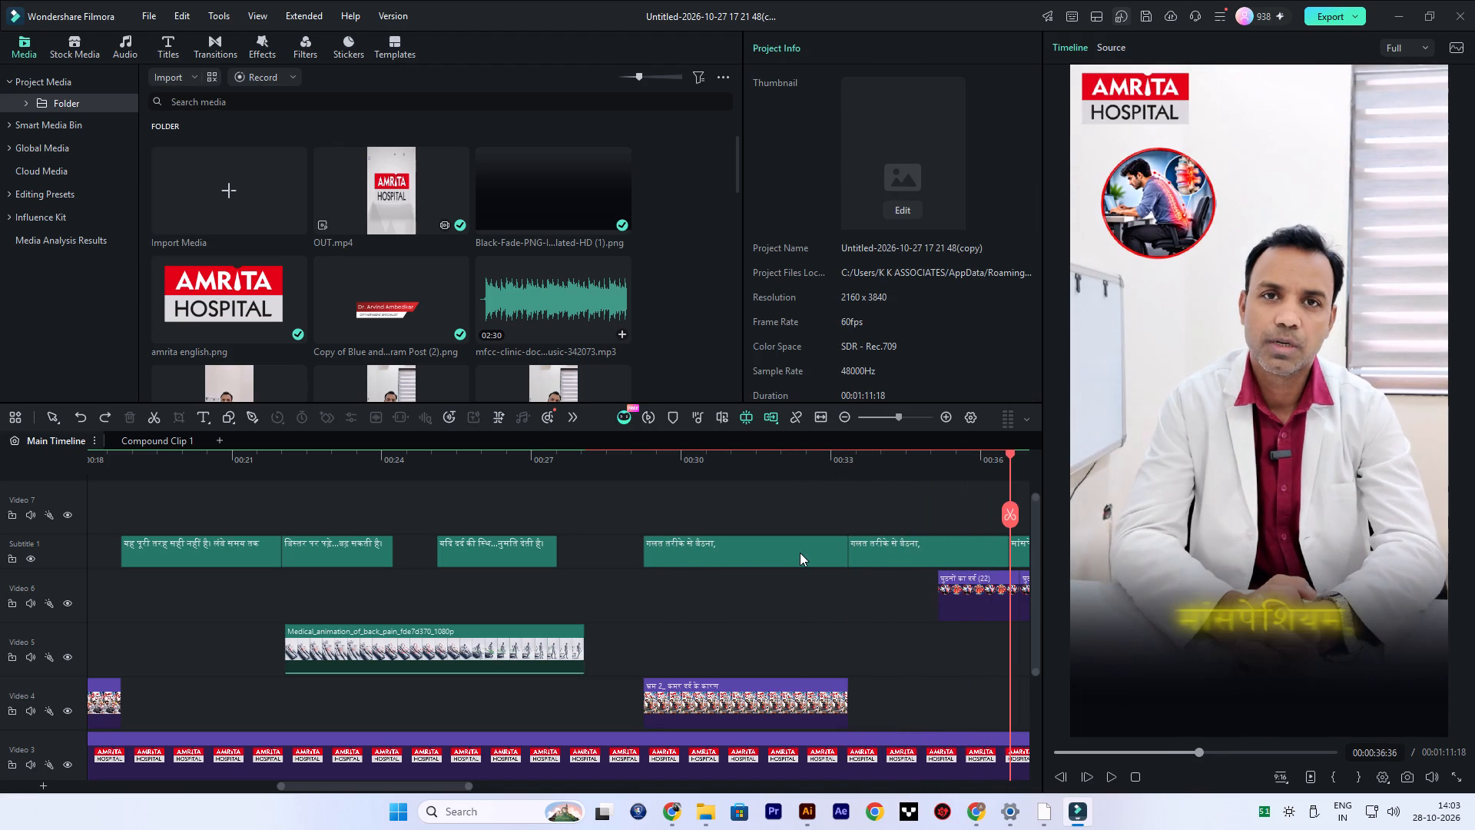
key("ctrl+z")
Play from about 31 seconds and trim the start of the "गलत तरीके से बैठना" subtitle to about 32 seconds.
left_click(734, 453)
key("space")
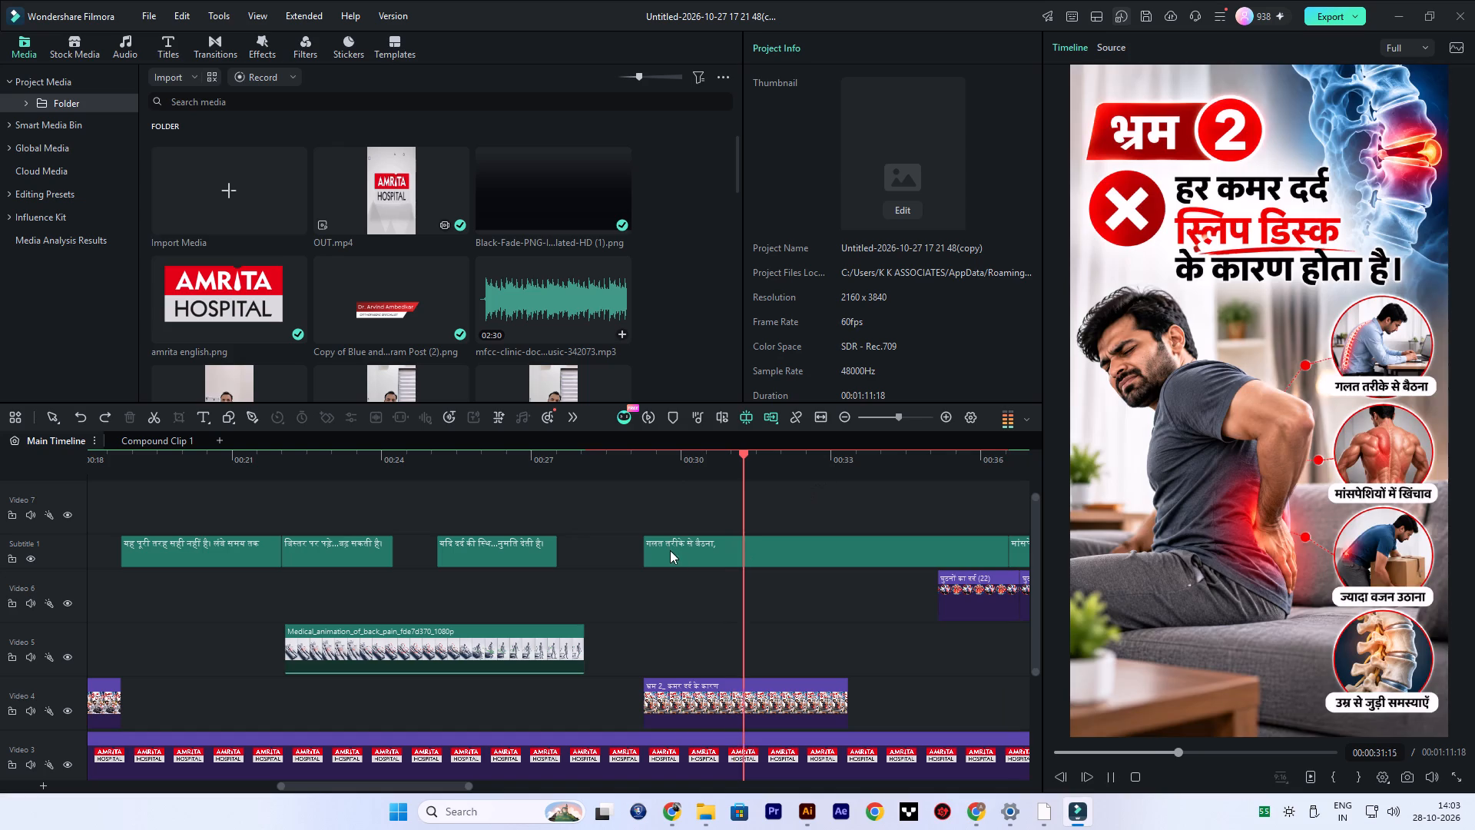
key("space")
left_click(670, 548)
left_click_drag(646, 546, 779, 550)
Play the video on to about 57 seconds to check the trimmed subtitle and the remaining captions and graphics.
key("space")
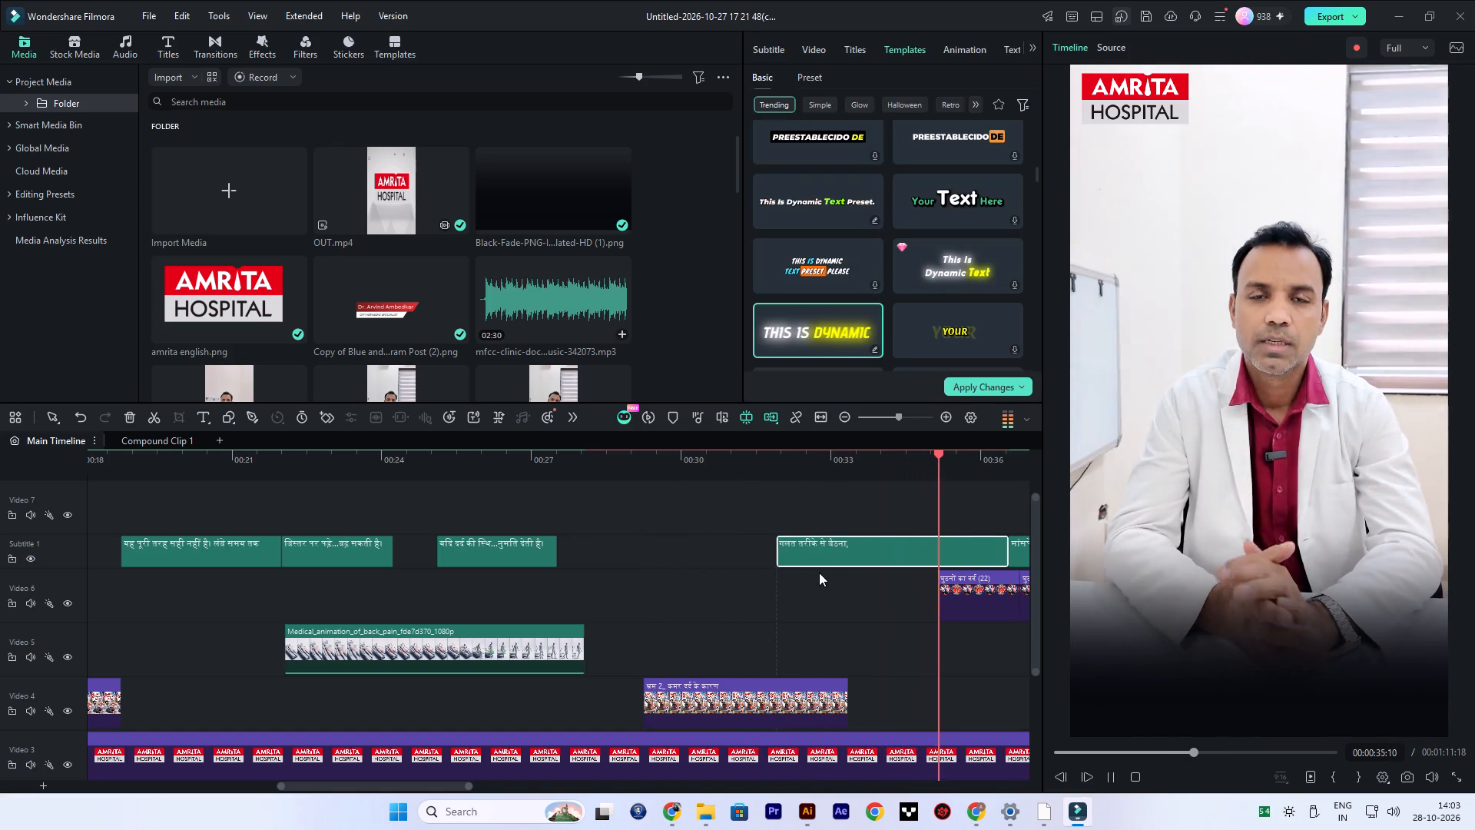
scroll(819, 573, "down", 2, "ctrl")
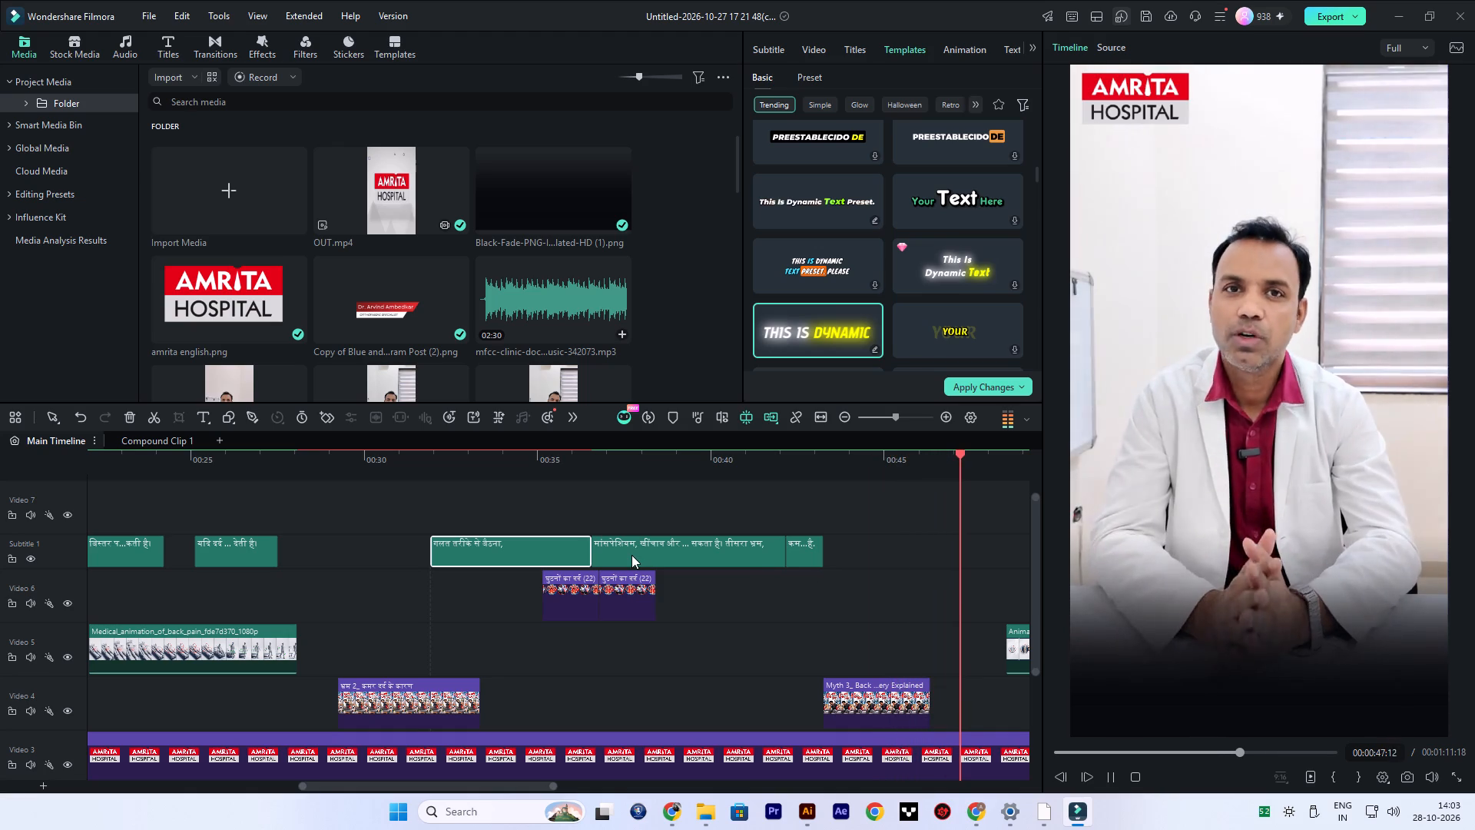
scroll(631, 555, "down", 2, "ctrl")
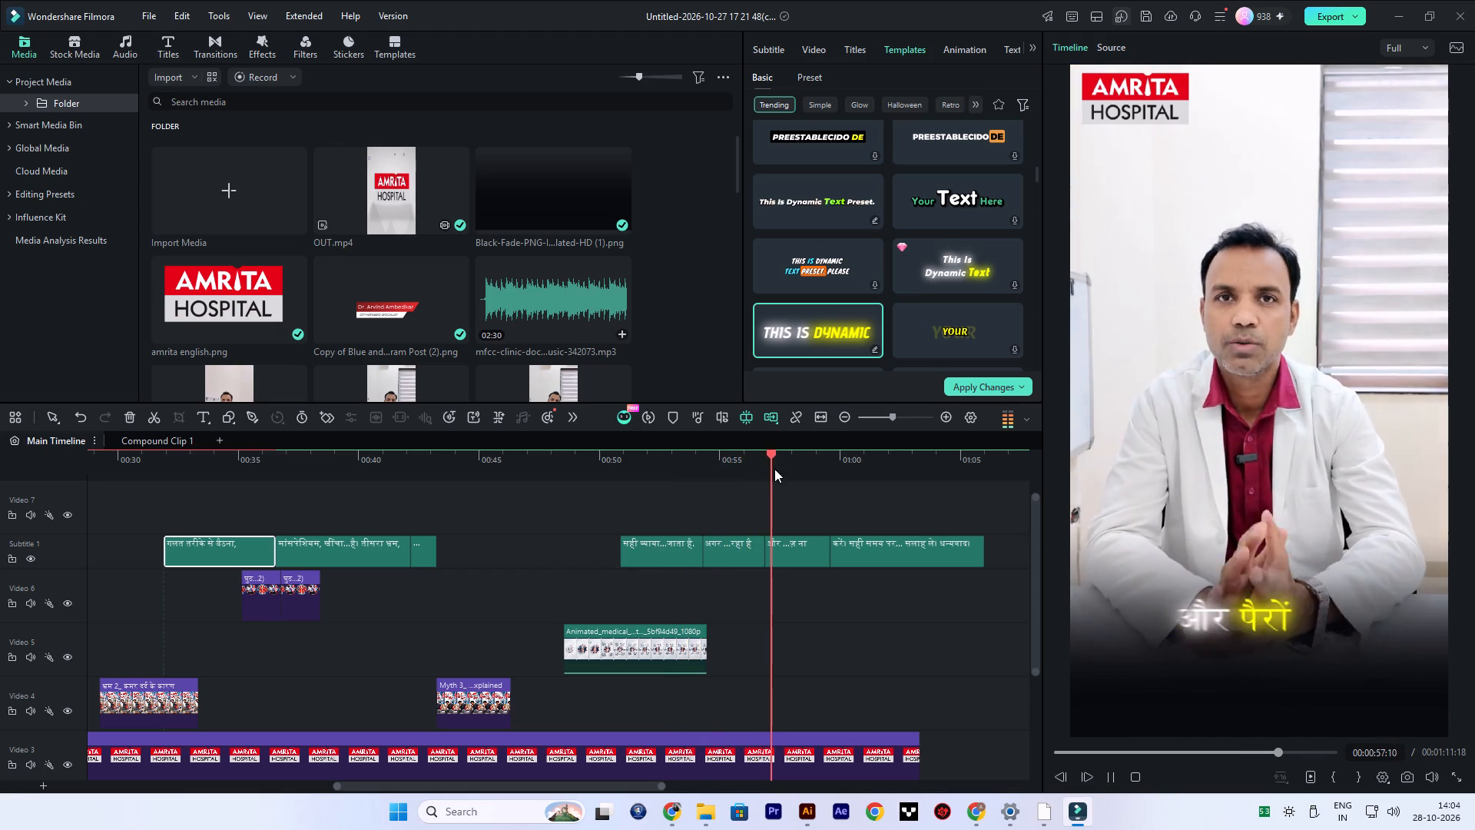
key("space")
Place the "mfcc-clinic-hospital-healthcare-doctor-music-358366 (1)" file from File Explorer at the start of the Audio 1 track.
left_click_drag(777, 454, 0, 576)
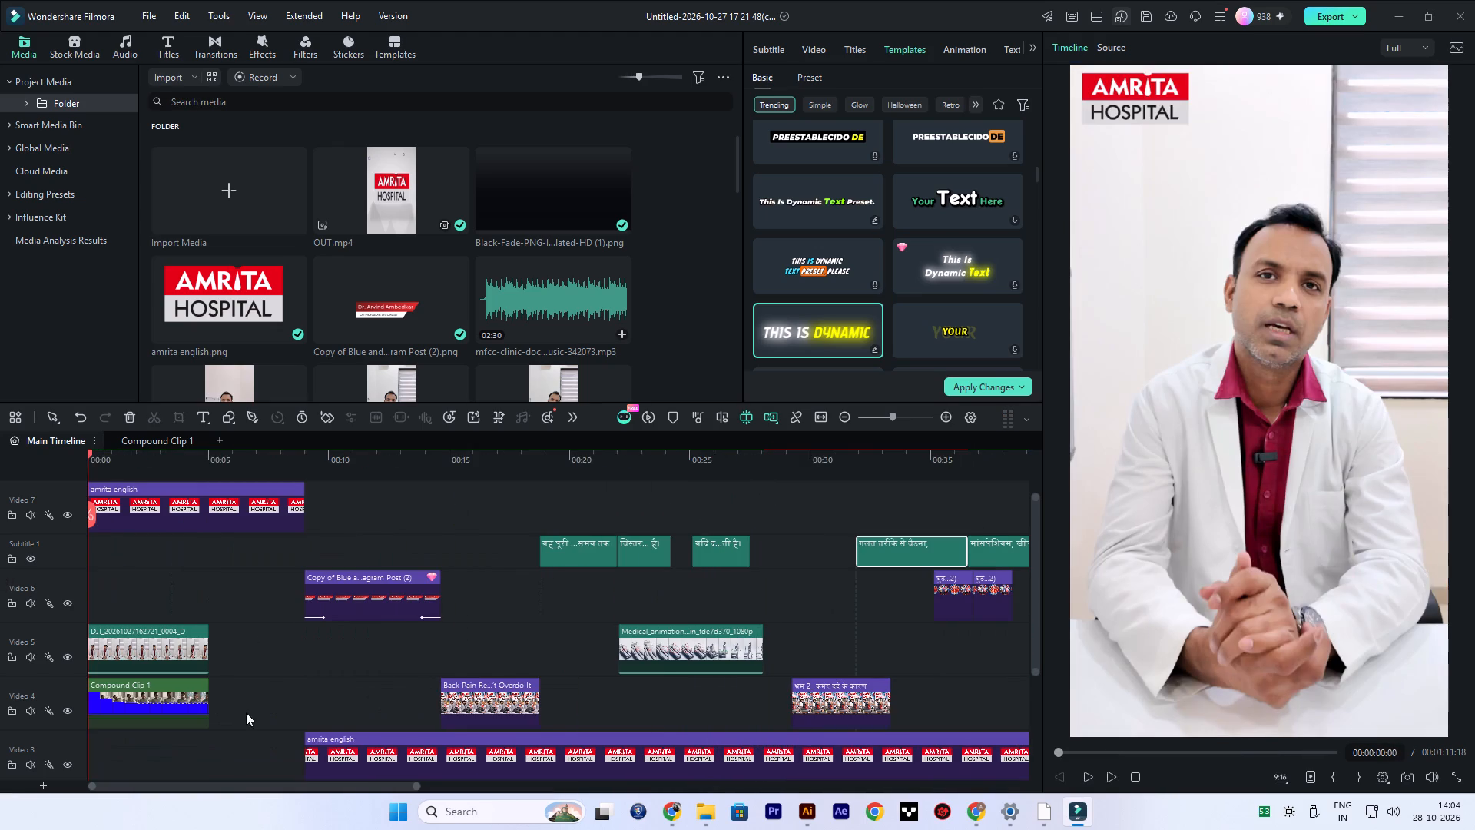
scroll(240, 719, "down", 16)
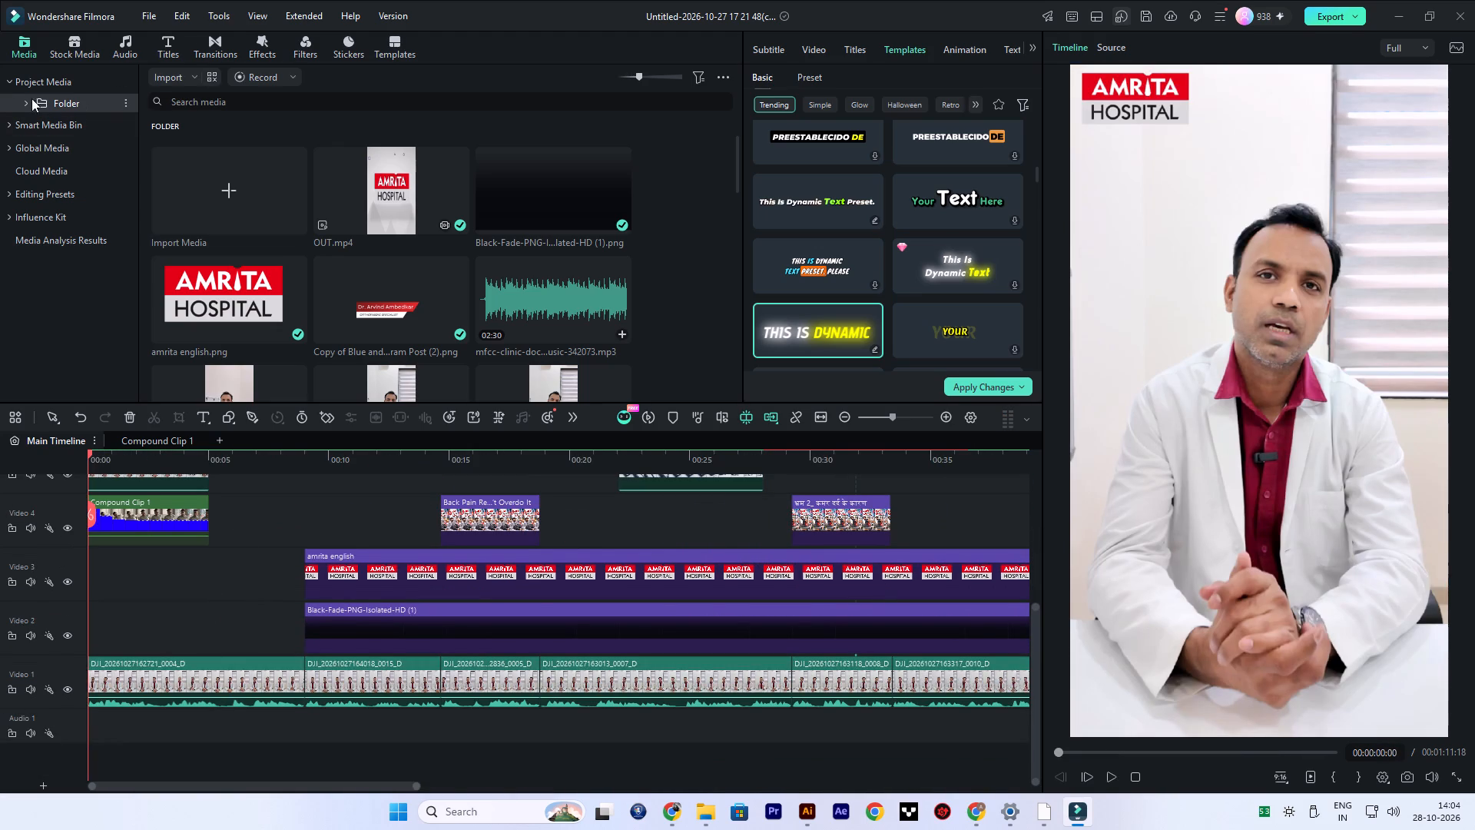
left_click(226, 204)
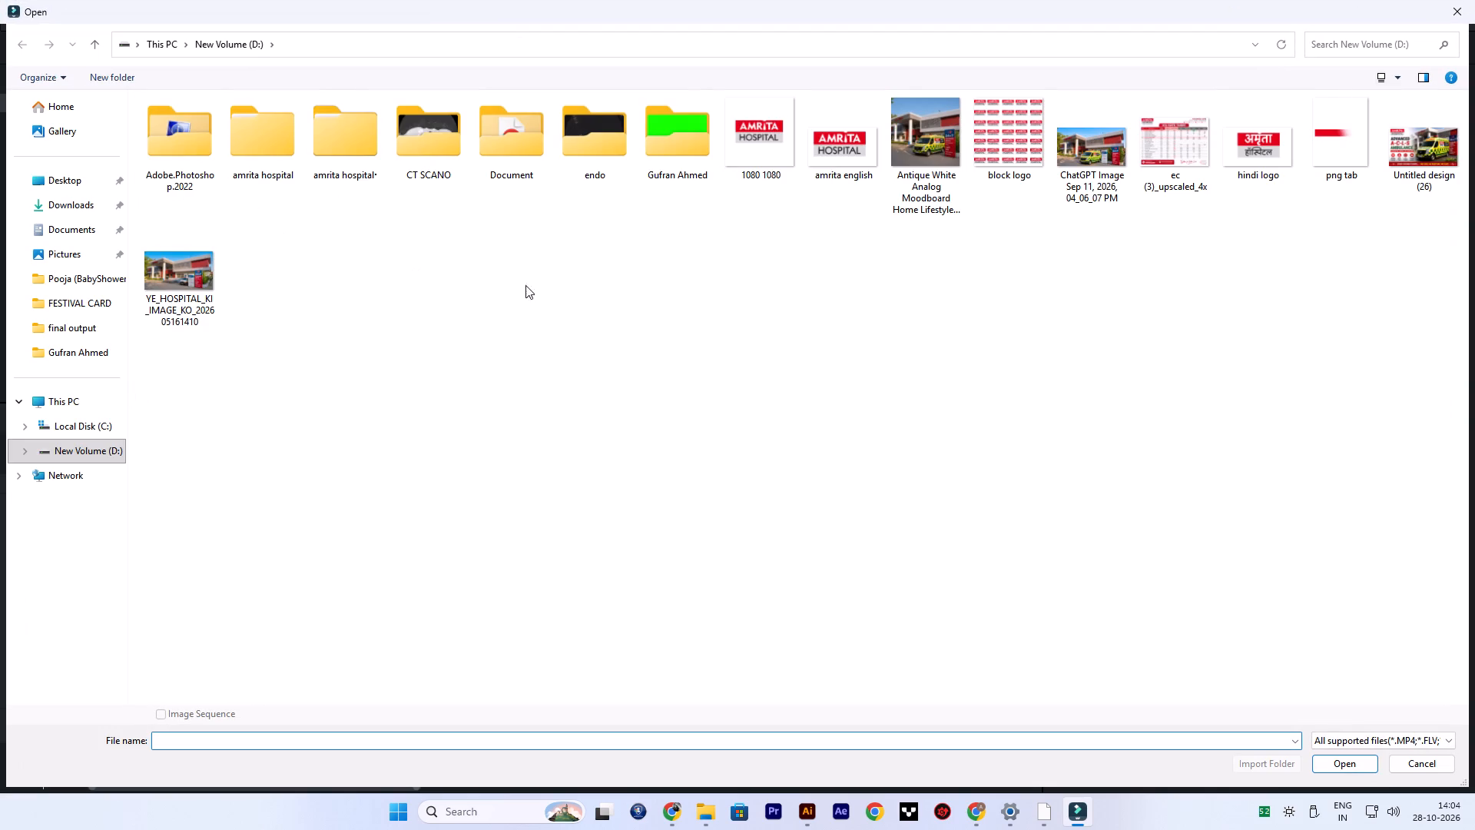
left_click(1457, 10)
left_click(693, 814)
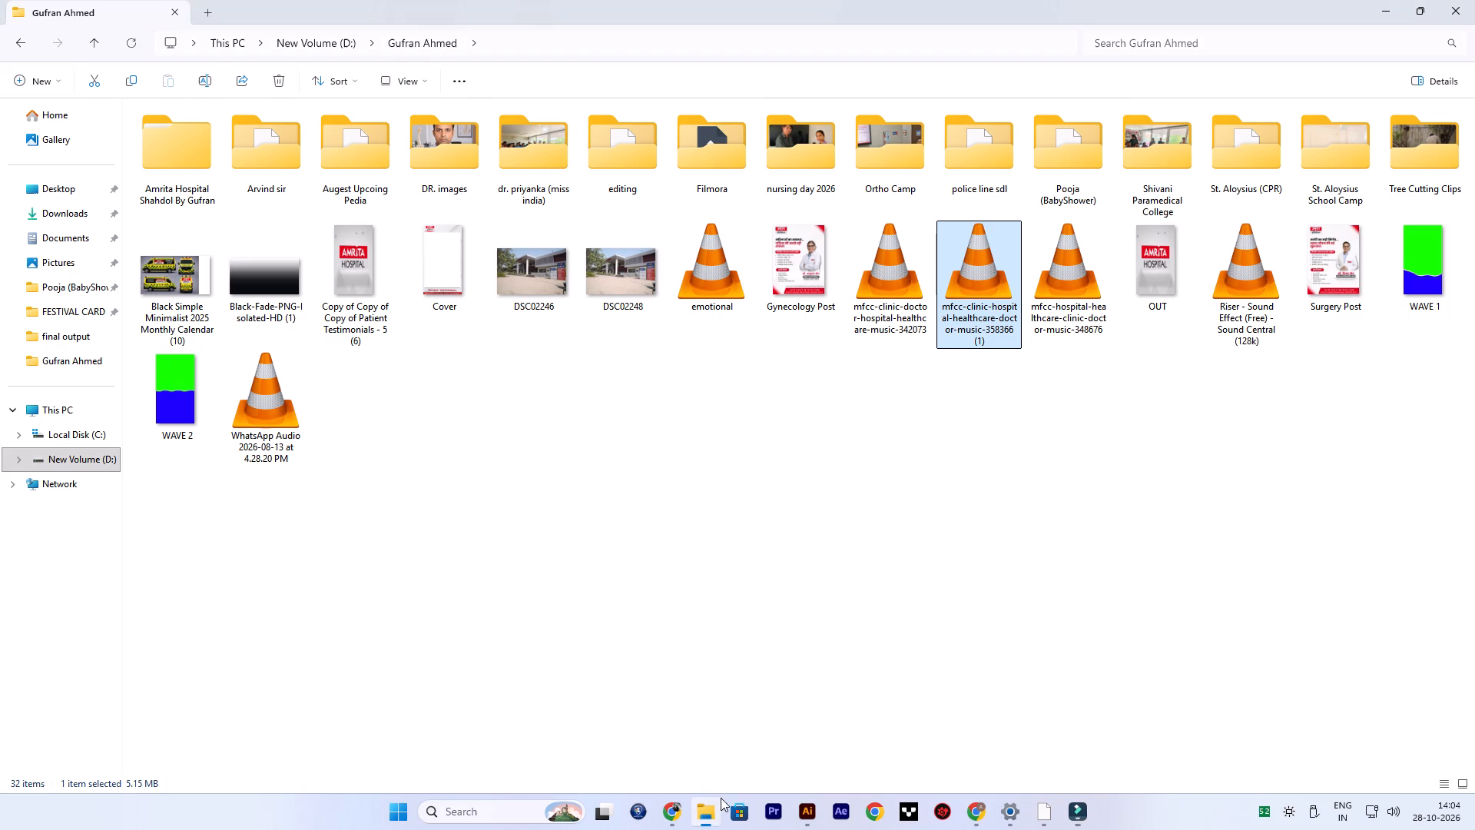
left_click_drag(999, 297, 256, 725)
left_click_drag(347, 725, 45, 722)
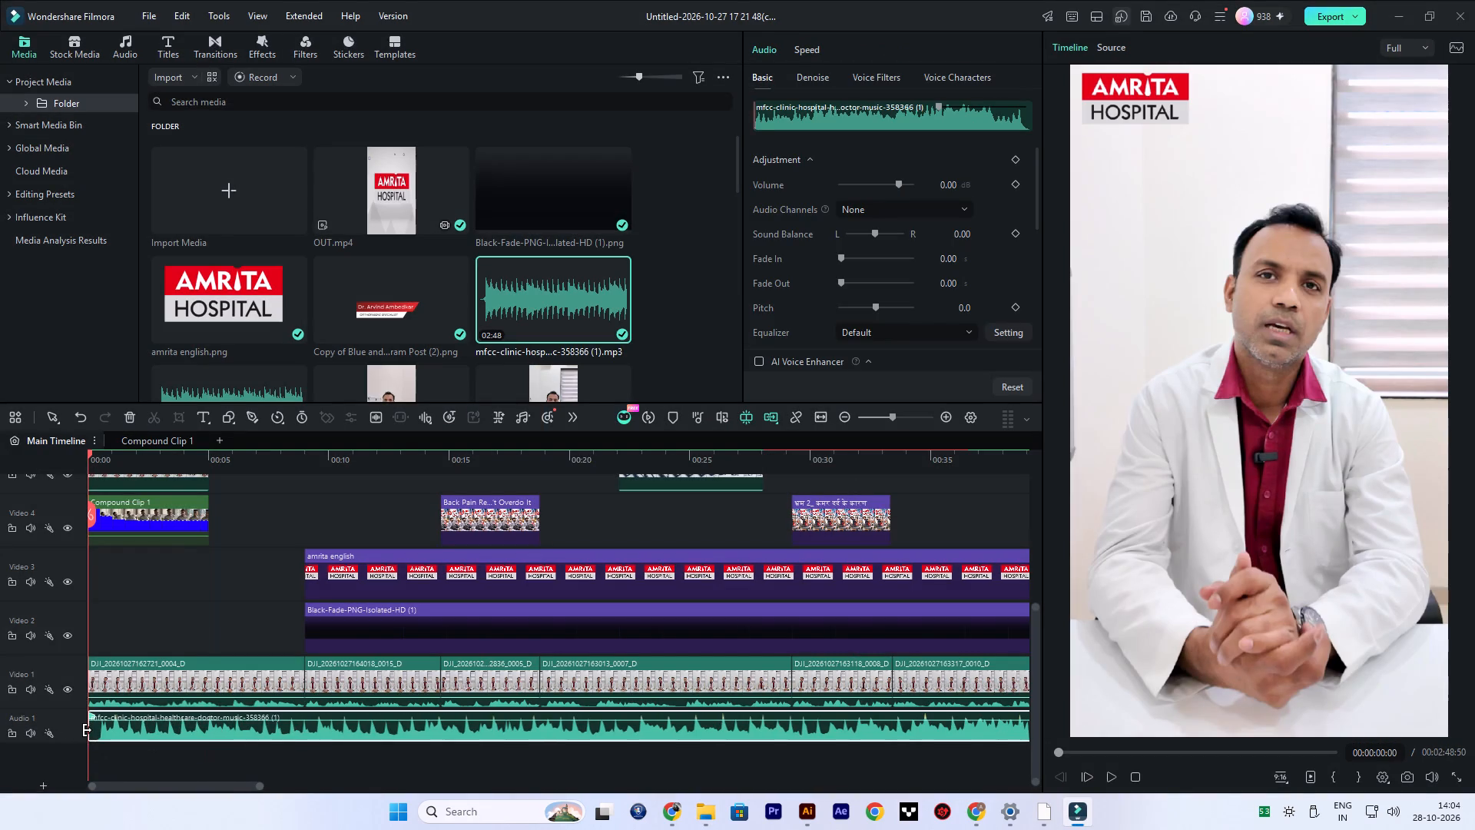
Trim about half a second off the music's start and move the clip to begin at about 9 seconds.
left_click_drag(88, 730, 98, 737)
left_click_drag(136, 733, 93, 733)
key("space")
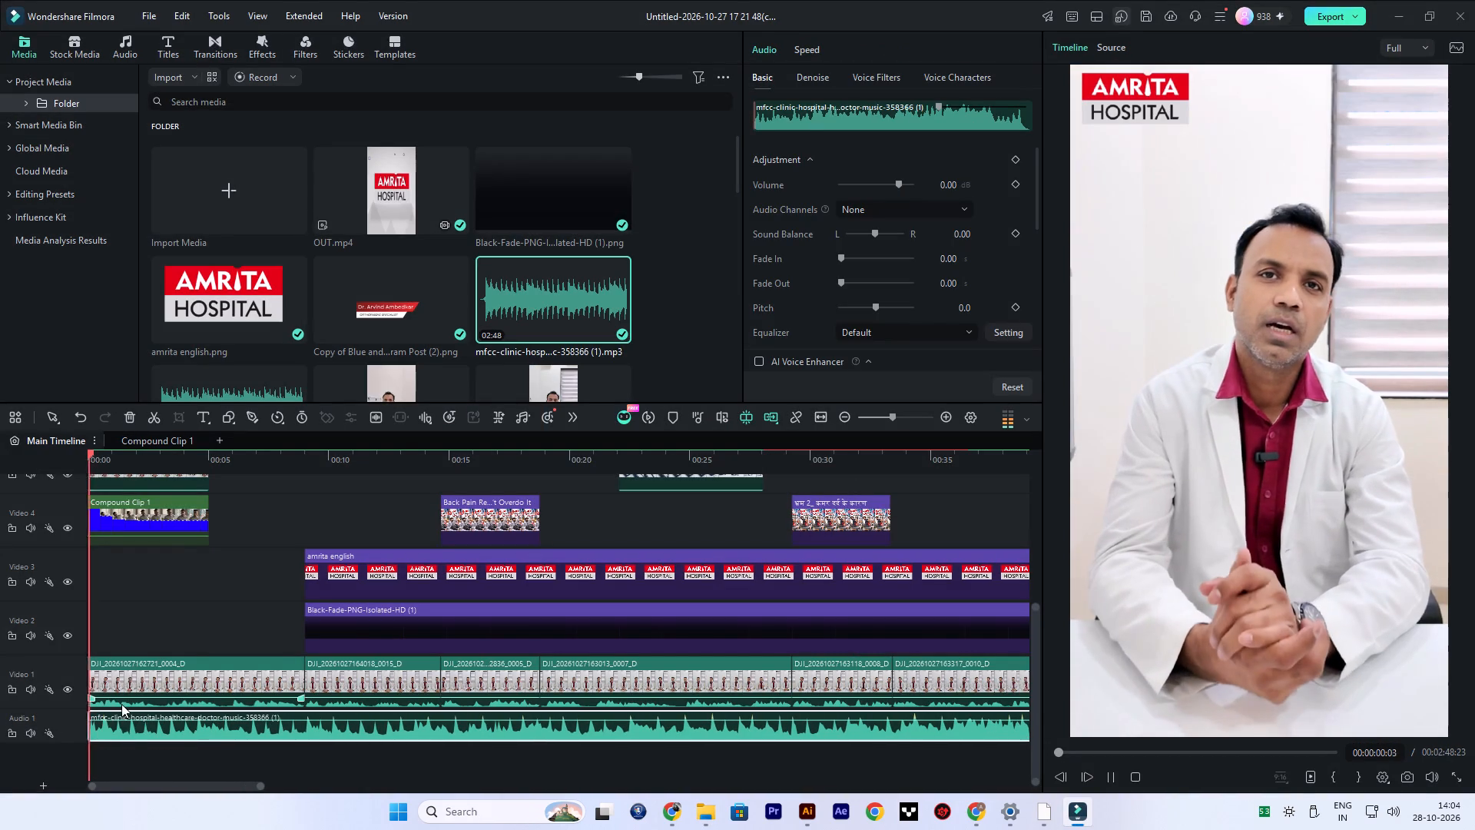
key("space")
left_click_drag(171, 736, 389, 724)
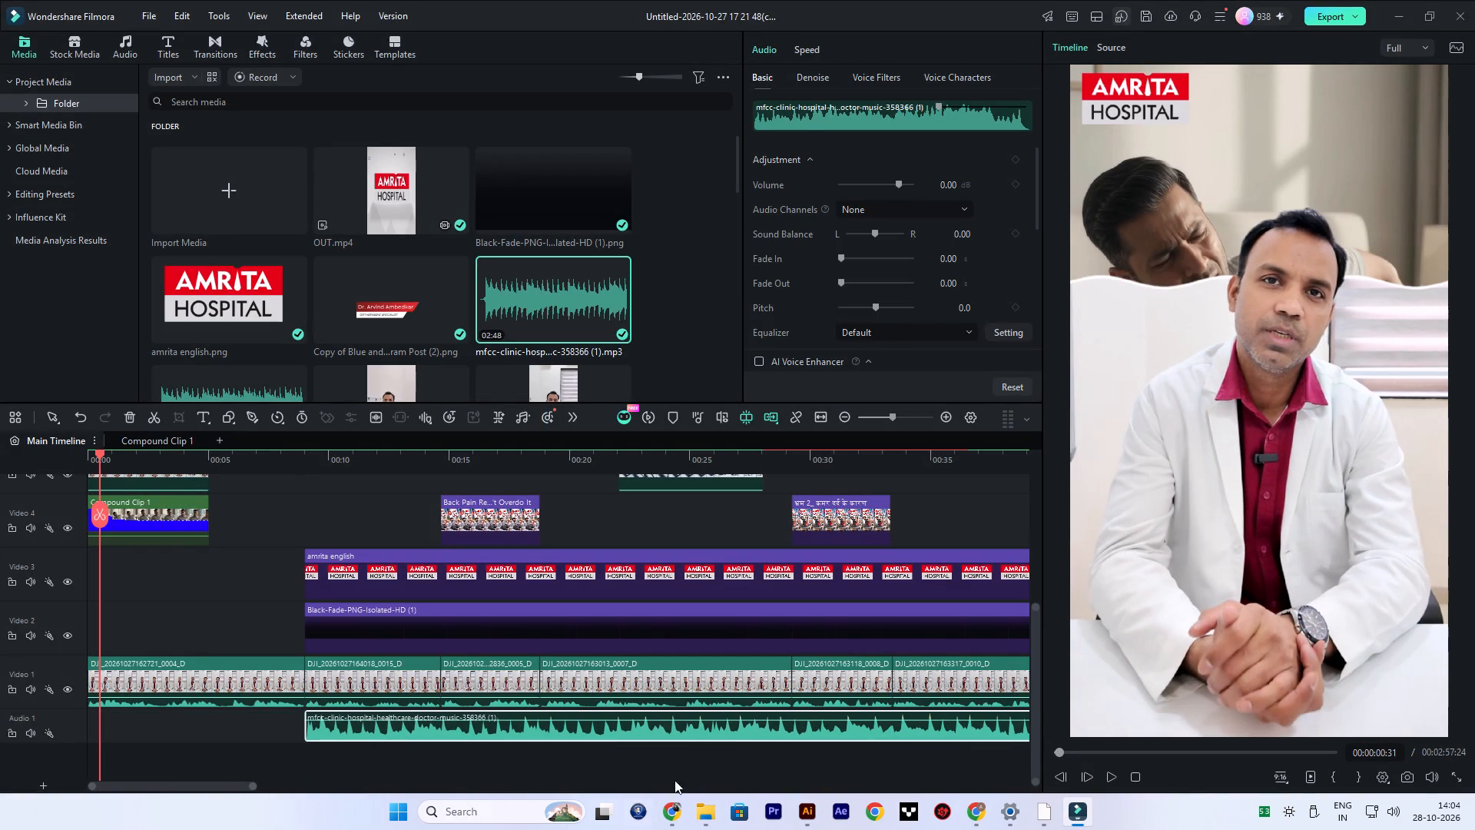
Switch to File Explorer to get the "Riser - Sound Effect (Free) - Sound Central (128k)" file.
left_click(704, 826)
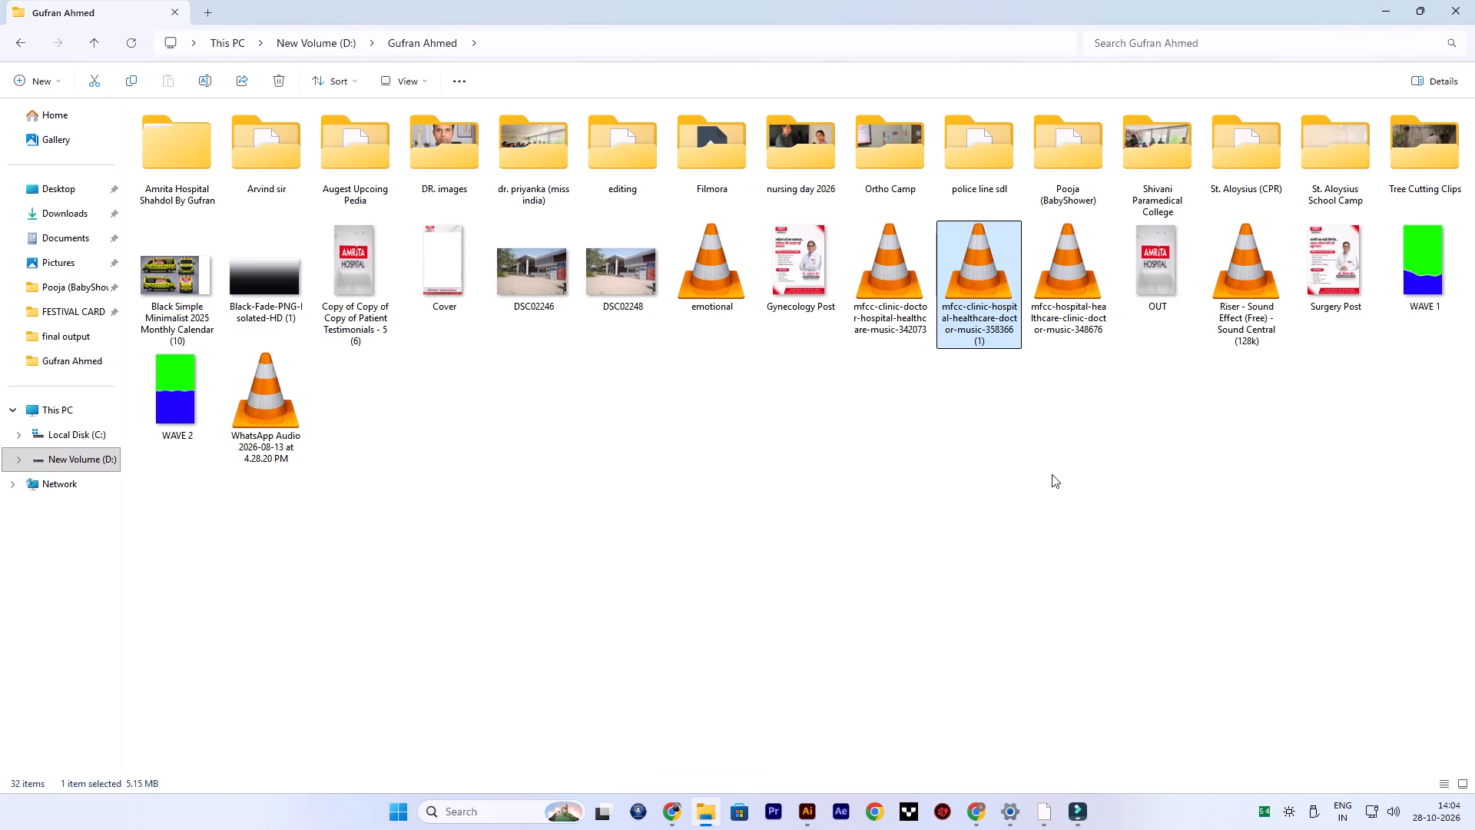
Place the Riser sound effect file on Filmora's Audio 1 track, ending where the music starts at about 9 seconds, and play it back.
left_click(1046, 475)
left_click_drag(1248, 288, 170, 745)
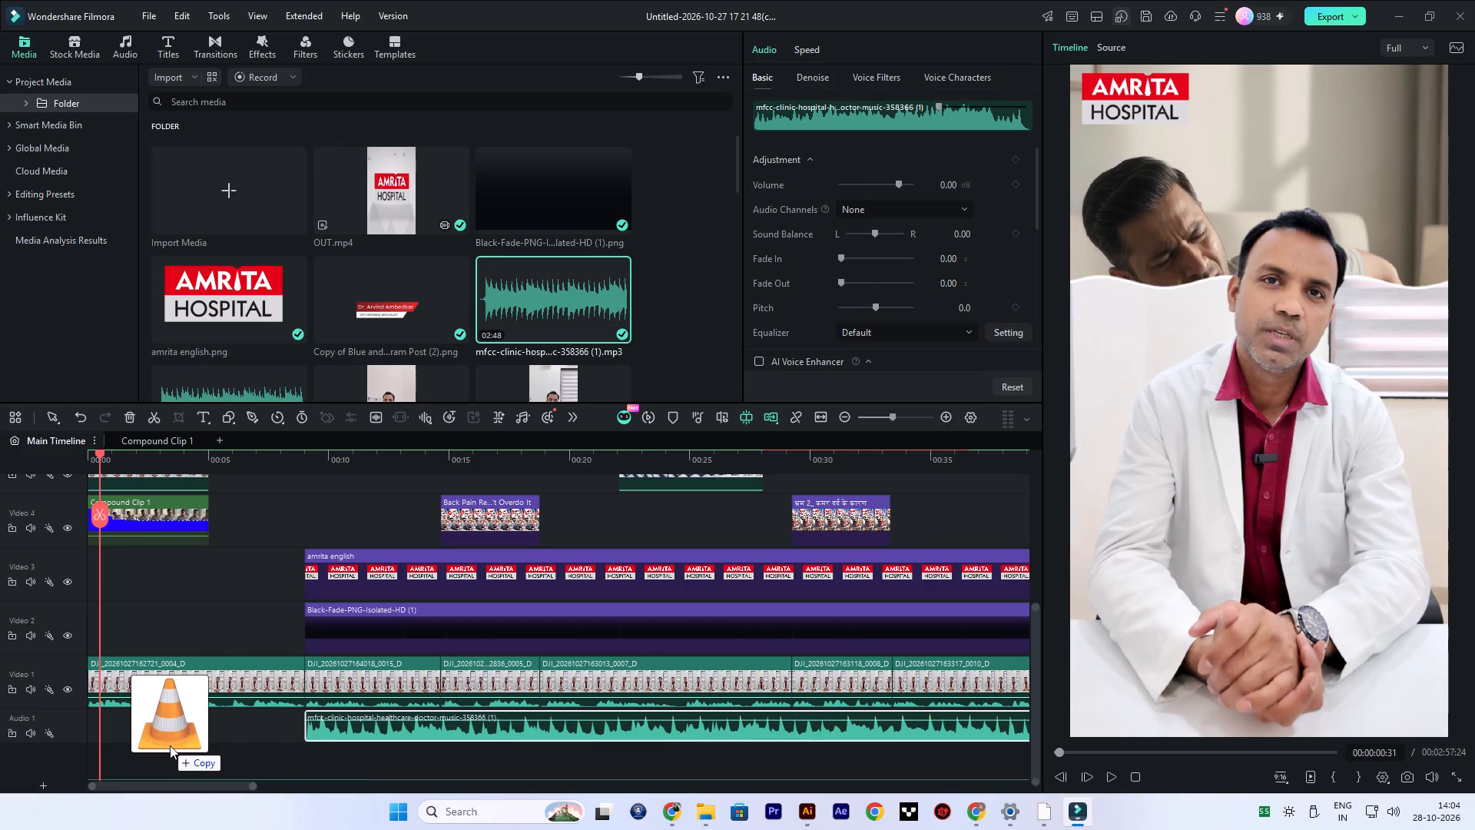
left_click_drag(170, 745, 185, 732)
left_click_drag(241, 765, 227, 733)
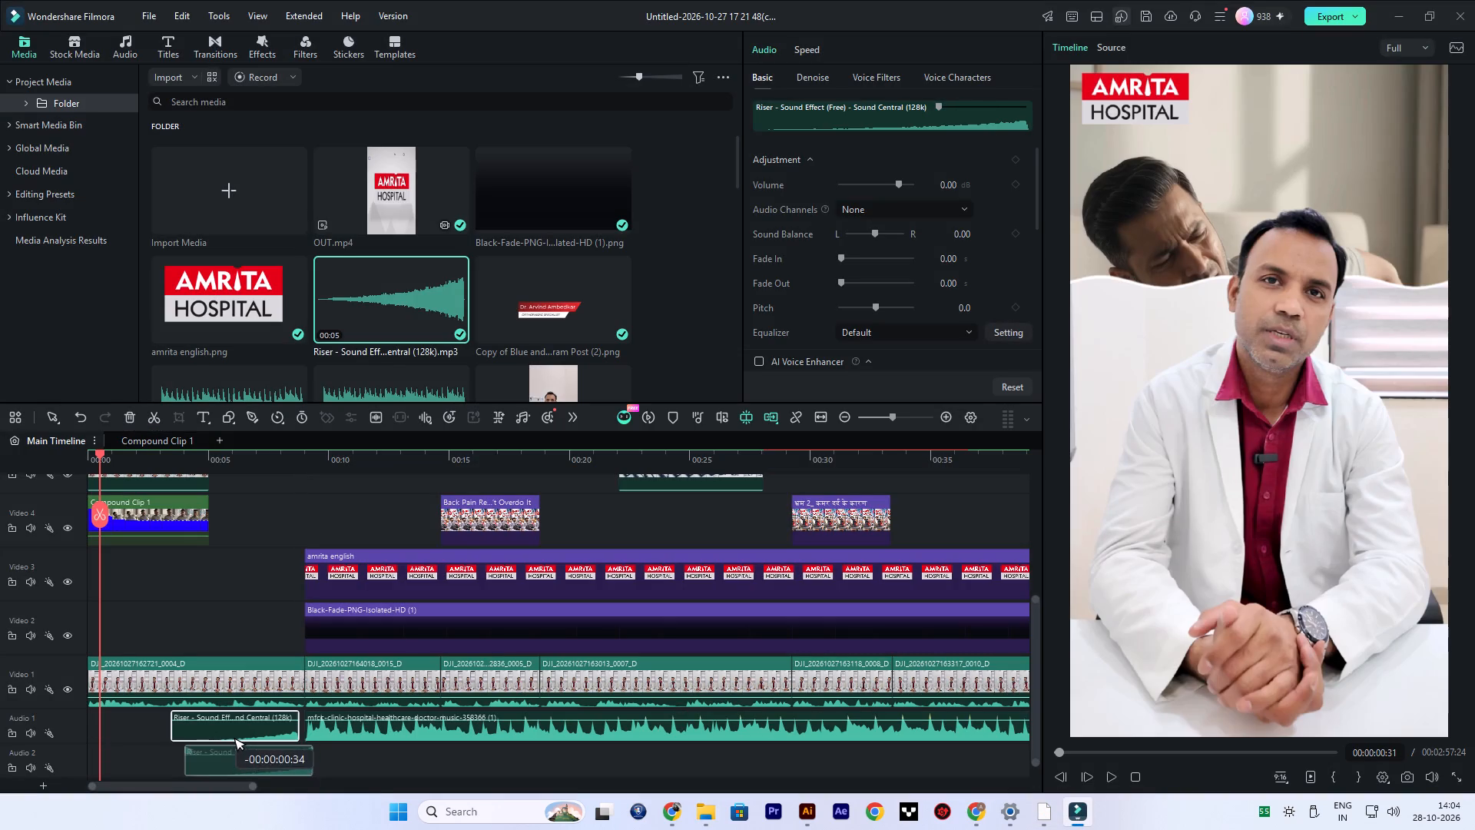
left_click_drag(227, 733, 237, 733)
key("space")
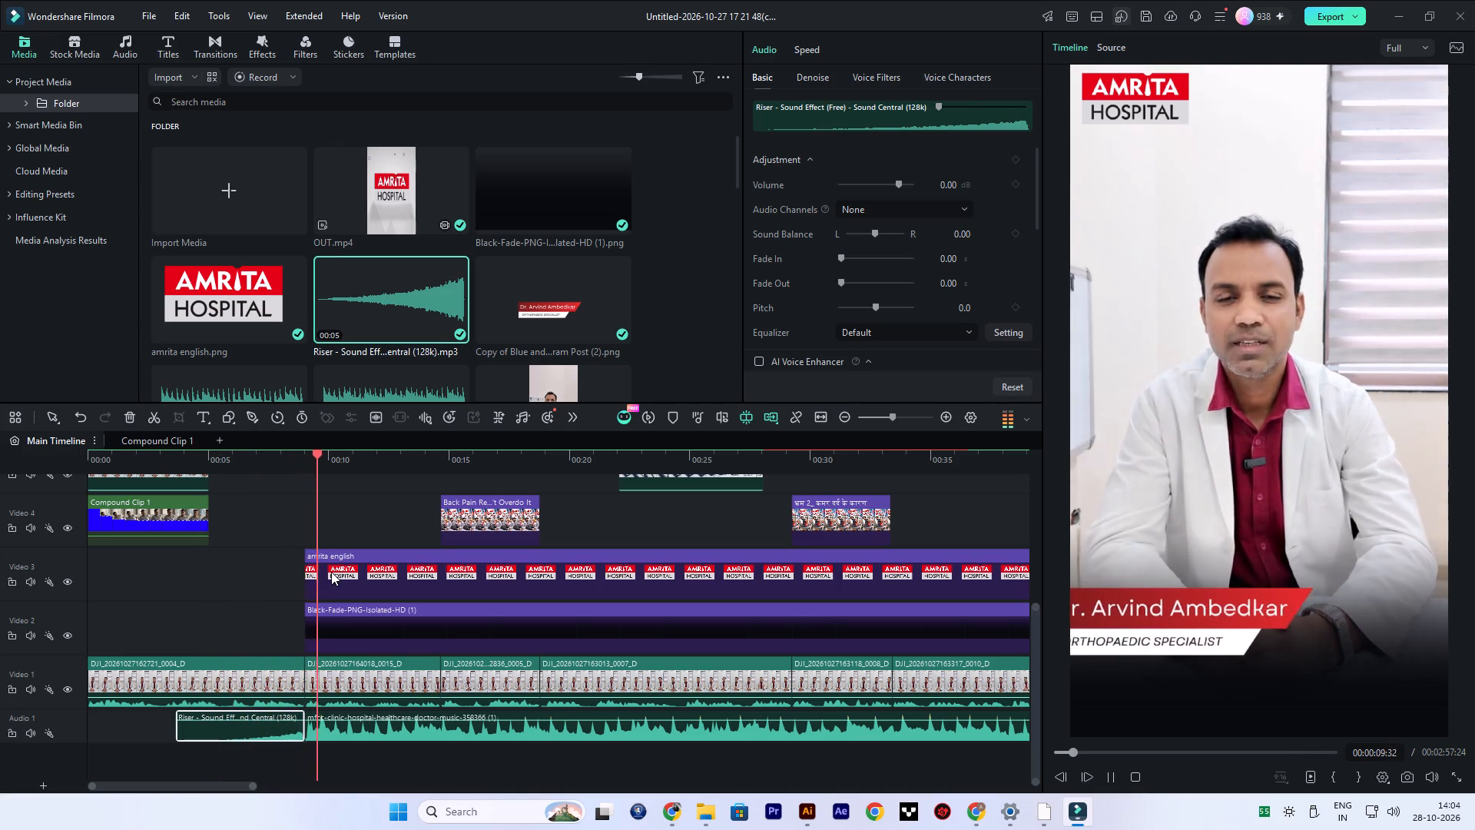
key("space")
Set the background music clip's volume to -20.88 dB and play the section up to about 15 seconds to check the level.
left_click(336, 732)
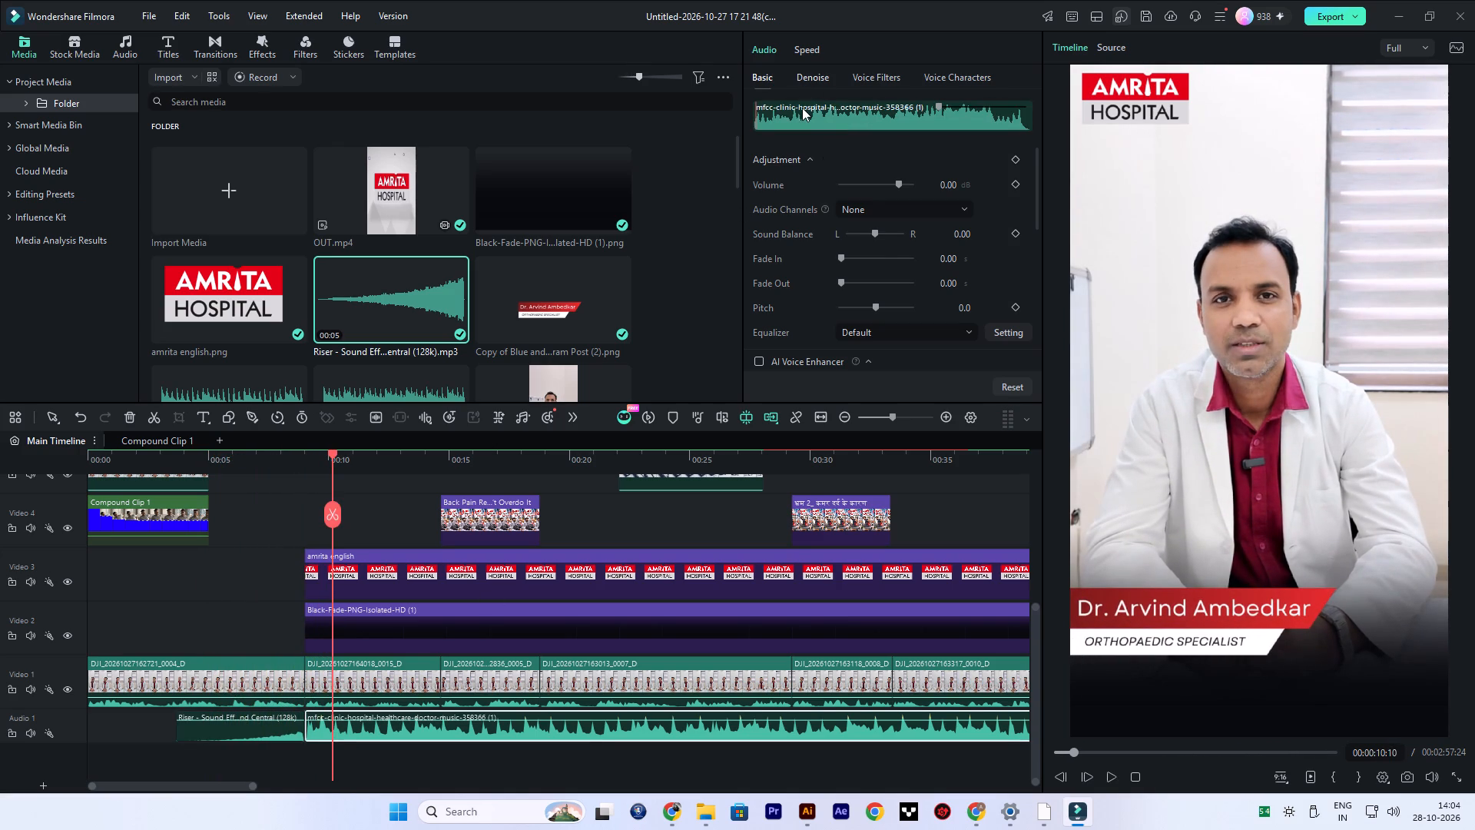
scroll(890, 228, "up", 6)
left_click(892, 184)
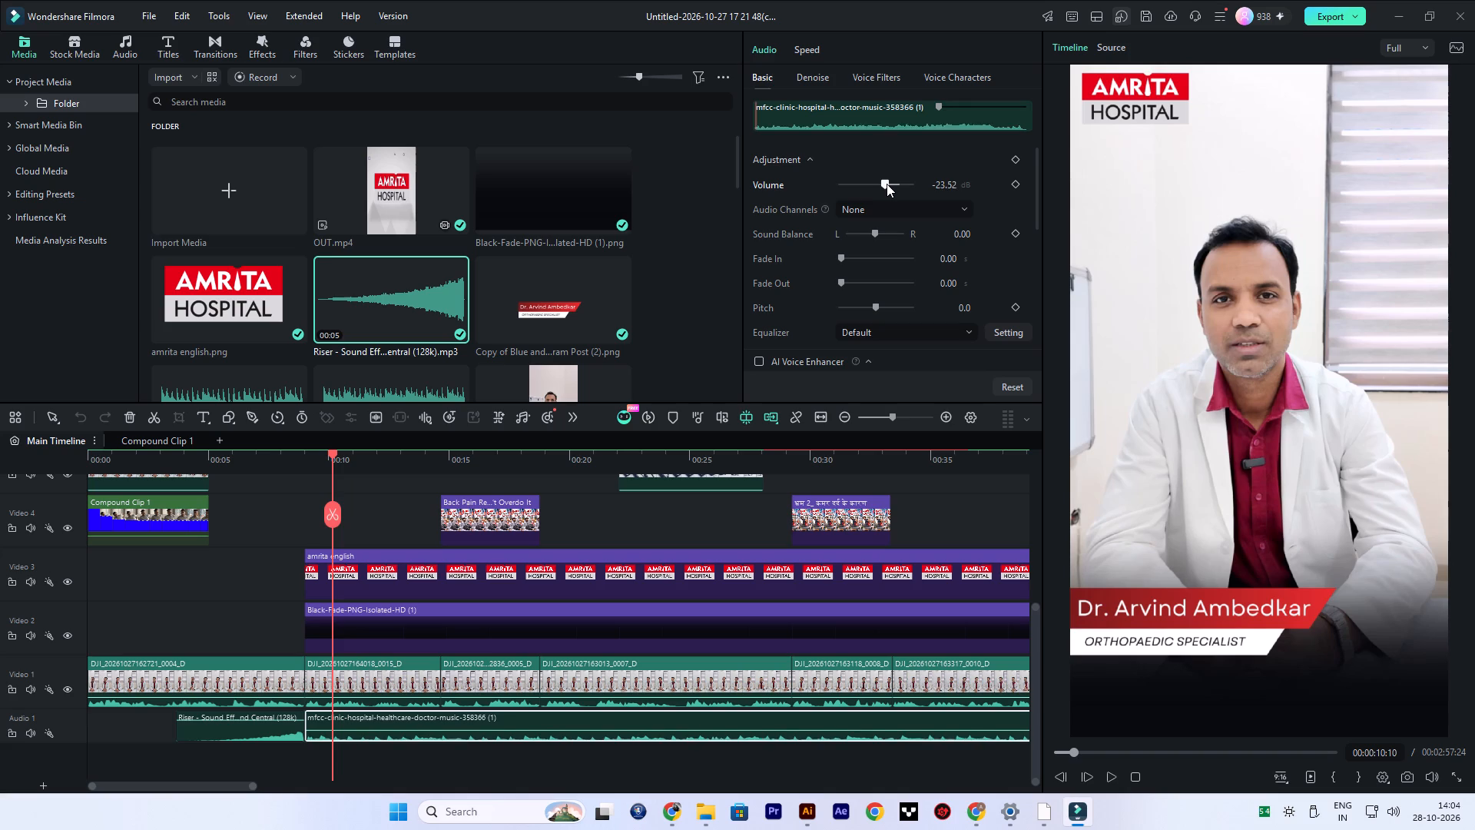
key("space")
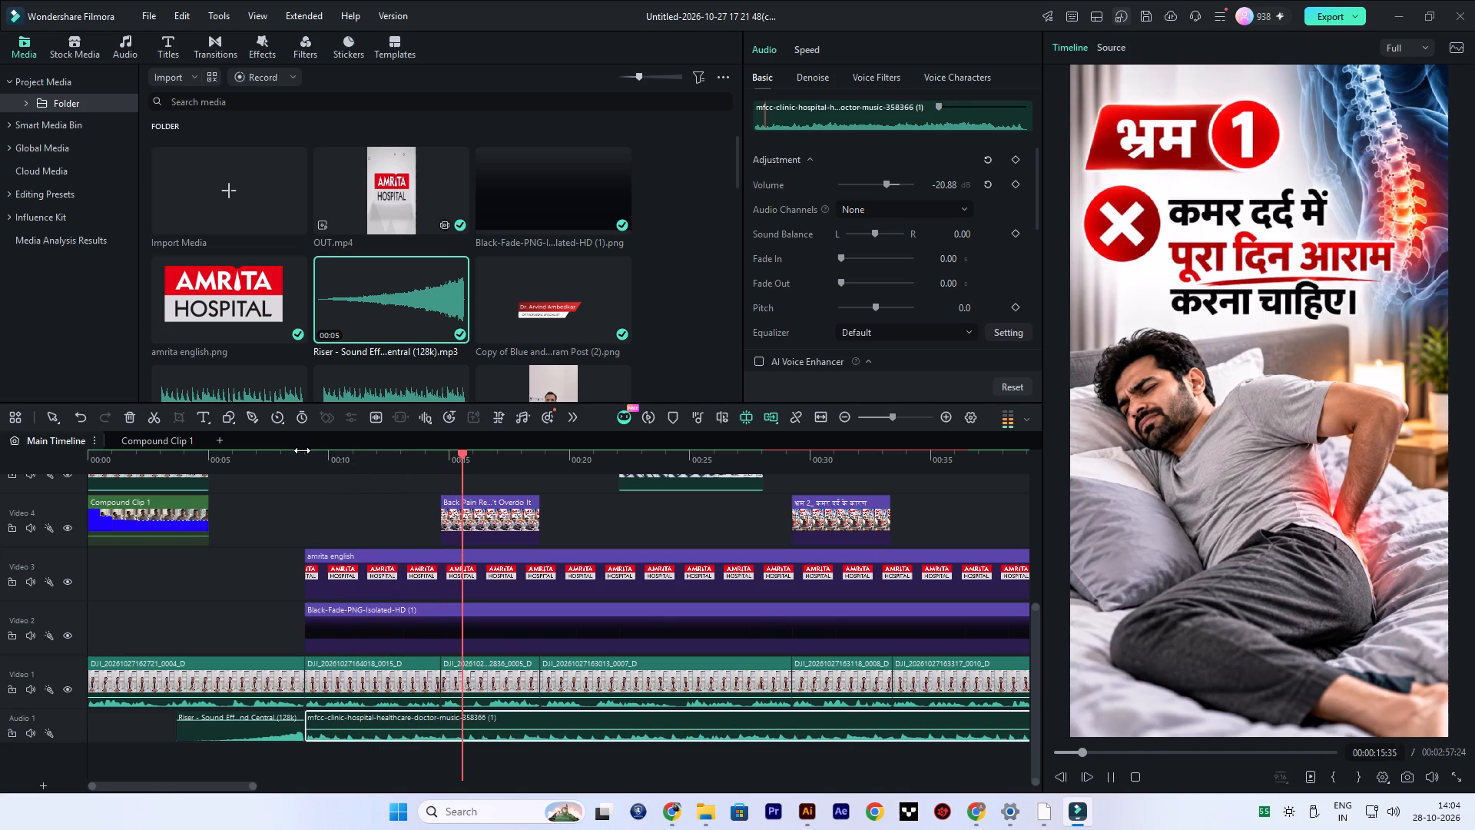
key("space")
Go back to the cut between the first two video clips at about 9 seconds and open the transitions library.
left_click(302, 456)
left_click_drag(303, 453, 310, 456)
left_click(225, 42)
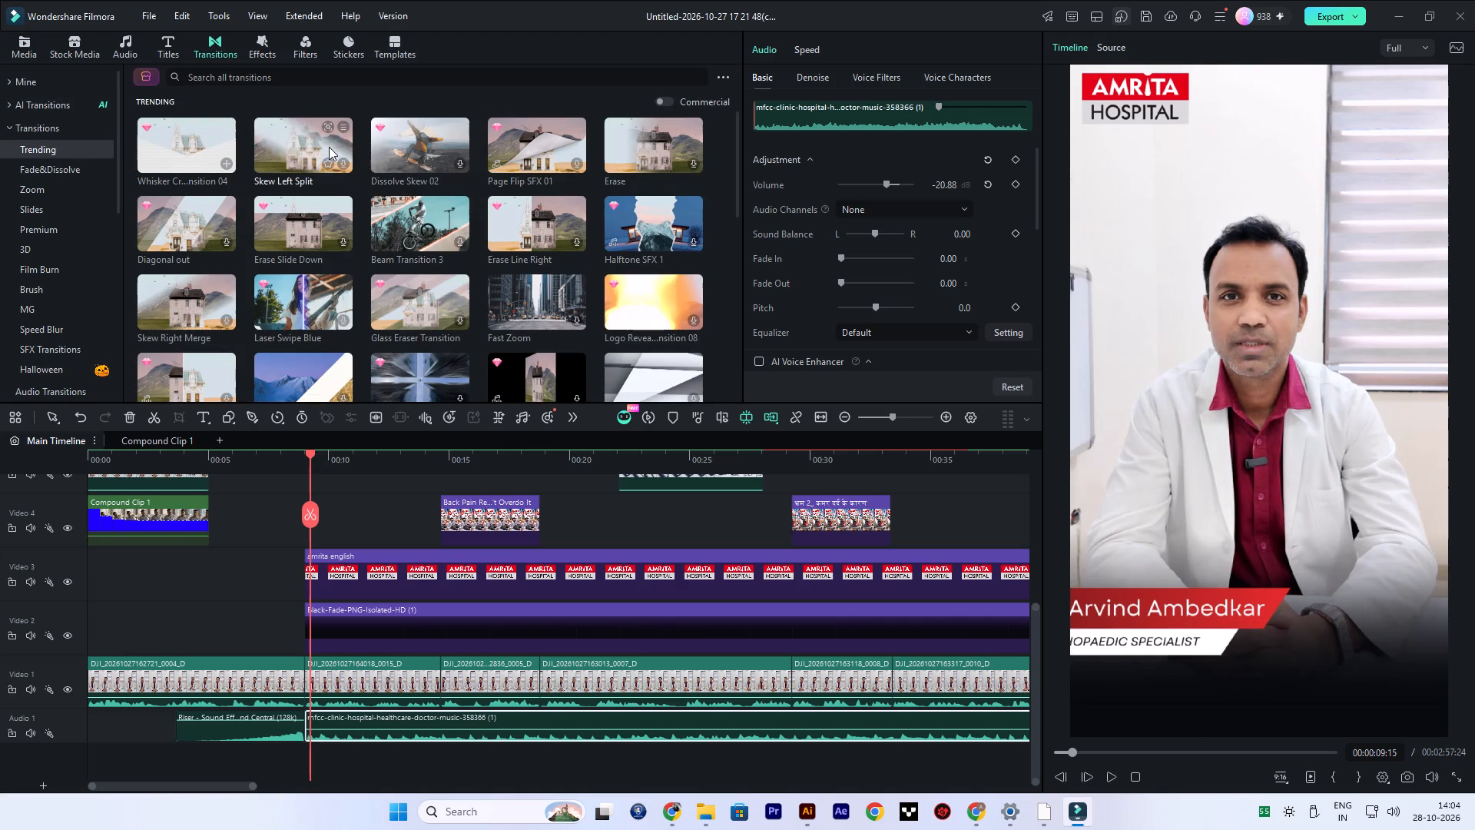
Search the transitions library for "flash".
left_click(657, 307)
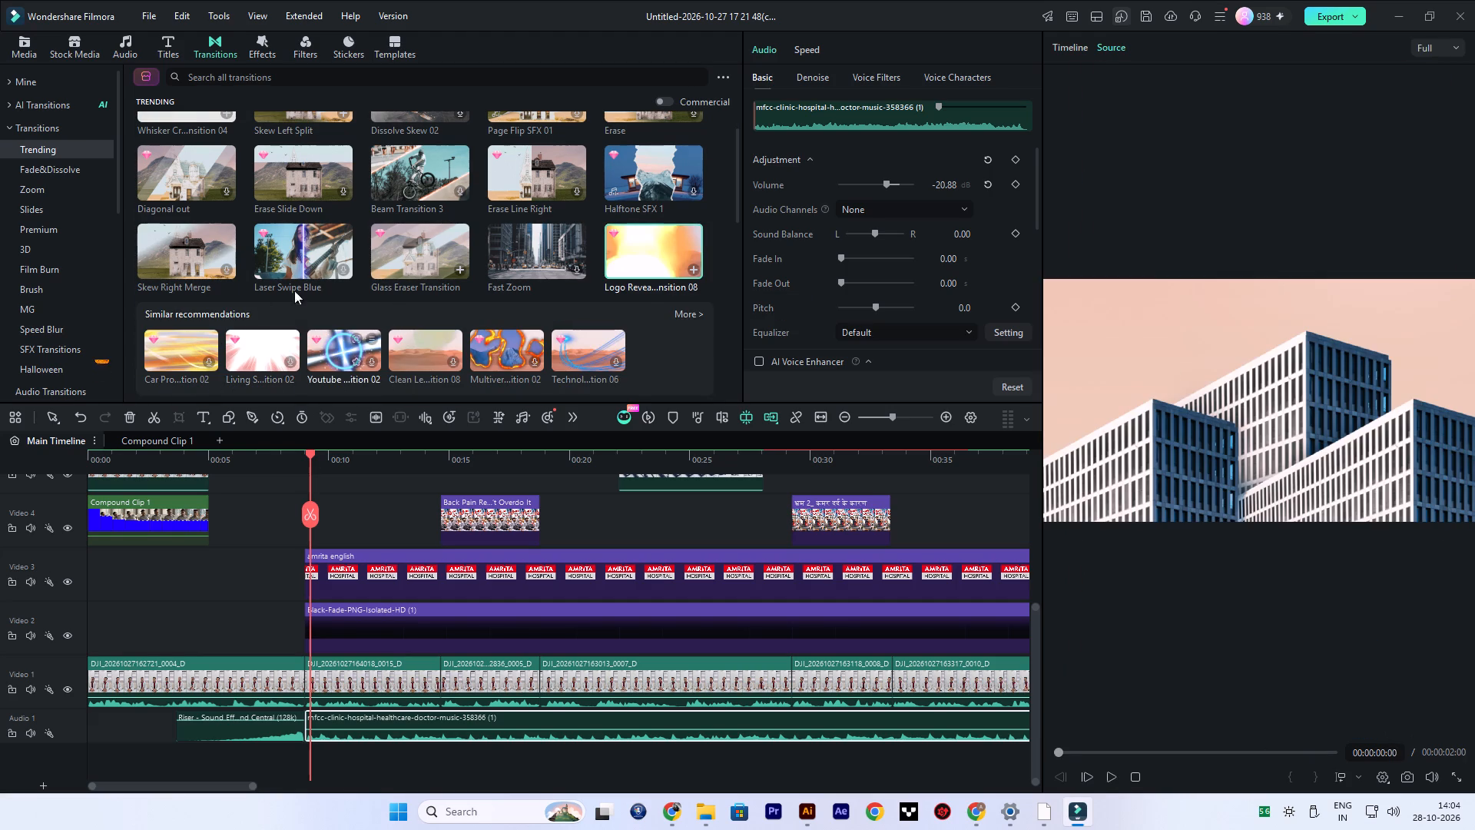
left_click(259, 77)
type("flash")
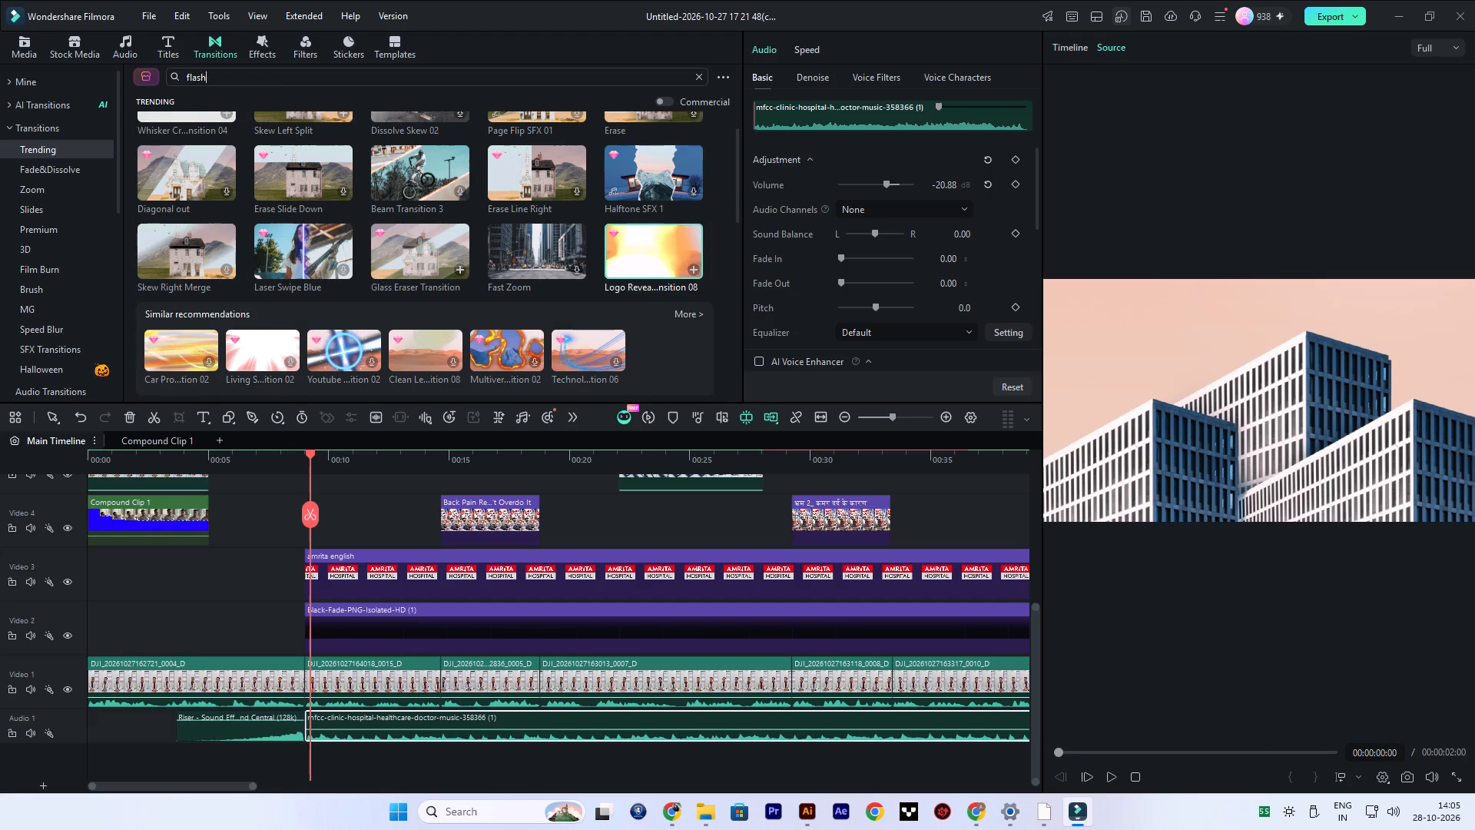
key("Return")
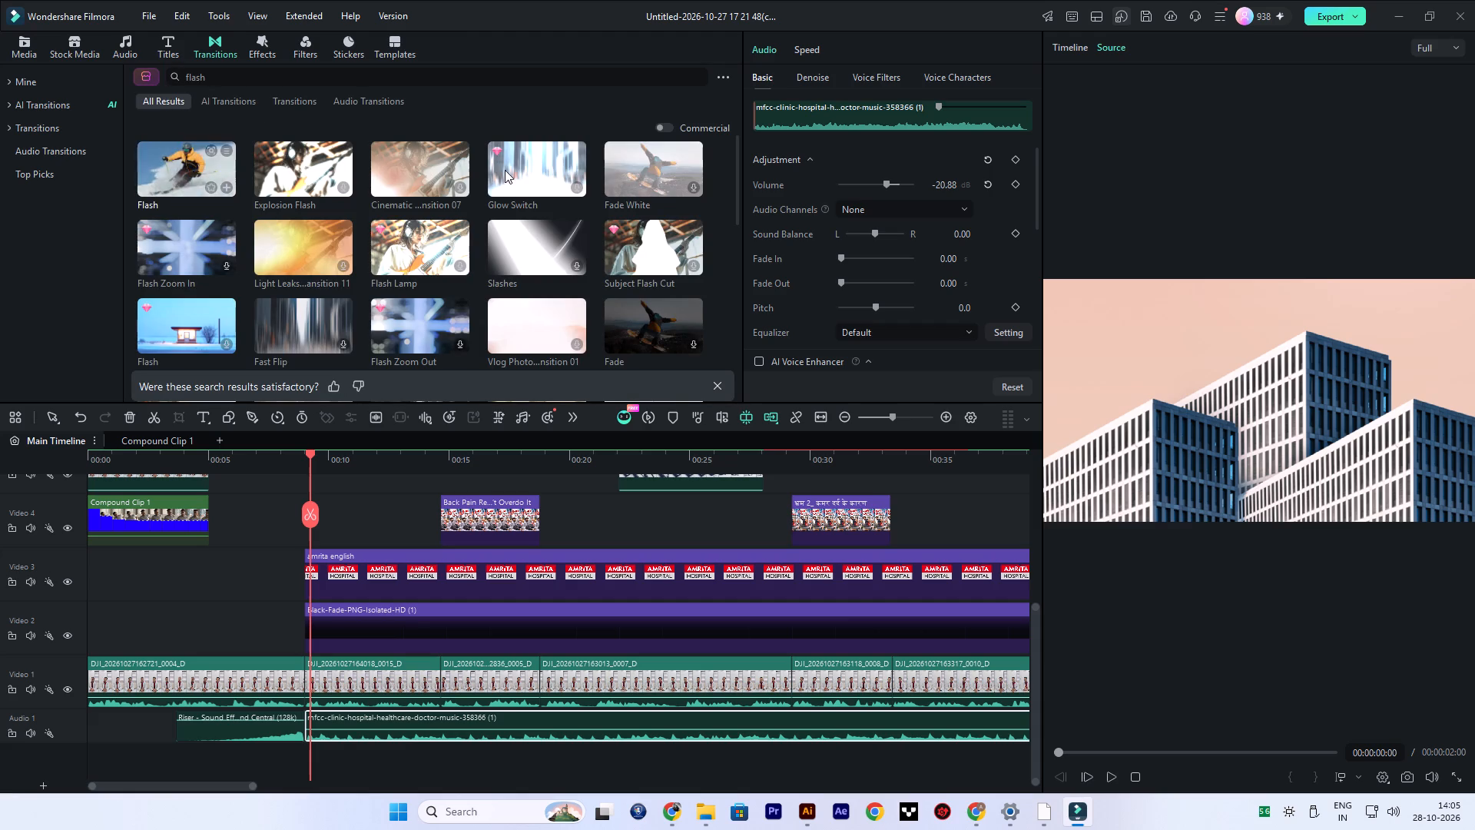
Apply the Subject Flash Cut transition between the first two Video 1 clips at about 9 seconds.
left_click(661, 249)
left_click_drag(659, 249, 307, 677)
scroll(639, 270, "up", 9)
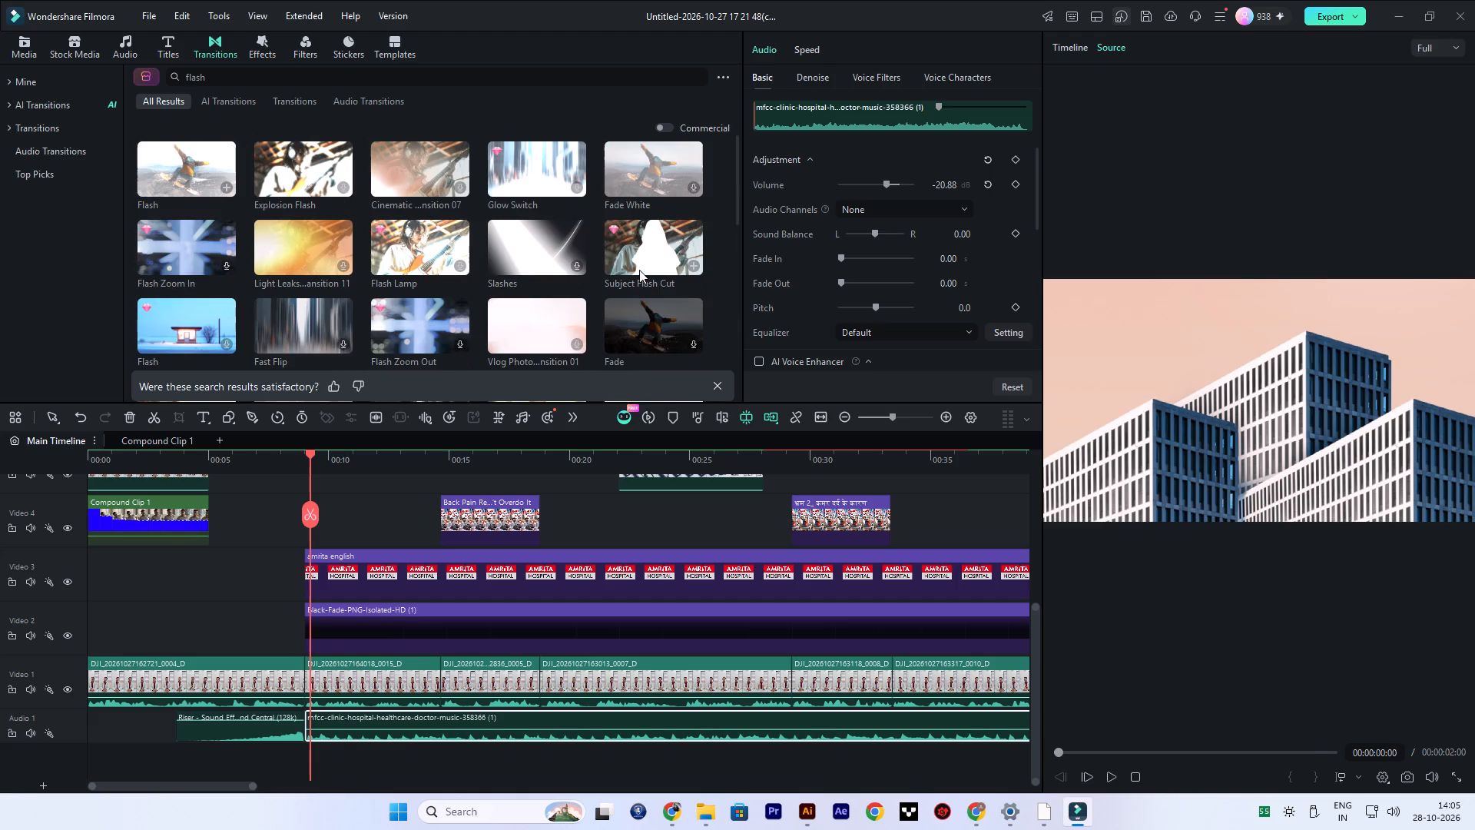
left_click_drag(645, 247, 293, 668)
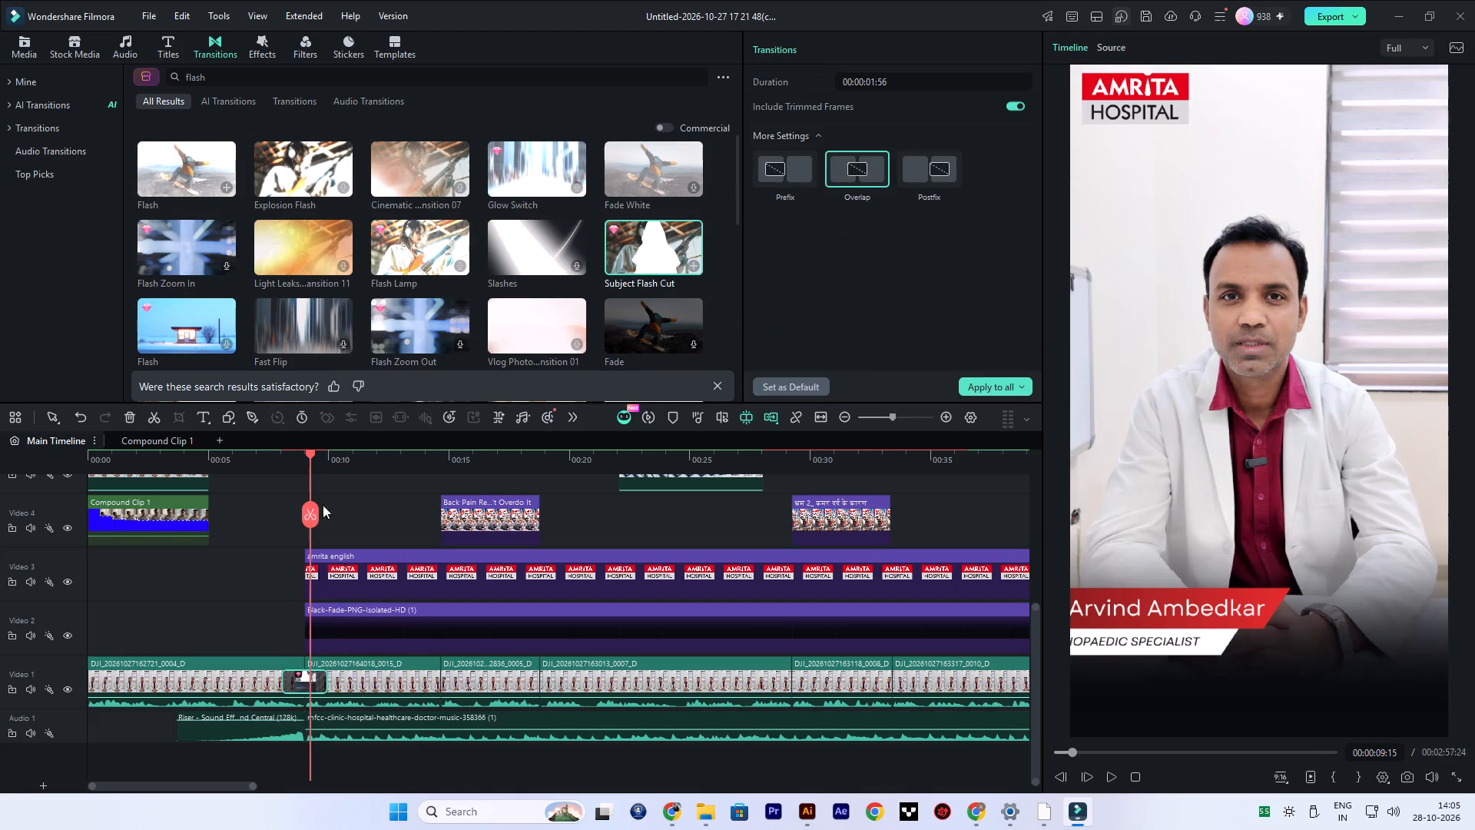
Play back from about 8 seconds to check the Subject Flash Cut transition.
left_click(273, 452)
key("space")
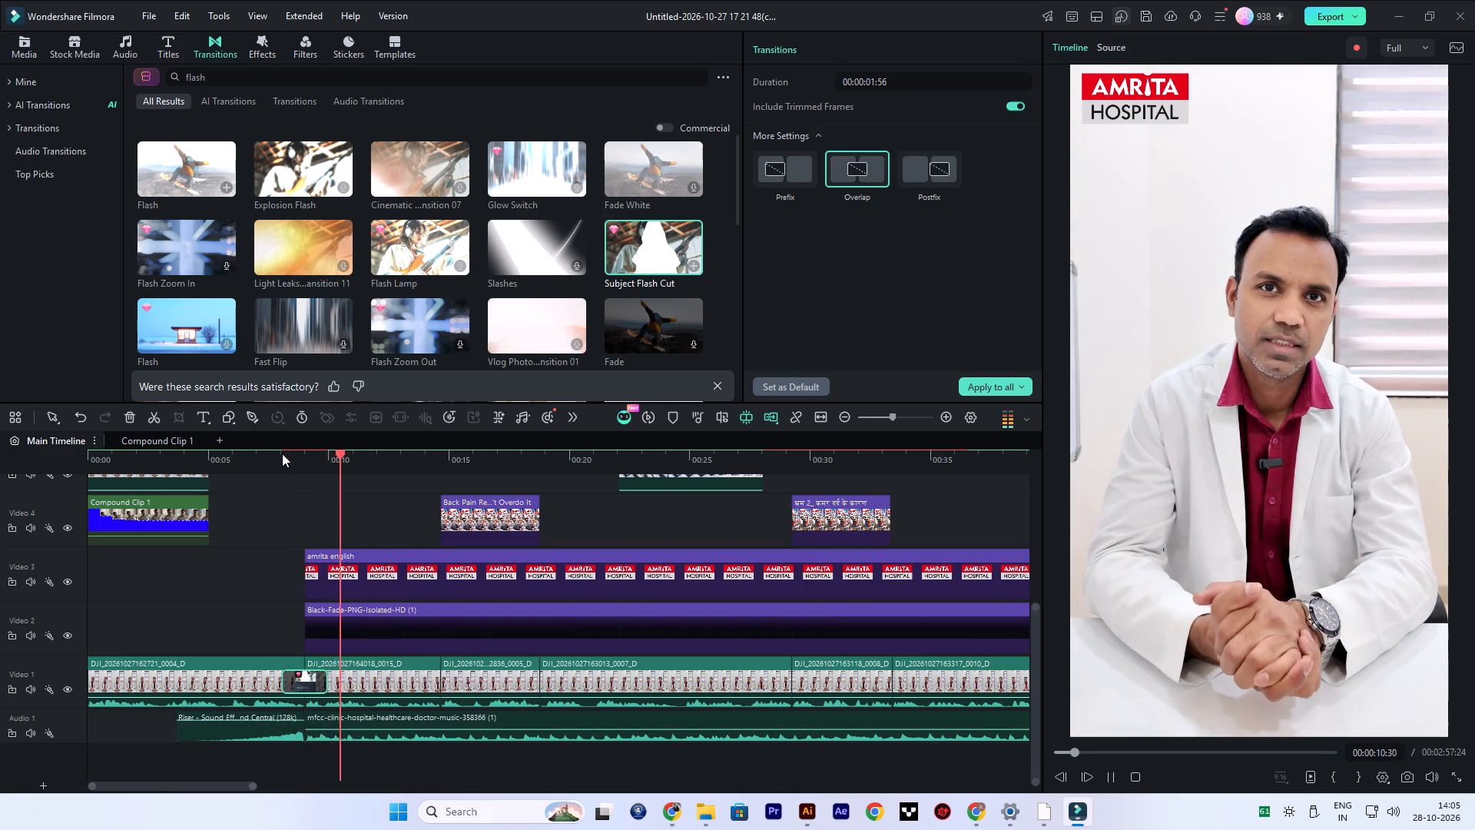
key("space")
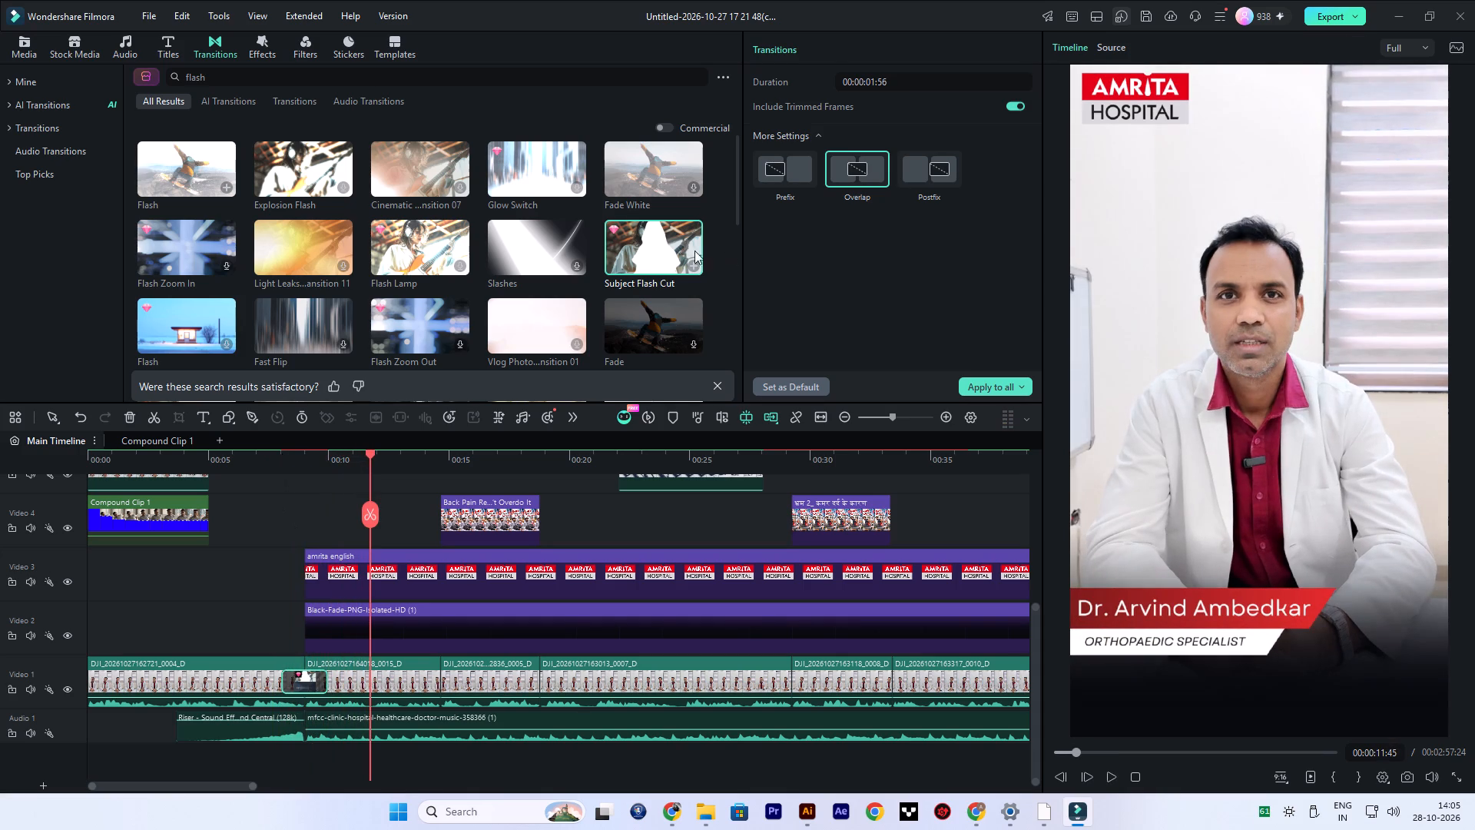
Download further flash transitions, including Transition 04, and replace the transition at about 9 seconds on Video 1 with Film Burn Light 04.
scroll(650, 251, "down", 3)
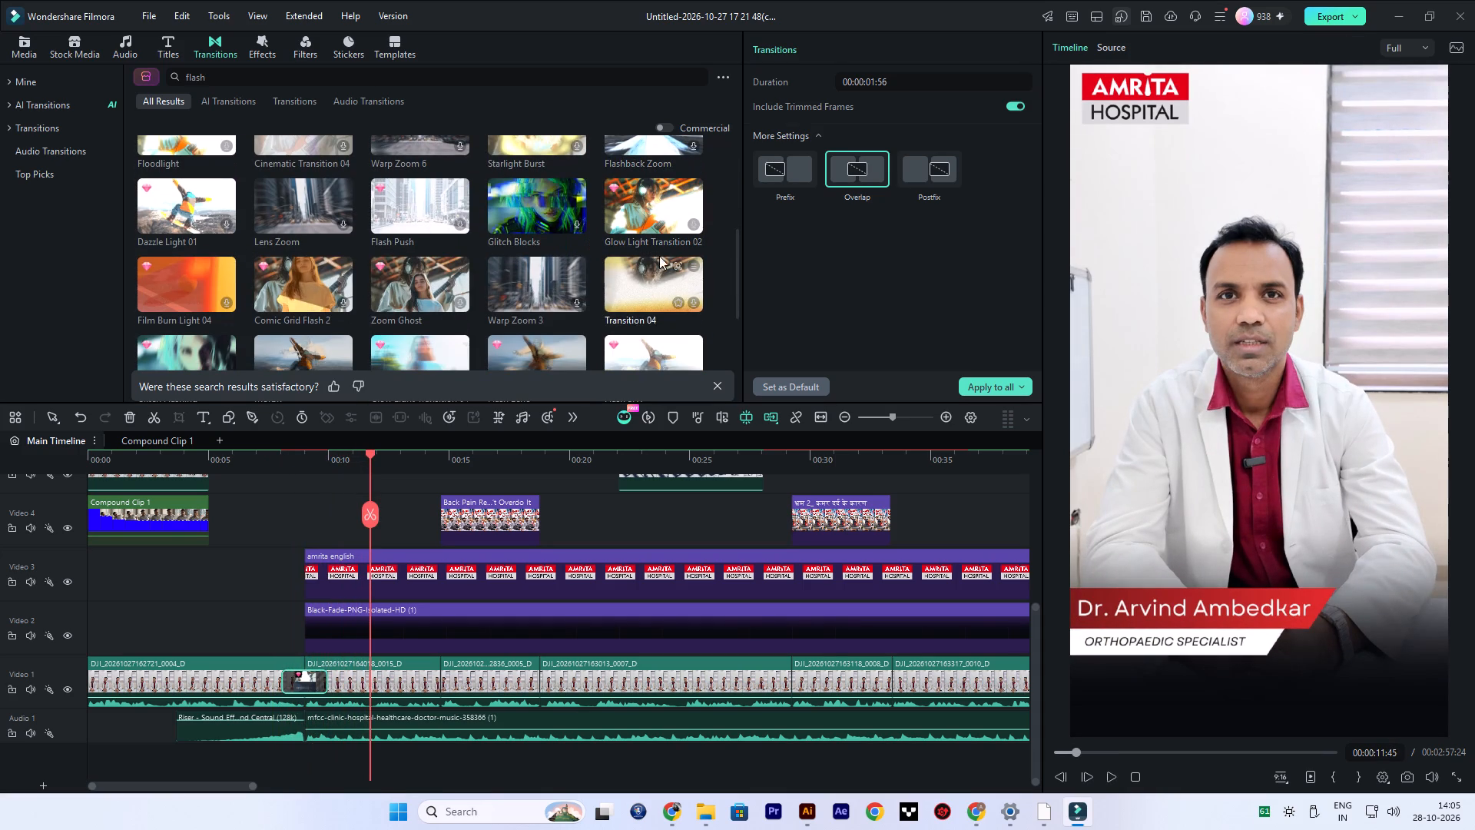
left_click(651, 274)
left_click(656, 209)
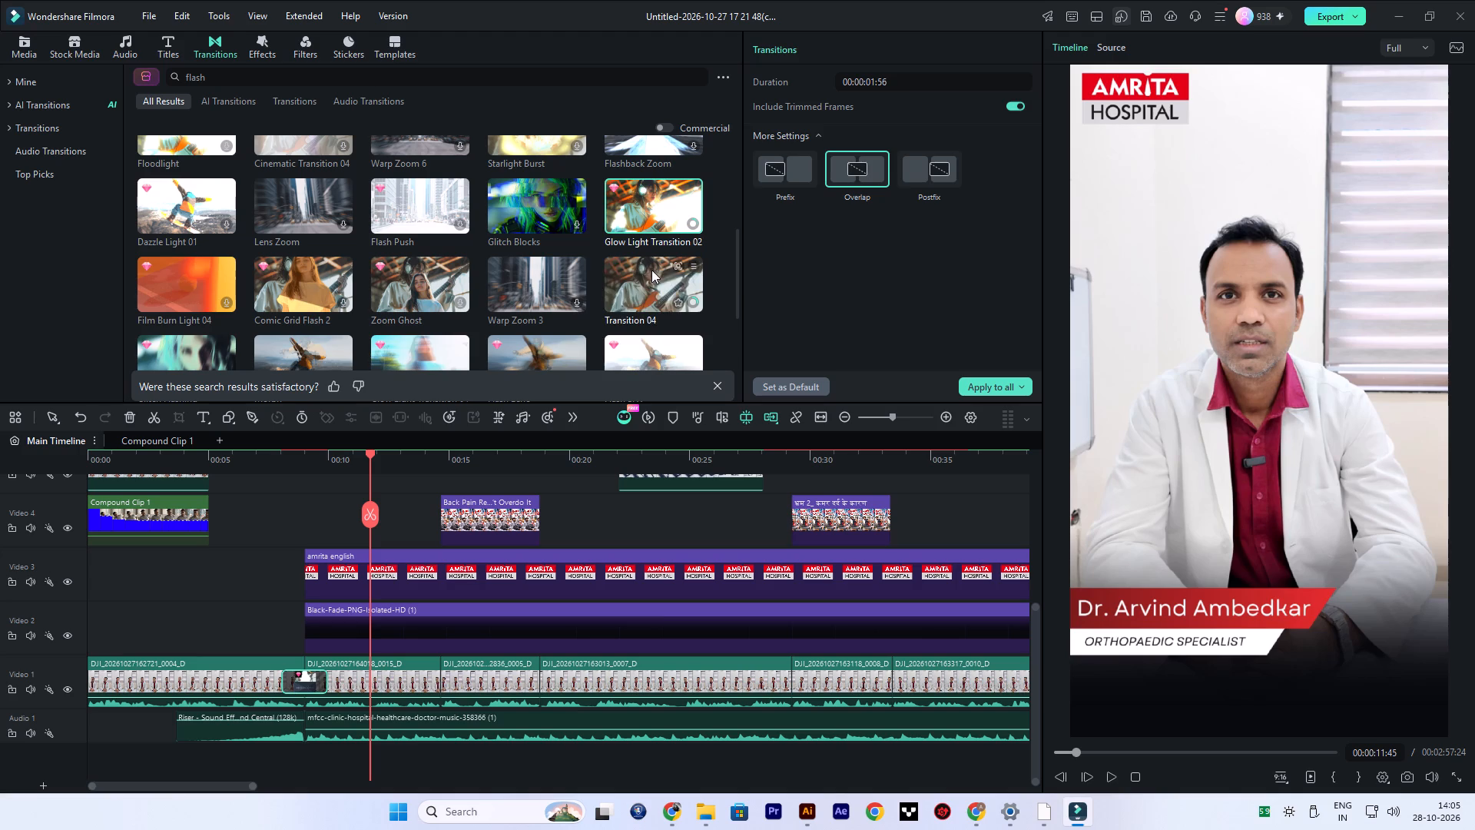
left_click(188, 284)
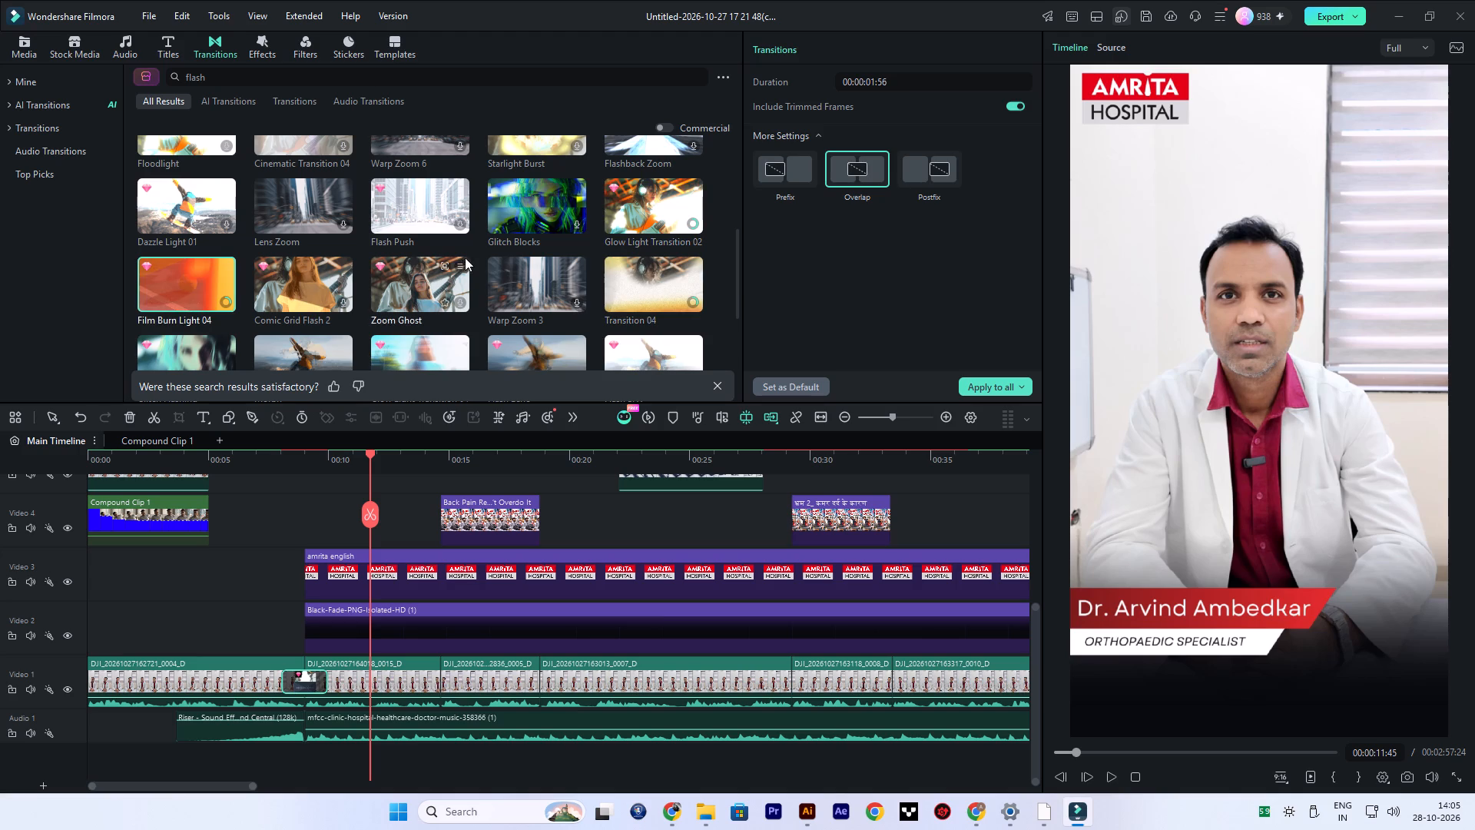
left_click(653, 206)
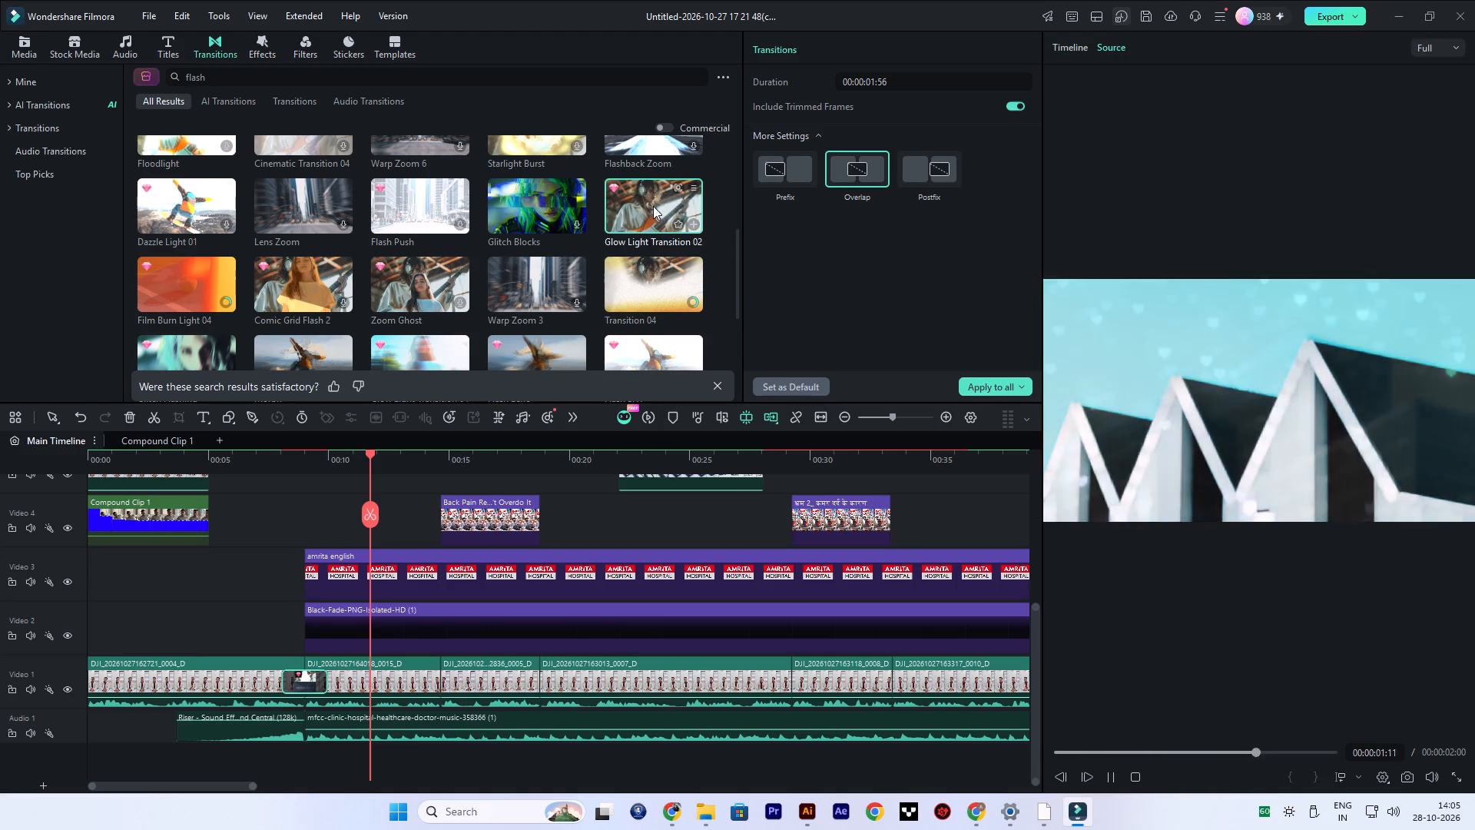
Preview Transition 04, favourite Film Burn Light 04, and apply Film Burn Light 04 between the first two Video 1 clips at about 9 seconds.
left_click(654, 283)
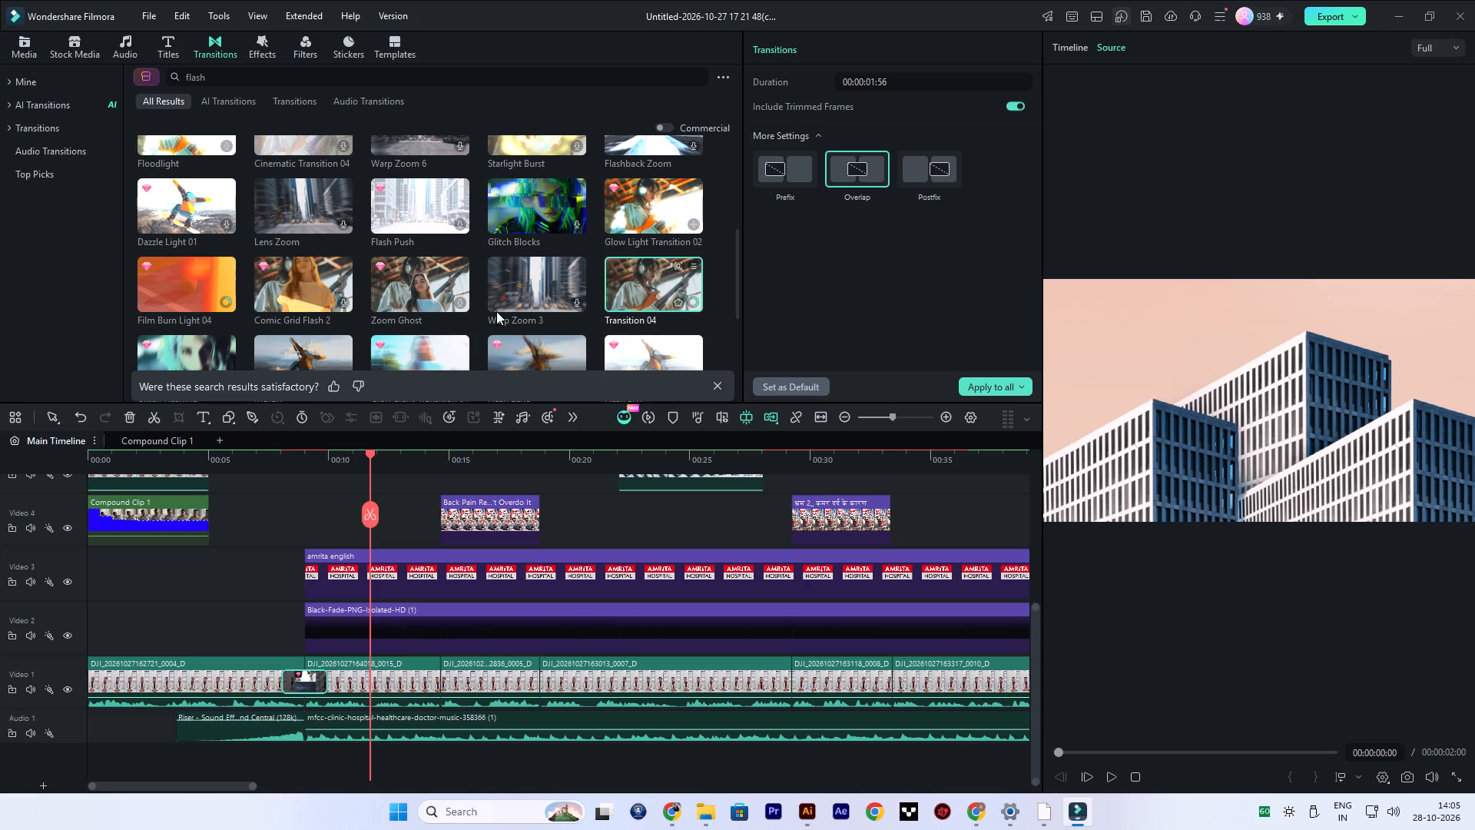
left_click(187, 272)
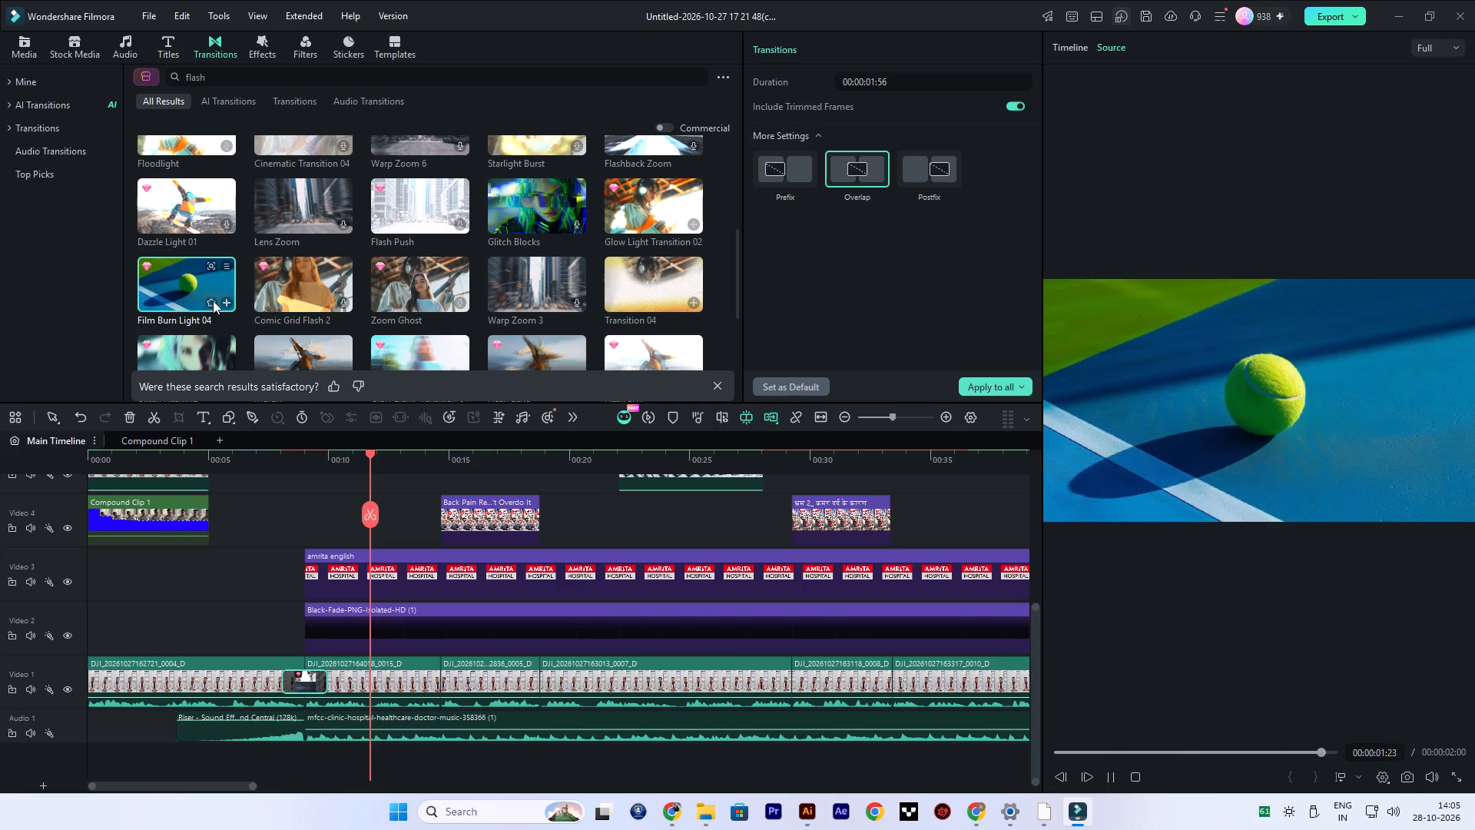
left_click(211, 300)
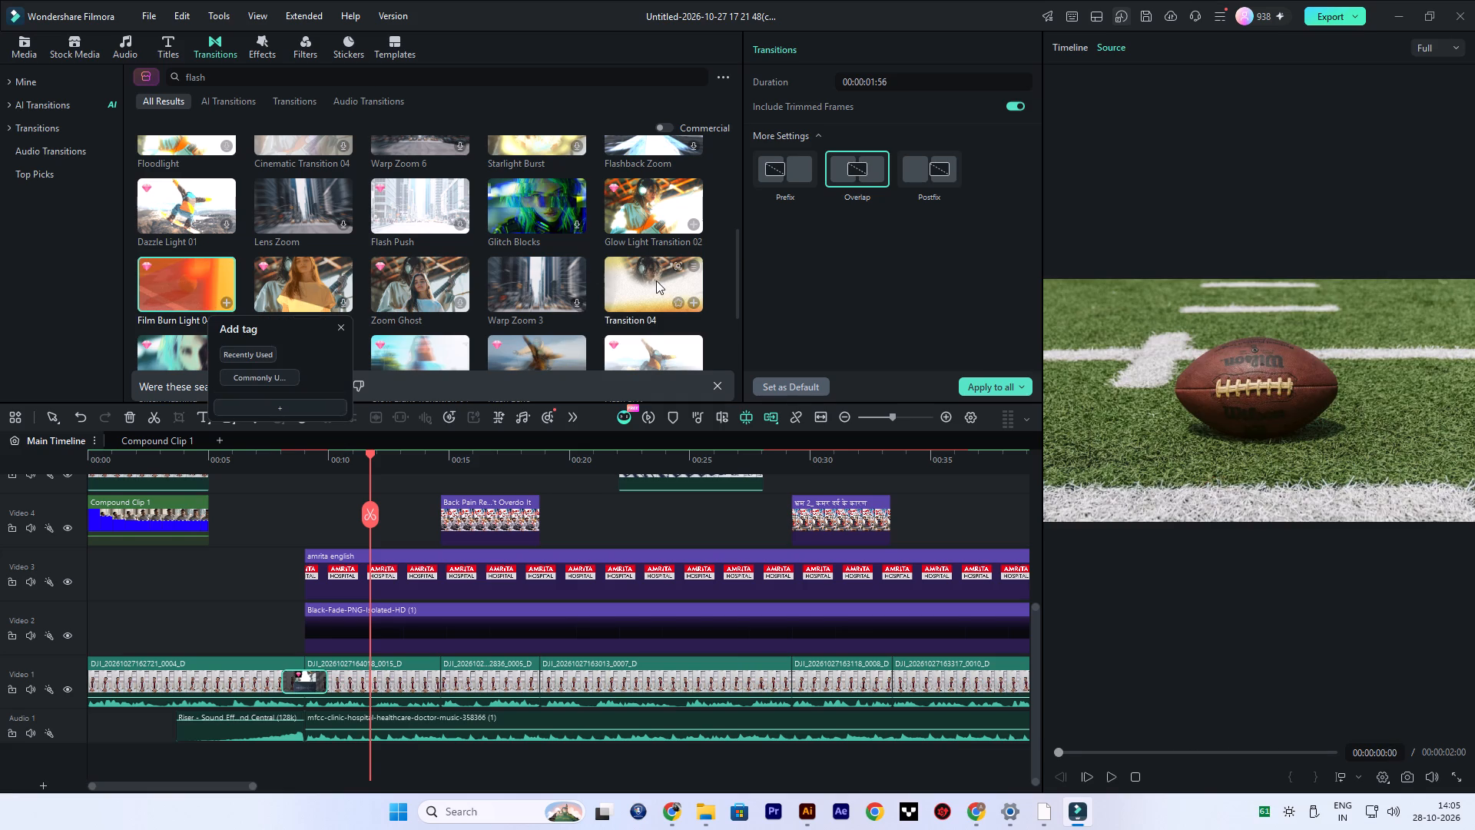
left_click(656, 281)
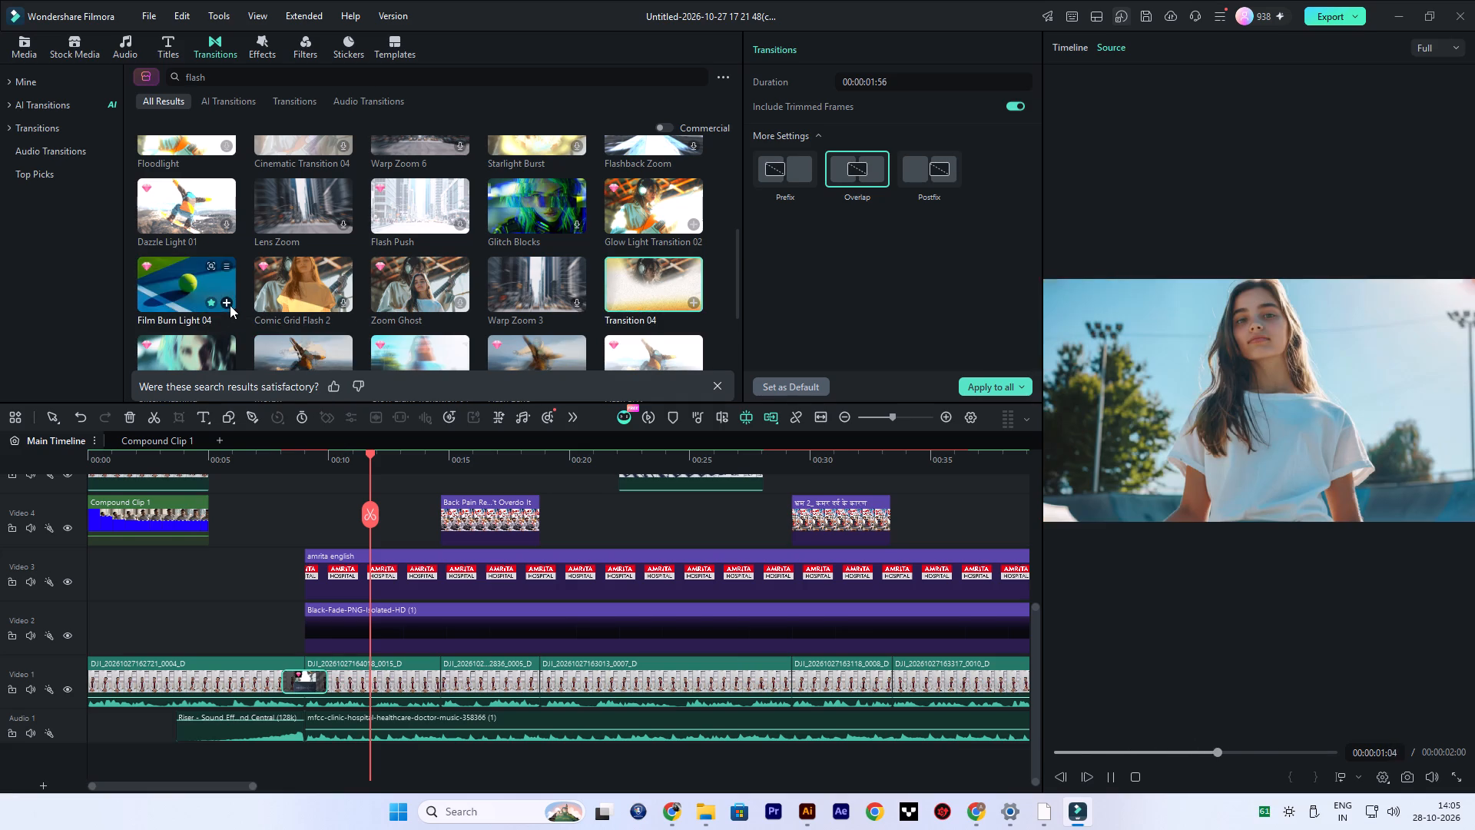
left_click_drag(168, 287, 303, 684)
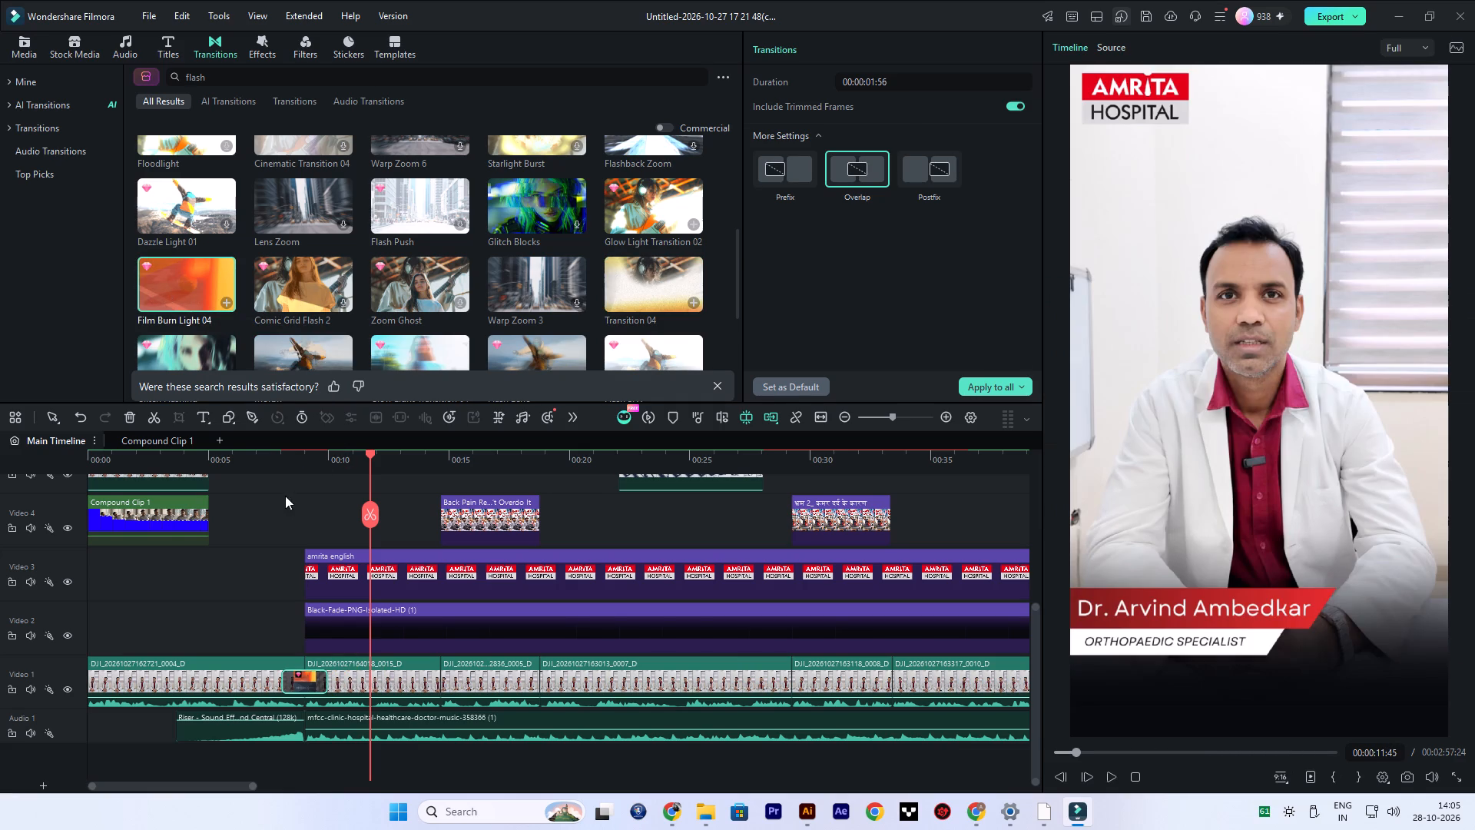
Play back from about 8 seconds to check the Film Burn Light 04 transition.
left_click(273, 454)
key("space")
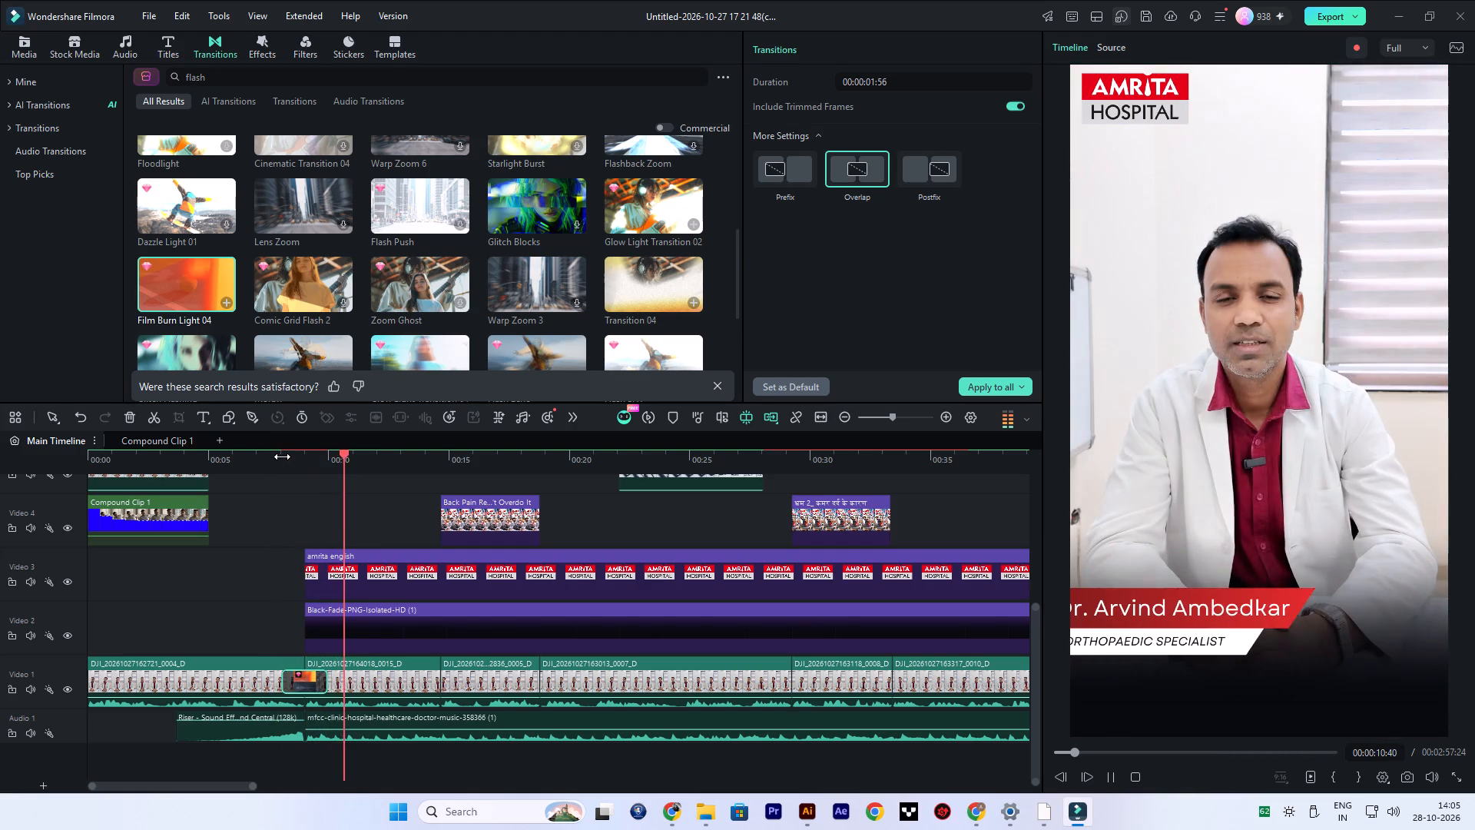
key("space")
Render the timeline preview for smooth playback and replay the Film Burn Light 04 transition from about 8 seconds.
key("Return")
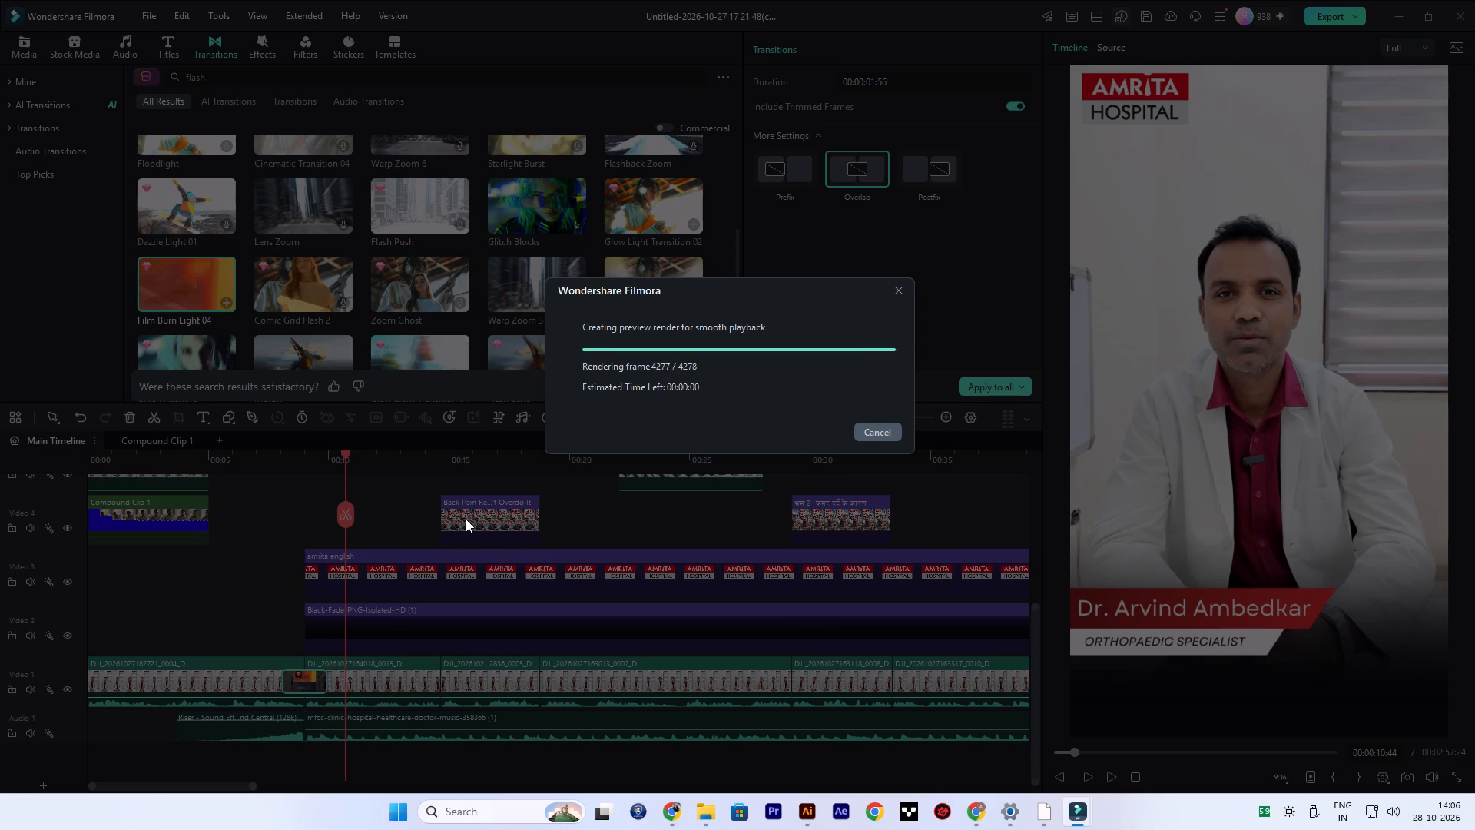
left_click(286, 450)
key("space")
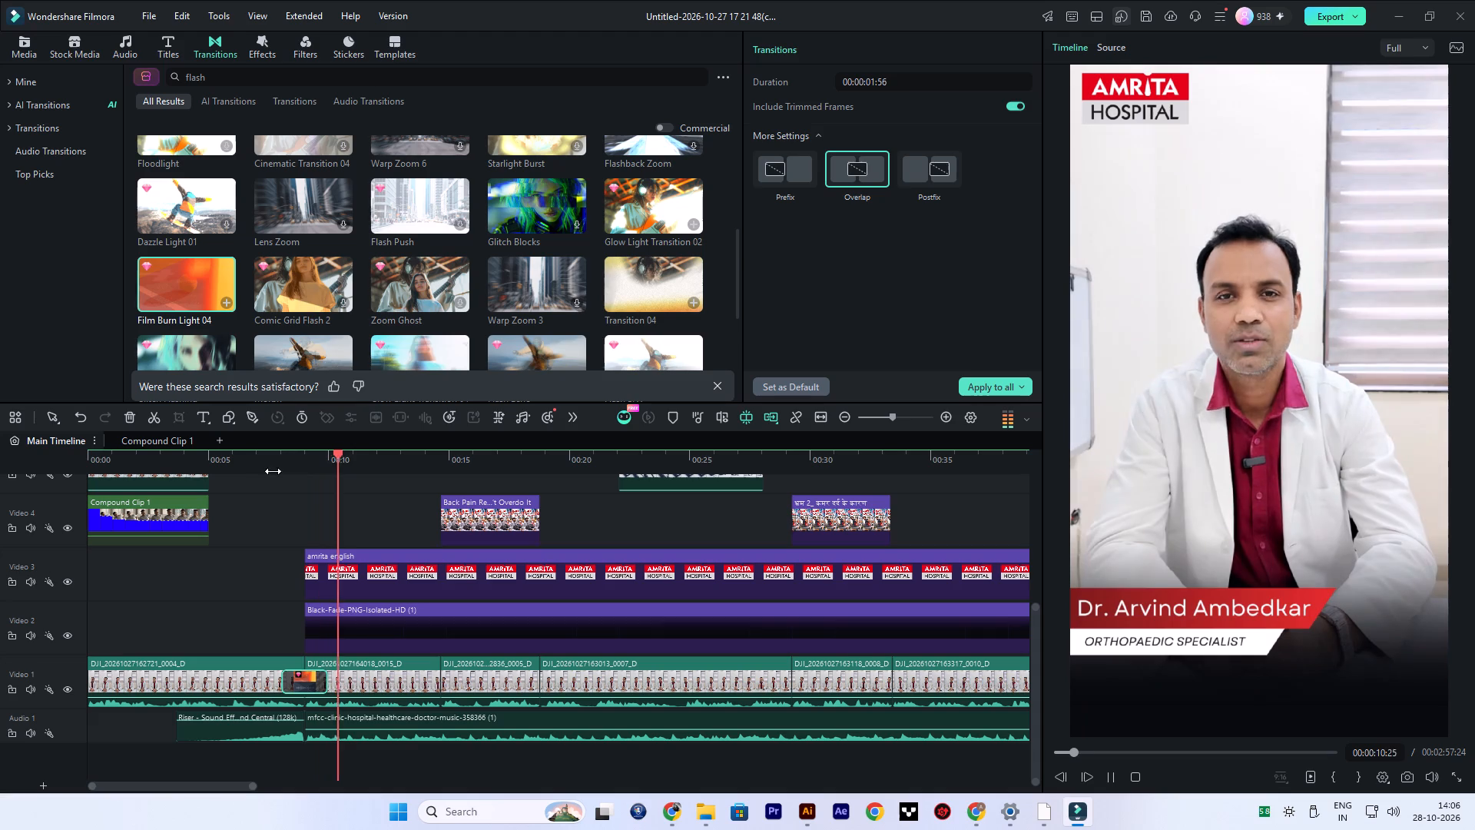
Play back from about 7 seconds to check the Film Burn Light 04 transition.
left_click(266, 455)
key("space")
key("space")
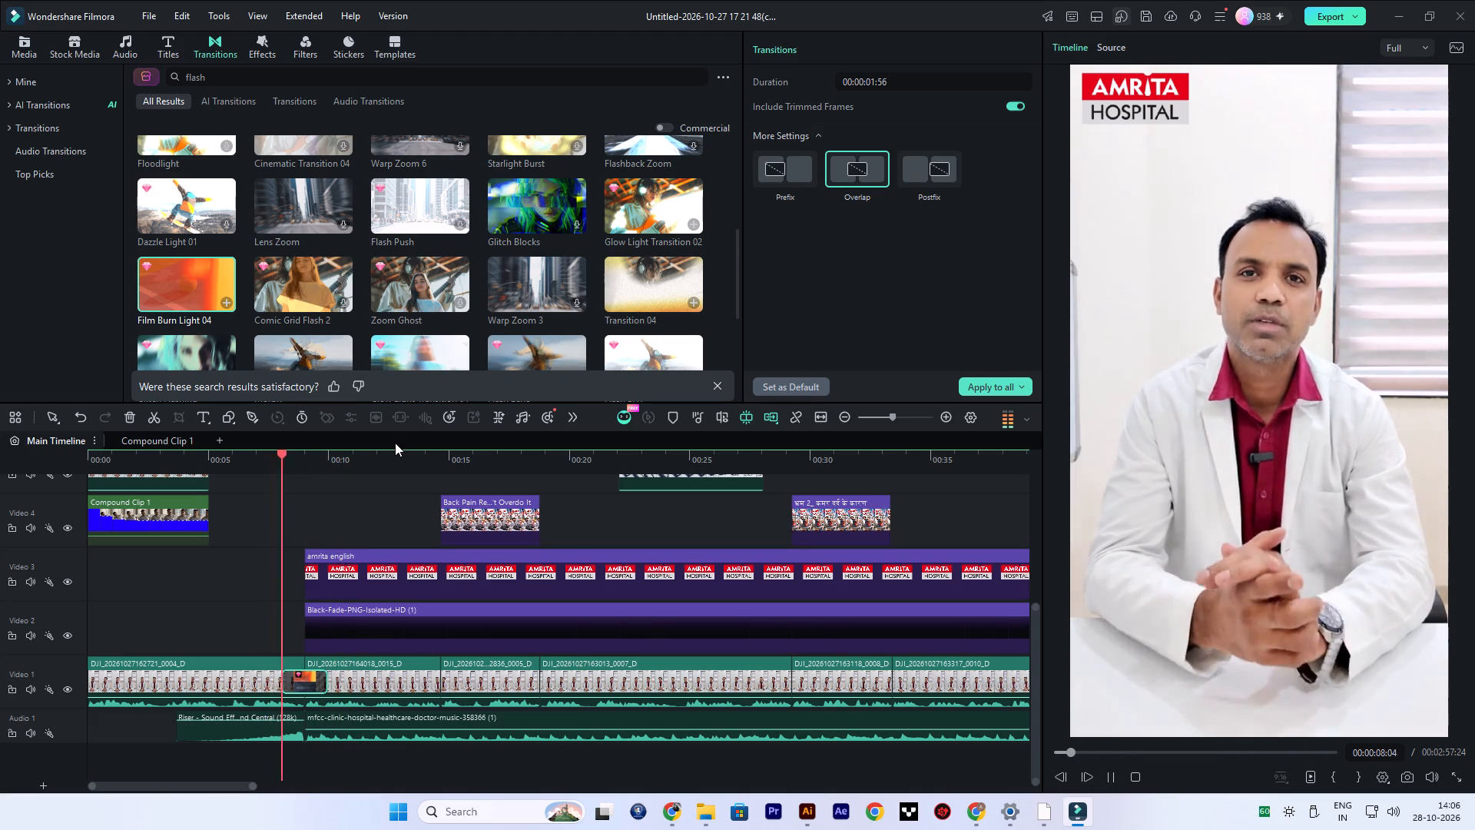
key("space")
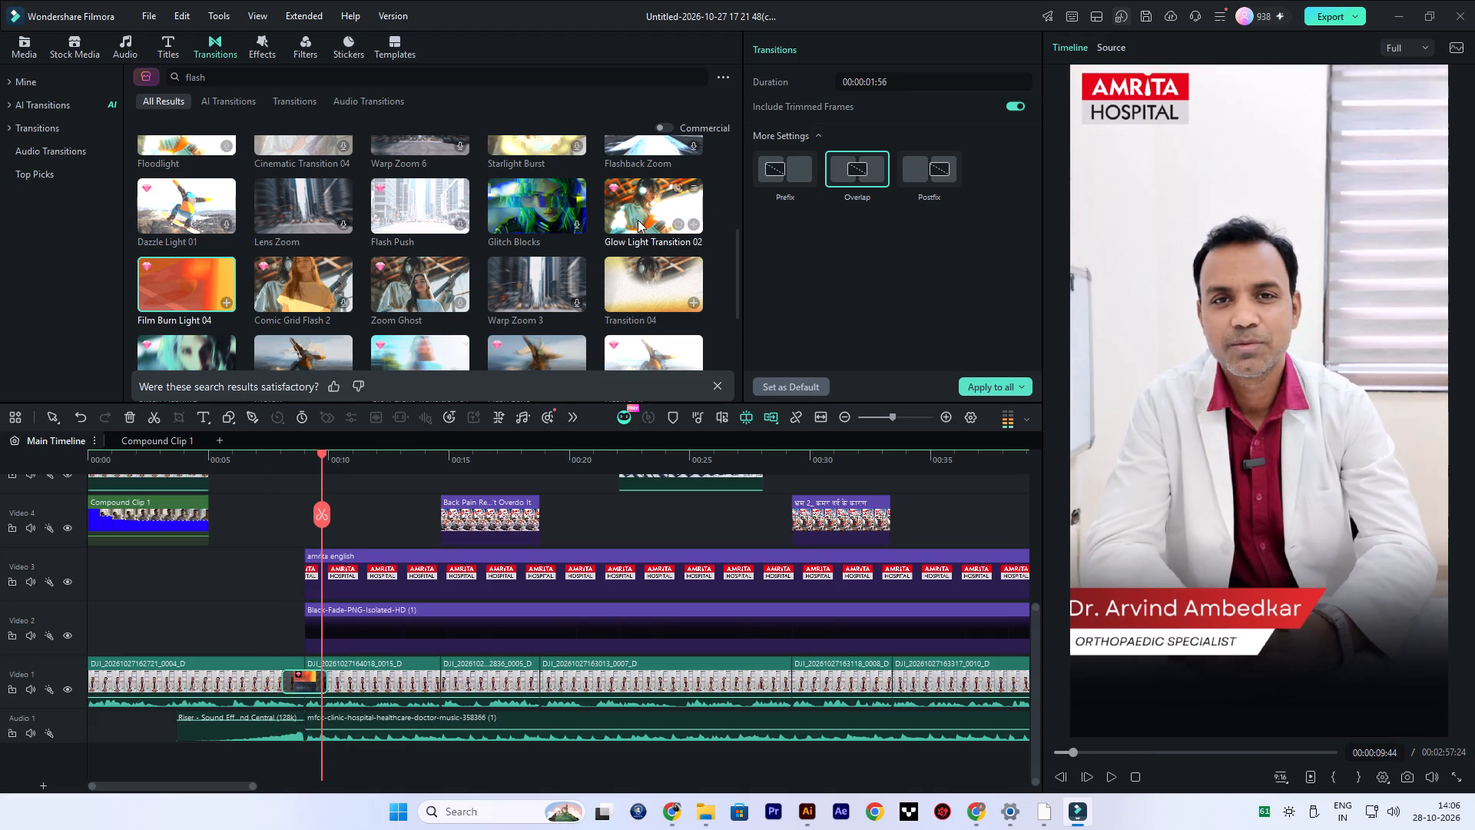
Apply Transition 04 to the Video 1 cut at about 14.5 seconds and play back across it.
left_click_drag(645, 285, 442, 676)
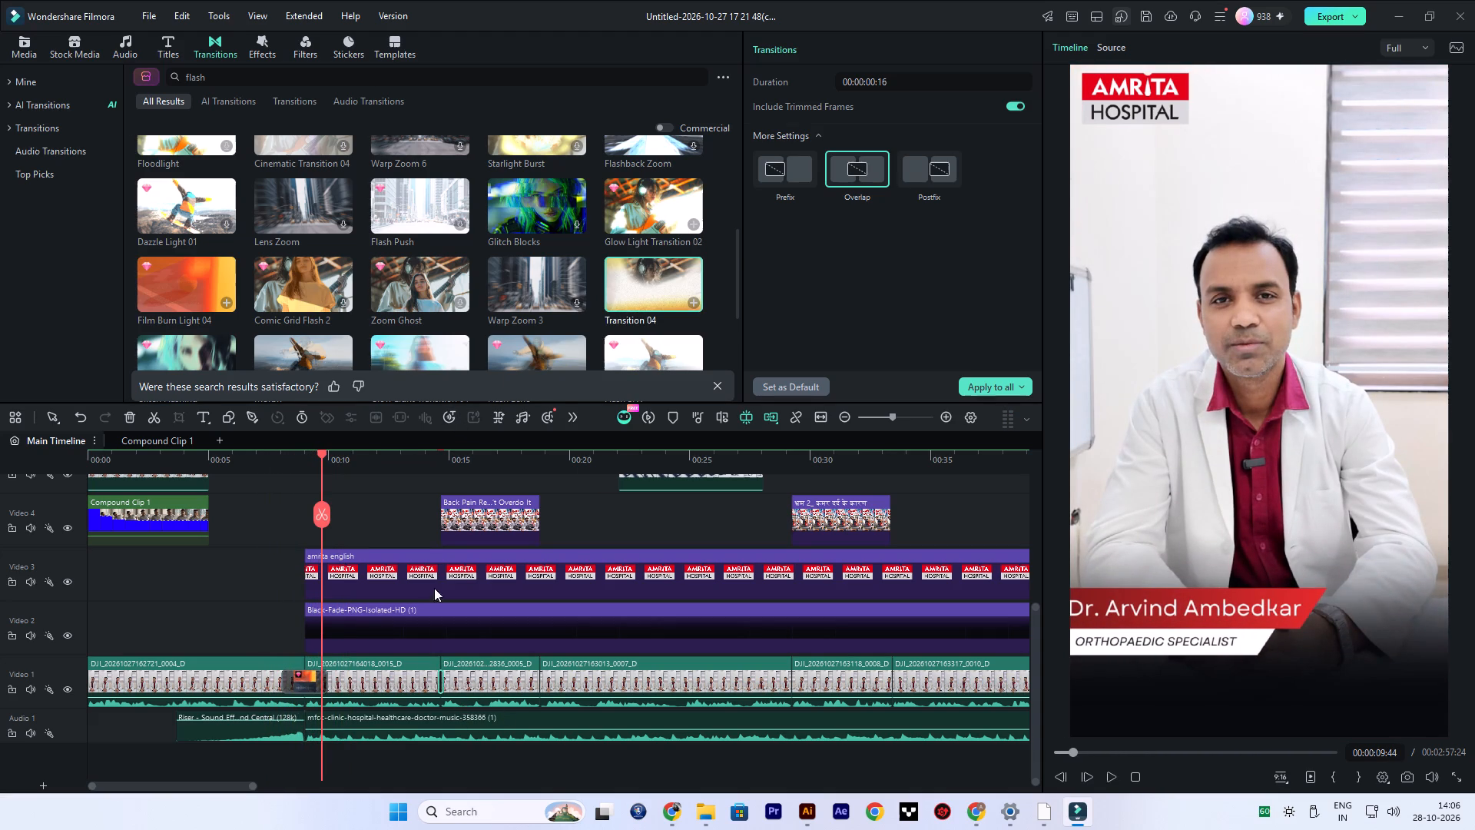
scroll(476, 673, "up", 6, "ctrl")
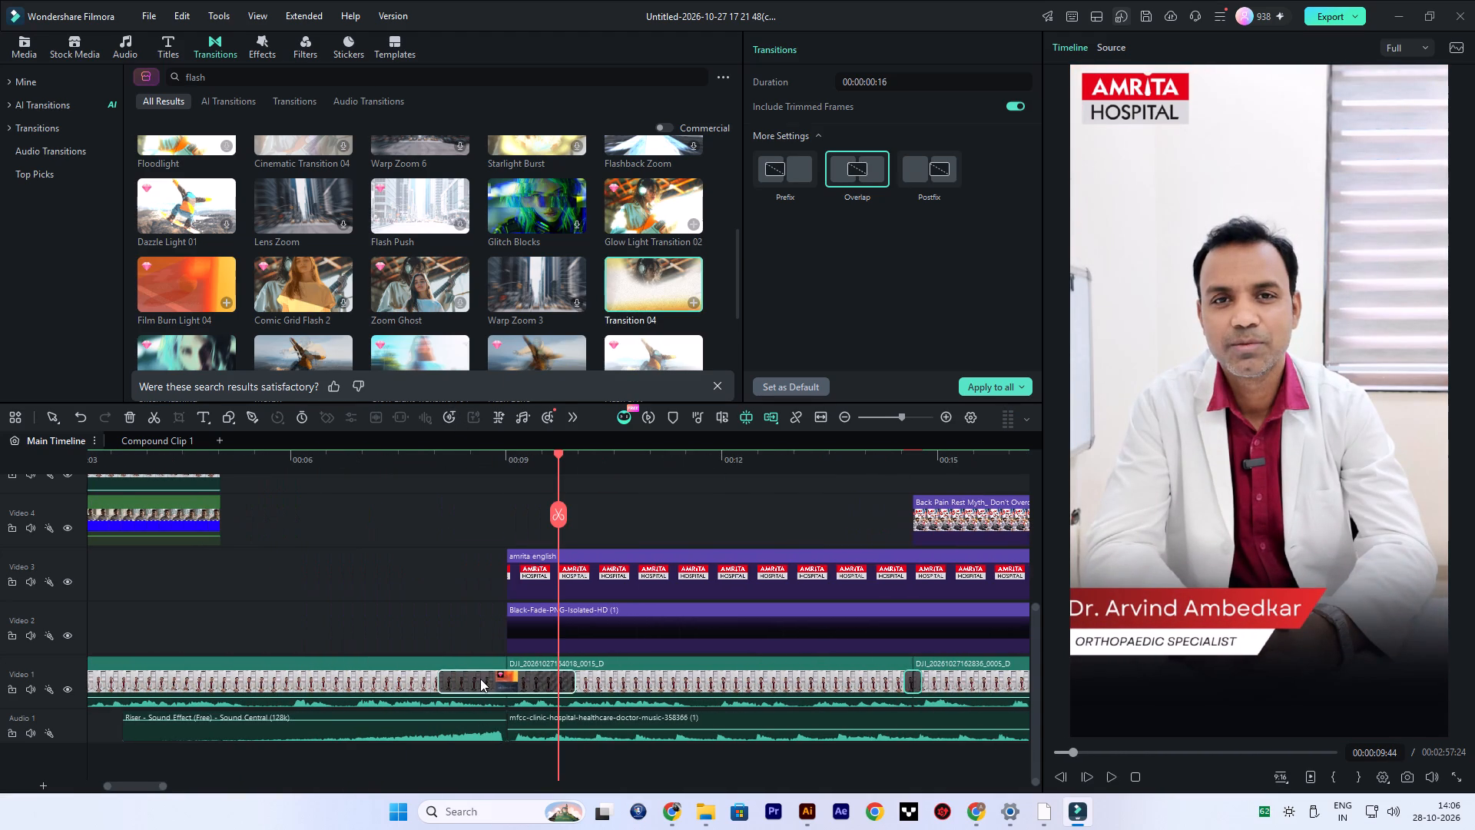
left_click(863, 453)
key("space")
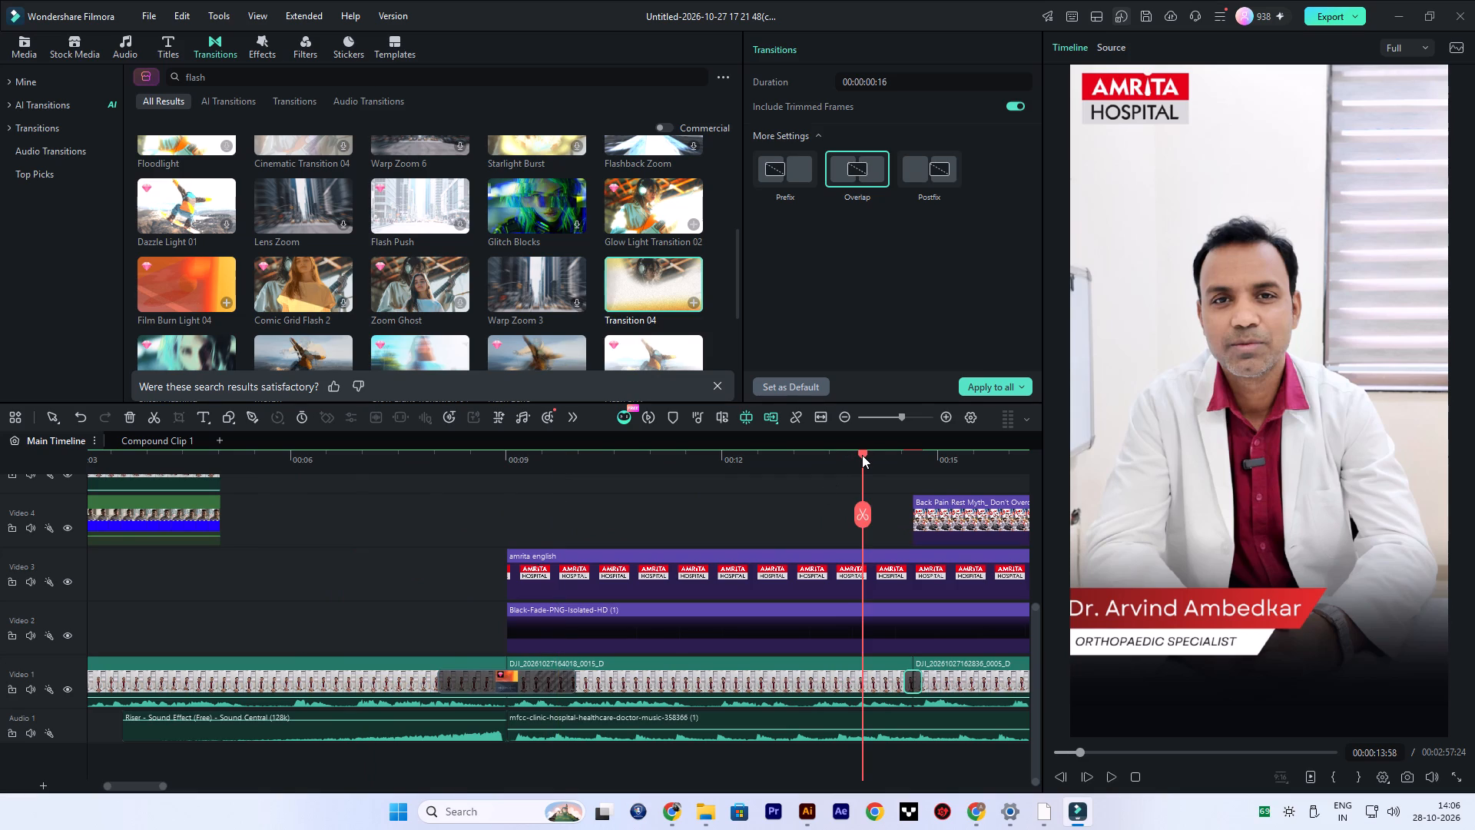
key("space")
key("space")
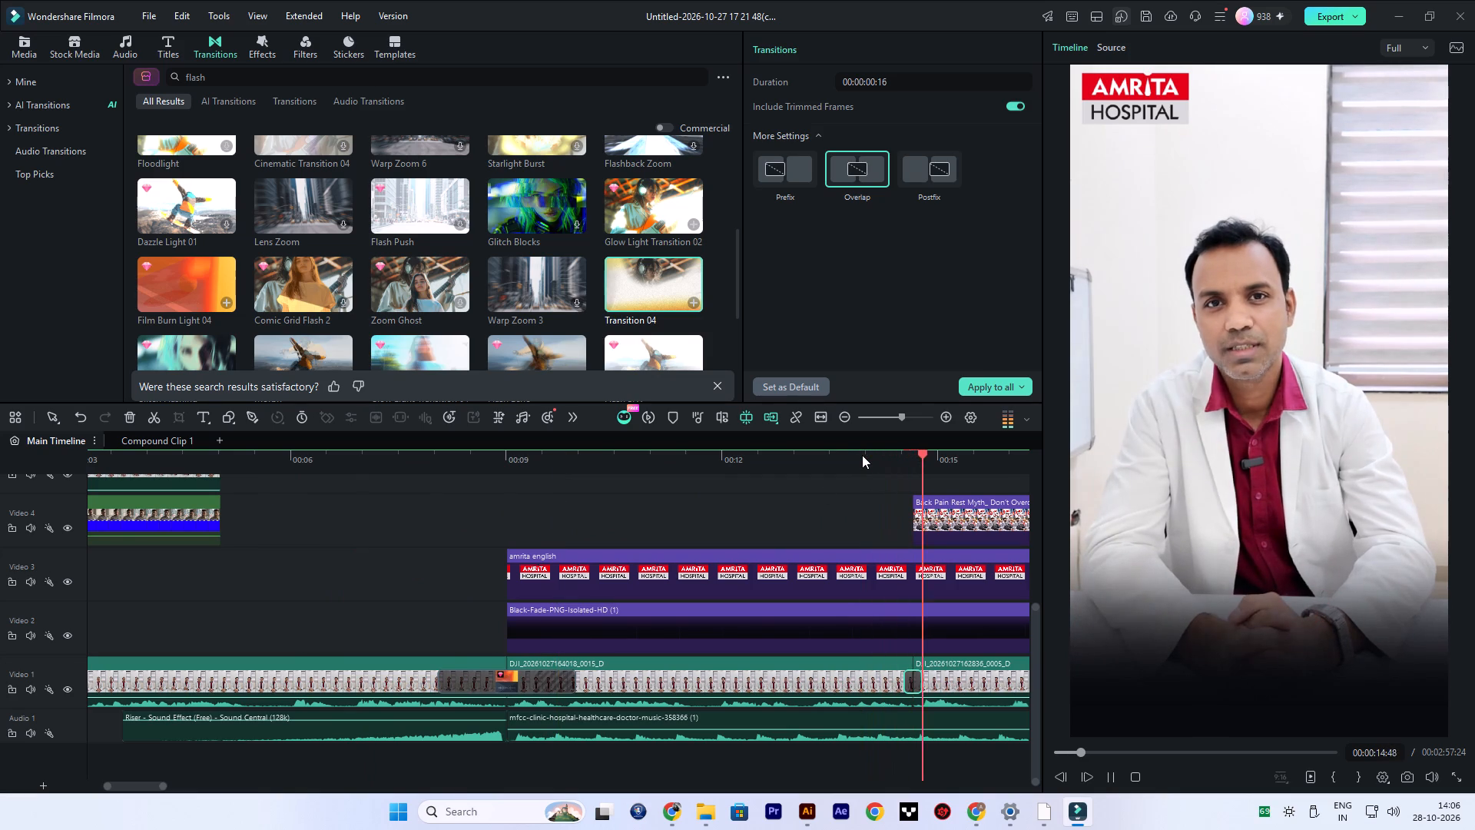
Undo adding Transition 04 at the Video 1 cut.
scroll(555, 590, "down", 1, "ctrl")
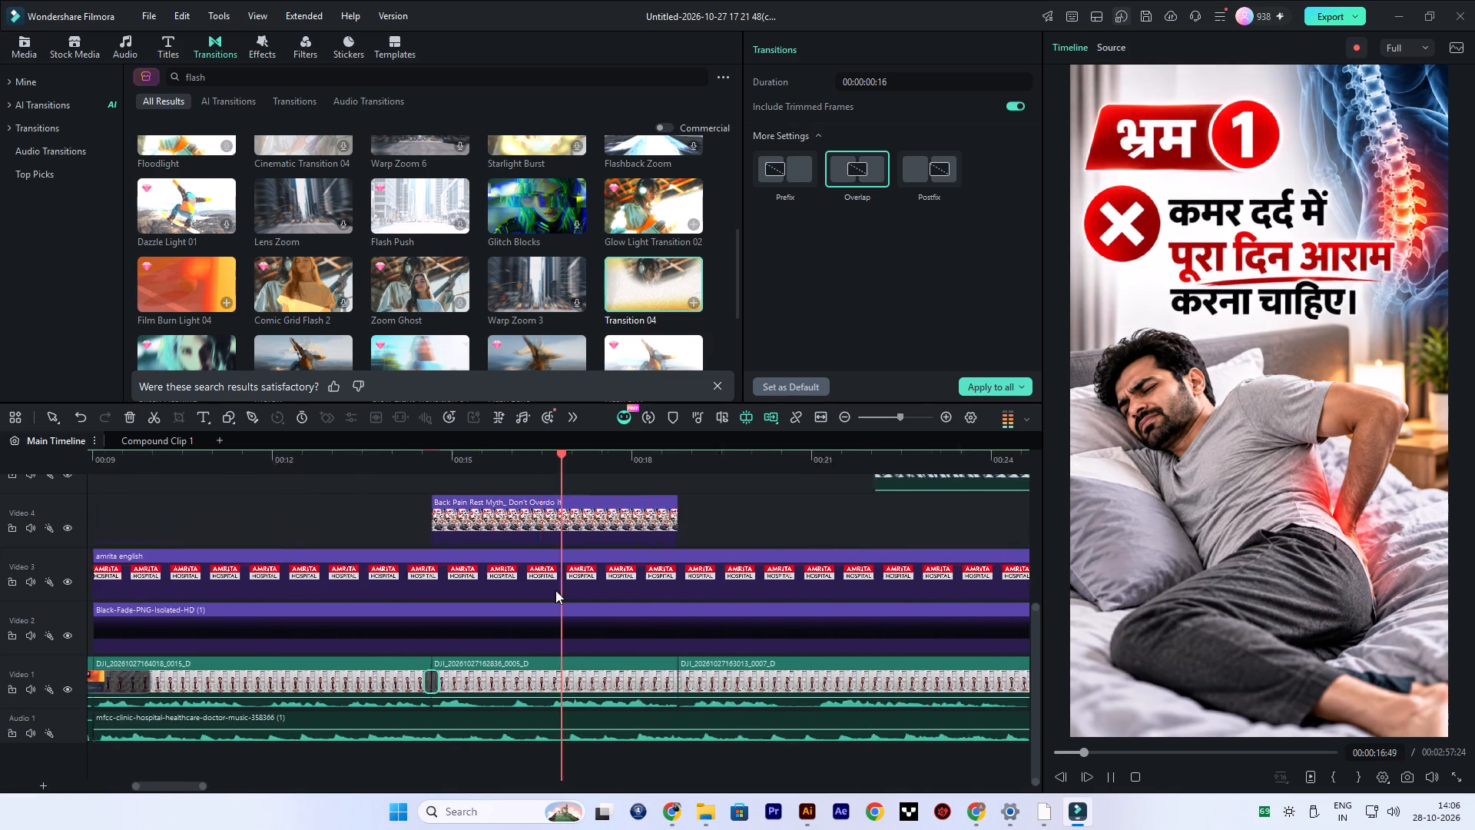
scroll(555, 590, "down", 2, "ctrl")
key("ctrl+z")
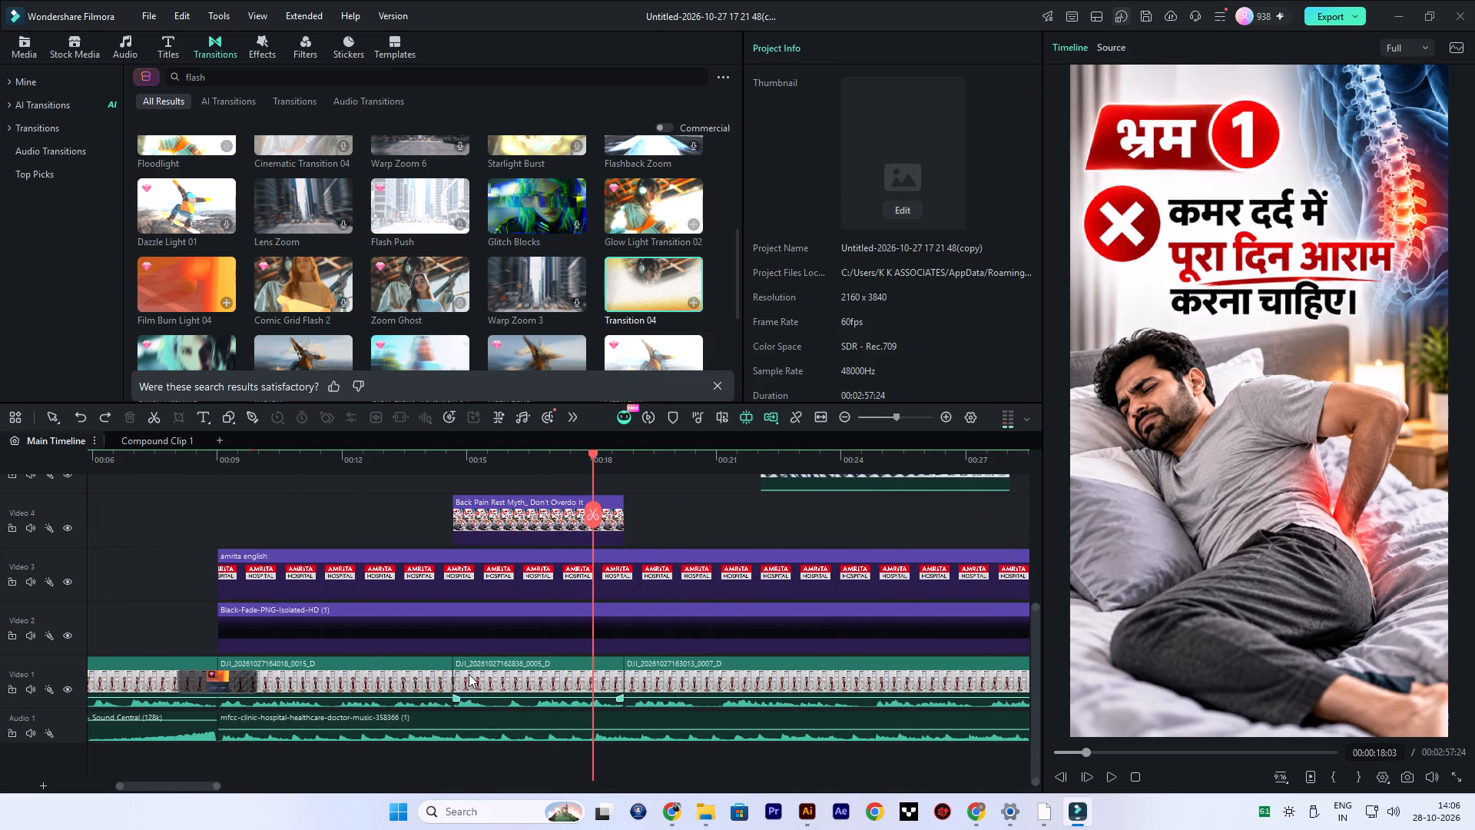
Place the playhead just before the cut at about 14.5 seconds and clear the "flash" search in the transitions library.
scroll(469, 674, "up", 6, "ctrl")
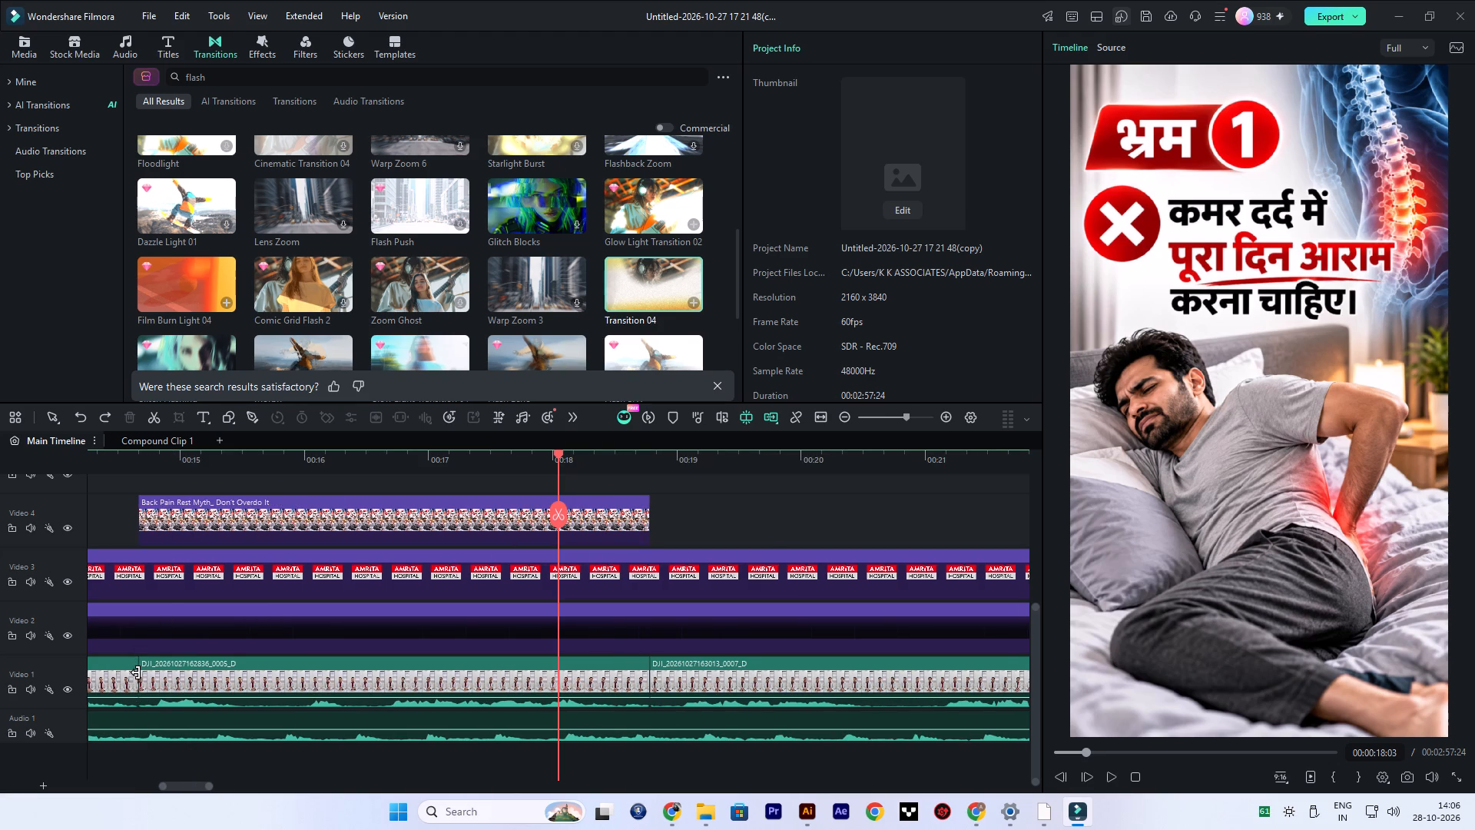
left_click(141, 669)
scroll(210, 631, "down", 5, "ctrl")
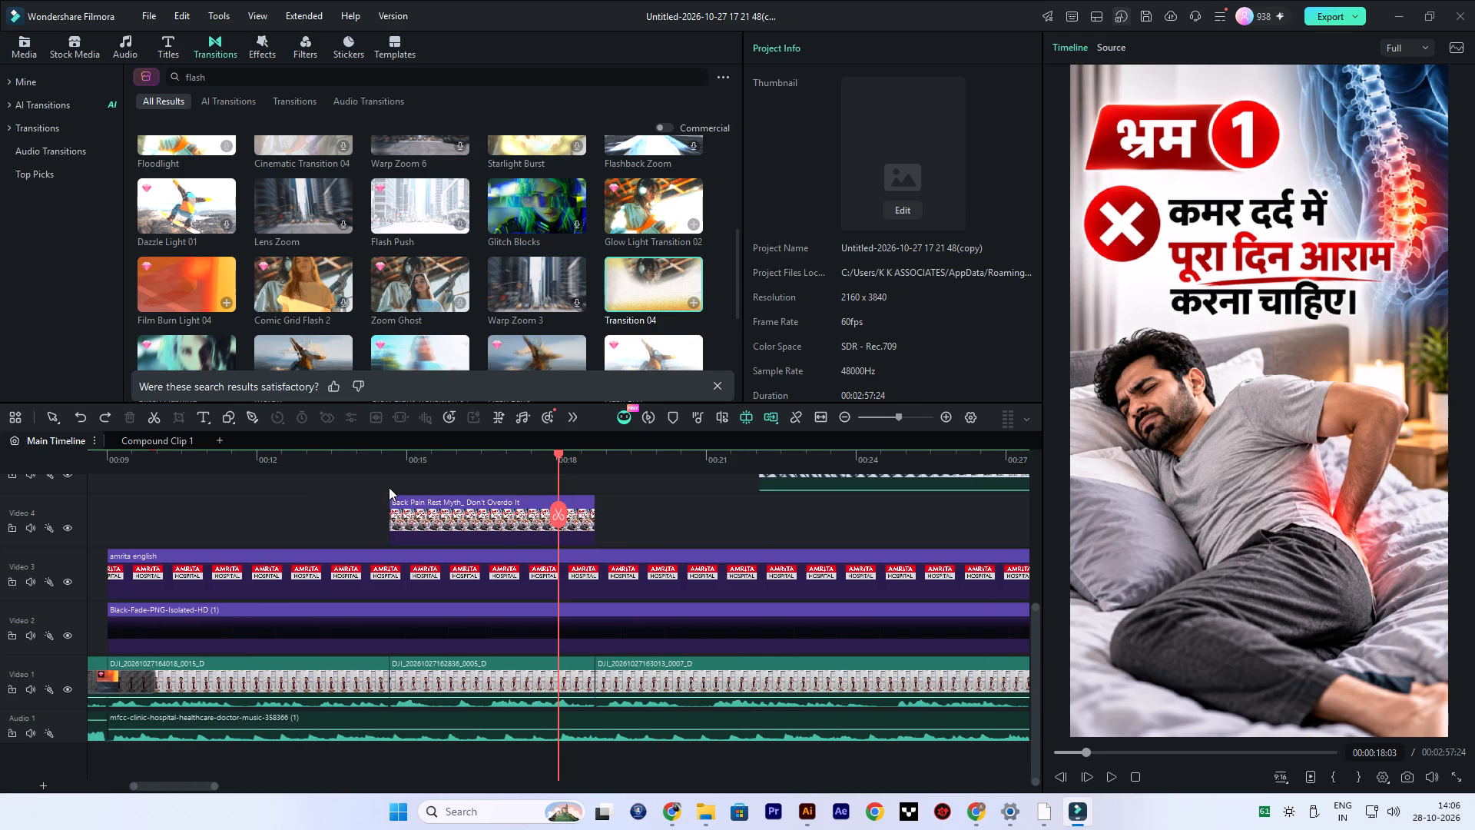
left_click(383, 454)
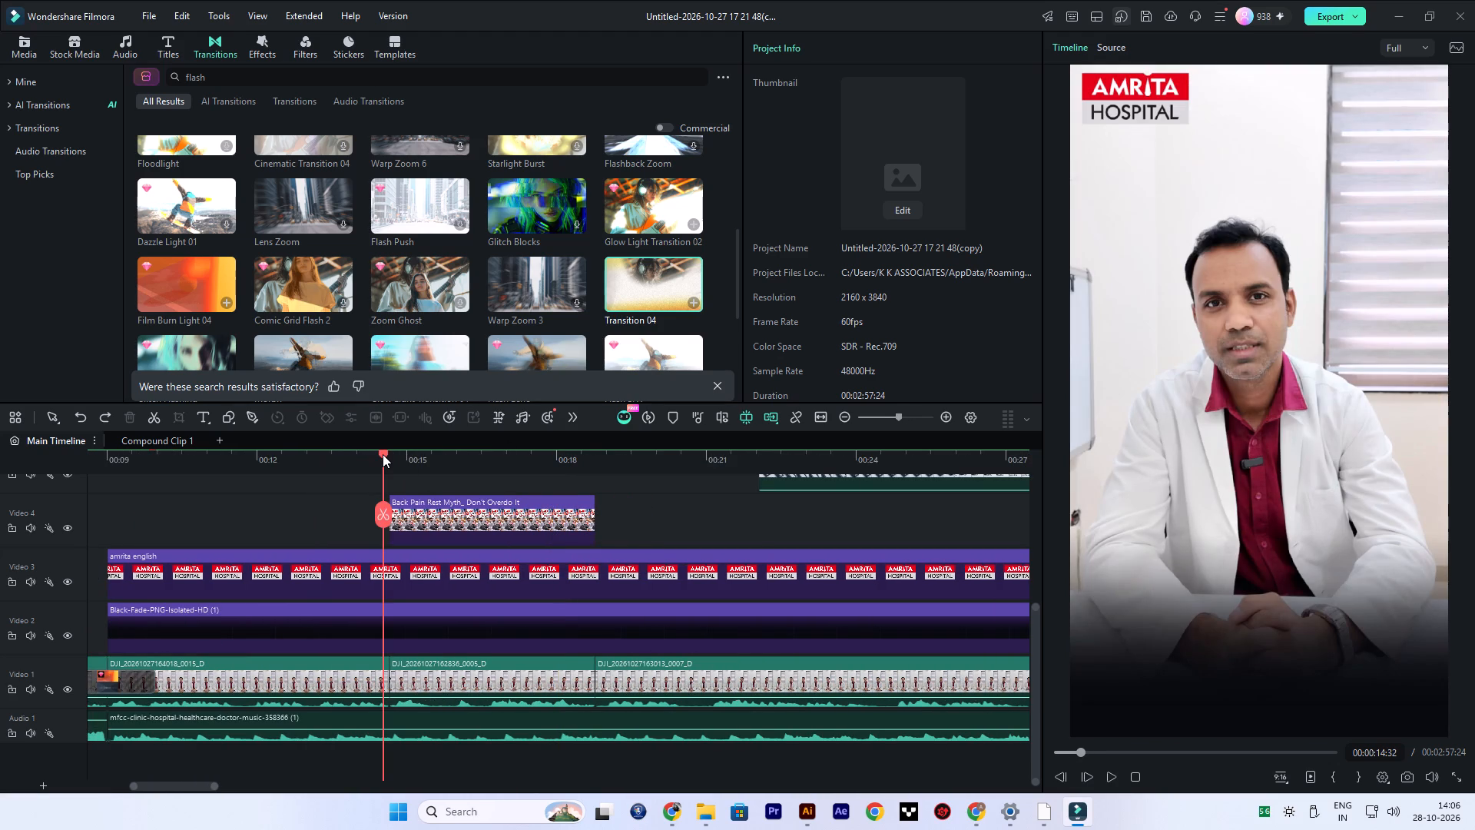
left_click(680, 188)
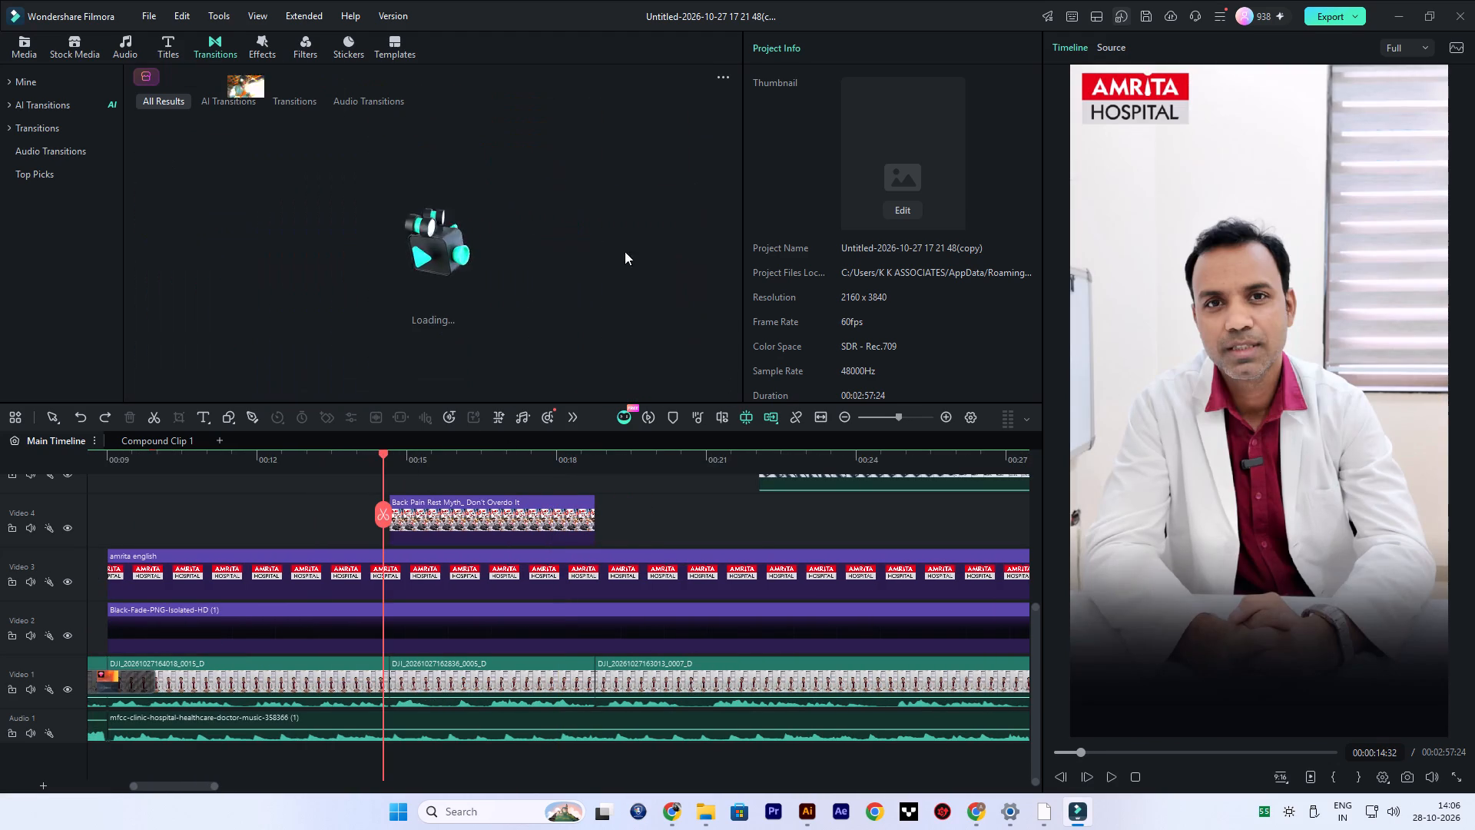
left_click(198, 72)
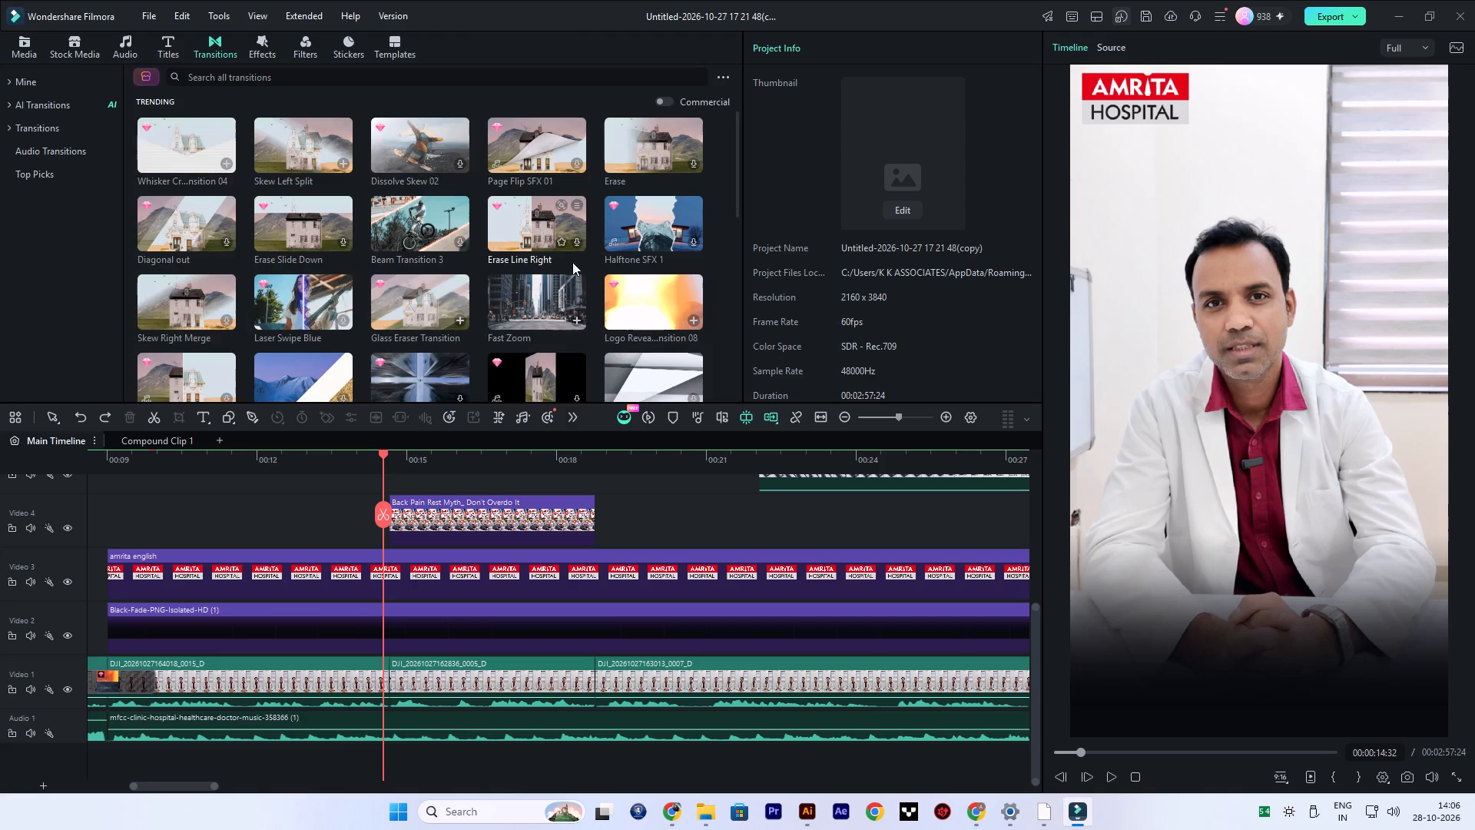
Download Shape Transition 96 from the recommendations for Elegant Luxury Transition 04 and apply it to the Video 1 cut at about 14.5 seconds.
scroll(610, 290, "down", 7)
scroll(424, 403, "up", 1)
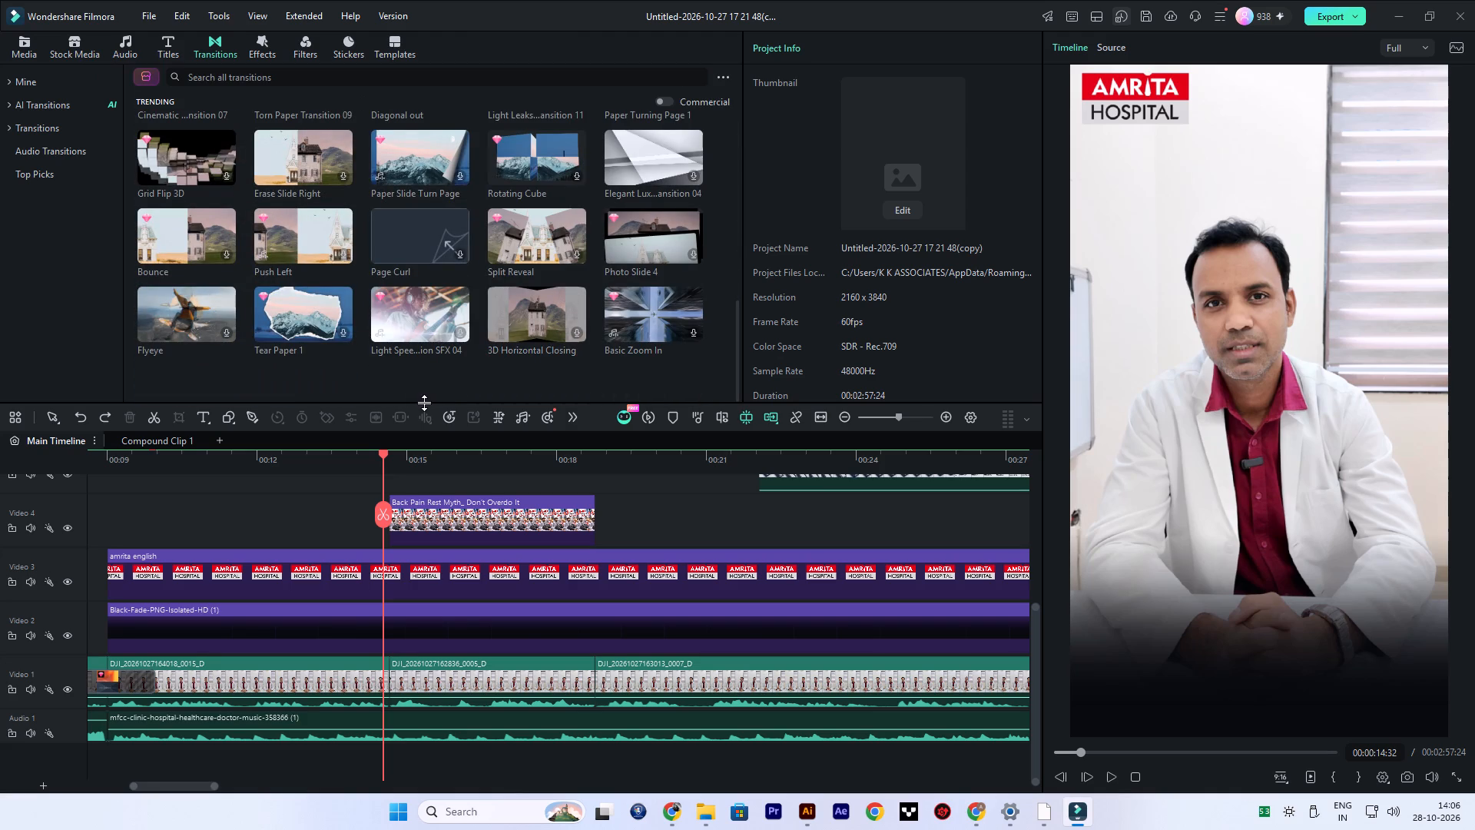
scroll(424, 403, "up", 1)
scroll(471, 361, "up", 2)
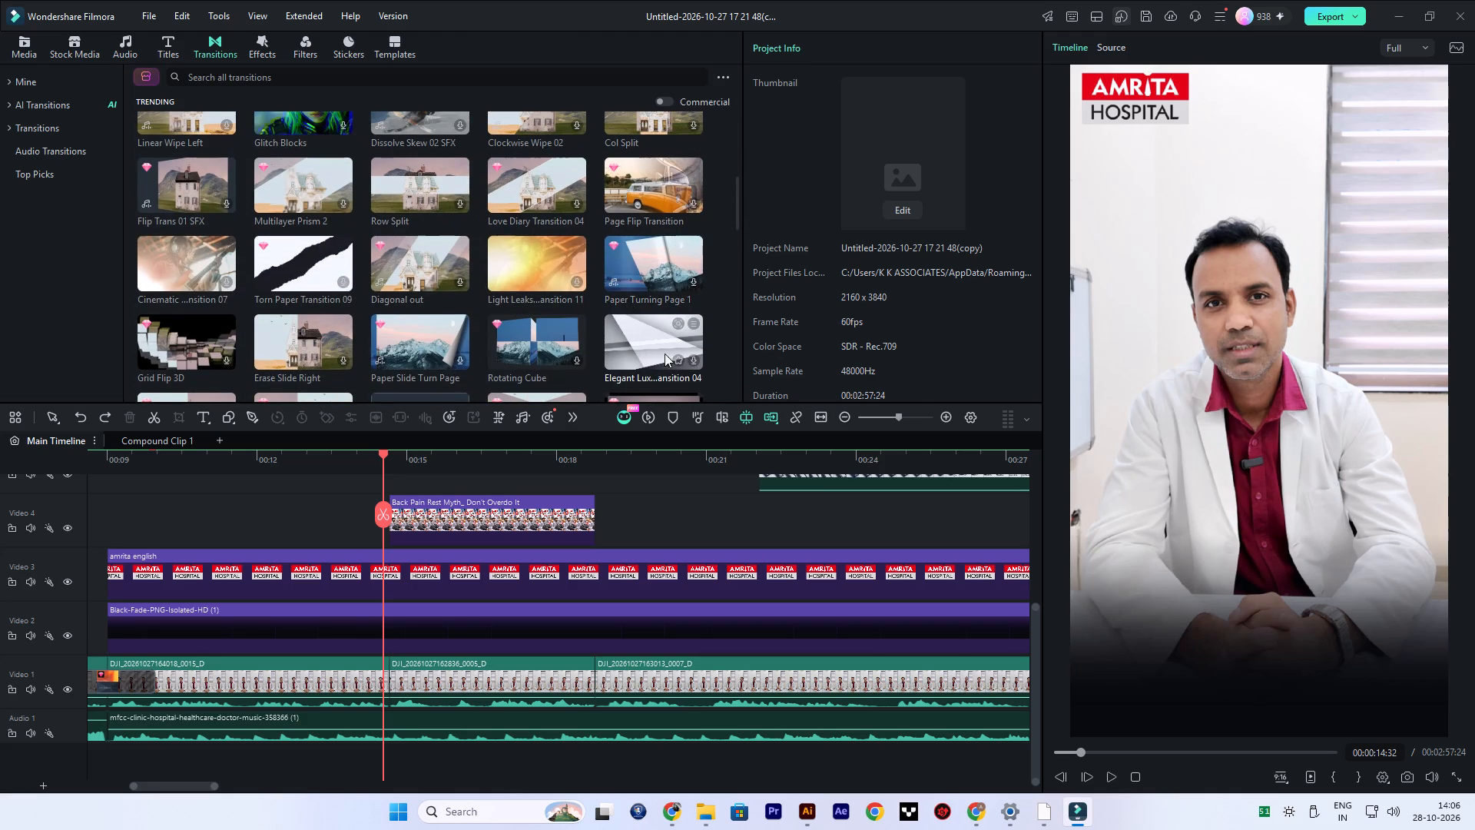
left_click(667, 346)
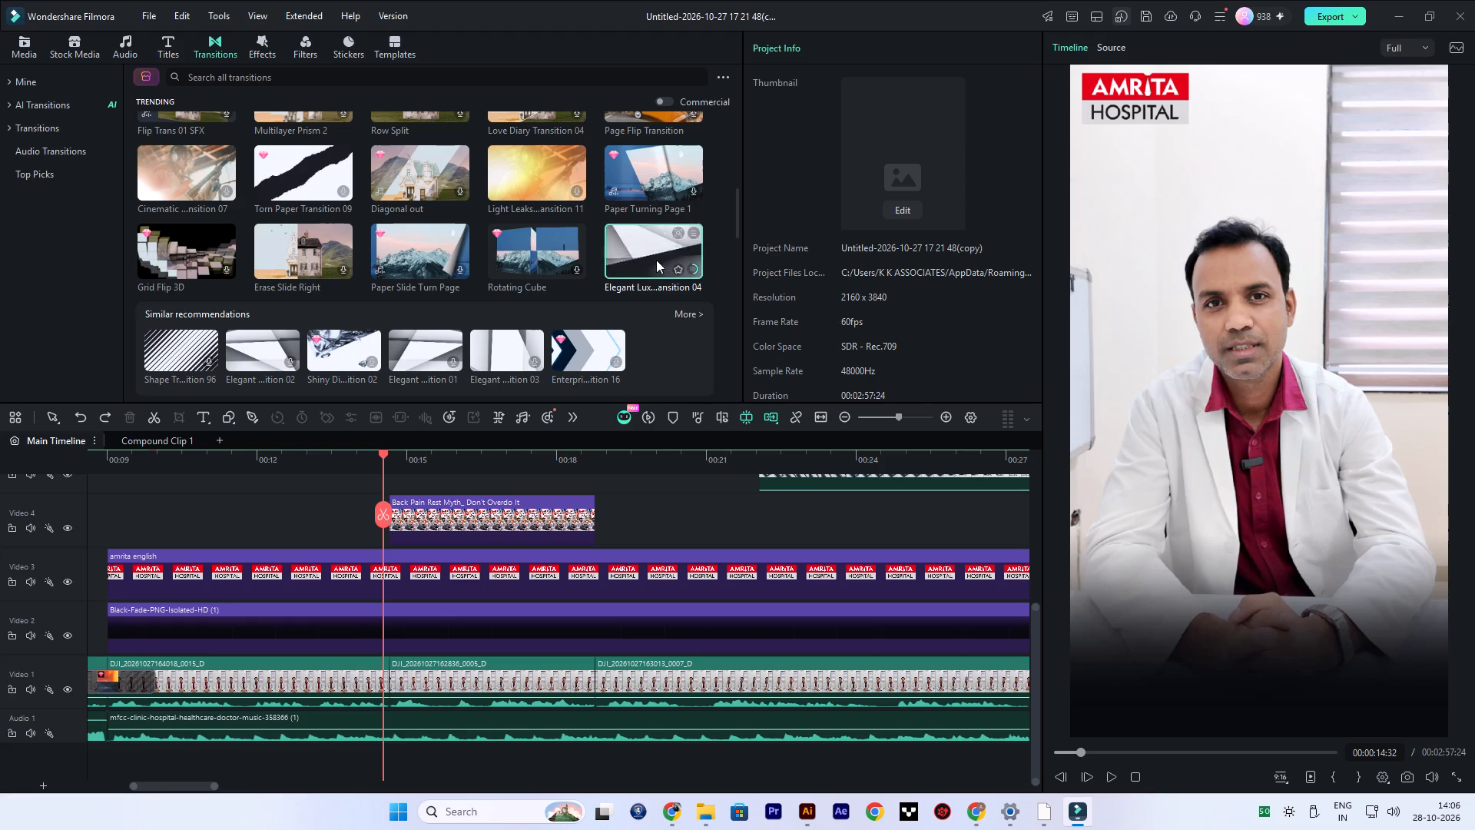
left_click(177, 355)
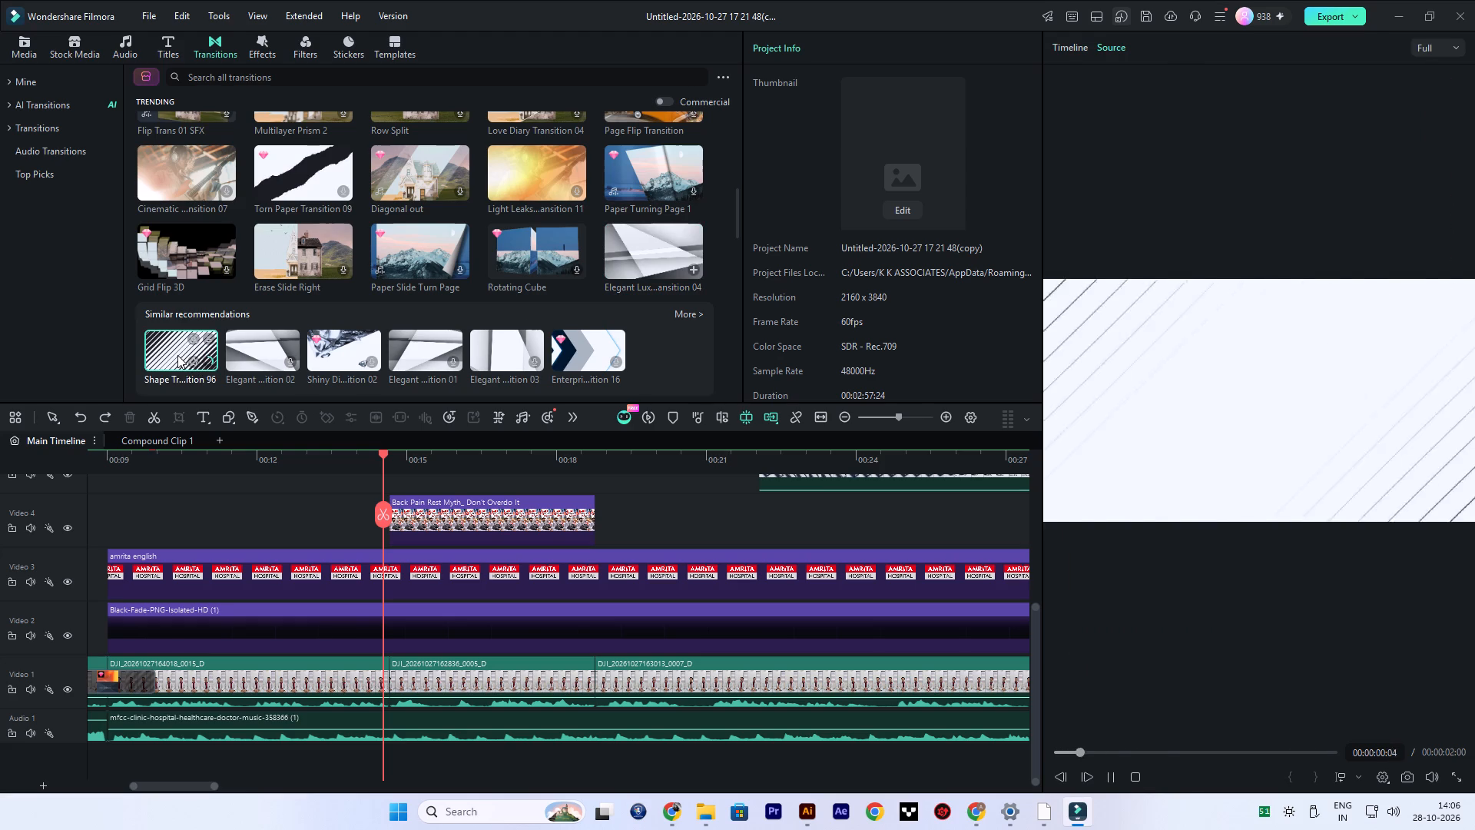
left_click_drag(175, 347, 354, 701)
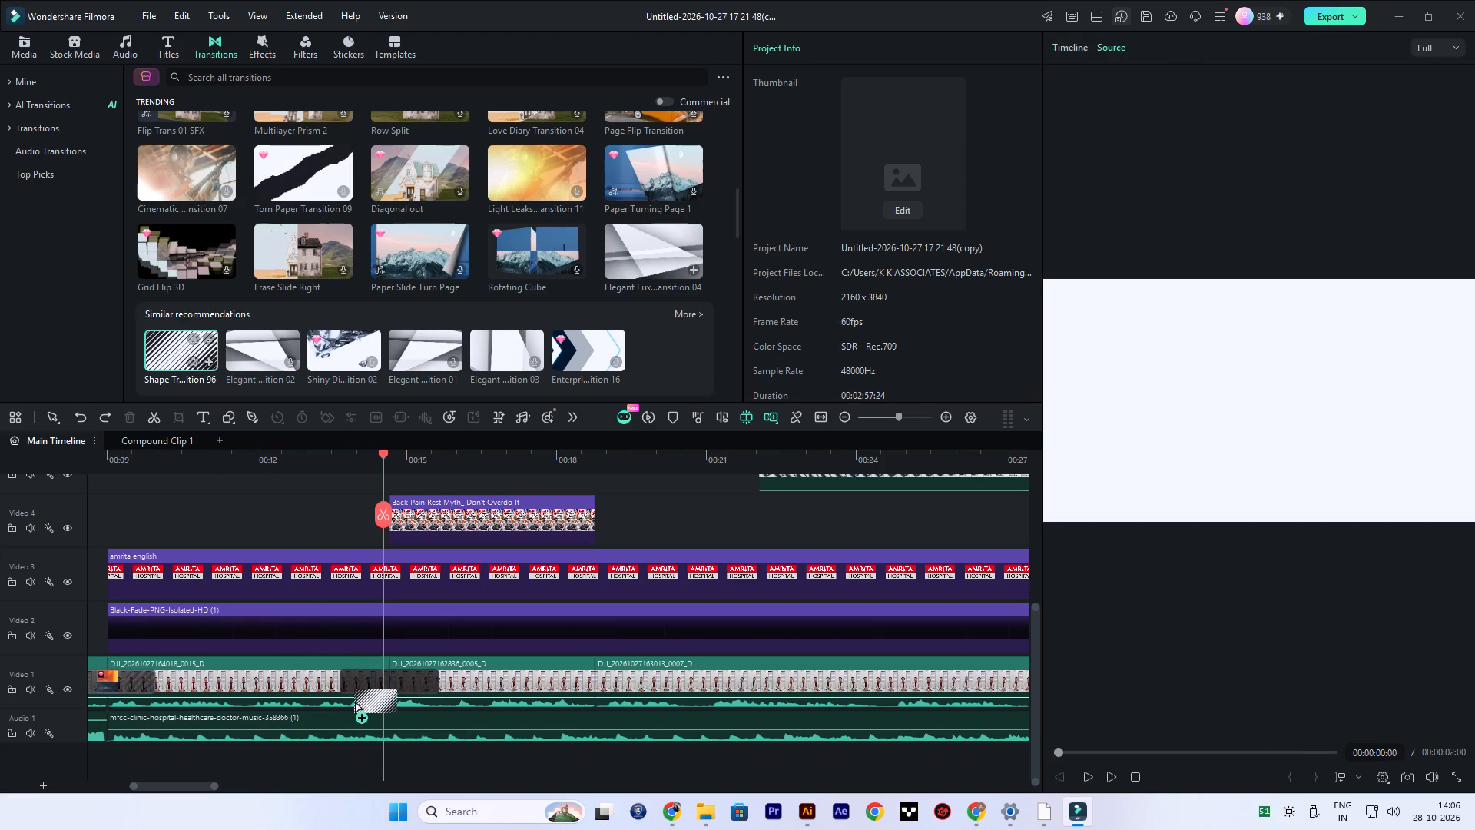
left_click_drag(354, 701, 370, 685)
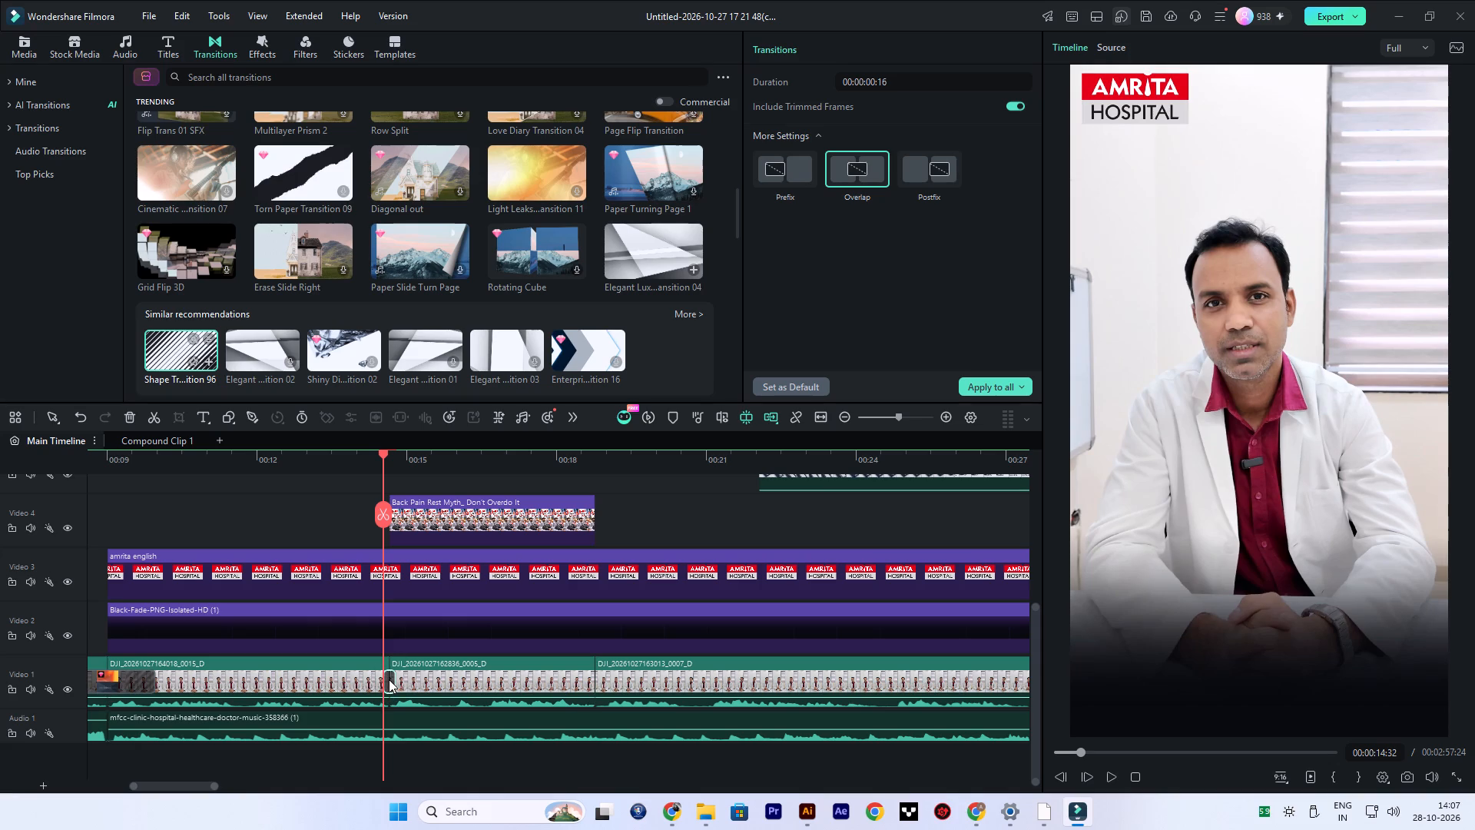
Lengthen the transition at about 14.5 seconds on Video 1 to a duration of 00:00:00:46.
left_click(386, 679)
left_click_drag(395, 679, 409, 681)
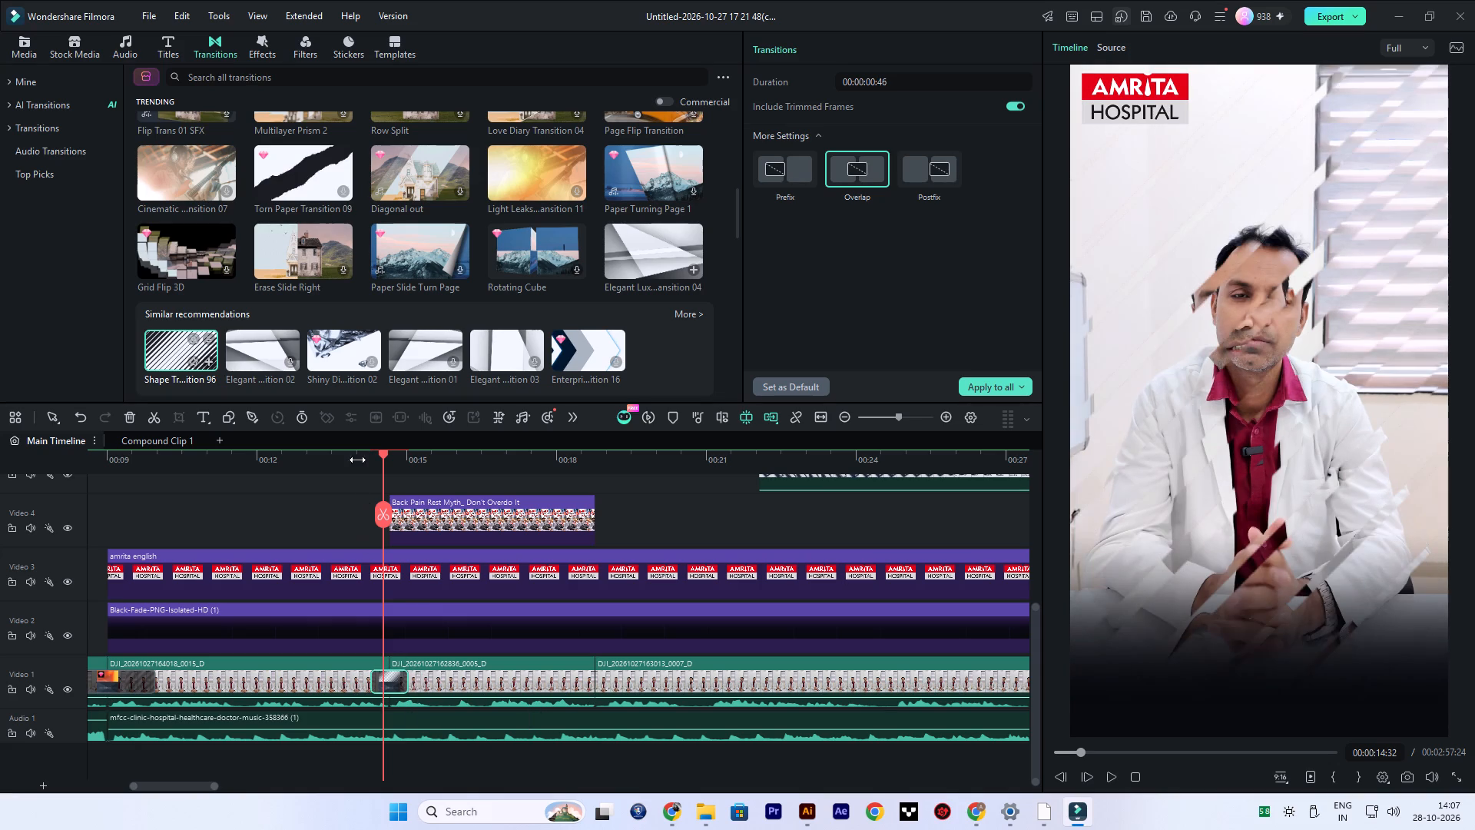
Play back from about 14 seconds to check Shape Transition 96 leading into the first myth graphic.
left_click(348, 453)
key("space")
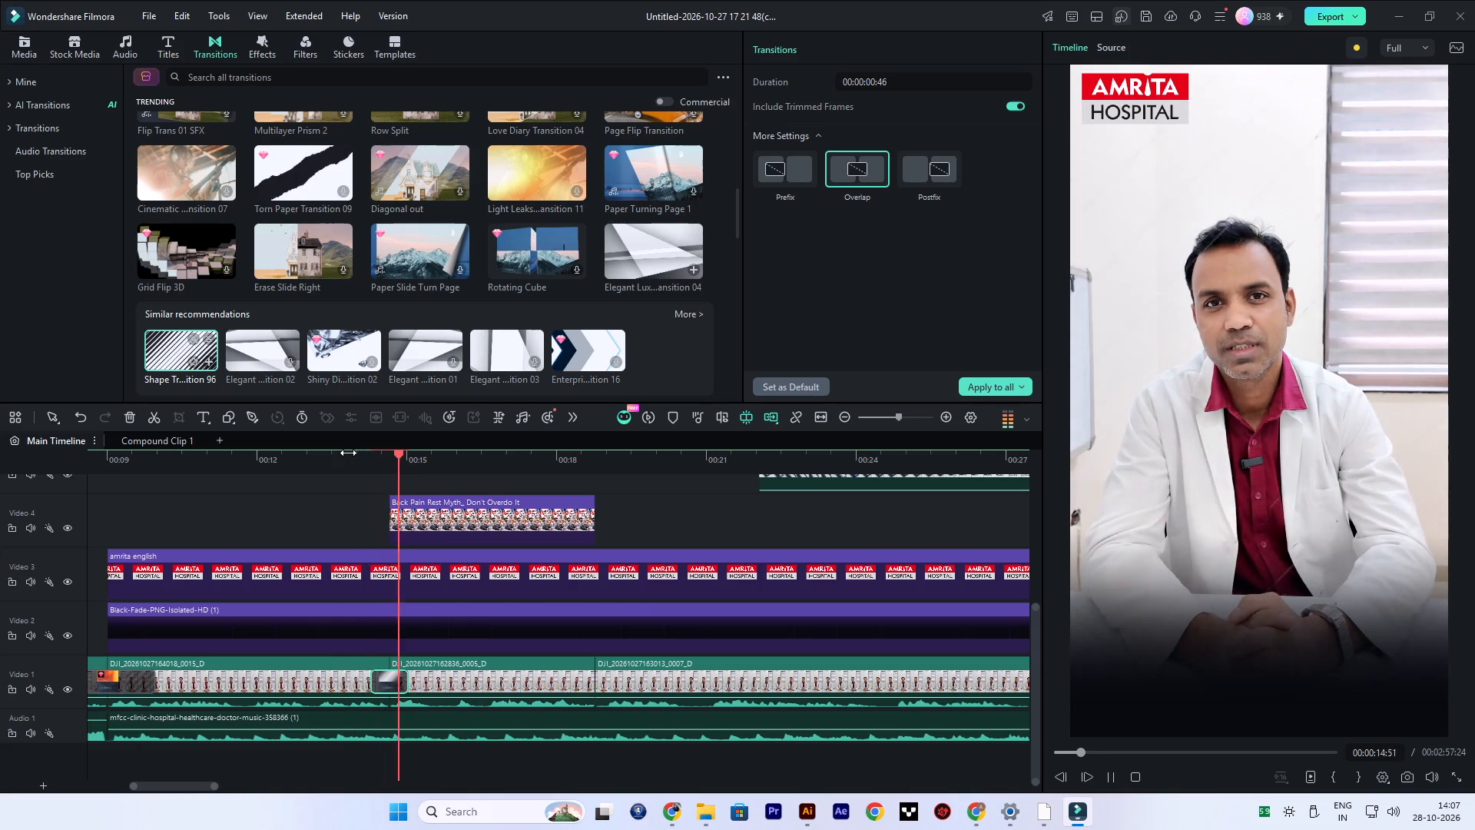
key("space")
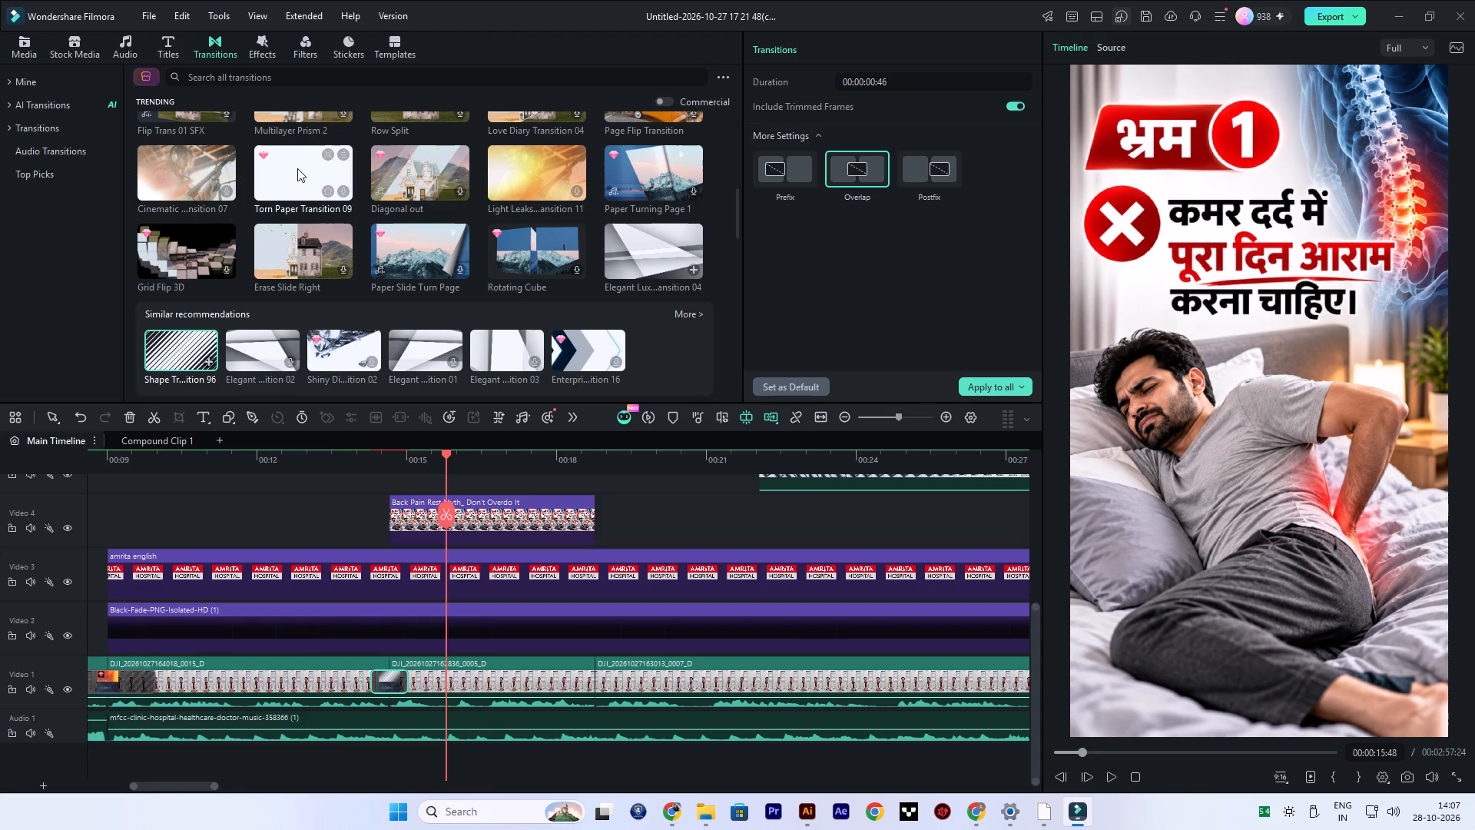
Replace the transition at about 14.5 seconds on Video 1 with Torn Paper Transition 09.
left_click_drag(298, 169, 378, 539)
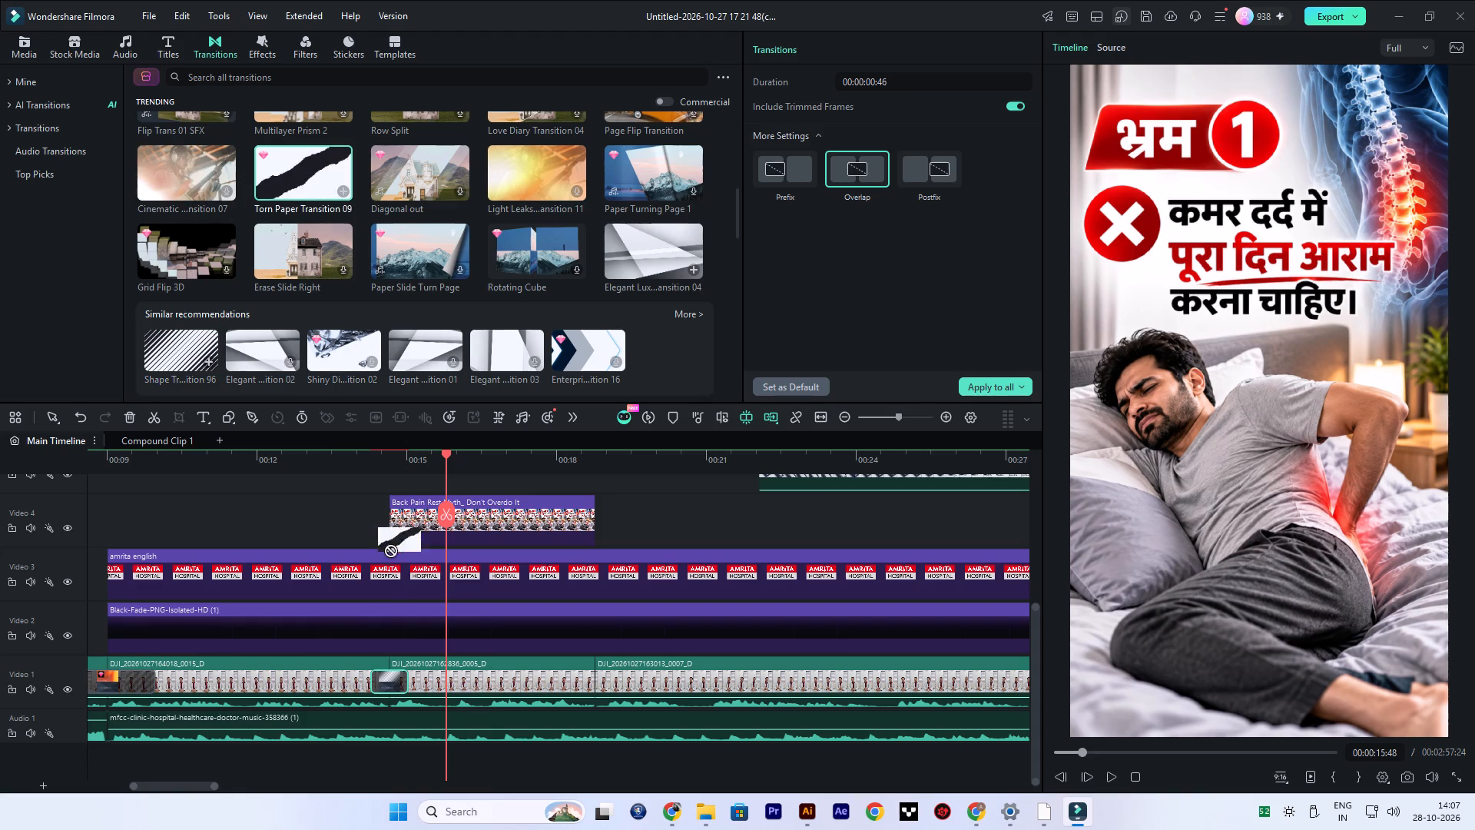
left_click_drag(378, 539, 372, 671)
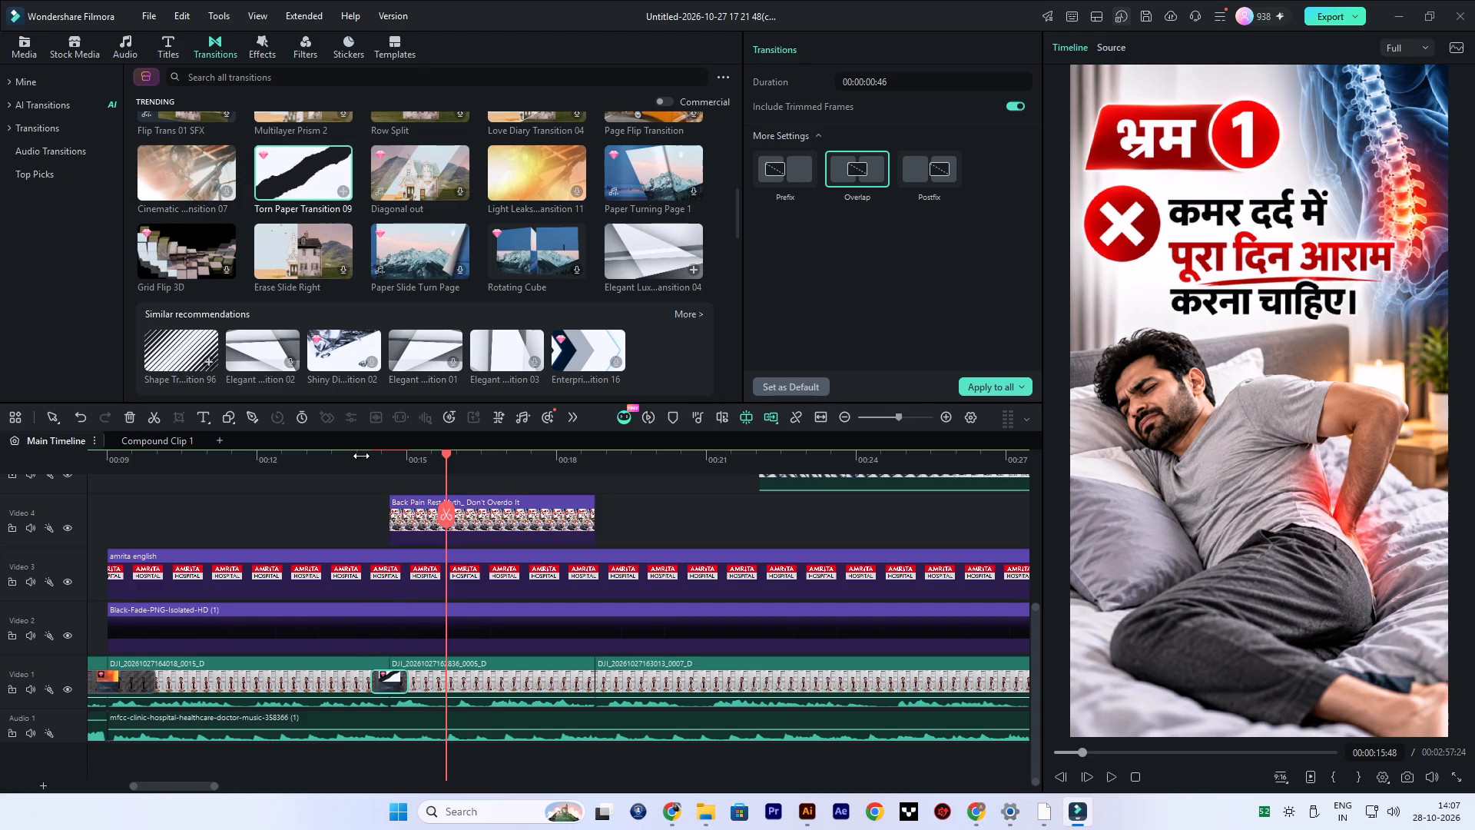
Play back from about 14 seconds to check Torn Paper Transition 09.
left_click(361, 455)
key("space")
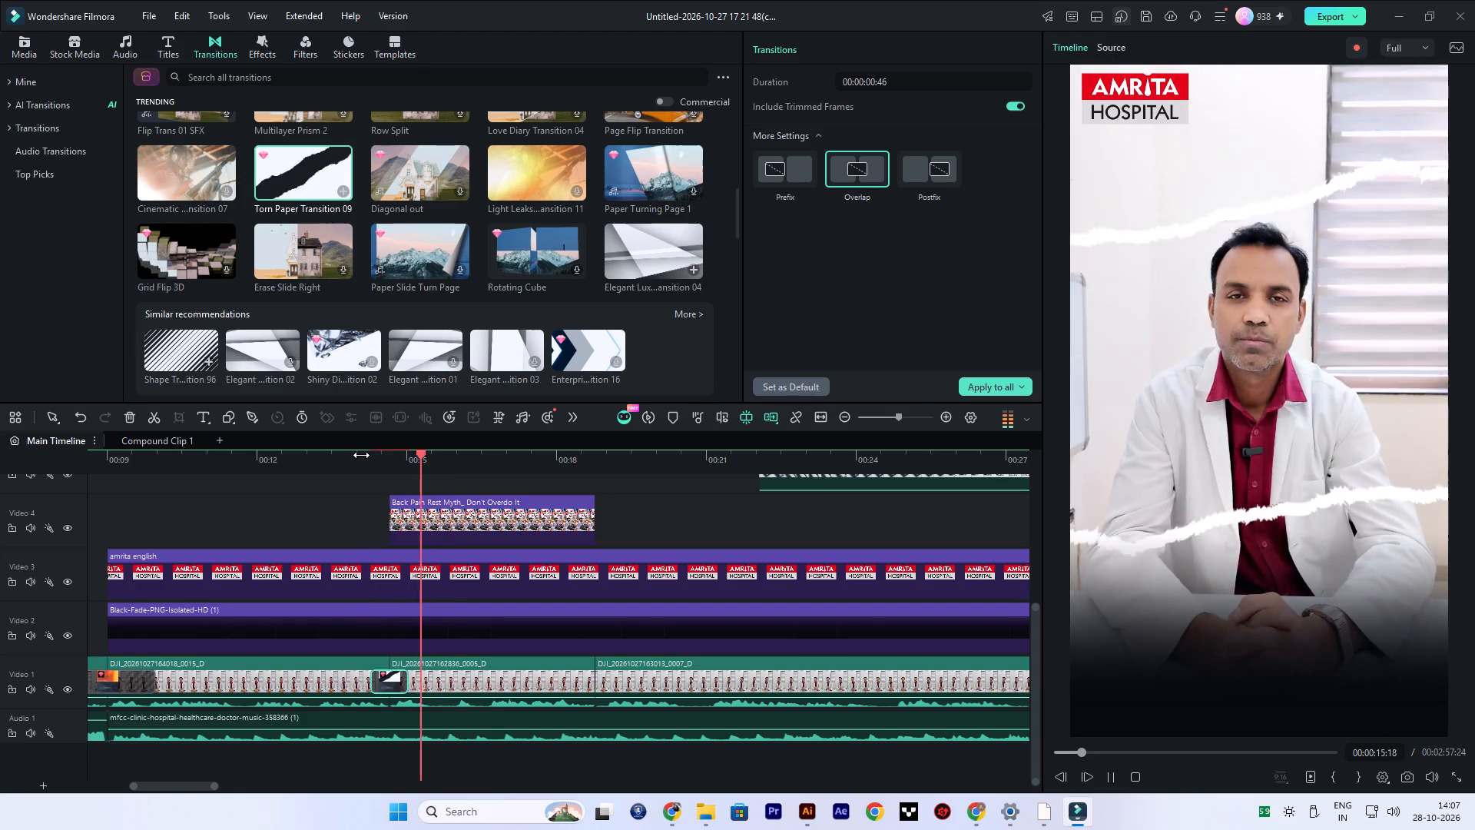
key("space")
Replace the transition at about 14.5 seconds on Video 1 with Page Flip SFX 01 from the trending transitions.
scroll(342, 300, "up", 3)
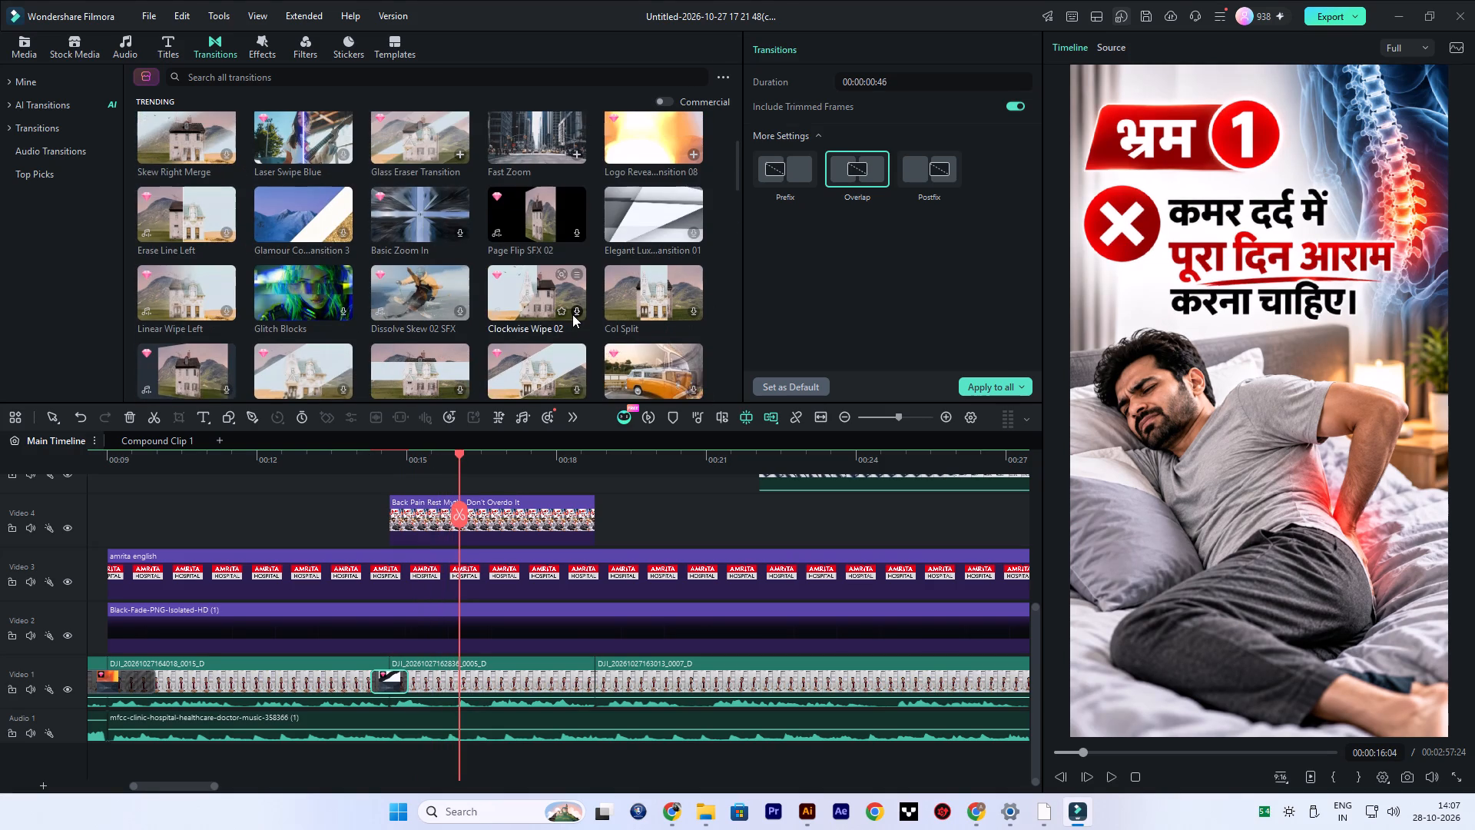
scroll(317, 264, "up", 3)
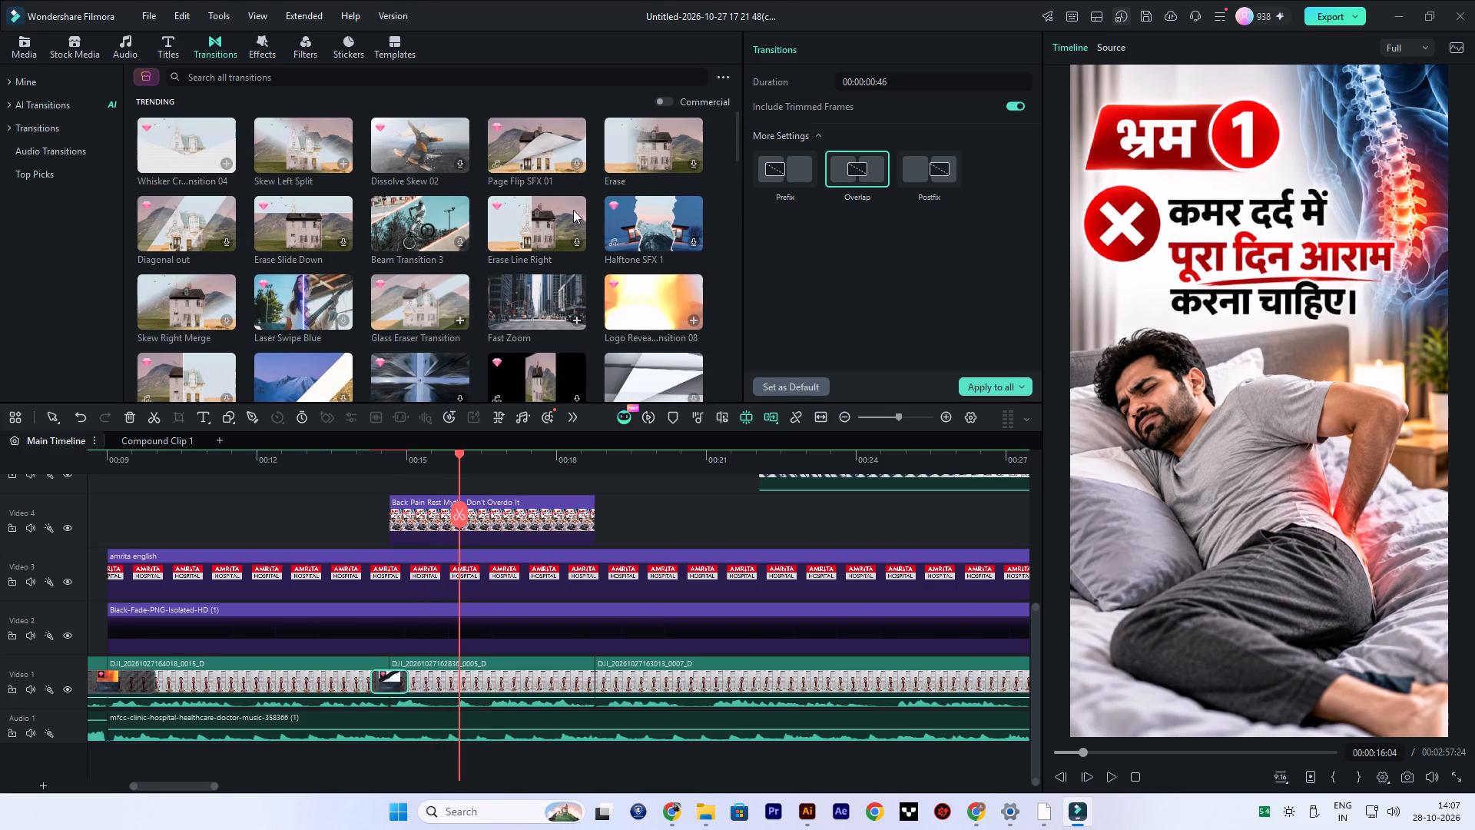
left_click(525, 147)
left_click_drag(543, 148, 376, 679)
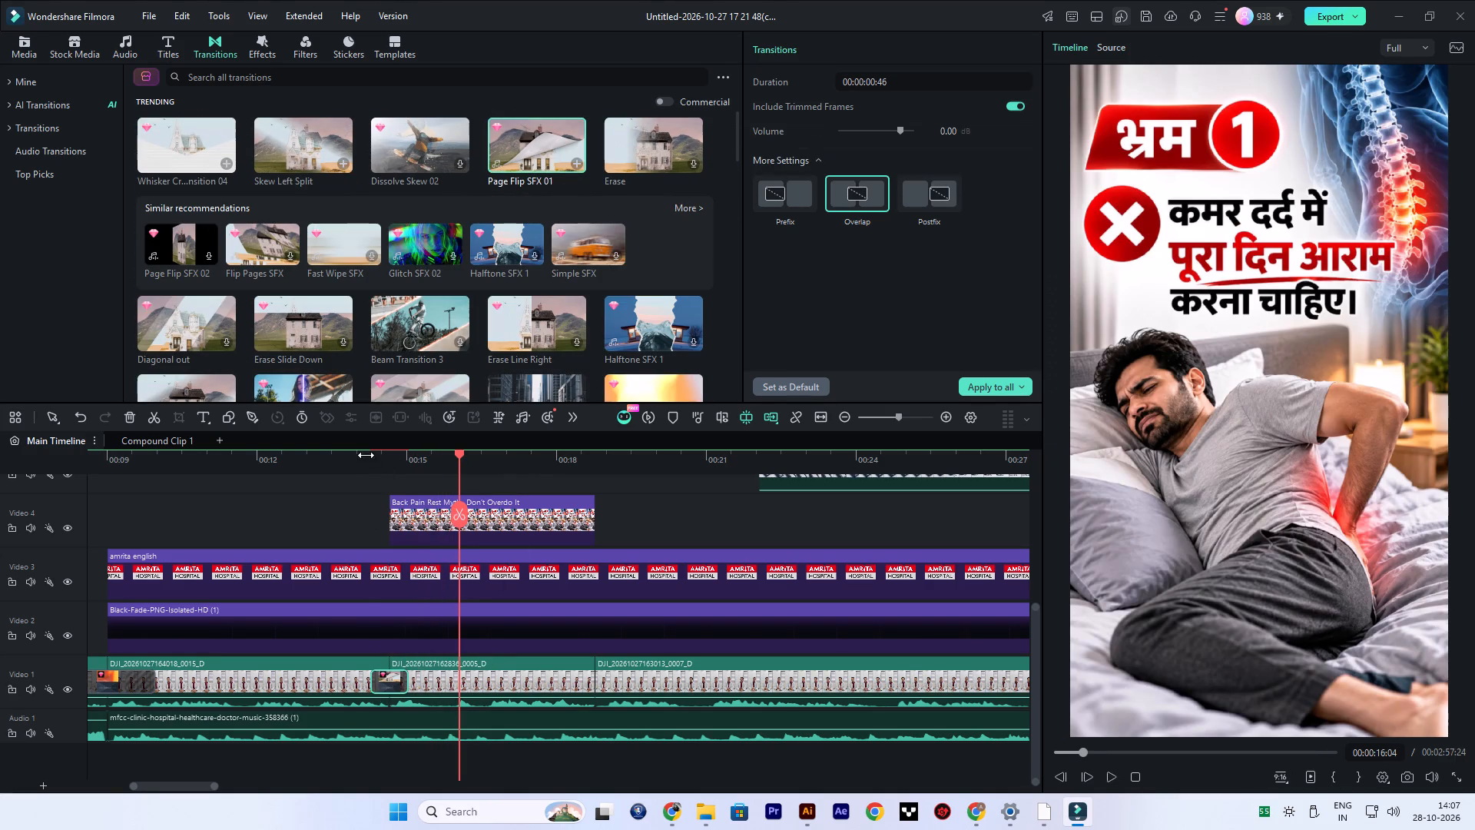
Play back from about 14 seconds to check the Page Flip SFX 01 transition.
left_click(366, 455)
key("space")
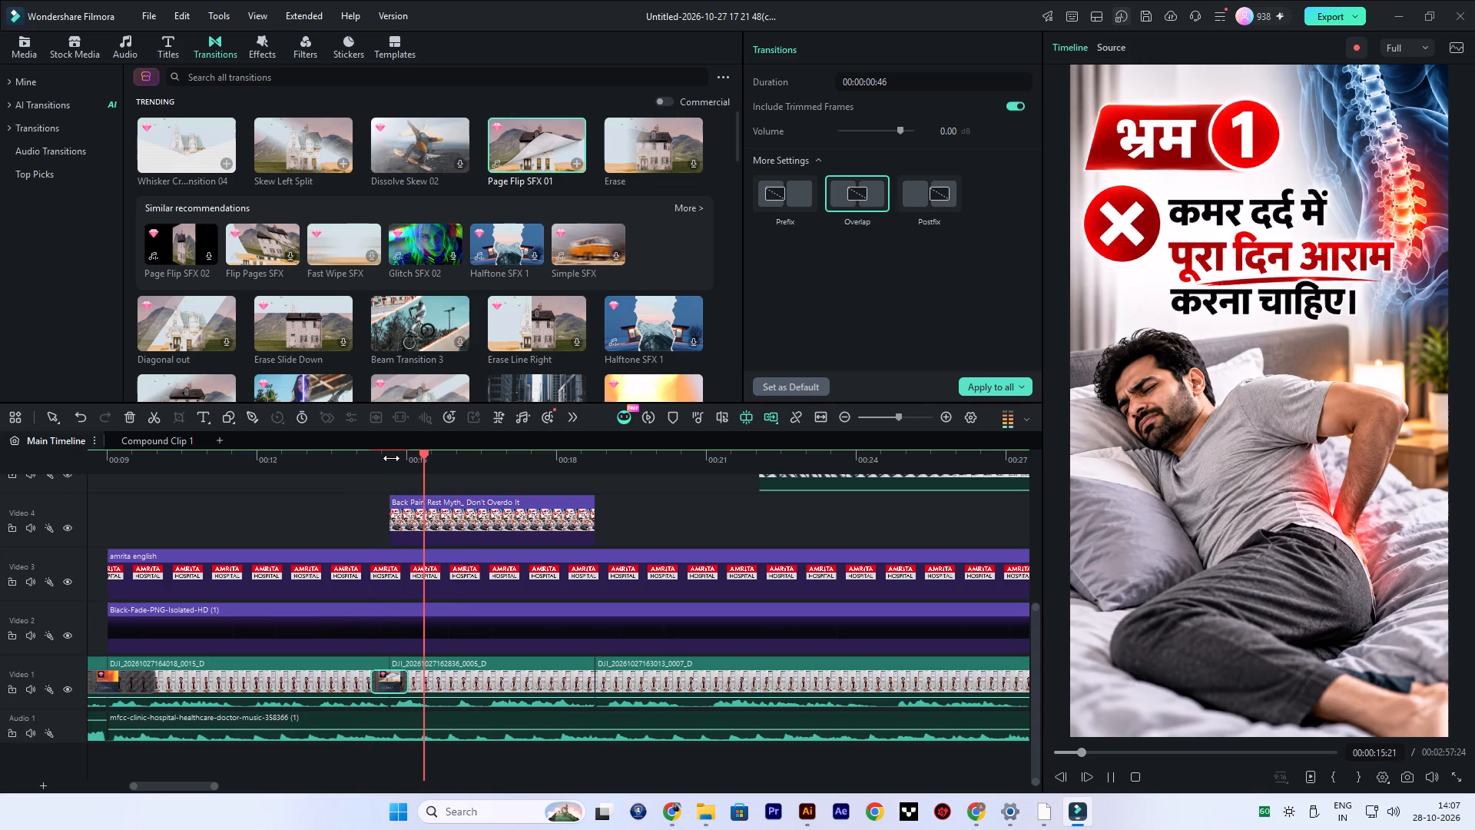
key("space")
Copy the Page Flip SFX 01 transition from the cut at about 14.5 seconds to the cut at about 29 seconds on Video 1.
left_click(383, 680)
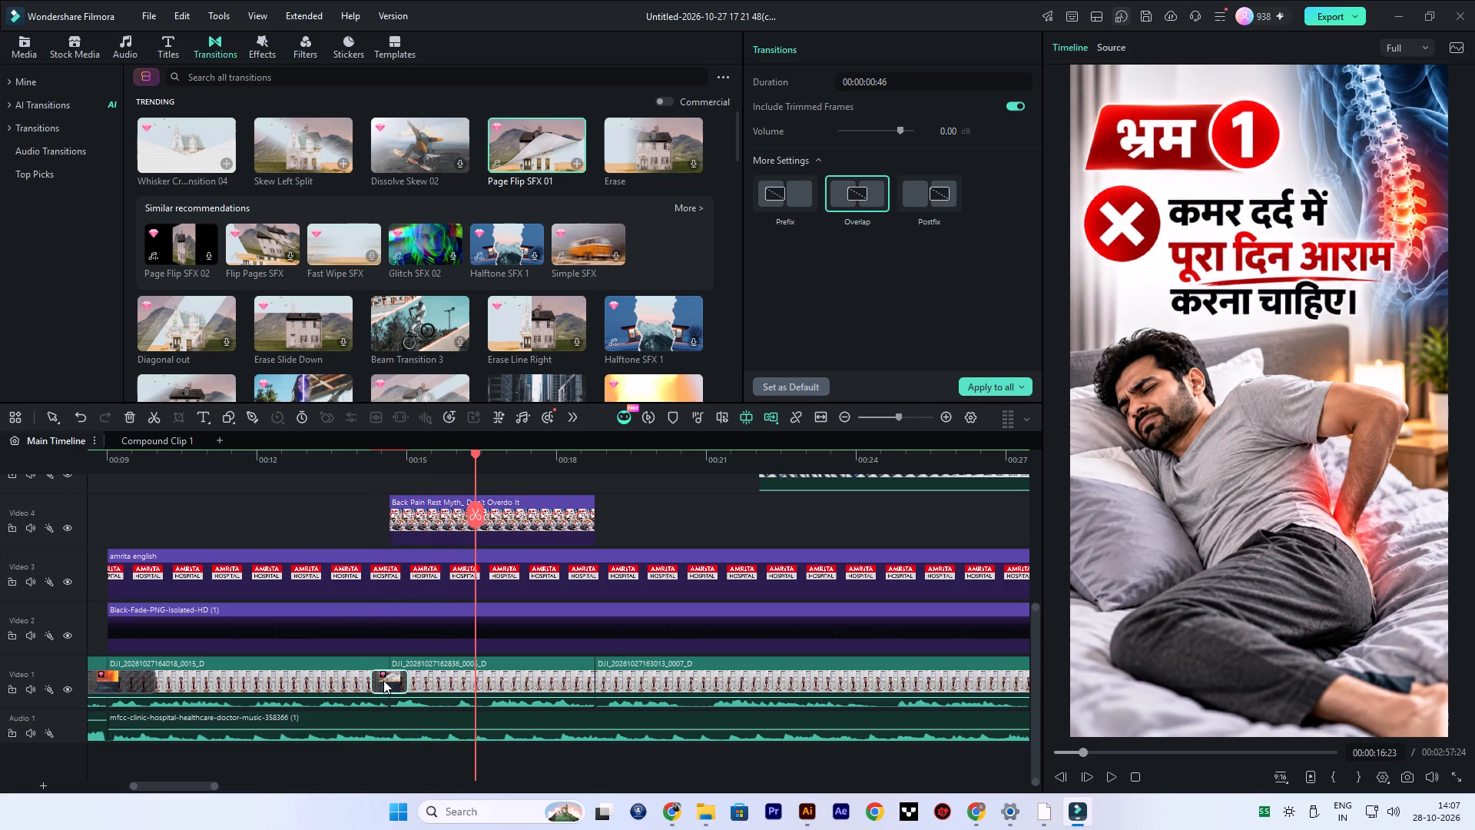
key("ctrl+c")
scroll(681, 566, "down", 4, "ctrl")
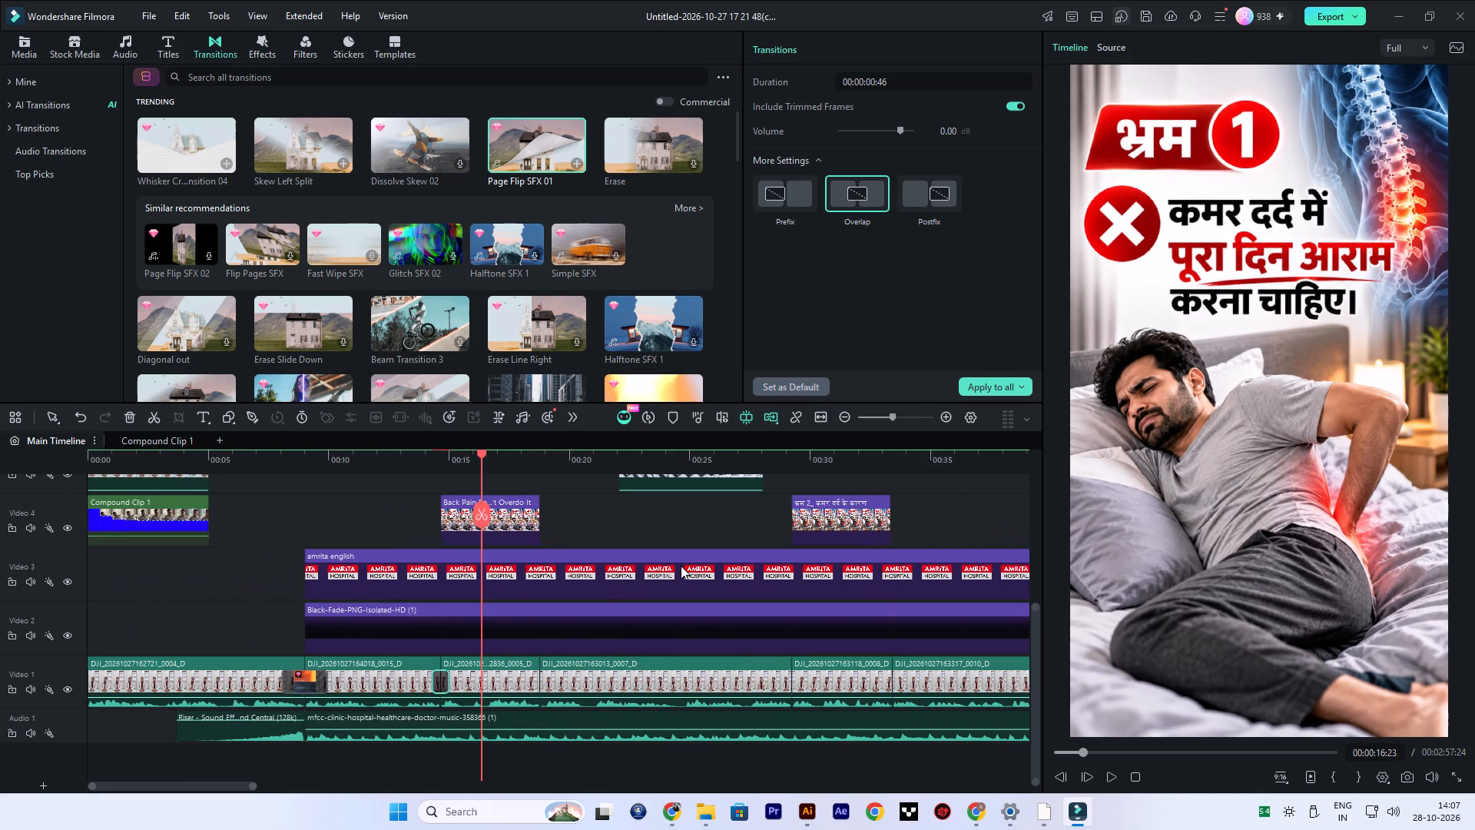
left_click(789, 670)
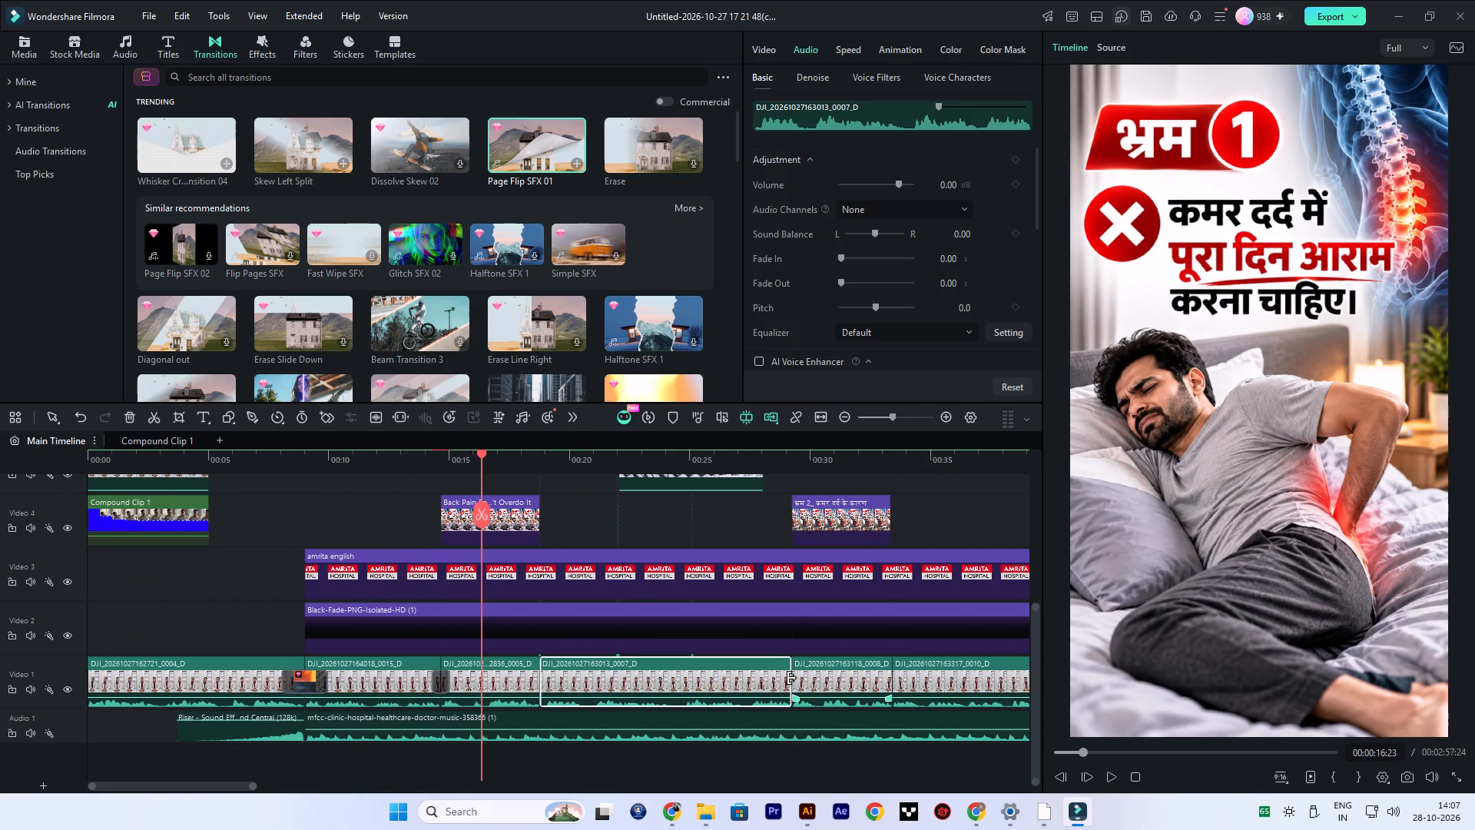
key("ctrl+v")
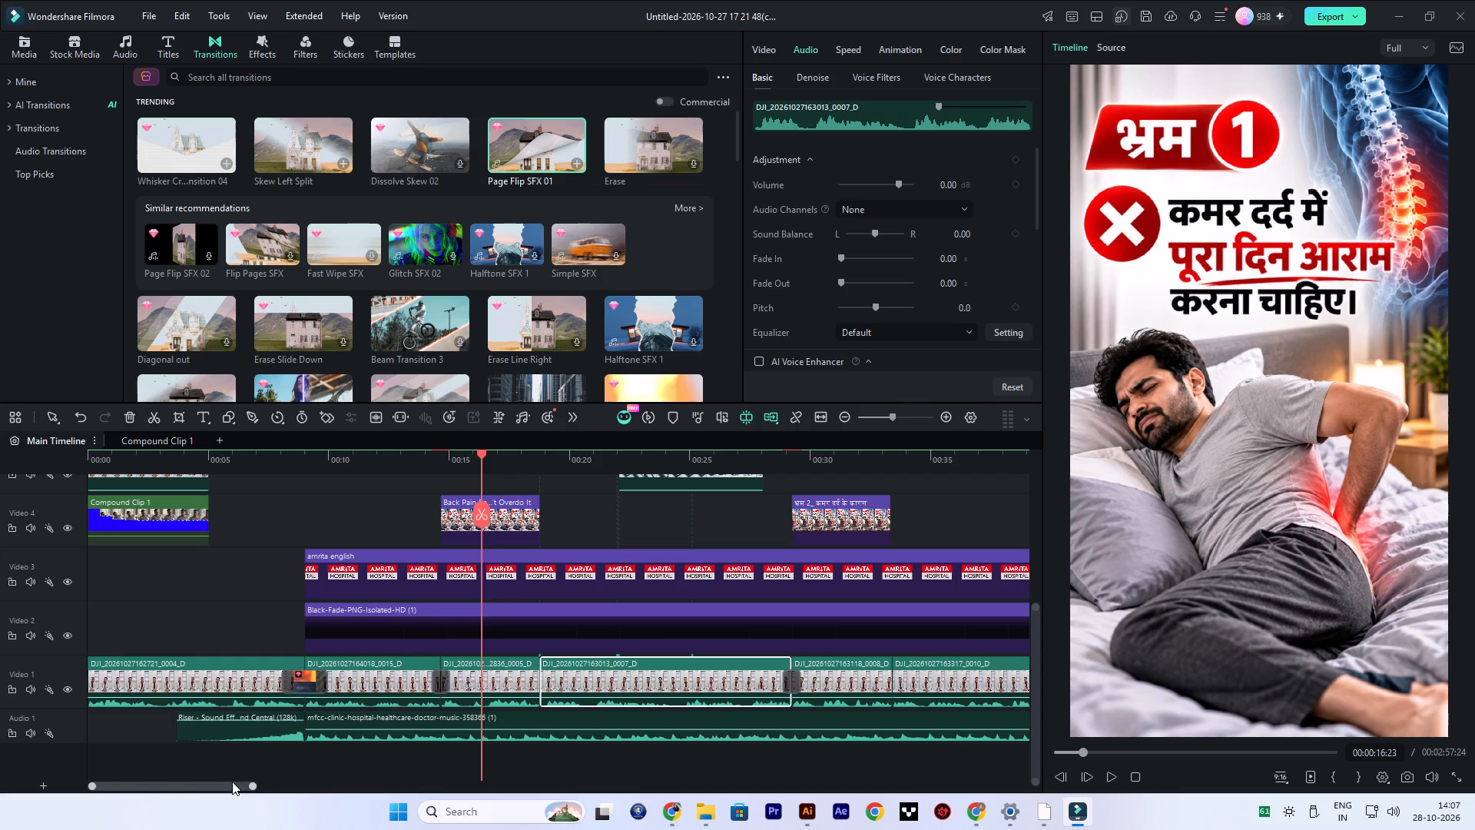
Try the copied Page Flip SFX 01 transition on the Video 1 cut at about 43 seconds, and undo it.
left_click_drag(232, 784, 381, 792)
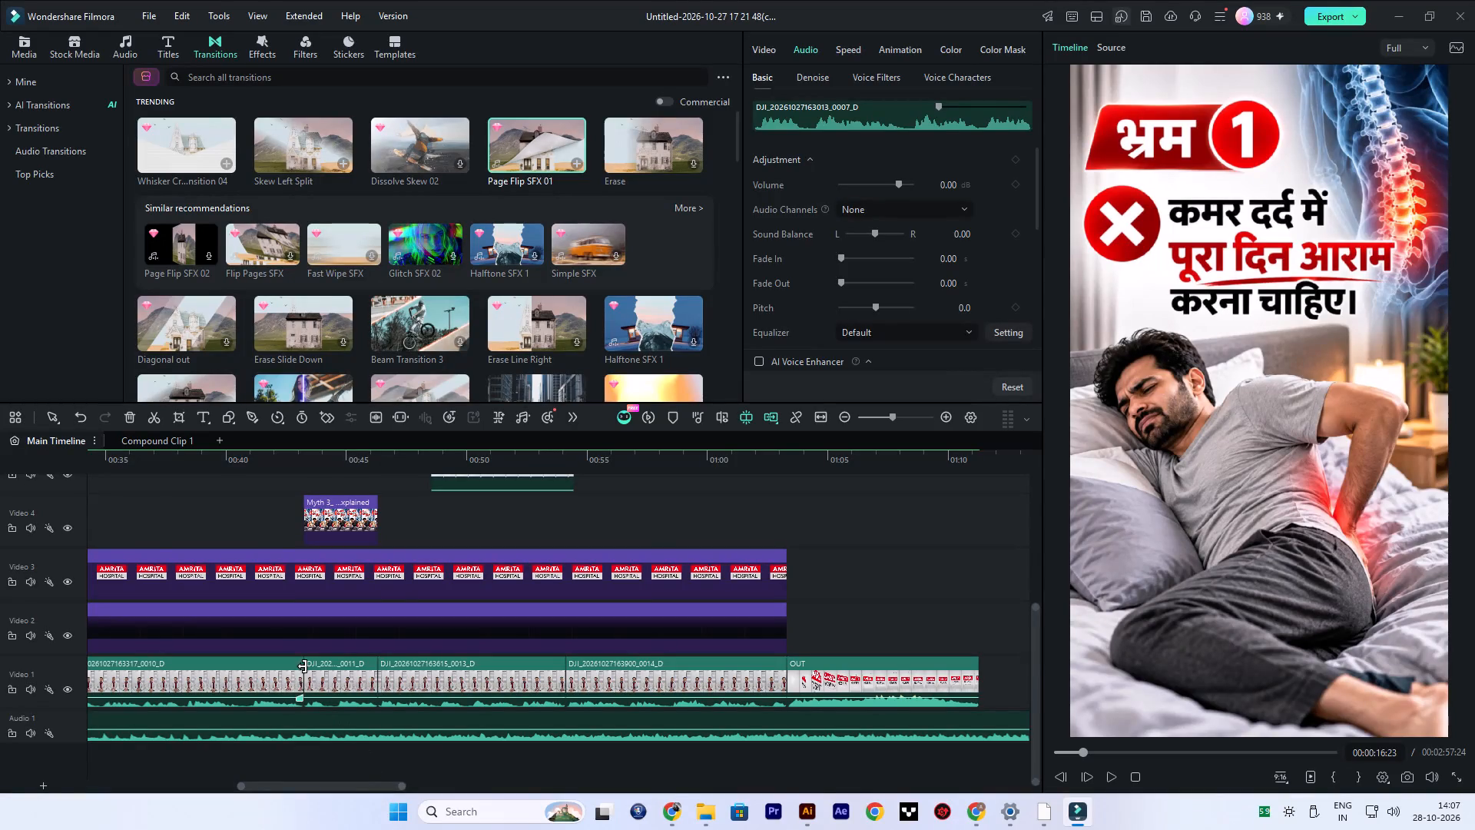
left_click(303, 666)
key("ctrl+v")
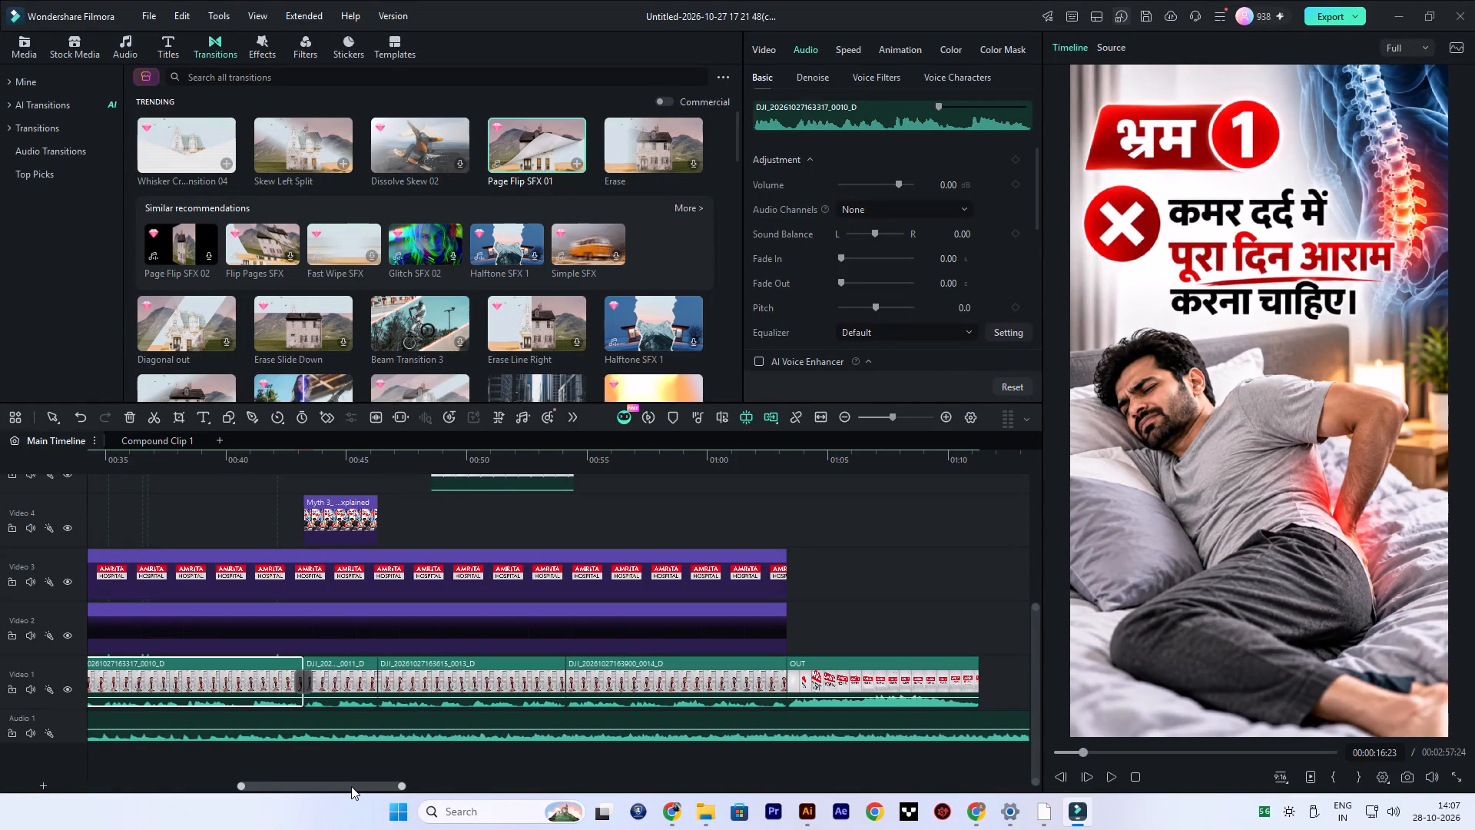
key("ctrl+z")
Paste the Page Flip SFX 01 transition at the end of the short Video 1 clip under the Myth 3 graphic, about 46 seconds.
left_click(362, 676)
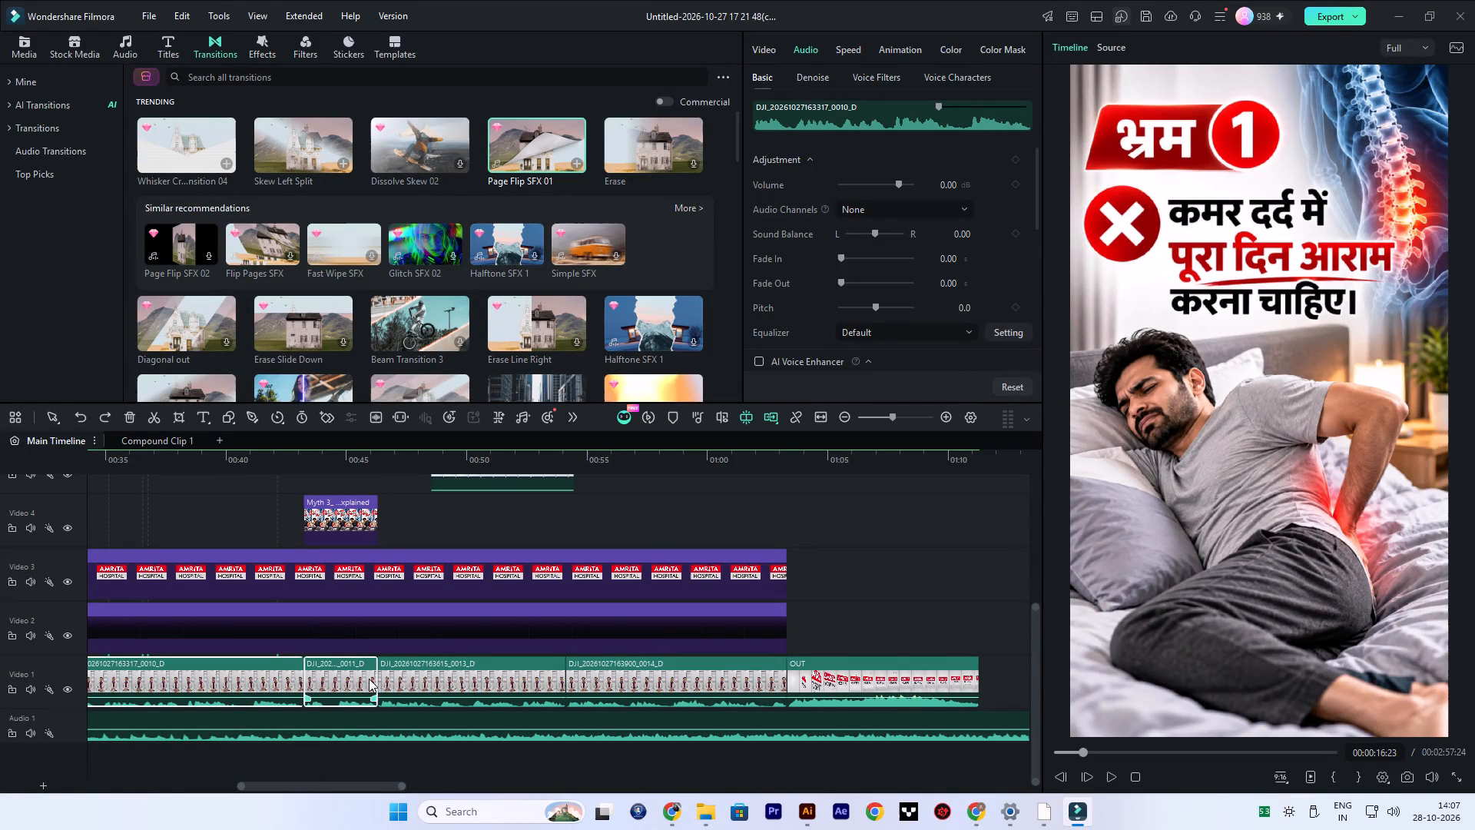
key("ctrl+v")
Delete the Page Flip SFX 01 transition at about 29 seconds and paste it at the Video 1 cut at about 33 seconds.
left_click_drag(335, 790, 241, 790)
left_click(486, 685)
key("Delete")
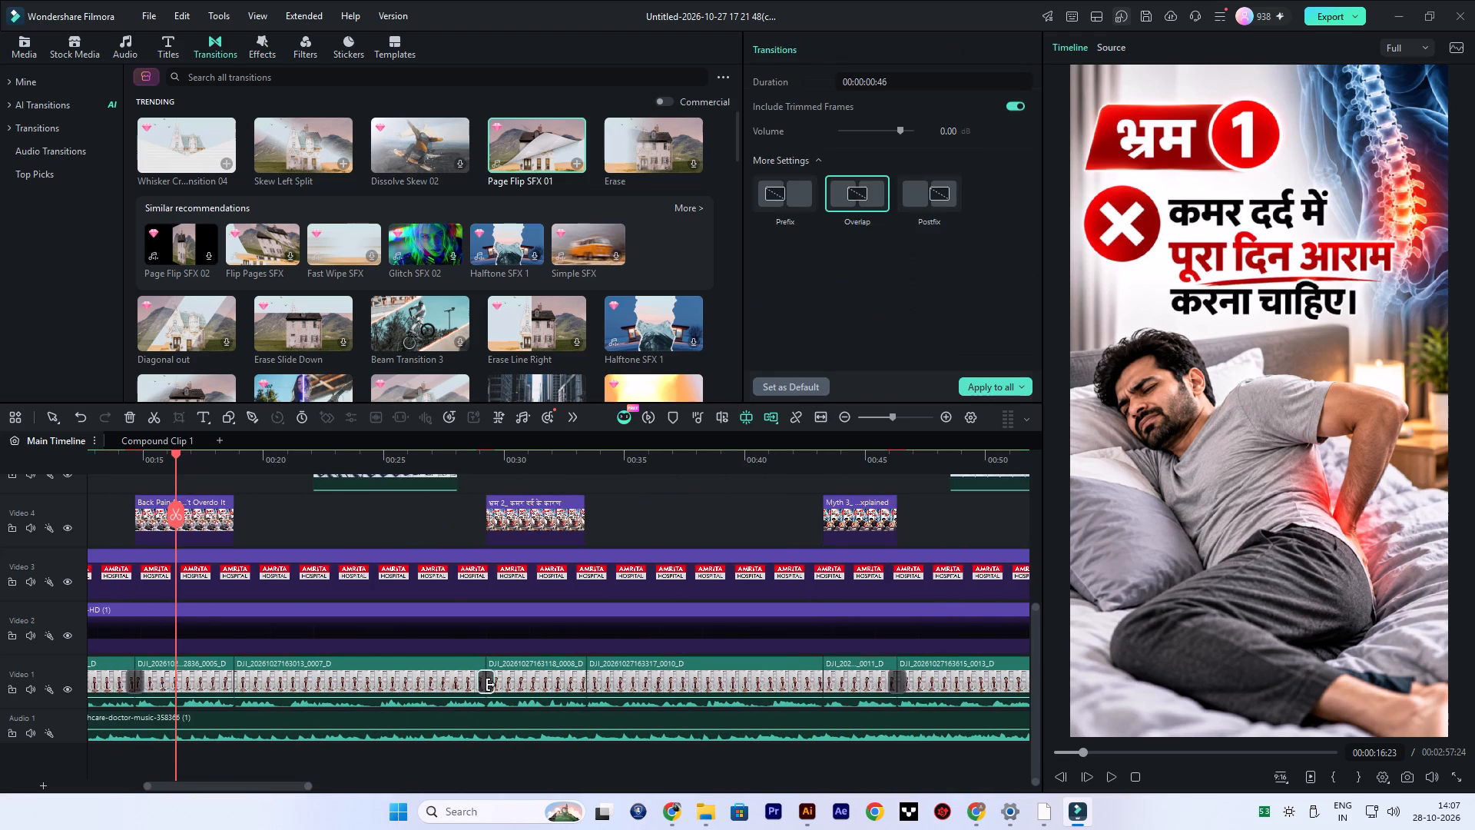
left_click(564, 677)
key("ctrl+v")
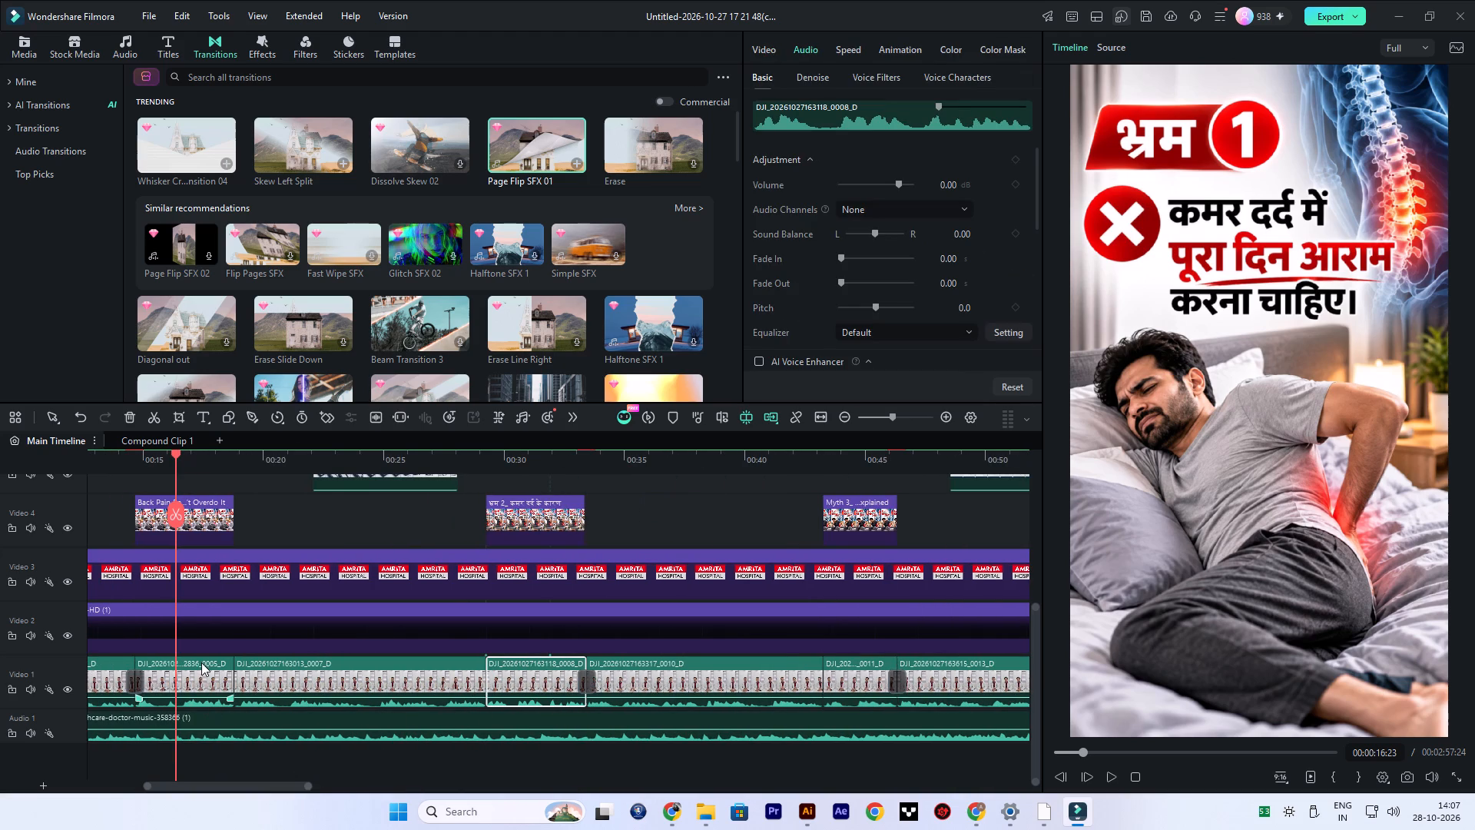
Delete the Page Flip SFX 01 transition at about 14.5 seconds and paste it at the Video 1 cut at about 19 seconds.
left_click(134, 679)
key("Delete")
left_click(189, 669)
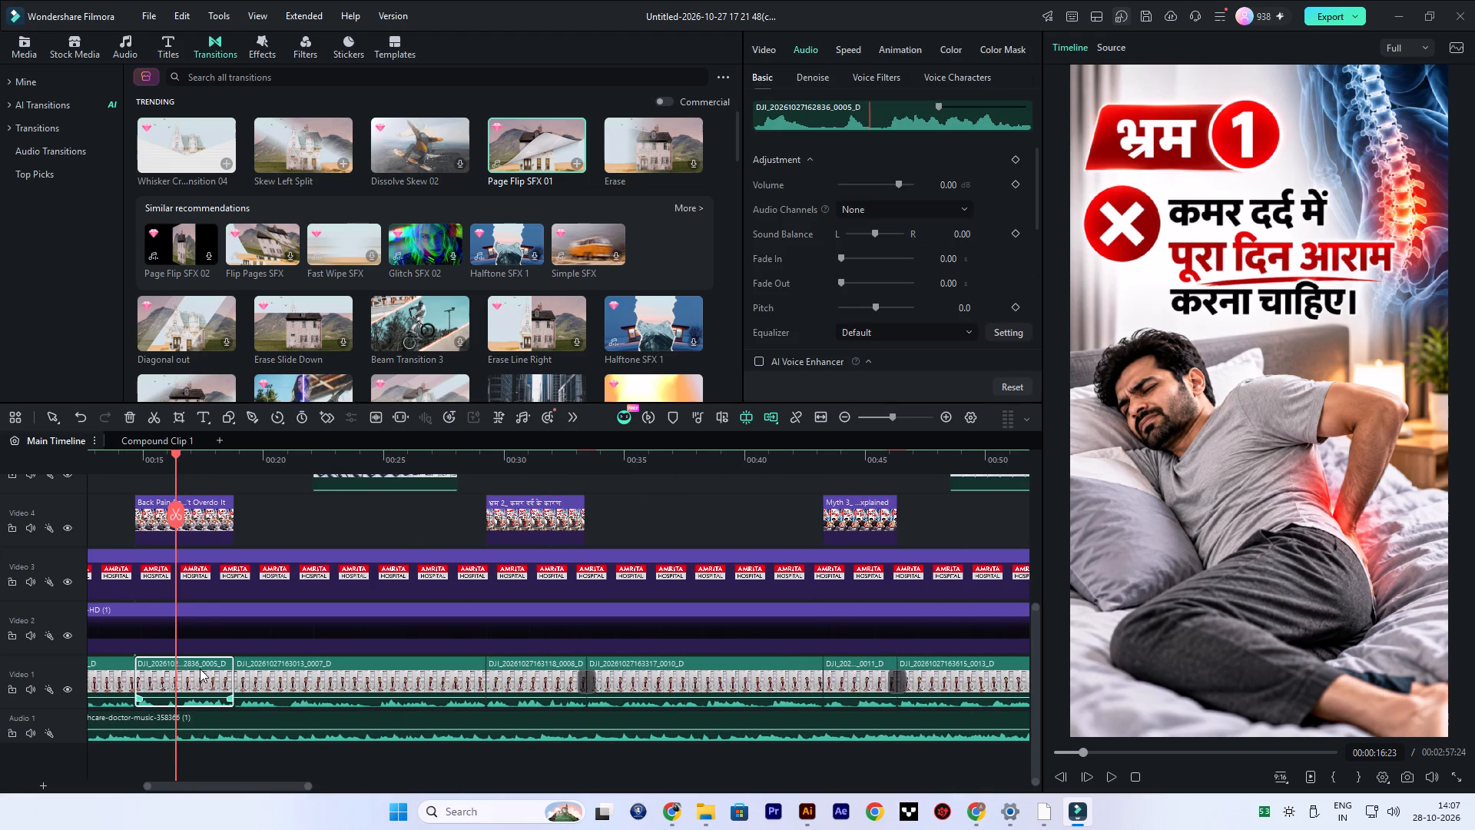
key("ctrl+v")
Add Dissolve Skew 02 to the Video 1 cut at about 14.5 seconds and lengthen it to 00:00:01:03.
left_click_drag(246, 787, 211, 787)
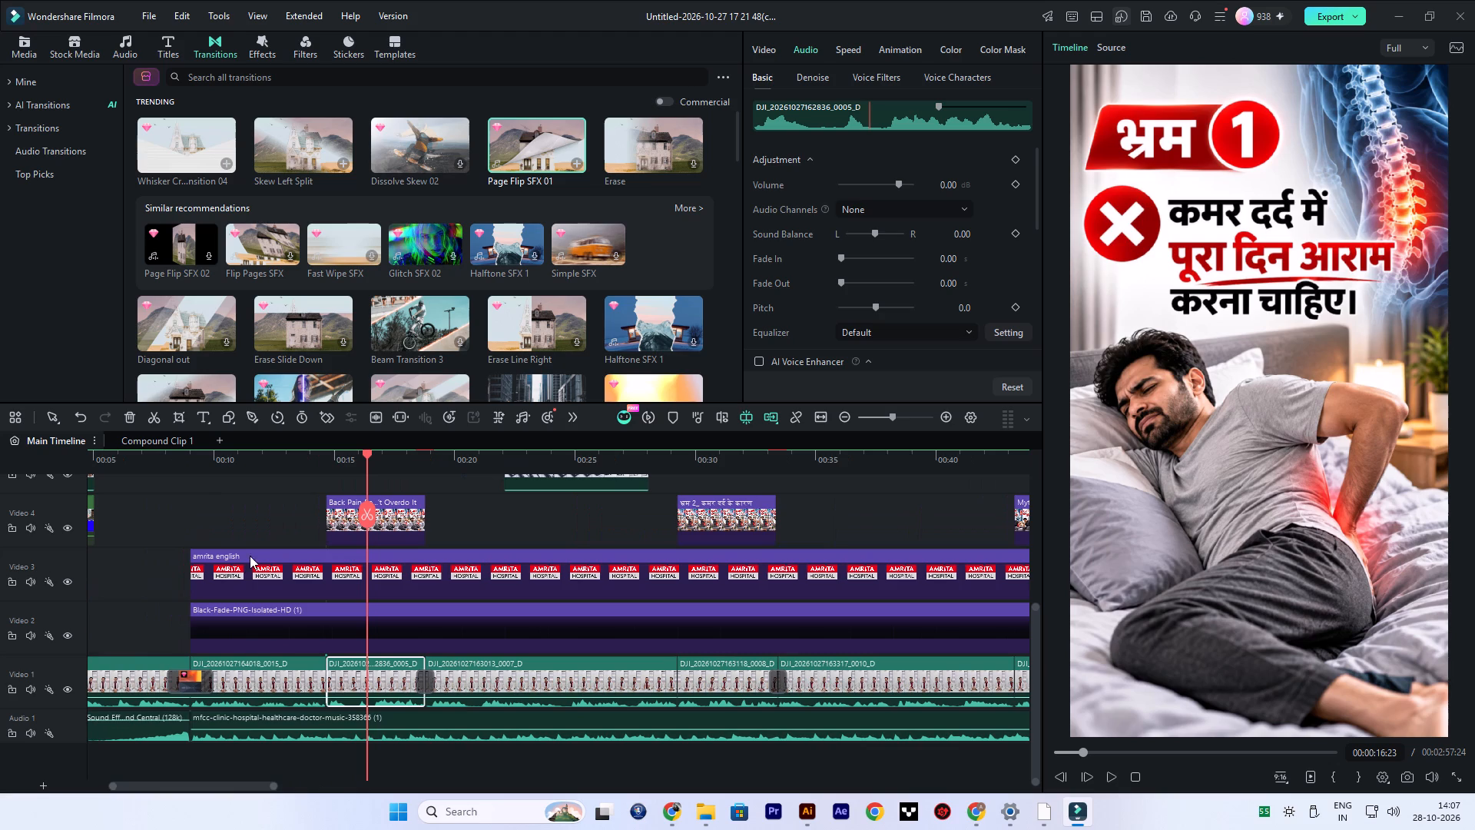
left_click(325, 456)
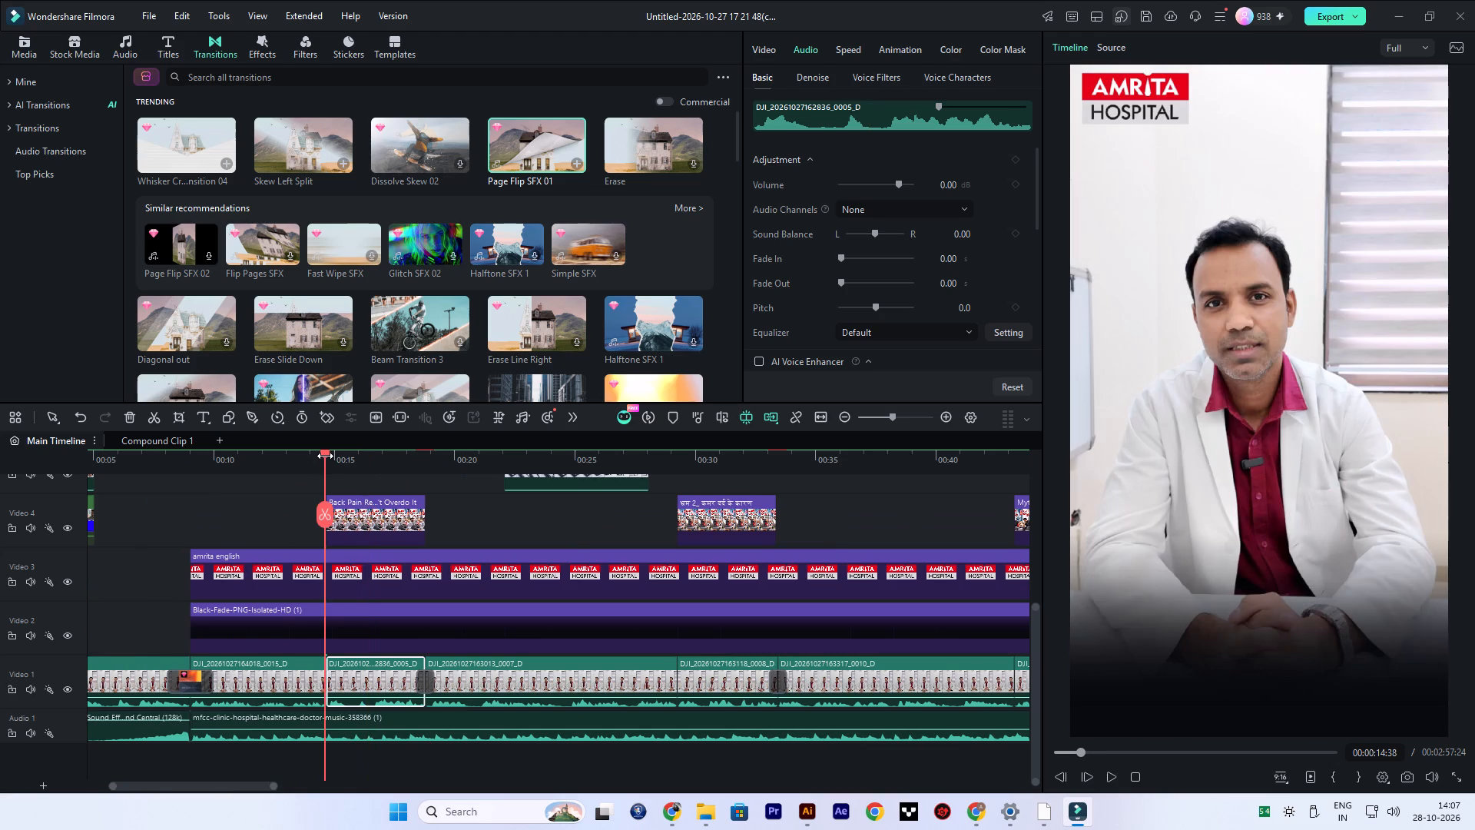
scroll(497, 271, "up", 3)
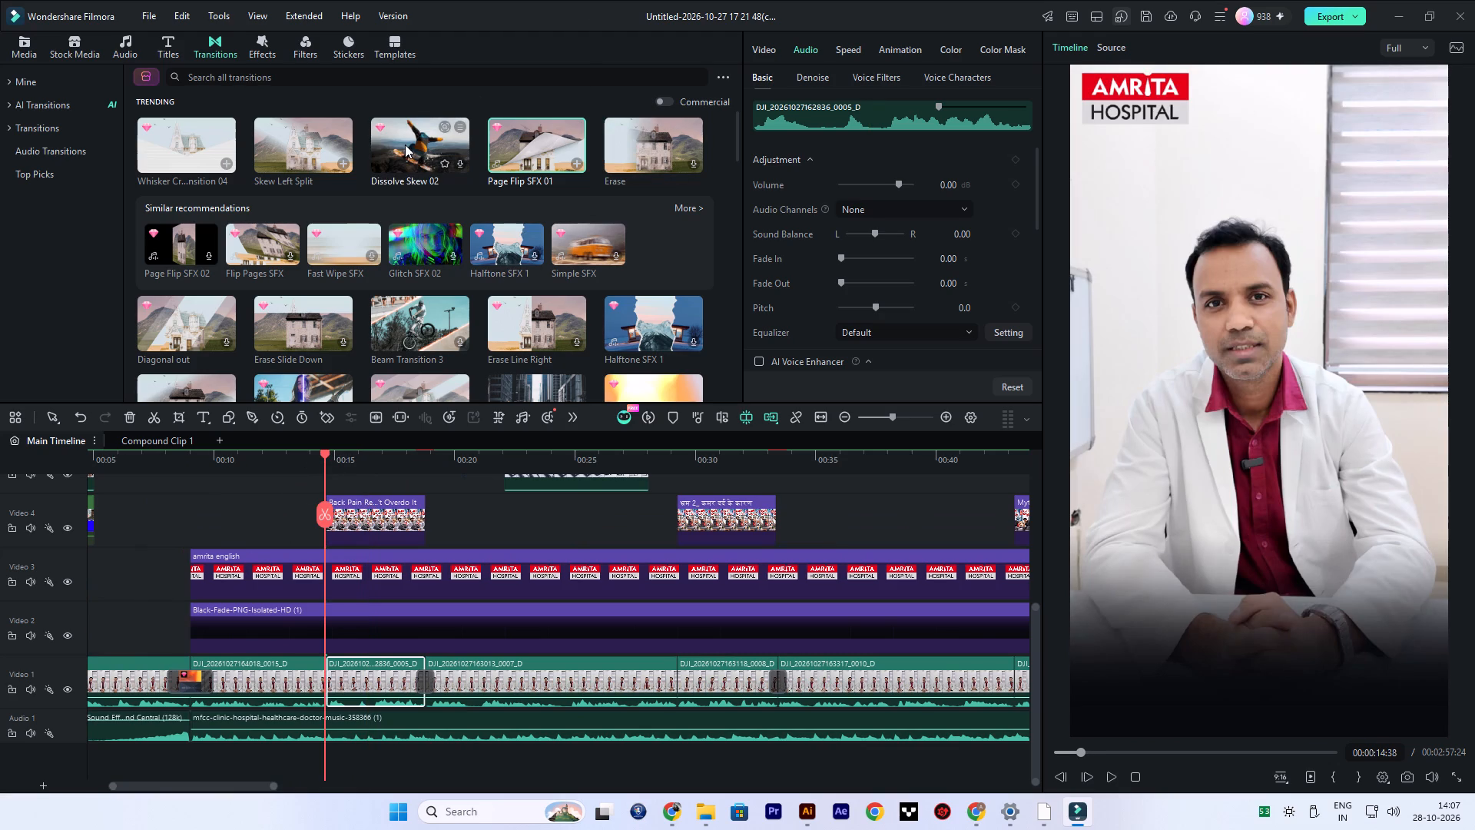
left_click_drag(410, 142, 293, 702)
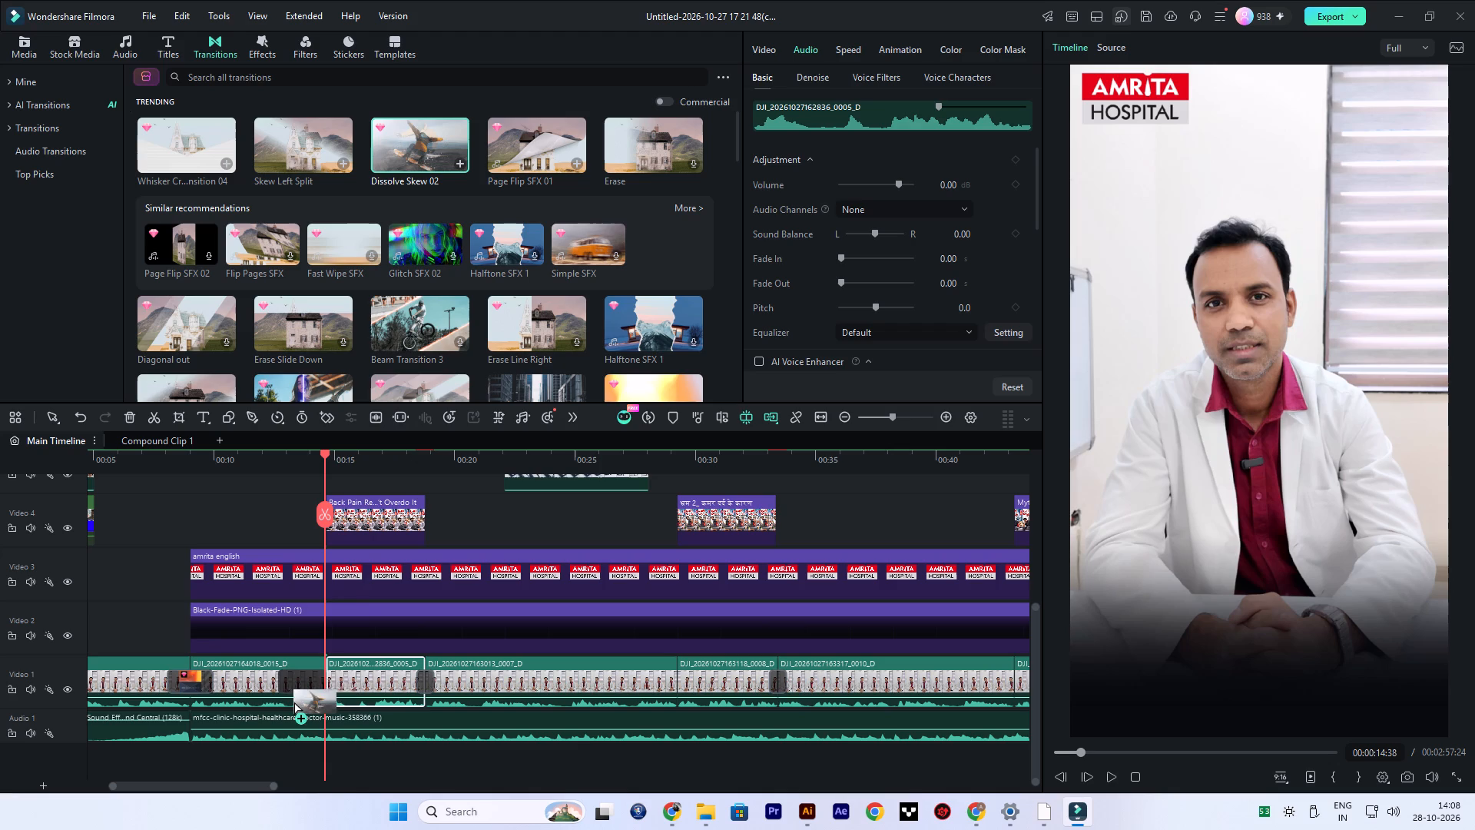
left_click_drag(293, 702, 311, 680)
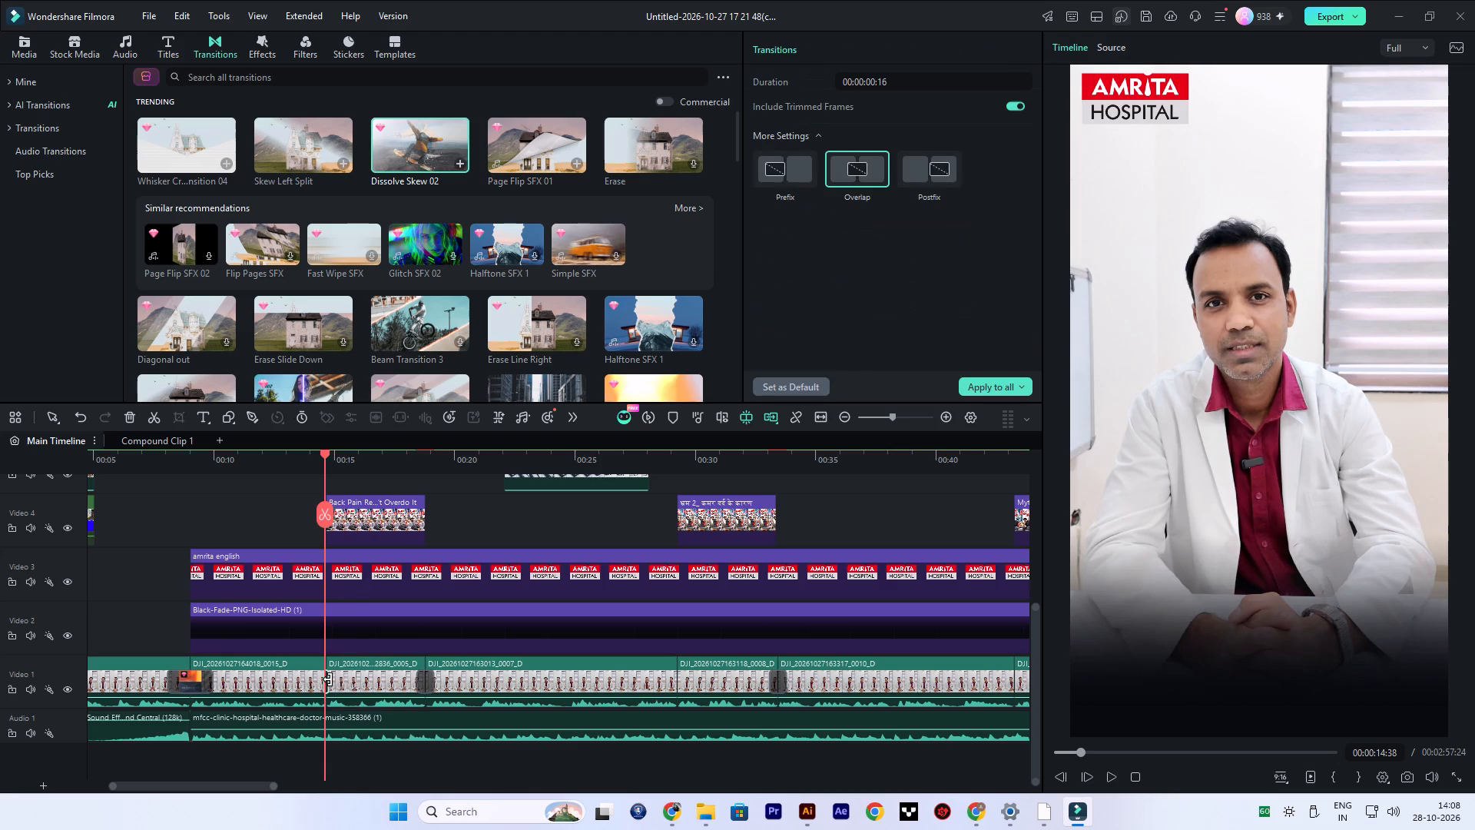
left_click_drag(328, 679, 339, 680)
Copy the Dissolve Skew 02 transition to the Video 1 cuts at about 29 and 43 seconds, where the next myth graphics start.
key("ctrl+c")
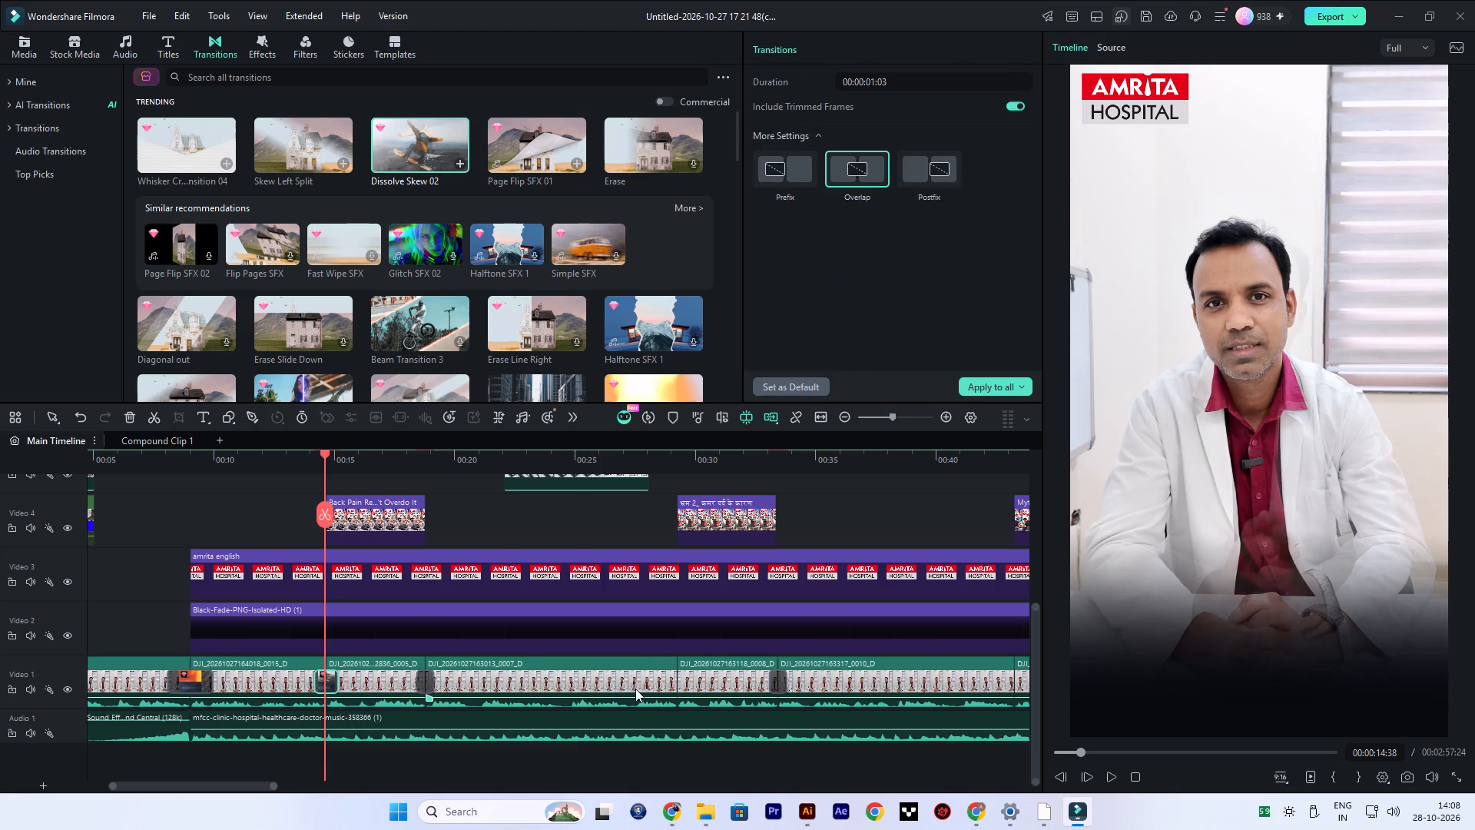
left_click(638, 689)
key("ctrl+v")
left_click_drag(225, 788, 242, 788)
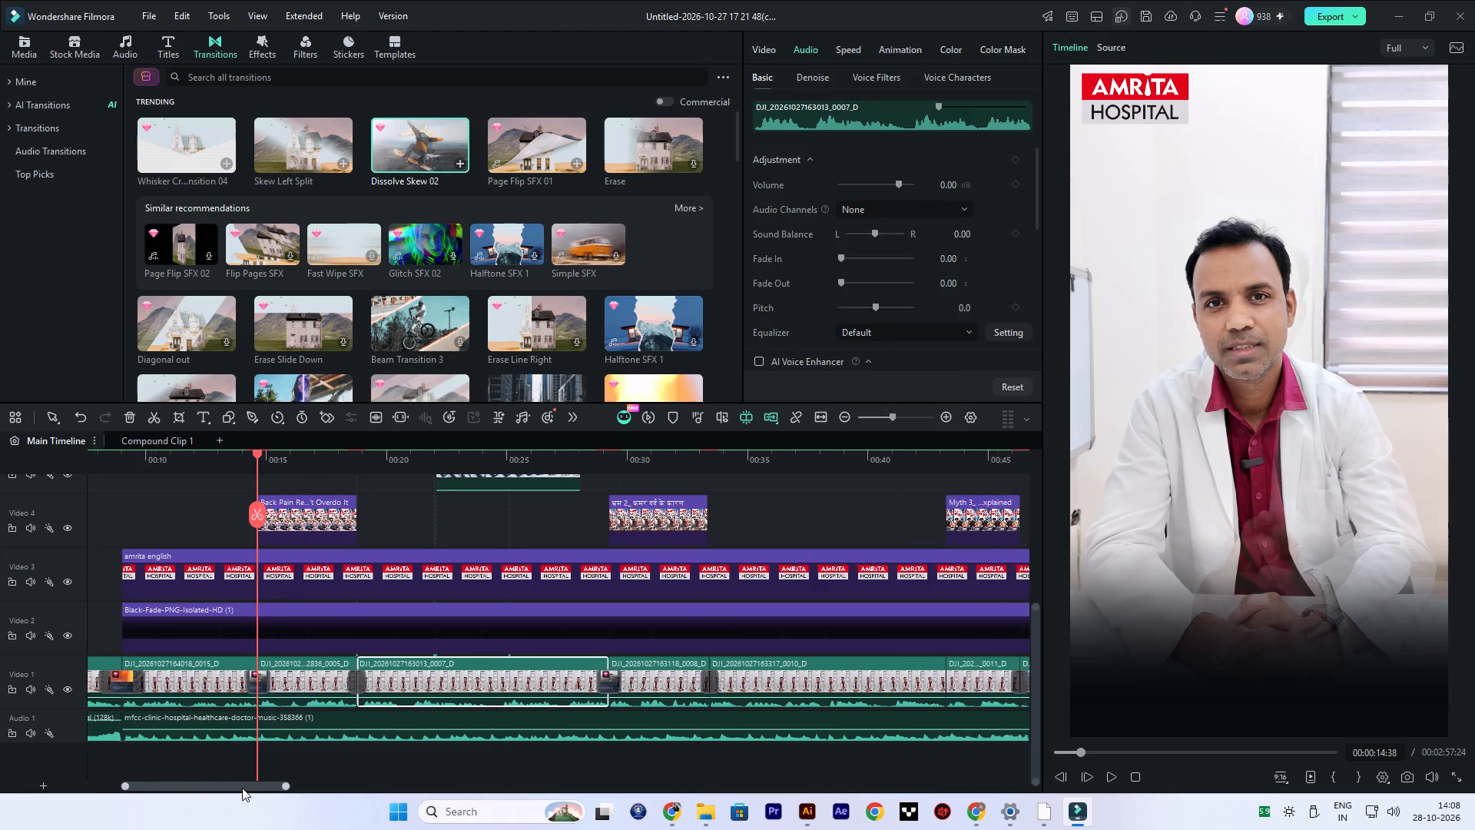
left_click_drag(242, 788, 336, 792)
left_click(366, 677)
key("ctrl+v")
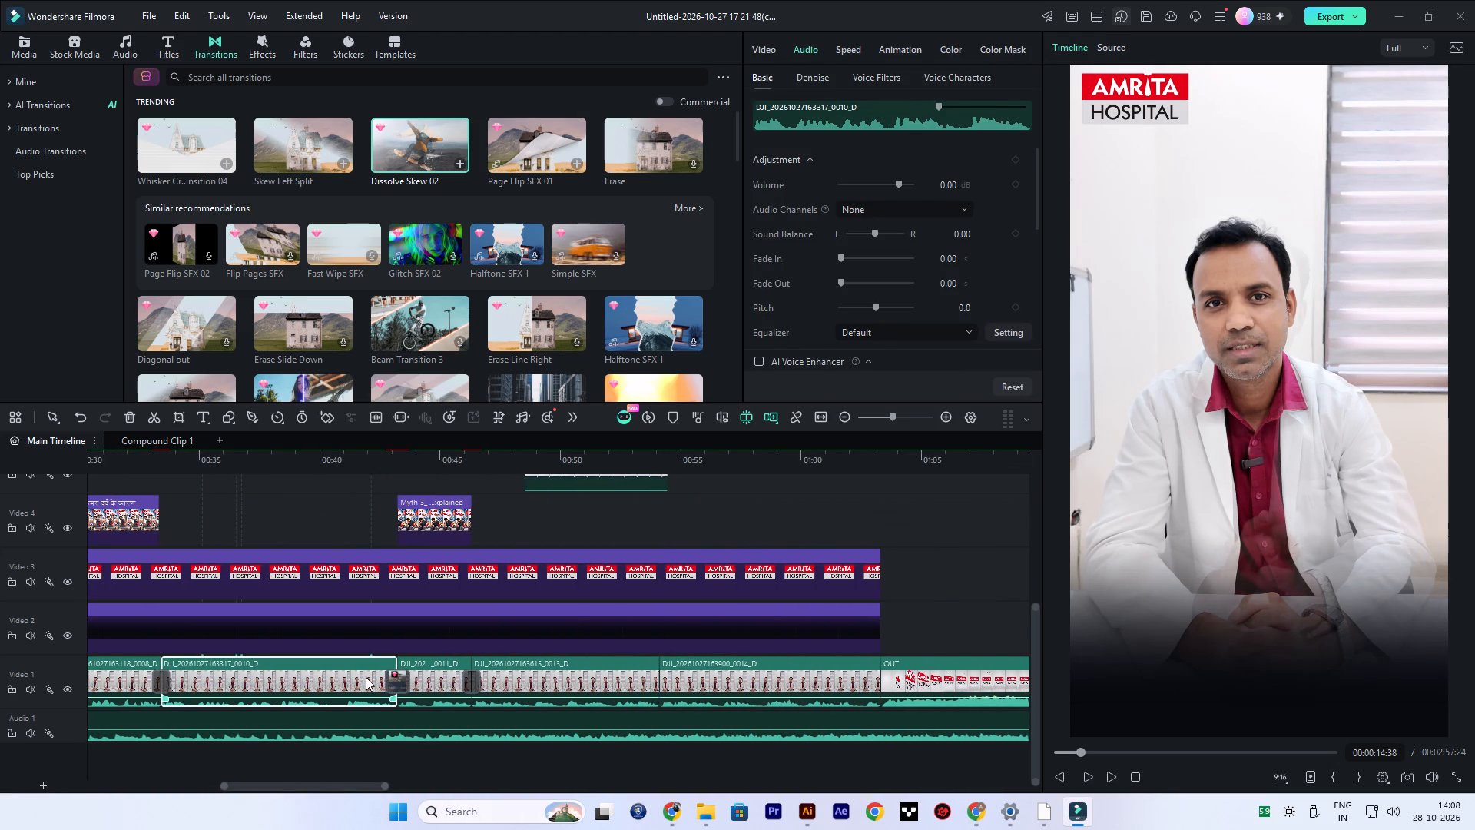
Paste the Dissolve Skew 02 transition at the Video 1 cuts at about 54 seconds and 1:03, before the OUT clip.
left_click(610, 672)
key("ctrl+v")
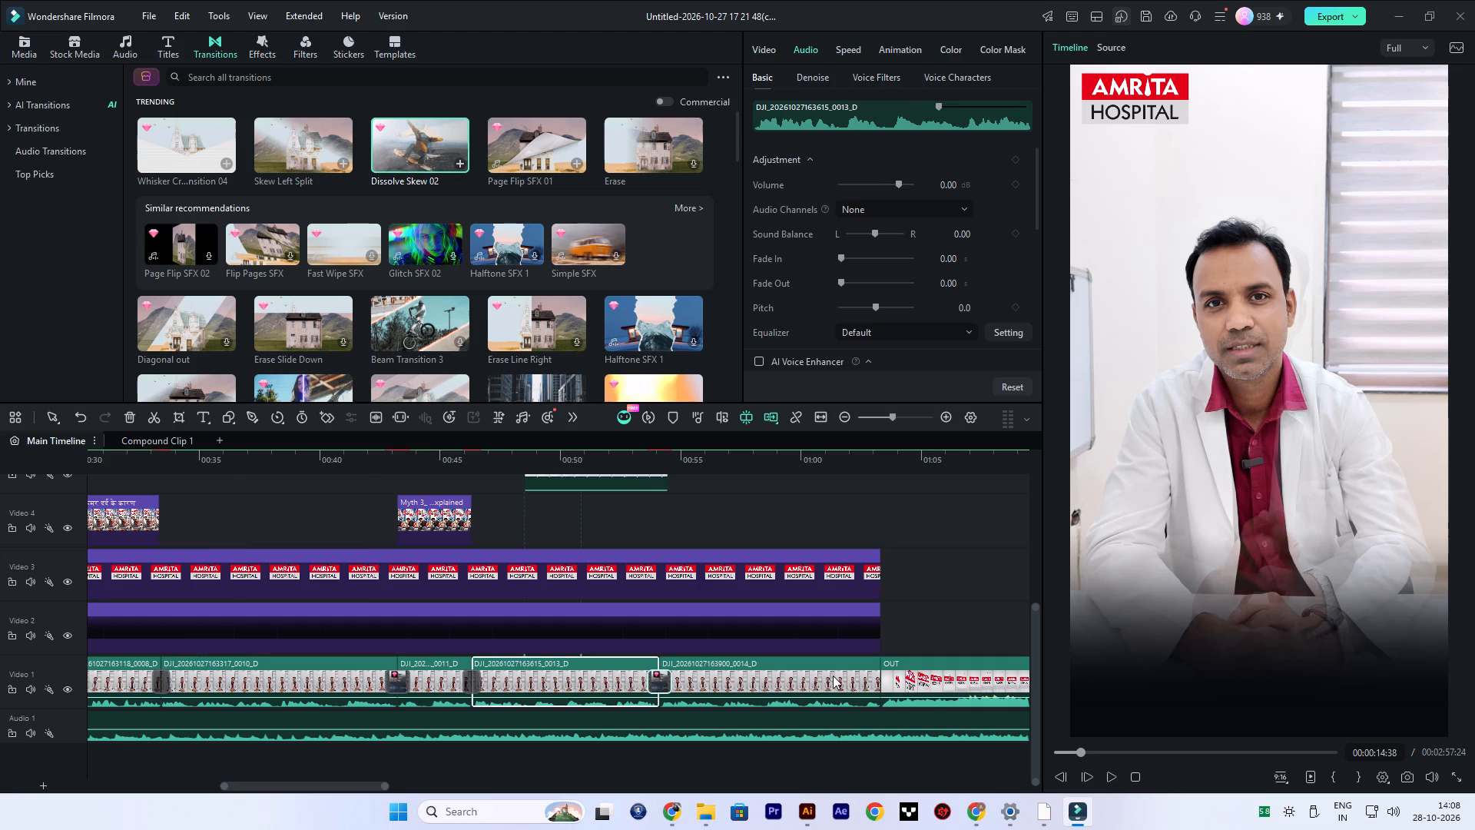
scroll(805, 689, "up", 2)
scroll(805, 689, "down", 1)
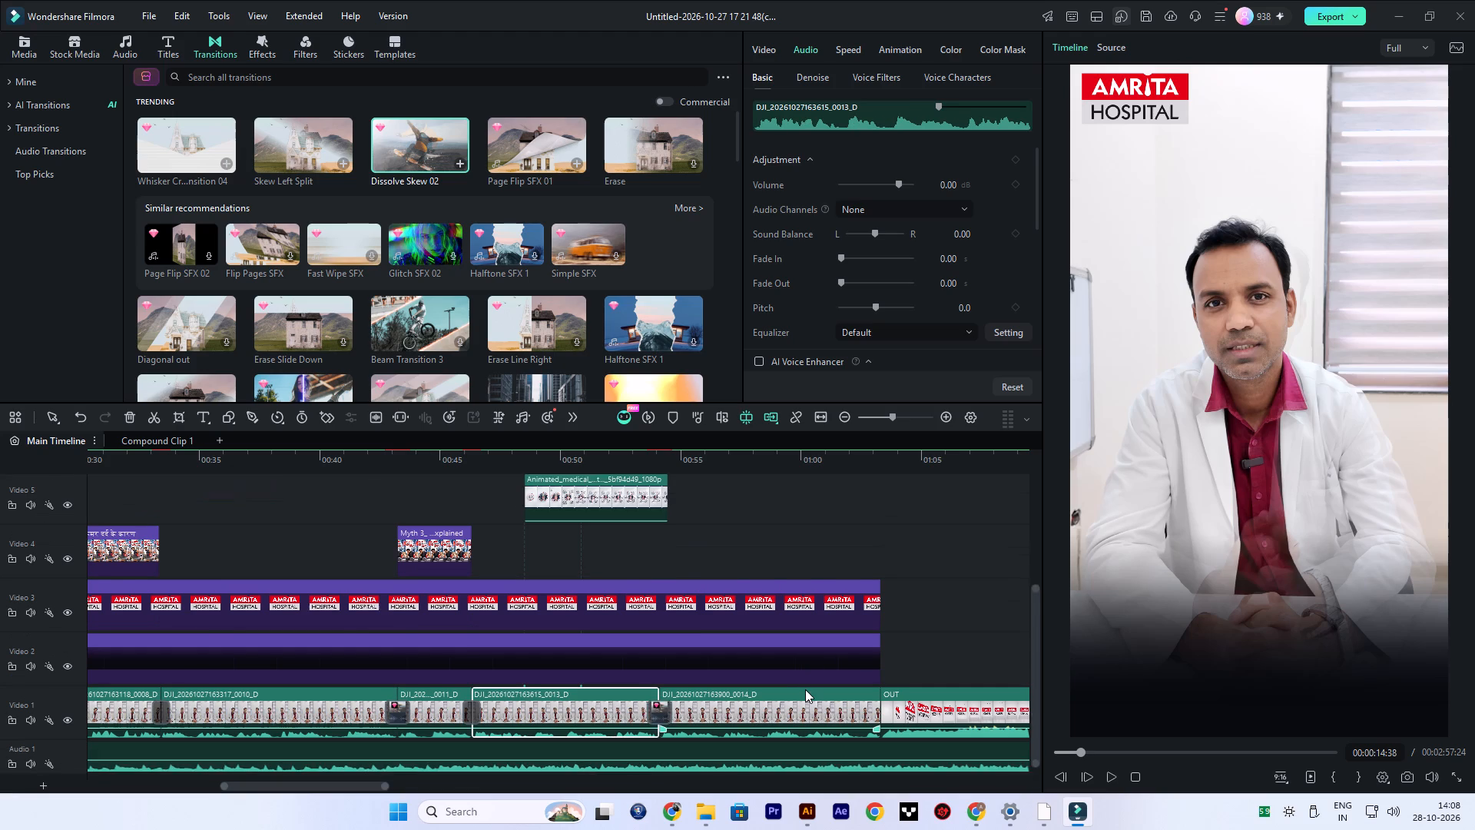
scroll(805, 689, "down", 1)
left_click(845, 686)
key("ctrl+v")
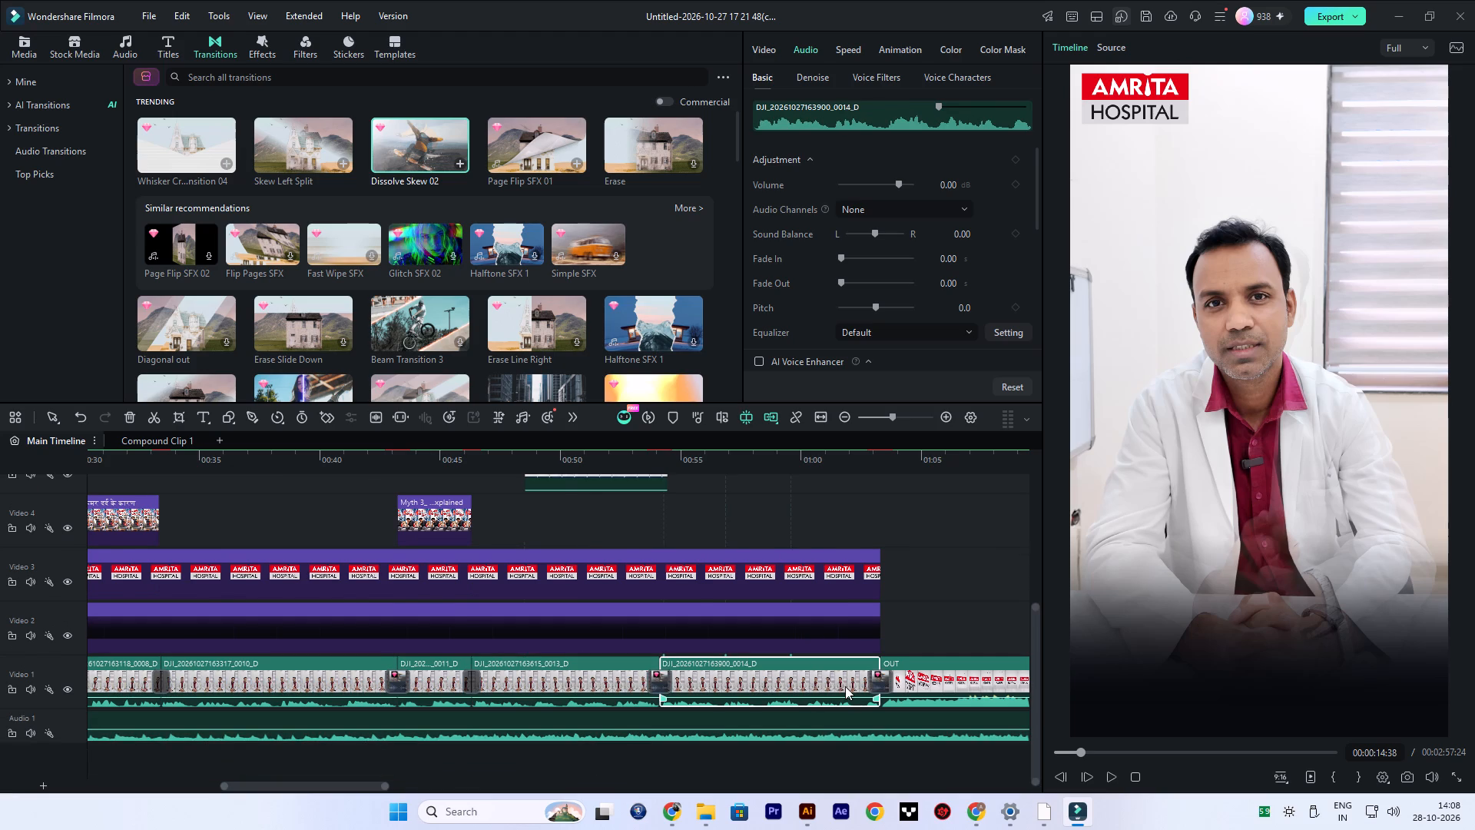
Render the timeline preview.
key("Return")
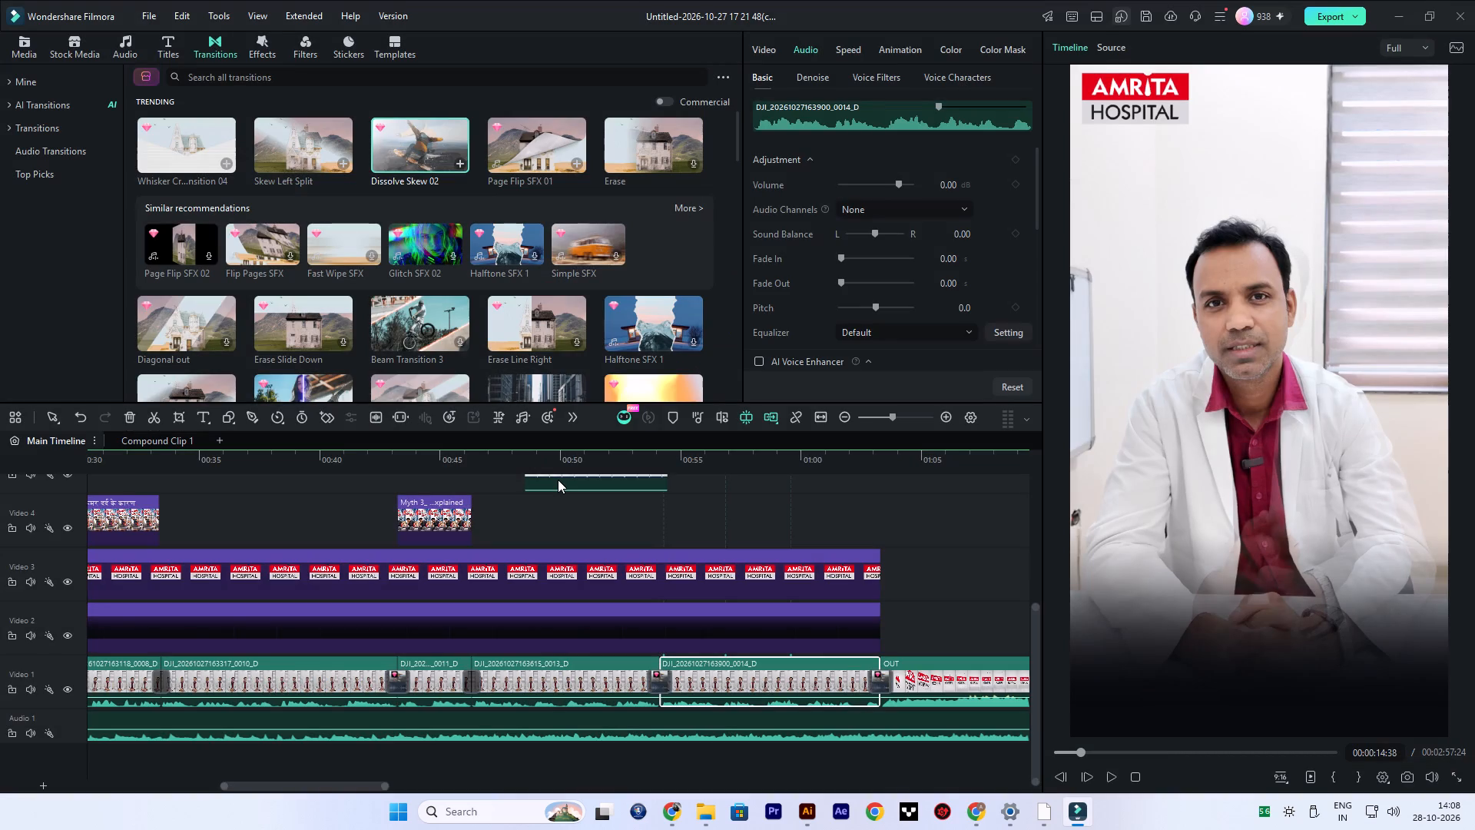
Play the video back full screen from the beginning to review the edit.
left_click(396, 458)
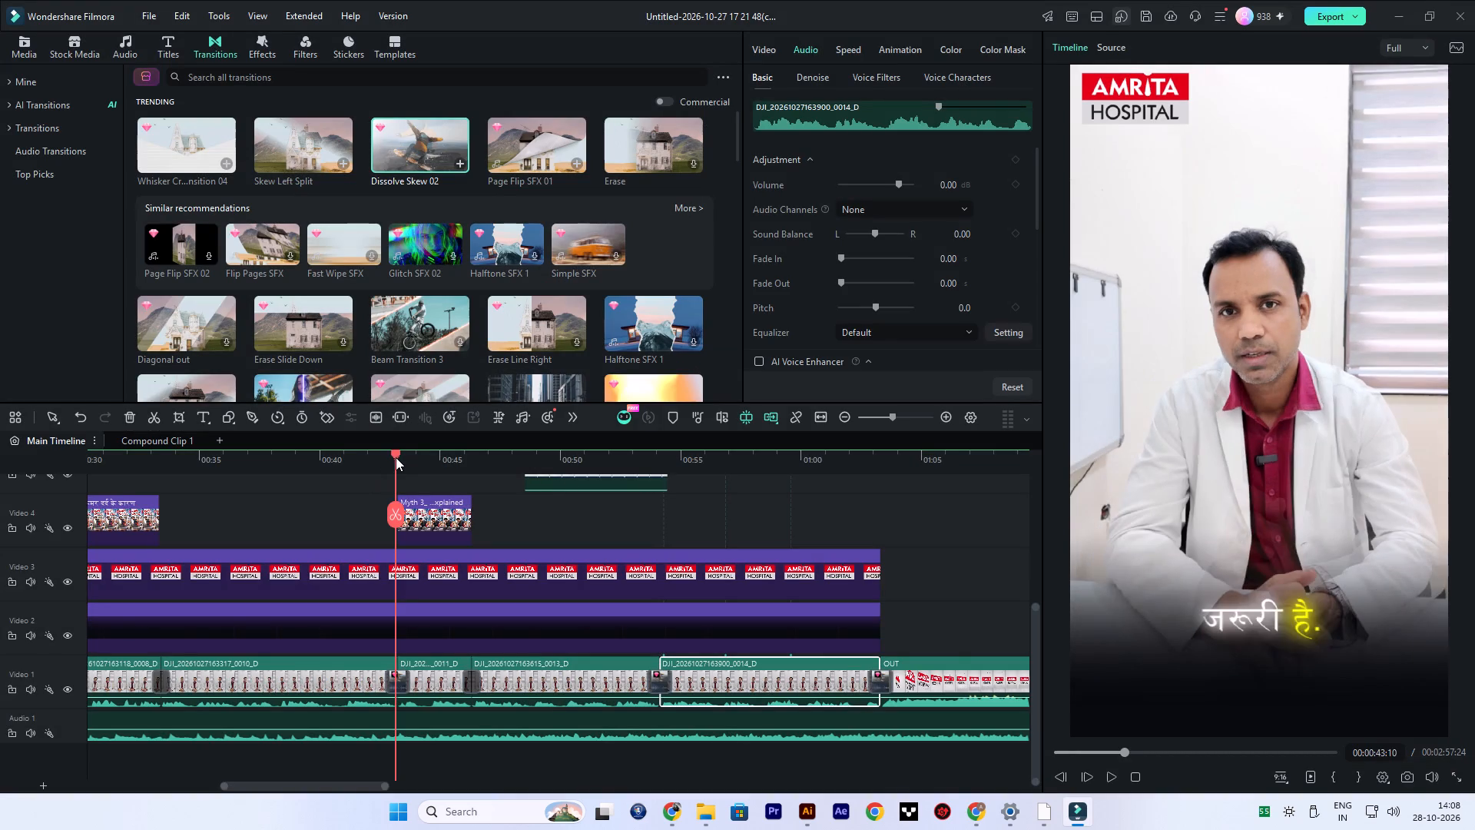
left_click_drag(396, 454, 0, 568)
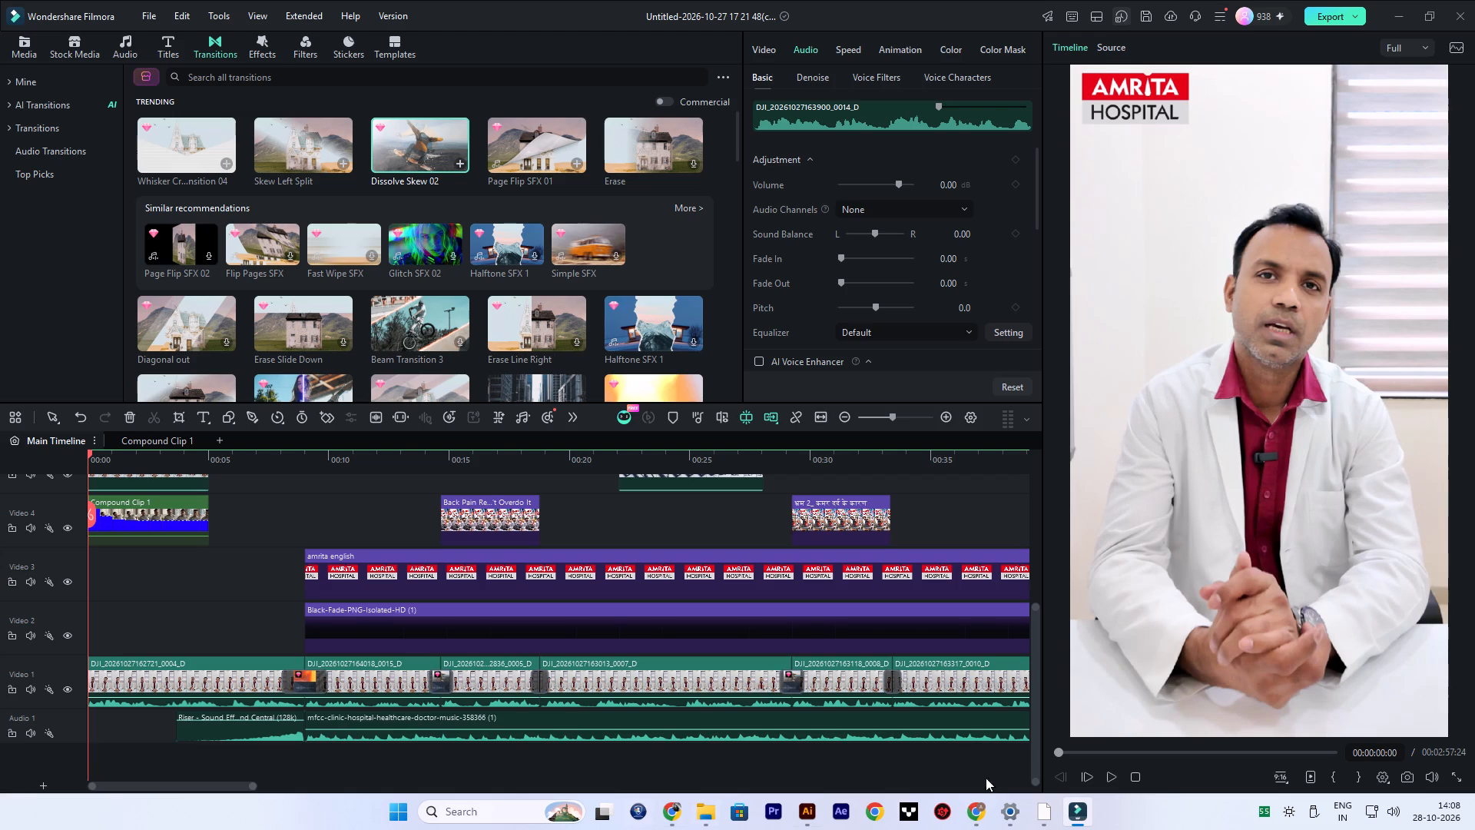
left_click(1462, 775)
key("space")
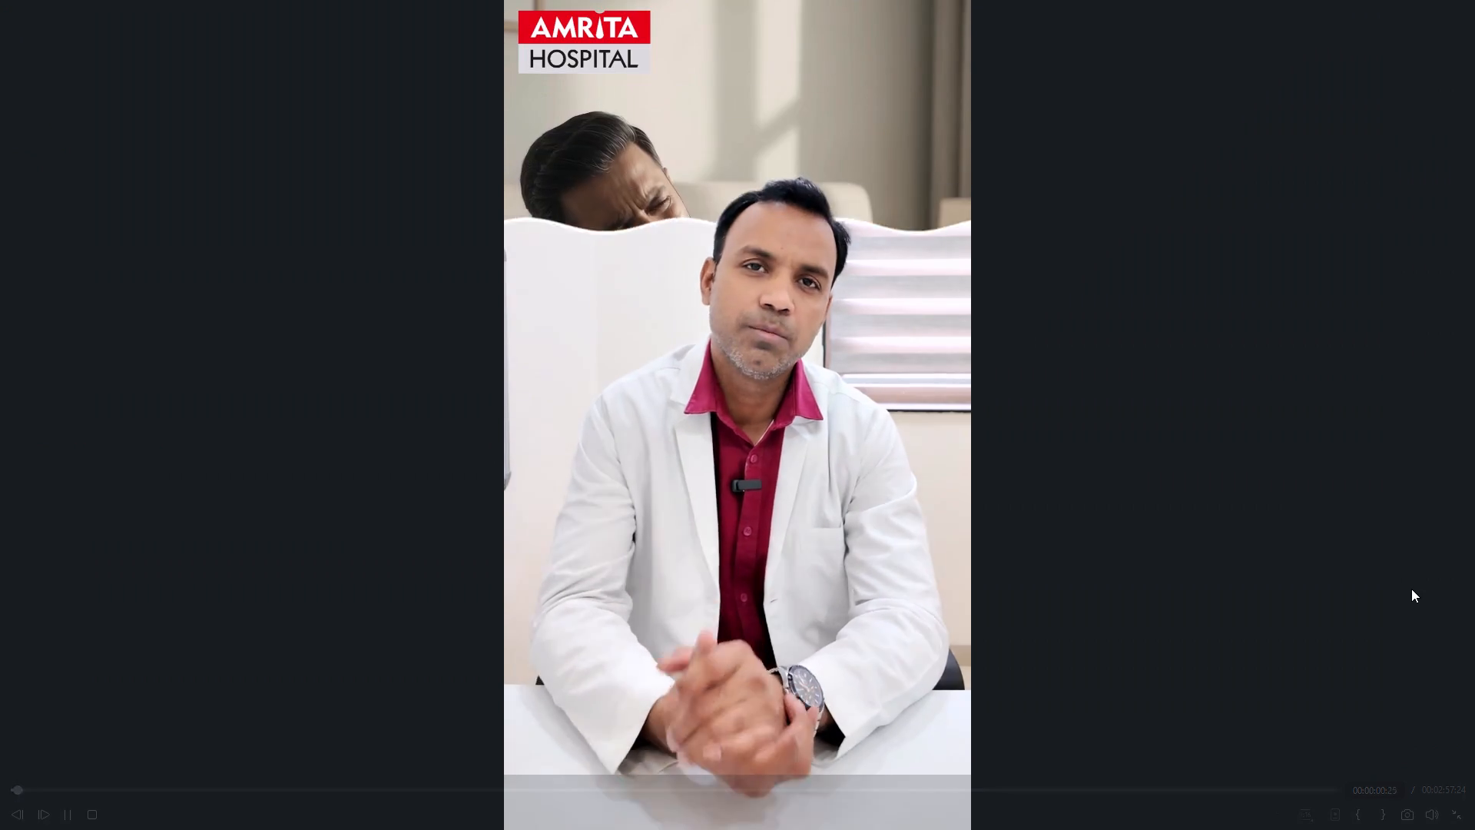
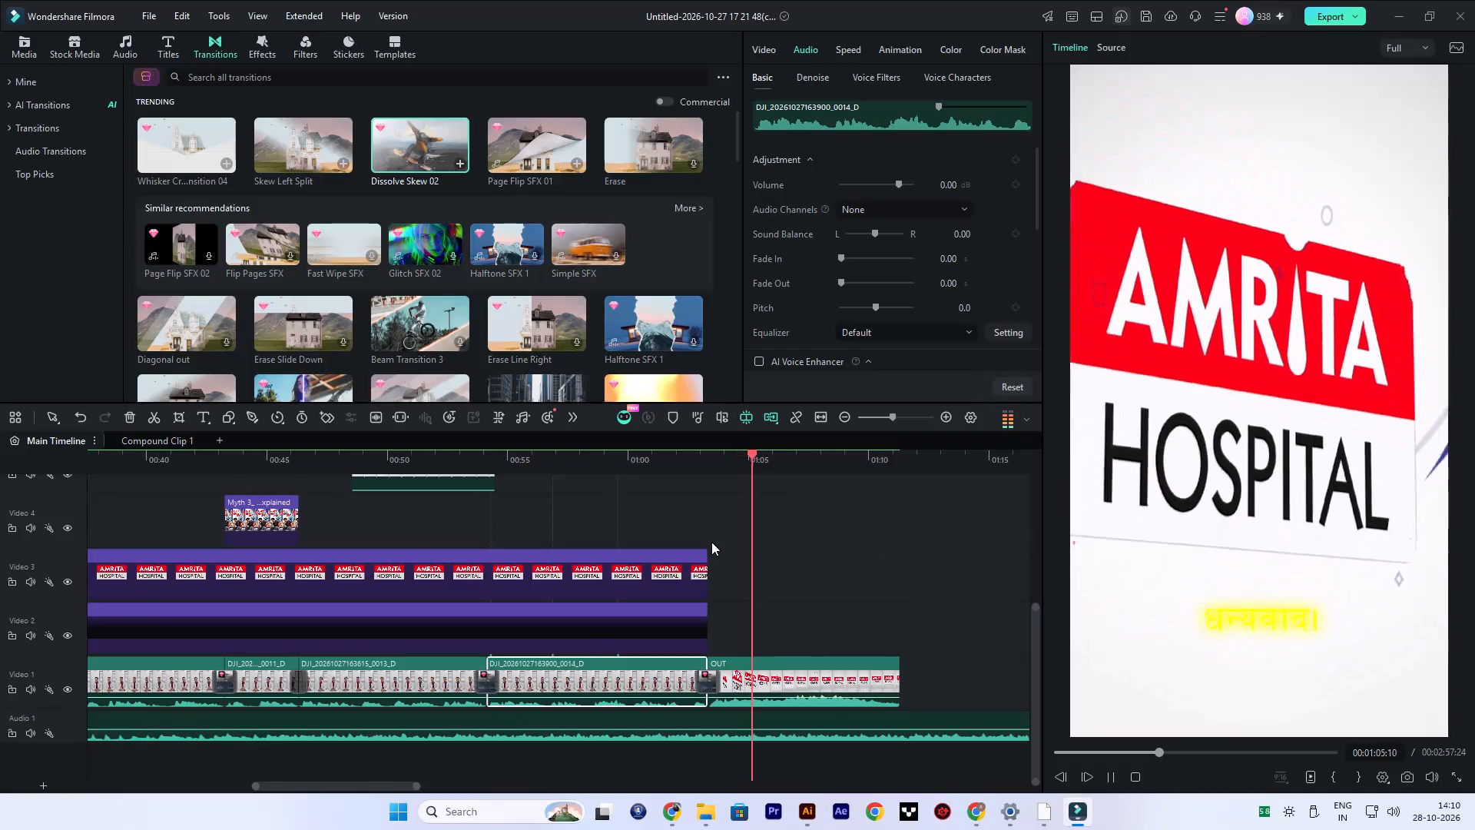
Split the background music on Audio 1 at 00:01:03:59, near the start of the OUT clip, and delete the remainder.
scroll(783, 551, "down", 4)
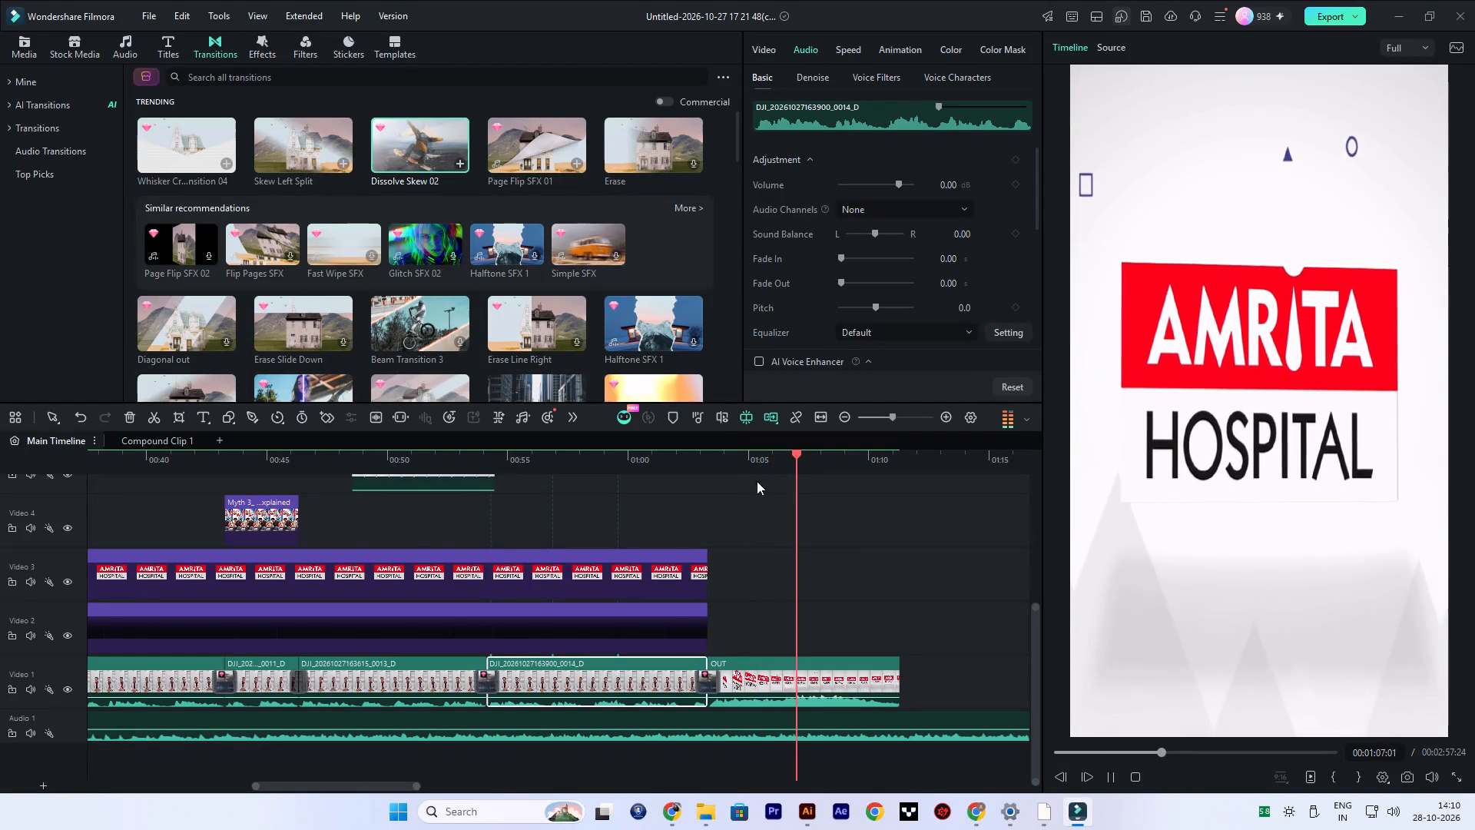
key("space")
left_click(724, 452)
left_click(749, 735)
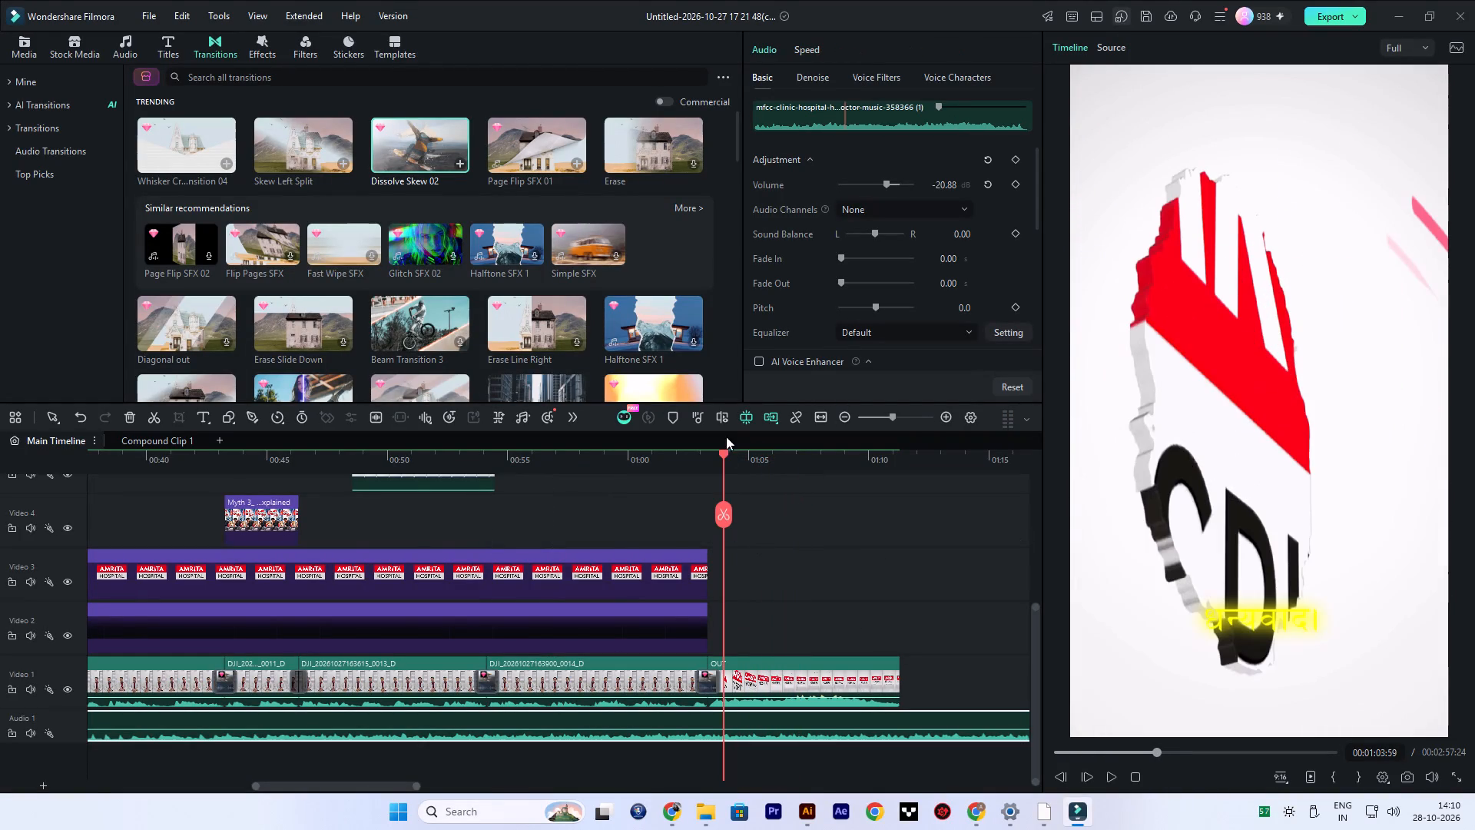
left_click(722, 509)
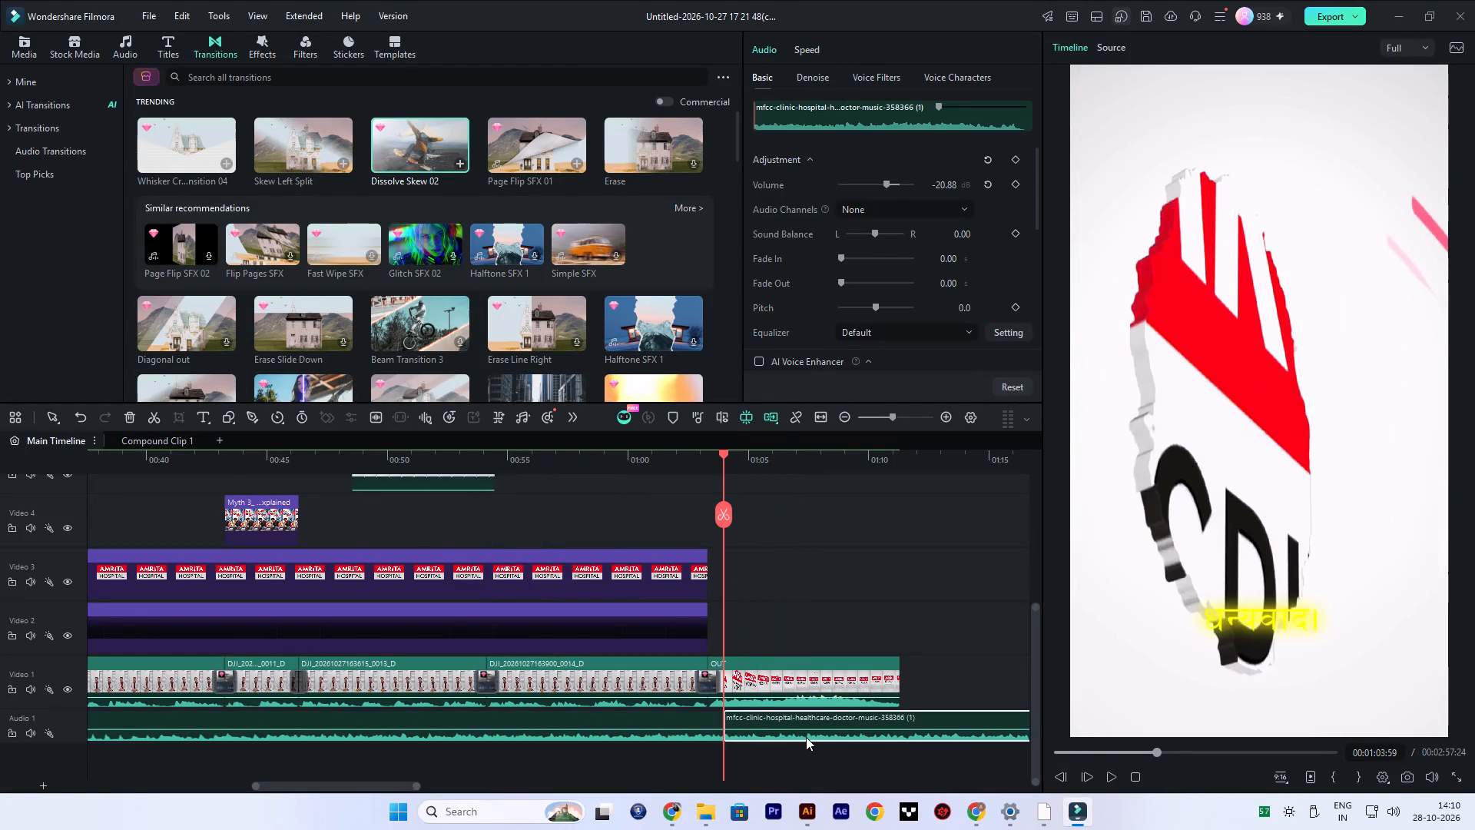
left_click(806, 737)
key("Delete")
Select the trimmed background music clip and adjust its fade-out.
left_click(713, 719)
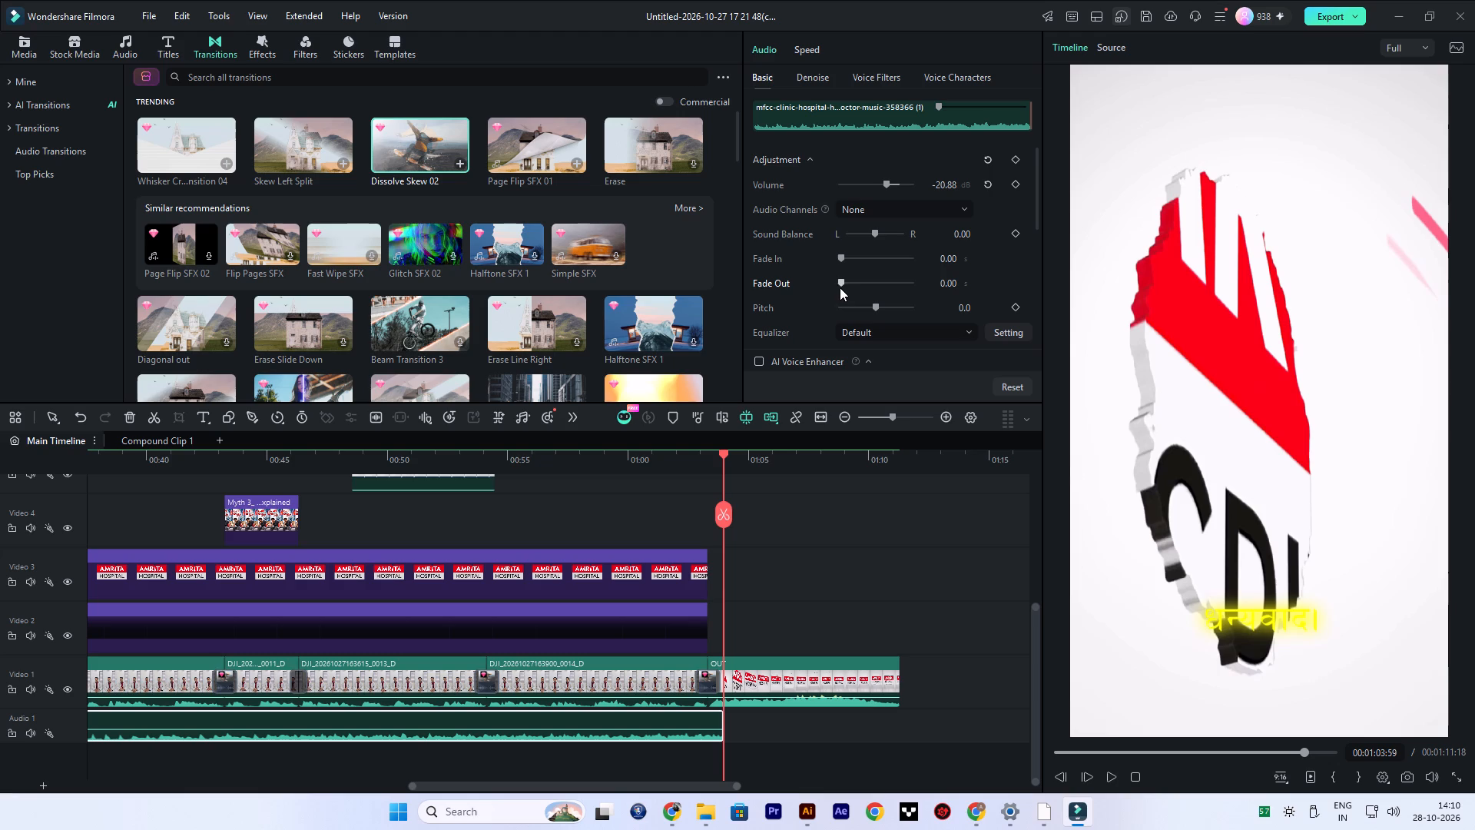
left_click(839, 284)
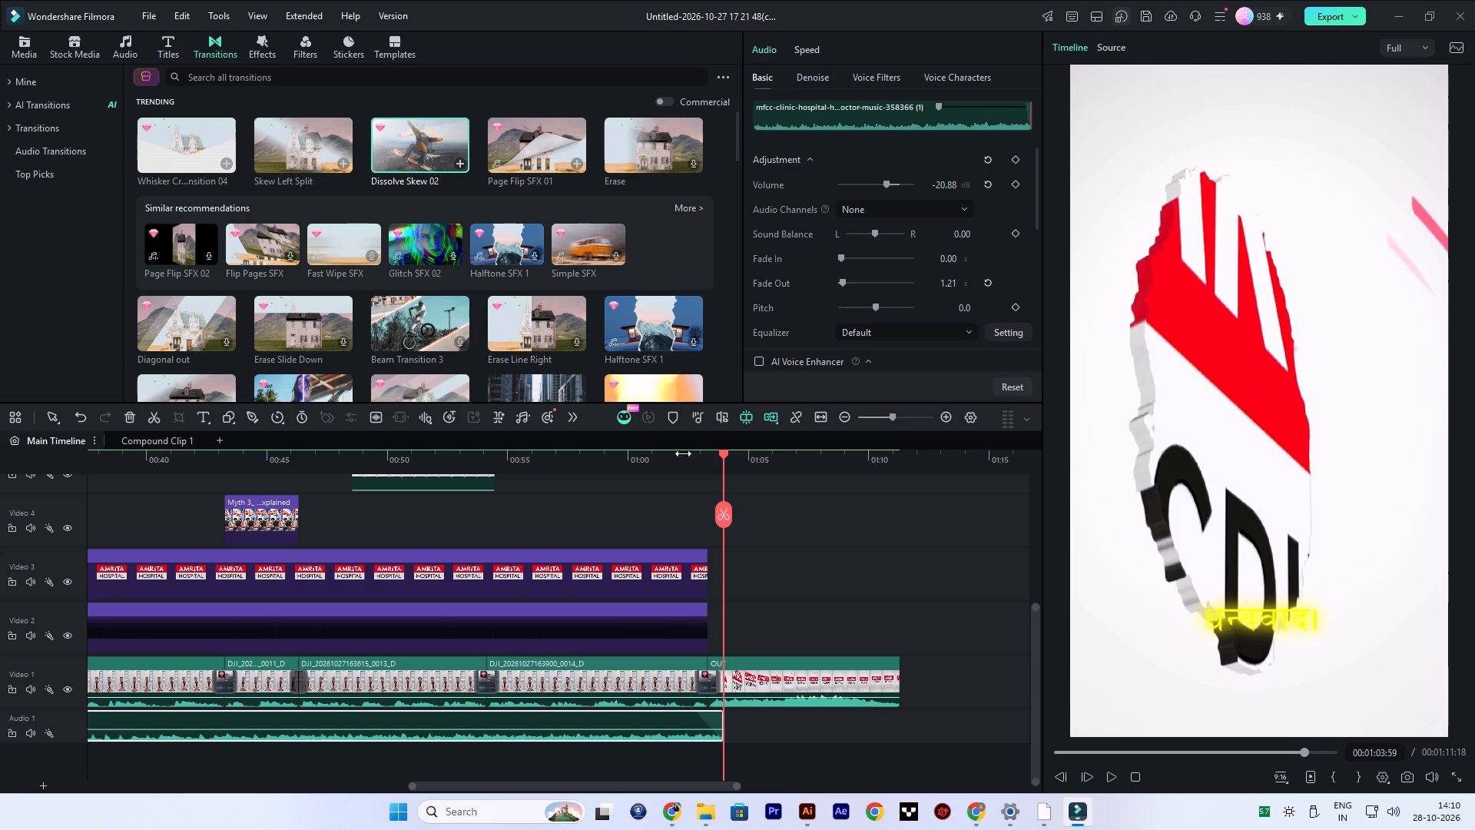
Trim the last Hindi subtitle to end where the OUT clip begins, then play back that transition to check it.
left_click(680, 453)
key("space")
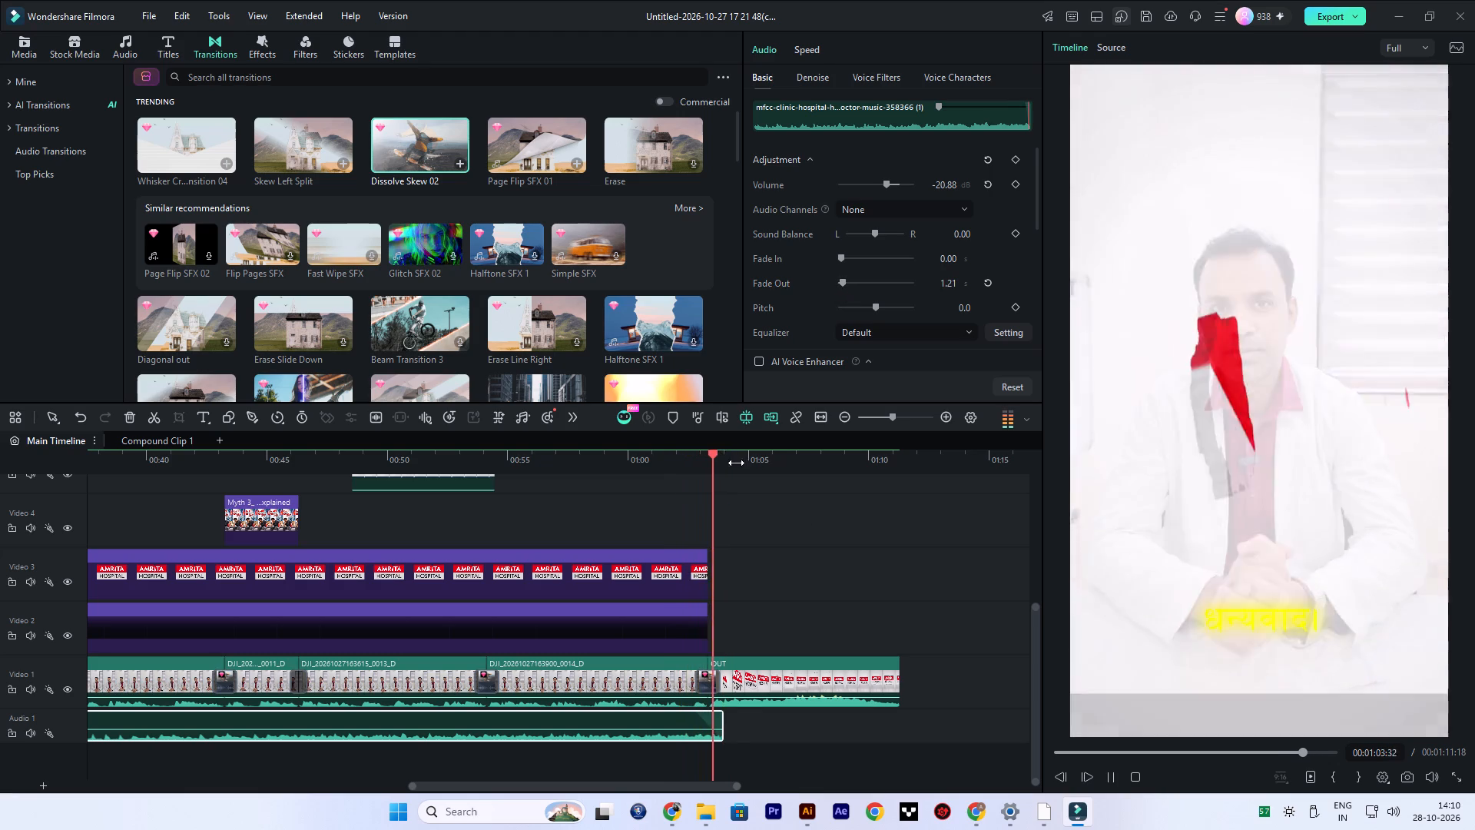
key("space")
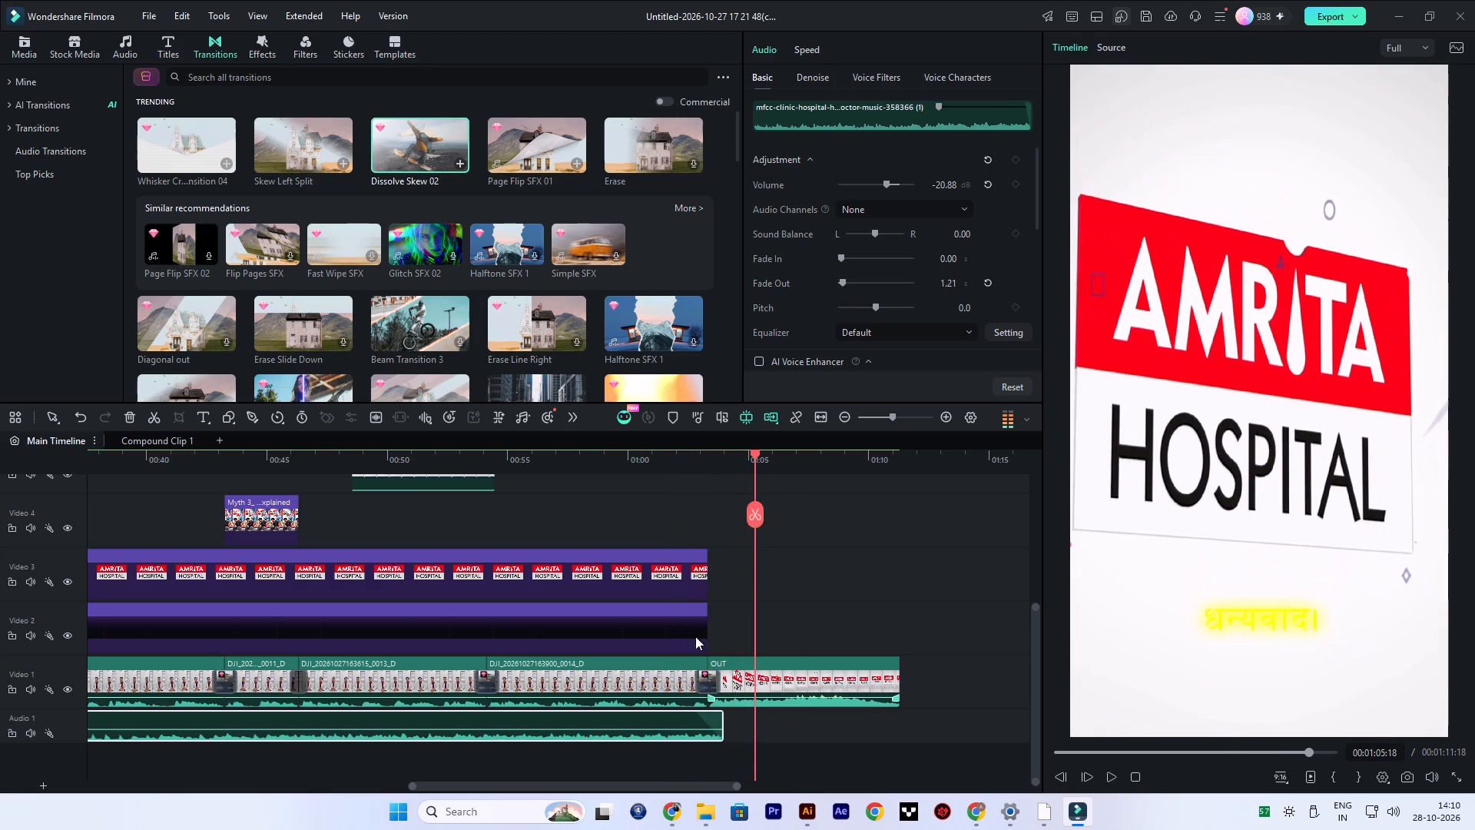
scroll(728, 566, "up", 8)
left_click(734, 583)
left_click_drag(769, 575, 725, 596)
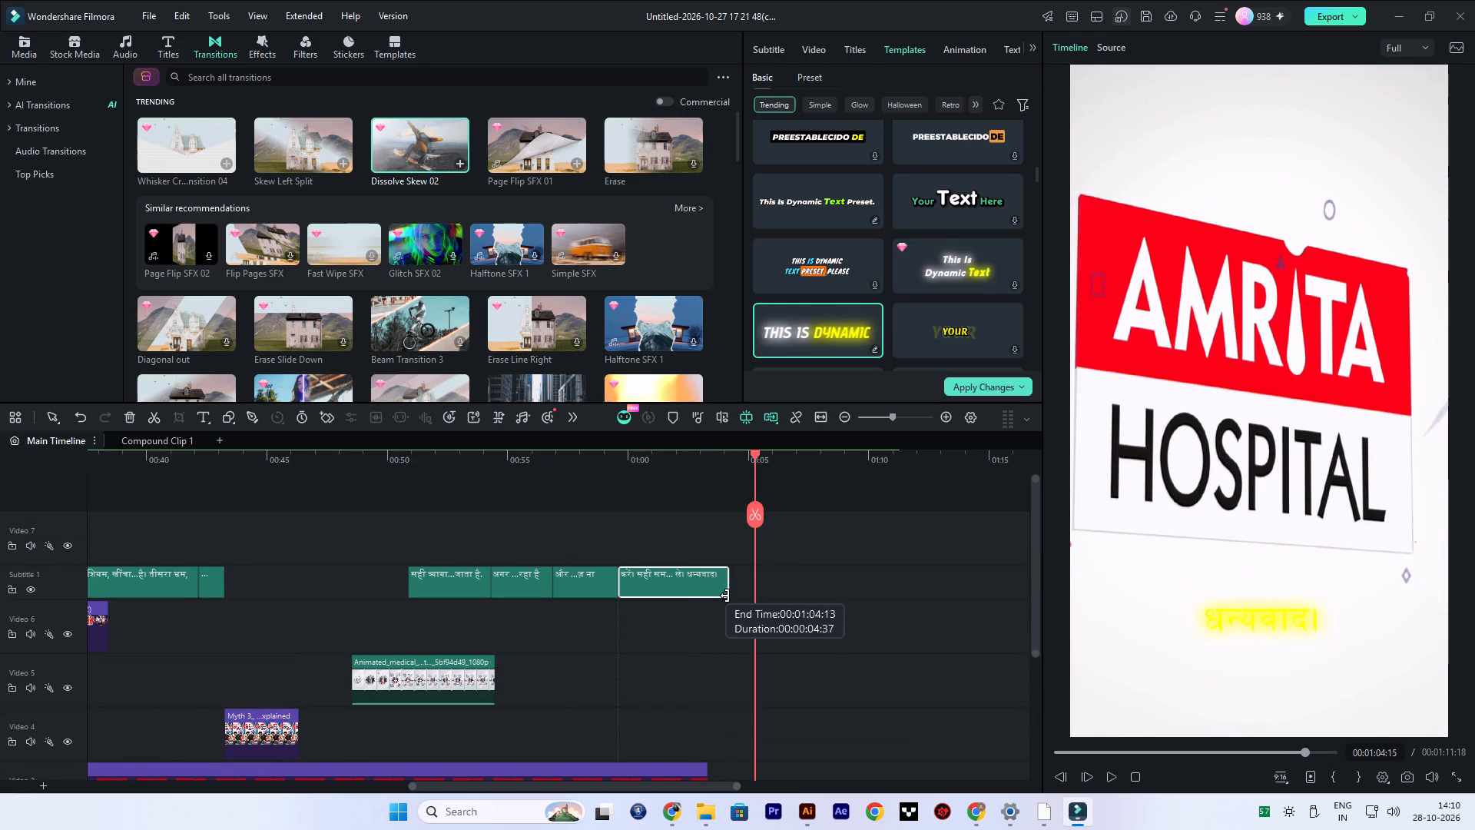
left_click_drag(725, 596, 717, 596)
scroll(718, 544, "down", 1)
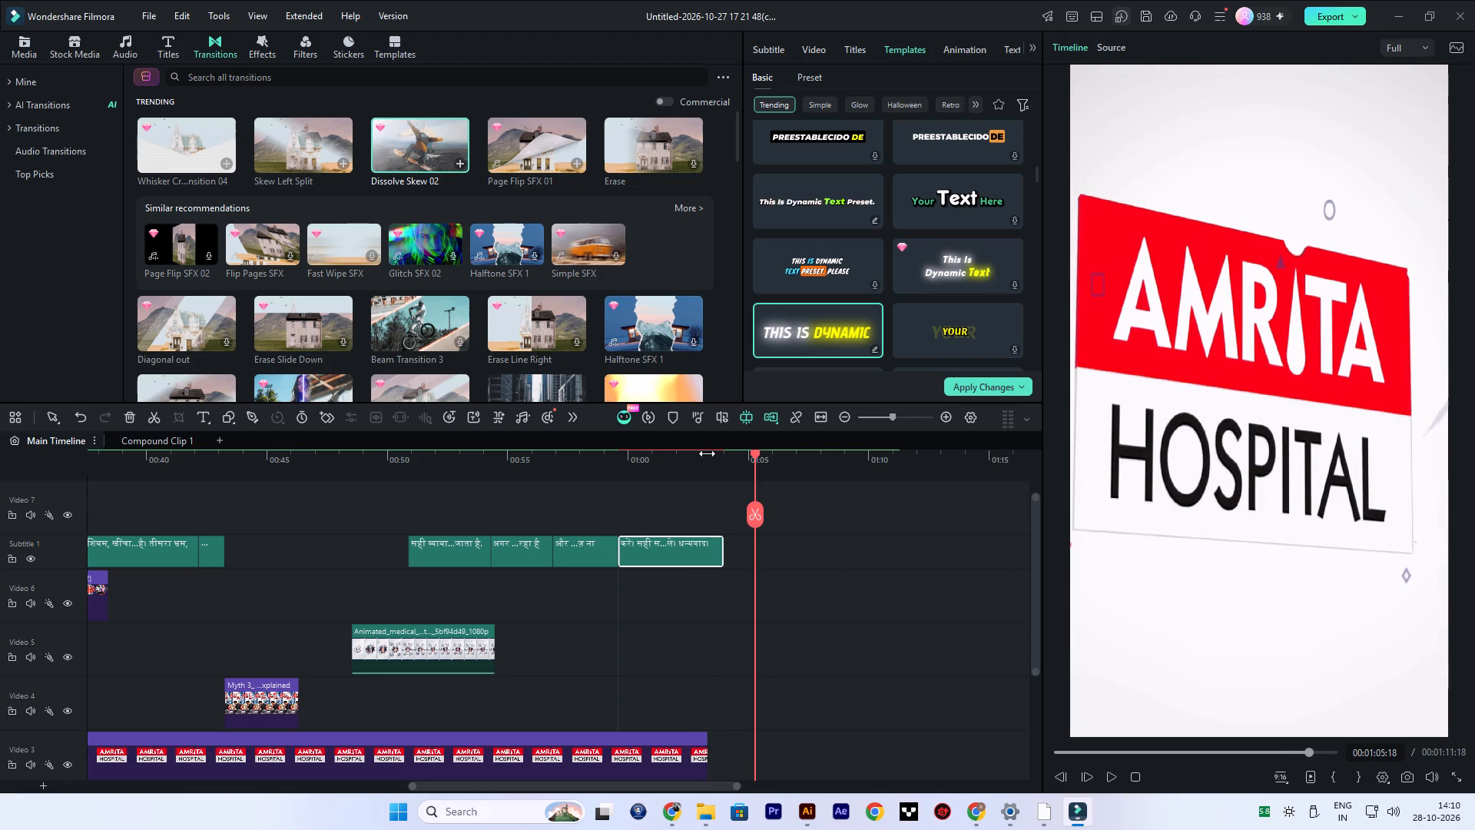
left_click(707, 453)
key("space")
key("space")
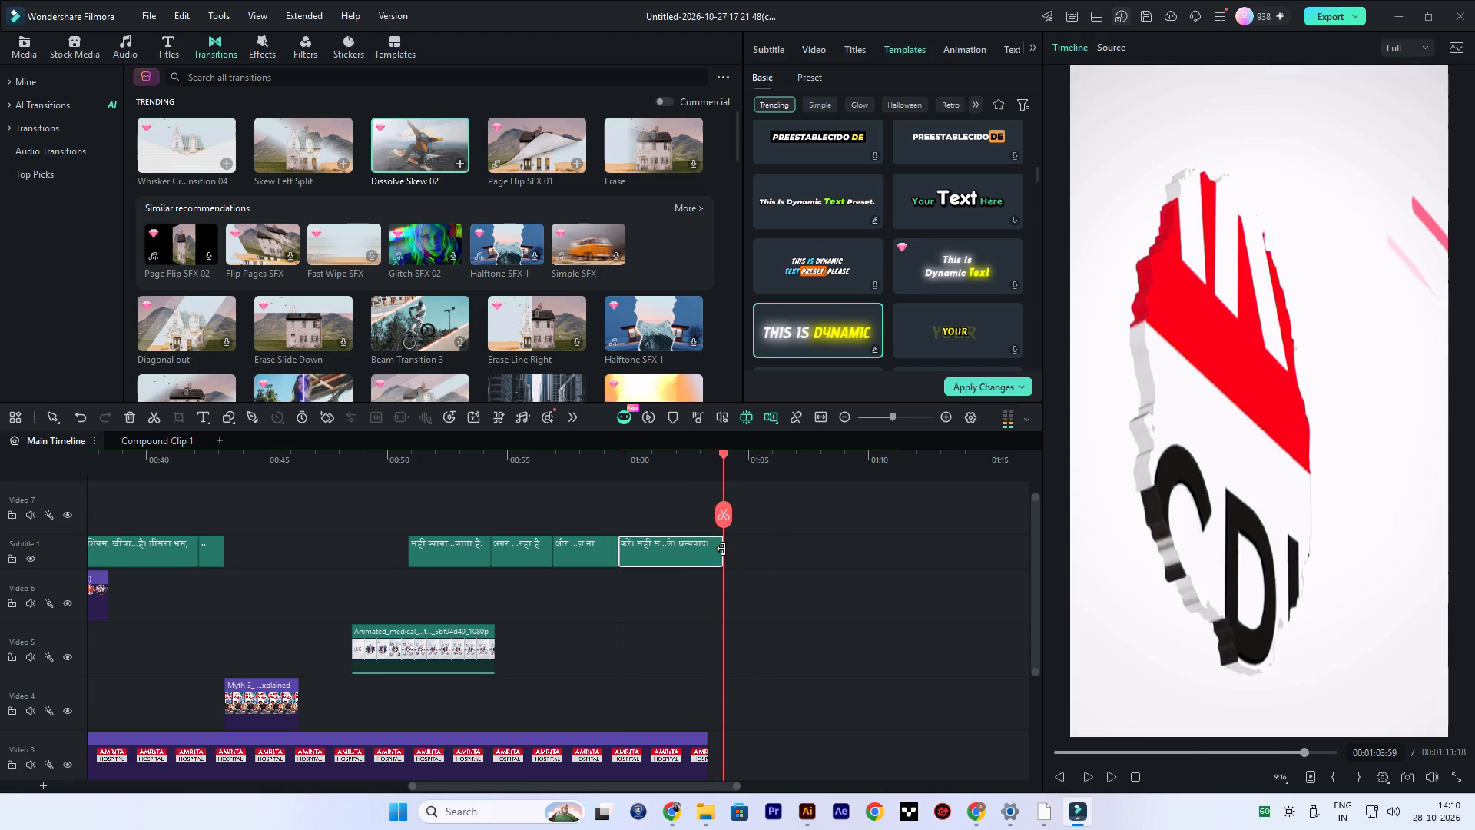
left_click_drag(720, 549, 707, 549)
left_click(671, 450)
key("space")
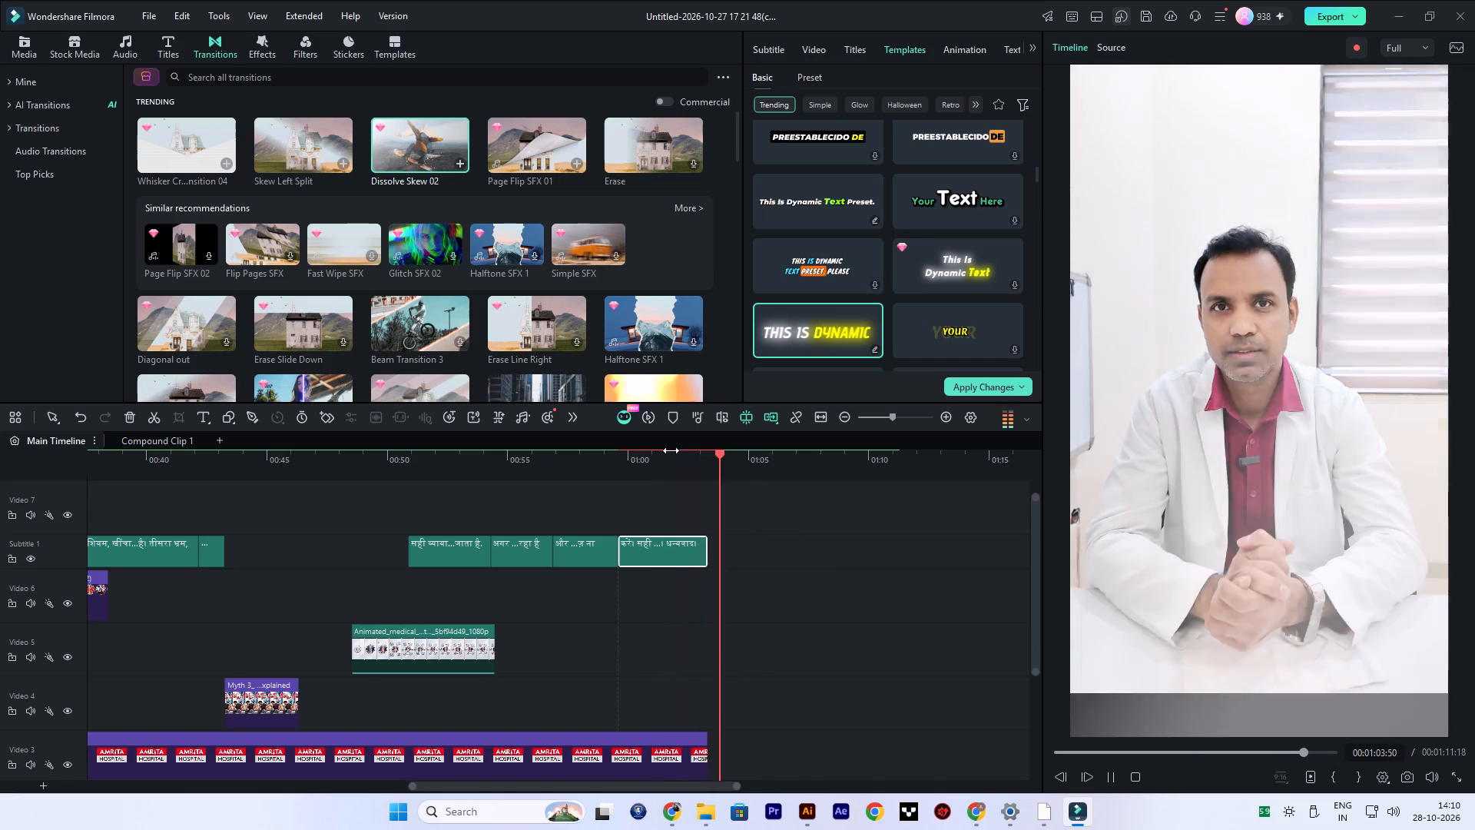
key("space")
Render the timeline preview.
key("Return")
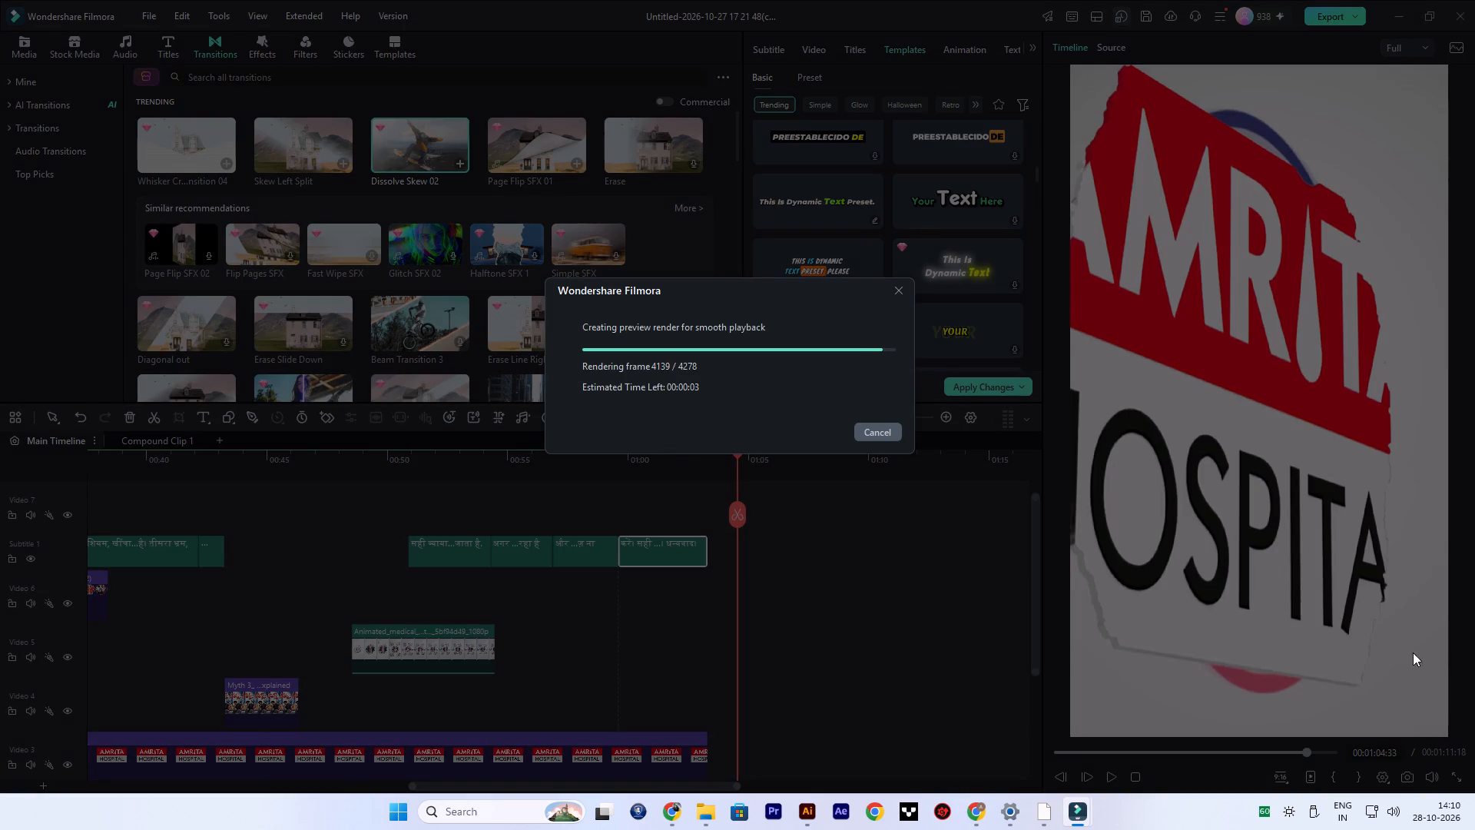
Turn the system volume and the preview player's volume up to maximum.
left_click(1397, 812)
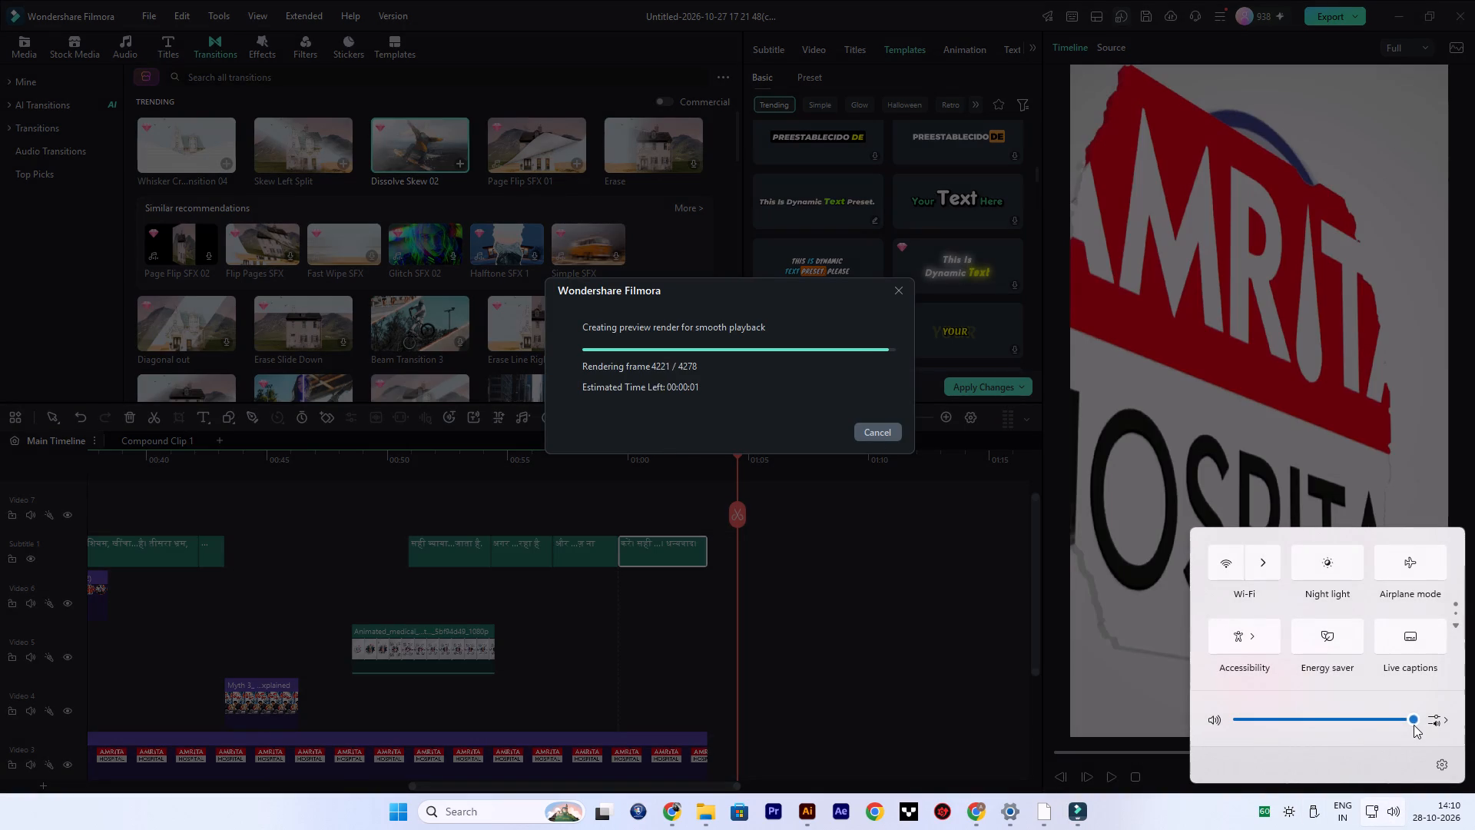
left_click_drag(1413, 724, 1474, 719)
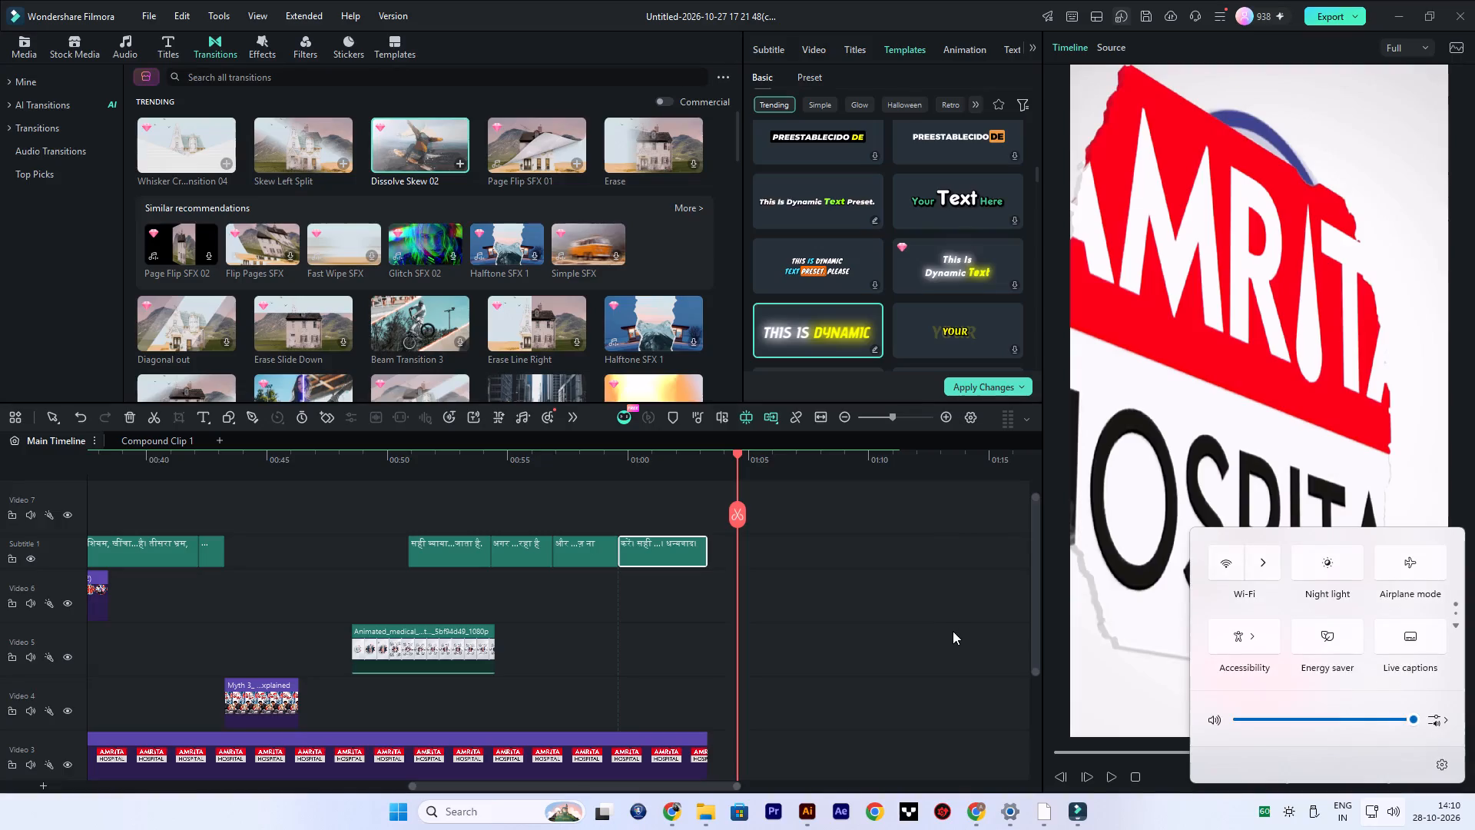
left_click(943, 620)
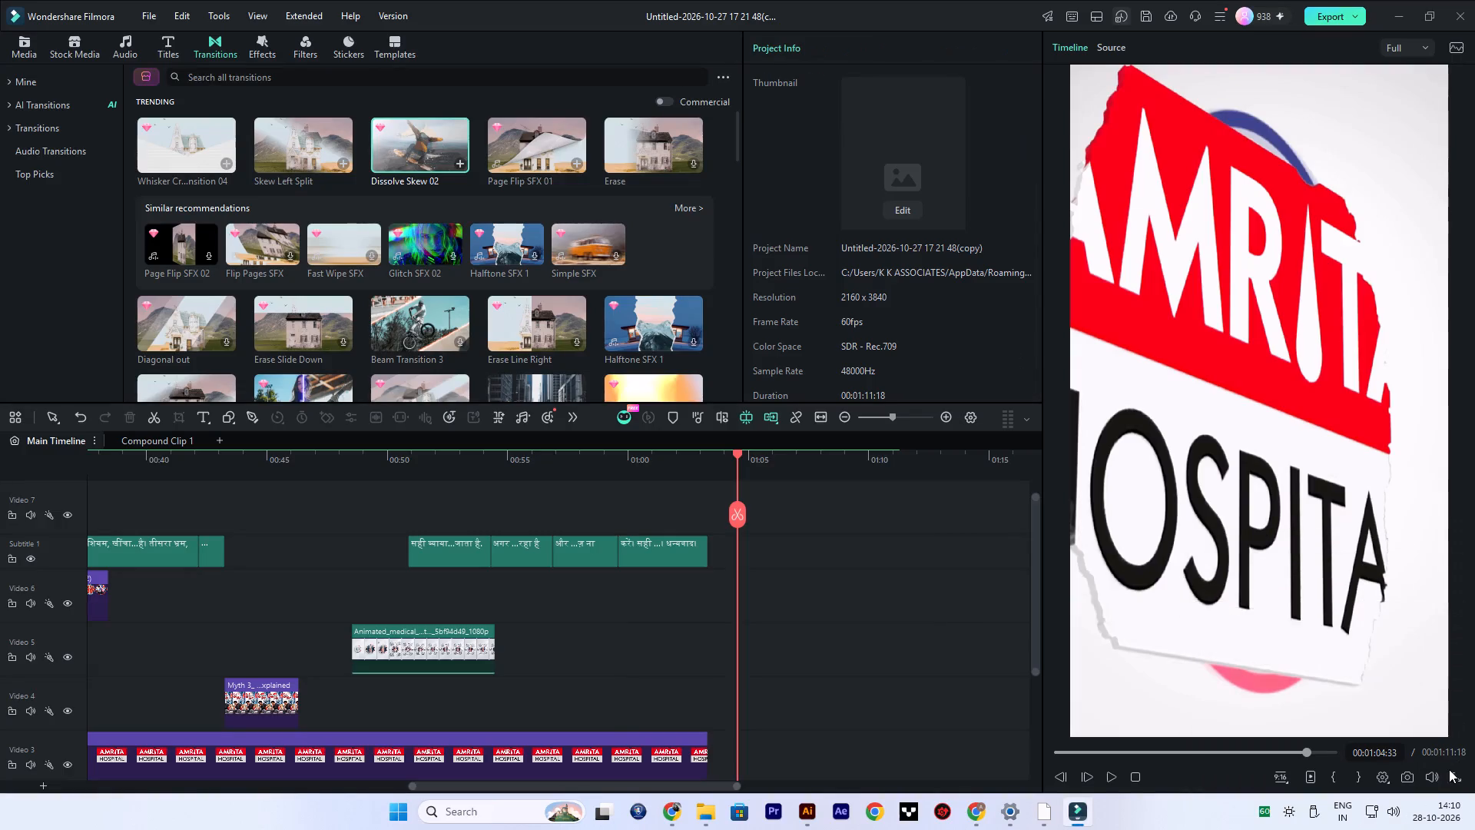
left_click(1433, 774)
left_click_drag(1435, 738, 1437, 624)
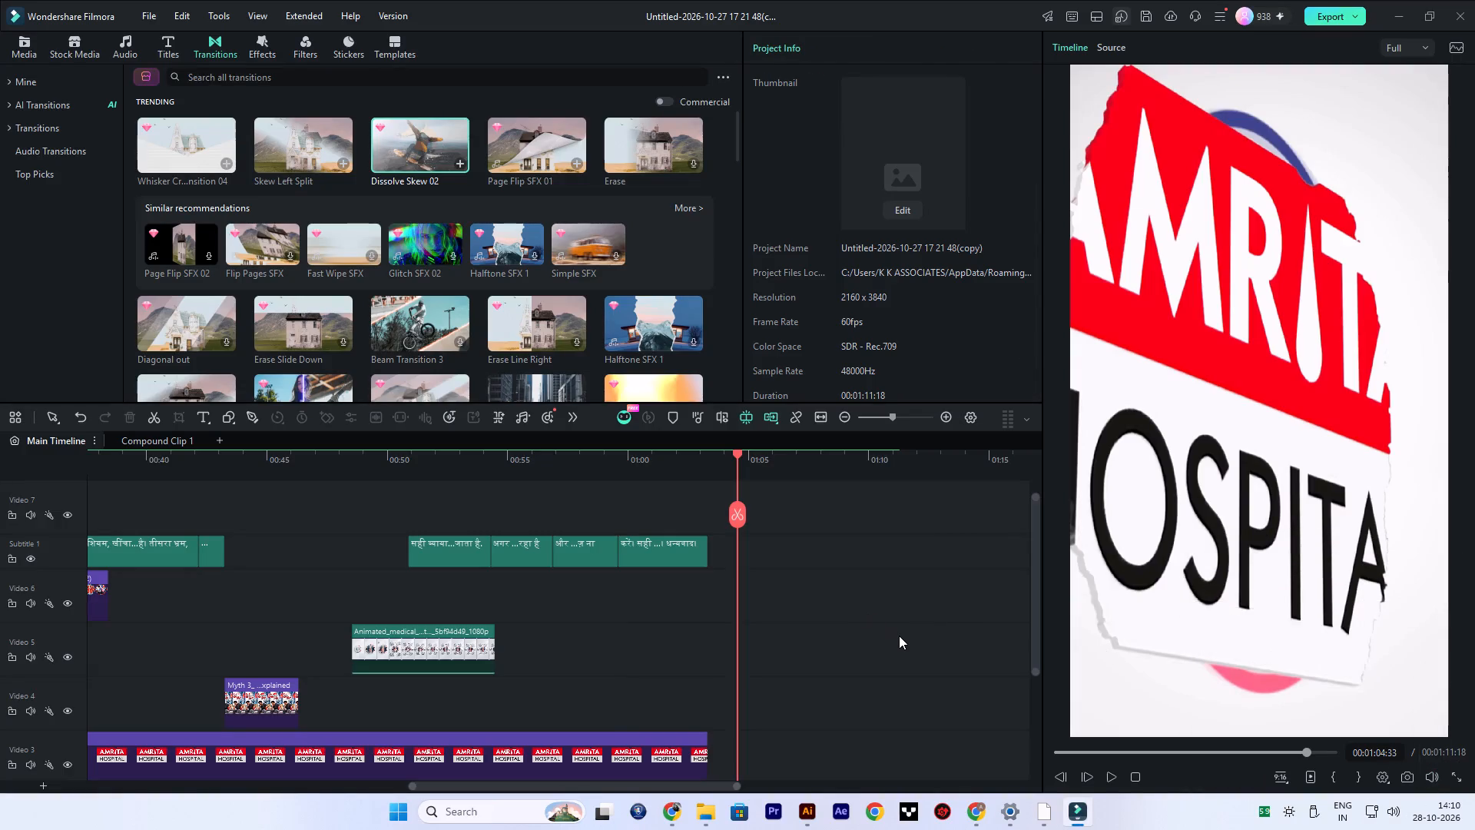
left_click(899, 636)
Return the playhead to the start of the timeline at 00:00:00:00.
scroll(897, 636, "down", 8)
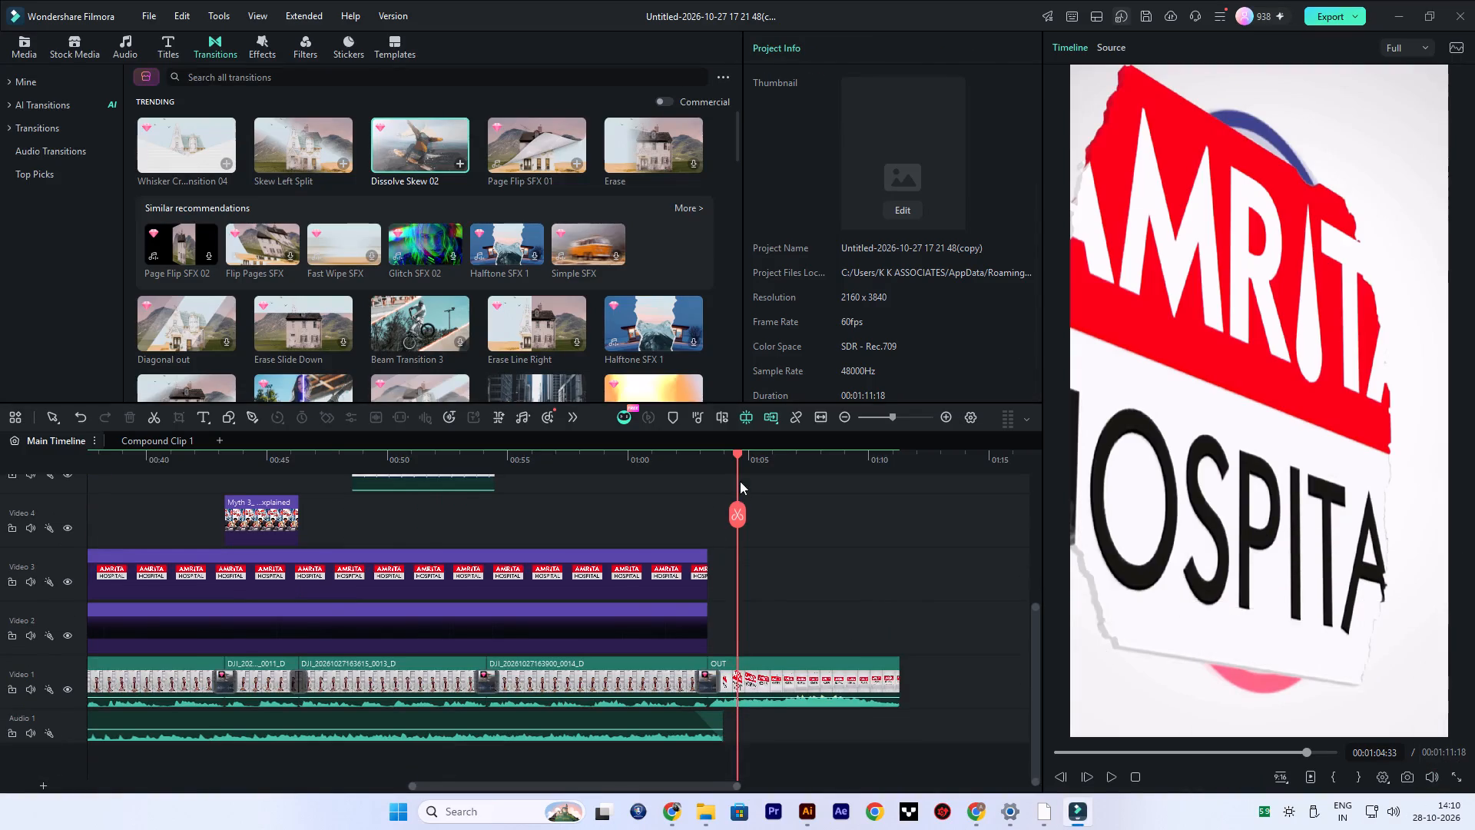
left_click_drag(737, 453, 0, 518)
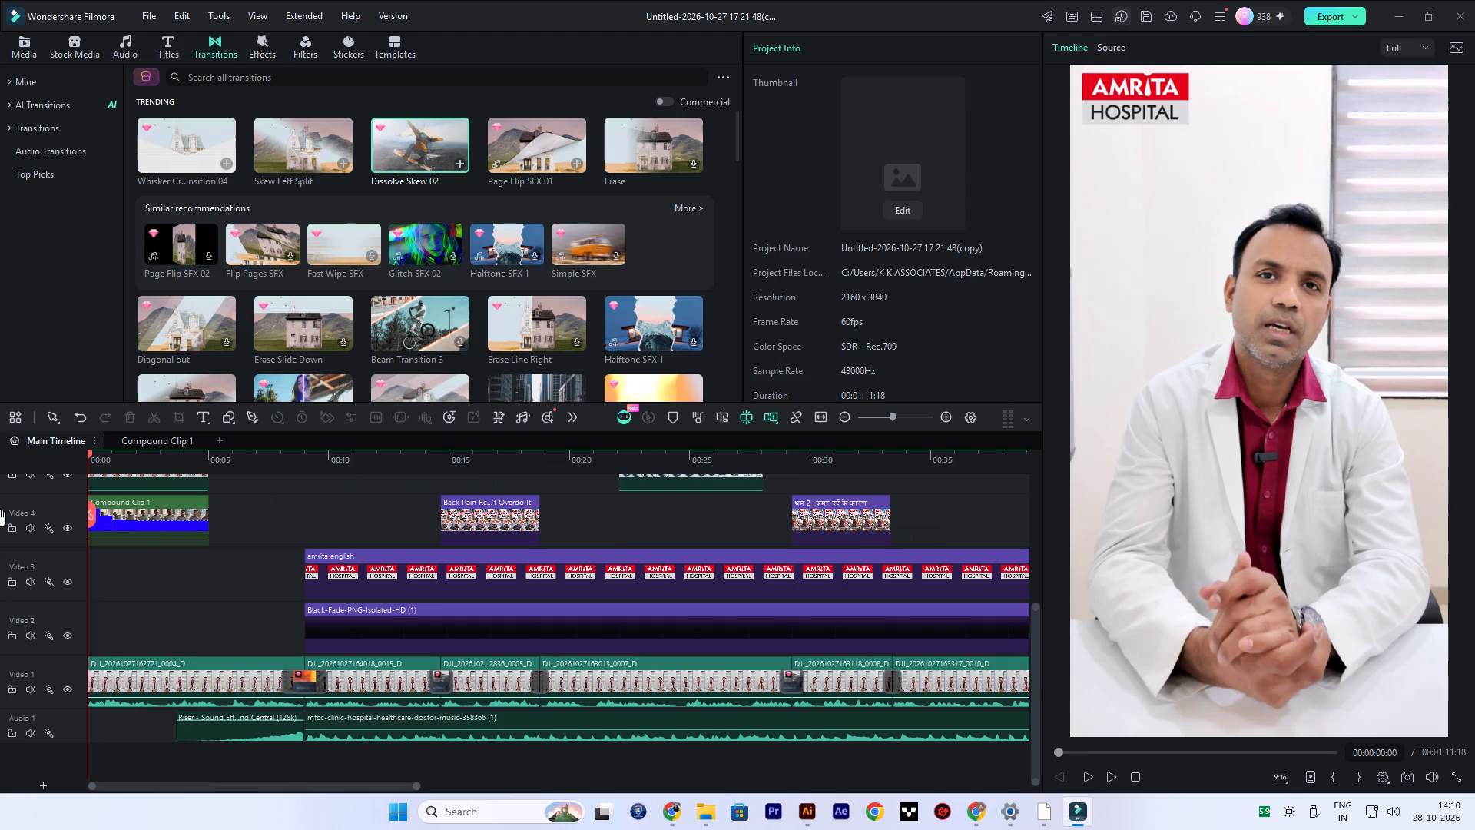
Preview the first five seconds of the video, covering Compound Clip 1, and return the playhead to the start.
key("space")
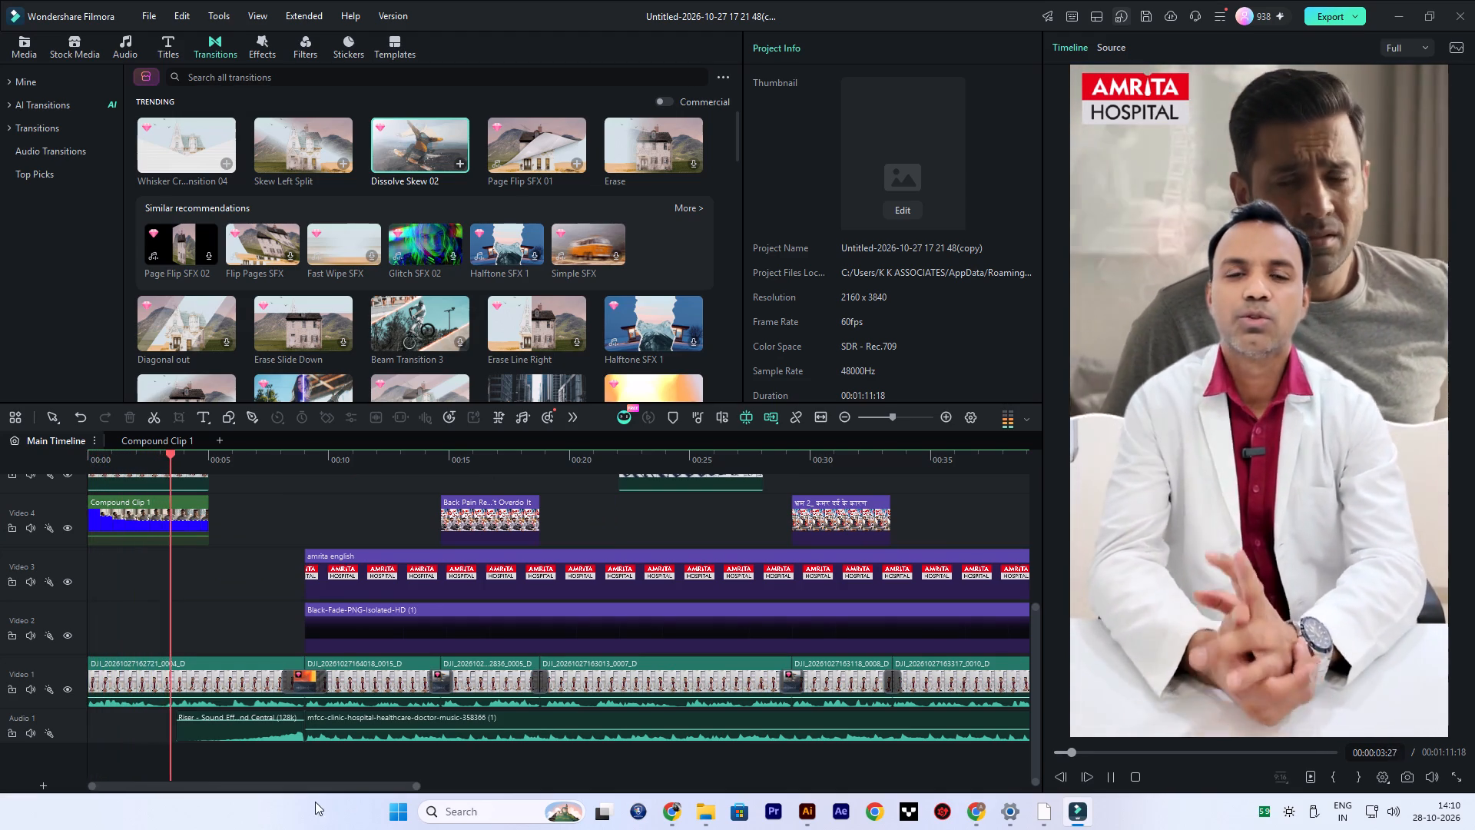
key("space")
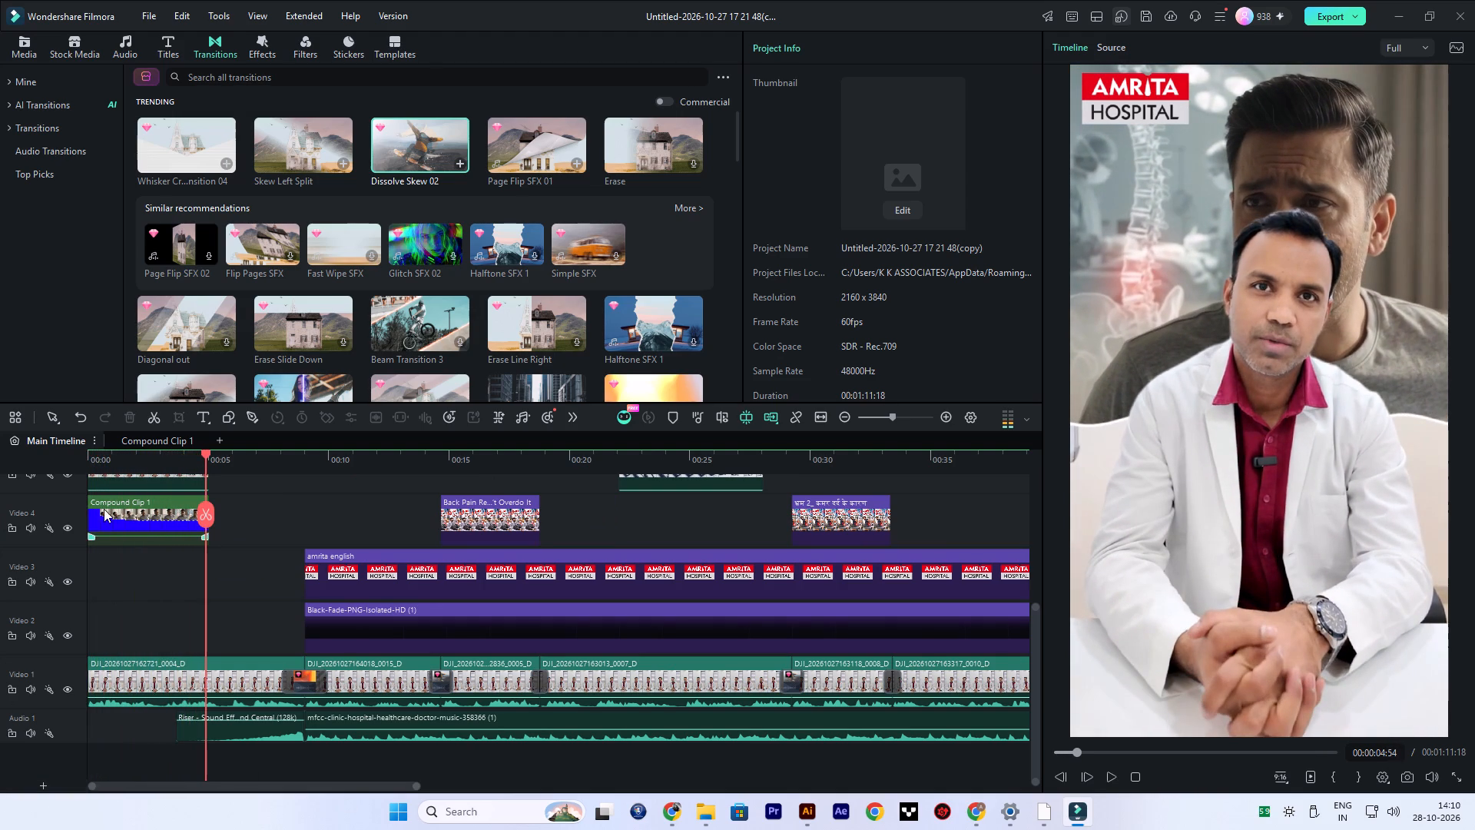
left_click_drag(206, 453, 0, 524)
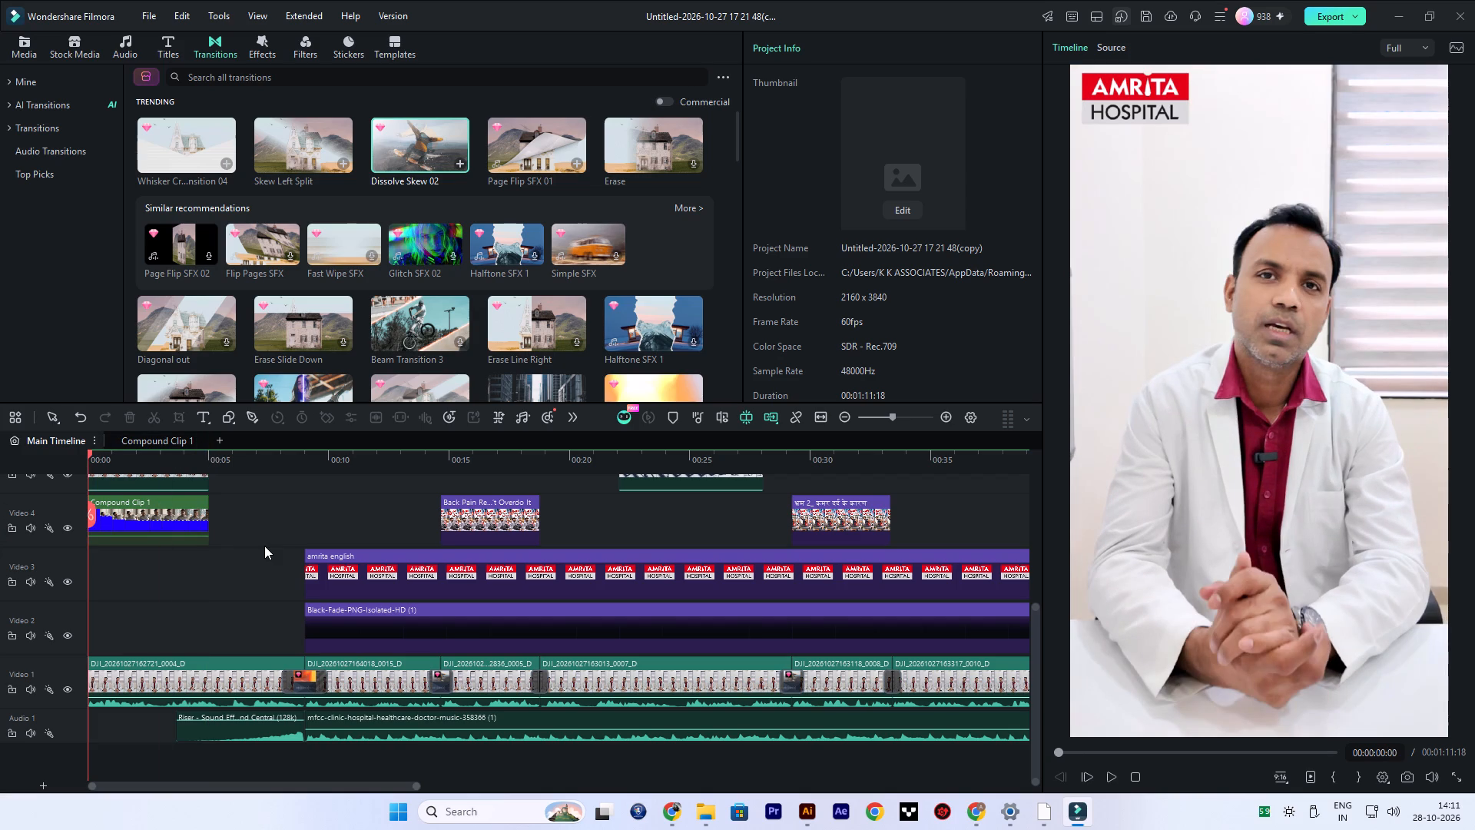